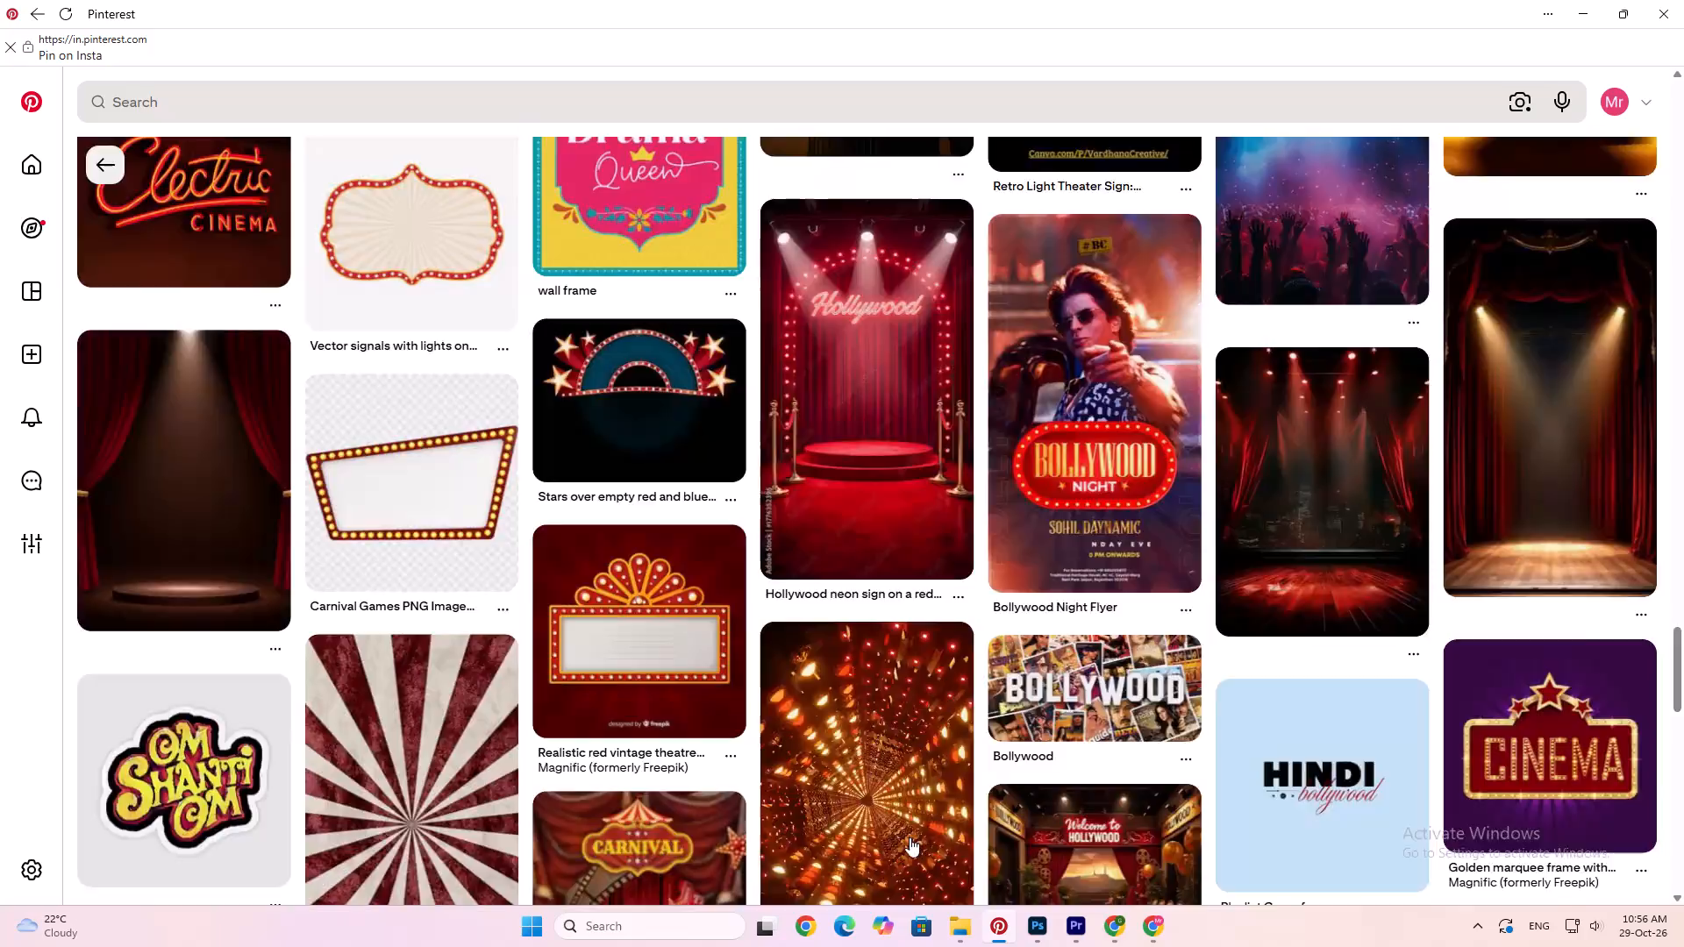
{"action": "left_click", "coordinate": [1148, 923]}
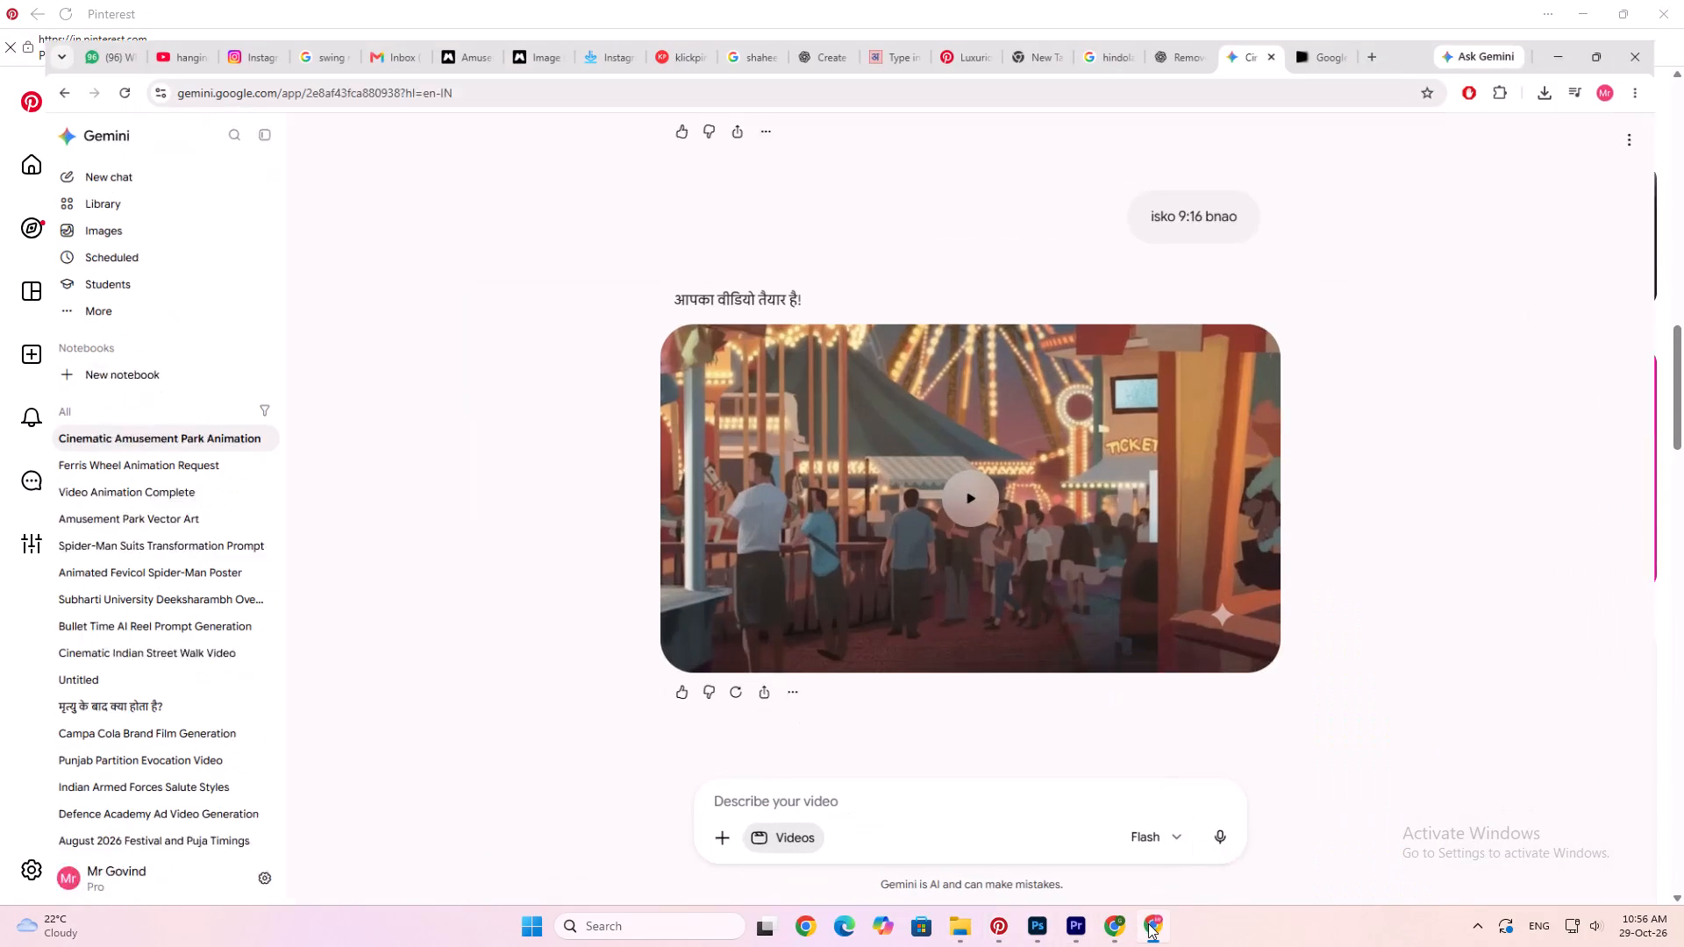
{"action": "left_click", "coordinate": [1180, 3]}
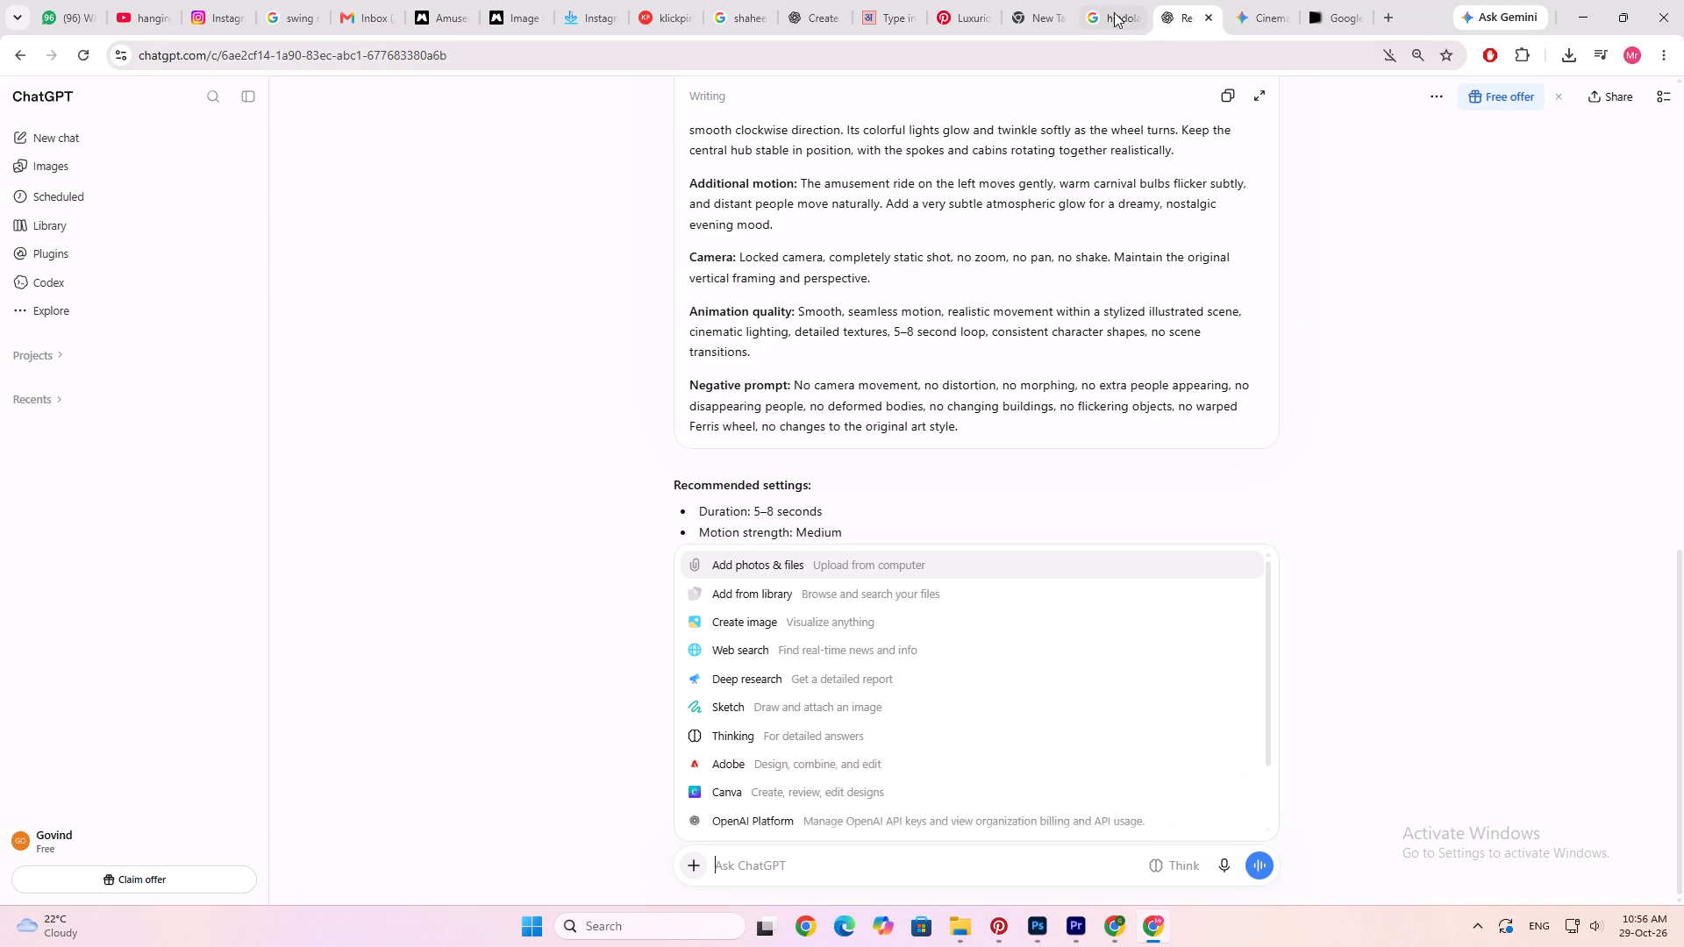
{"action": "scroll", "coordinate": [86, 219], "scroll_direction": "up", "scroll_amount": 4}
{"action": "left_click", "coordinate": [44, 399]}
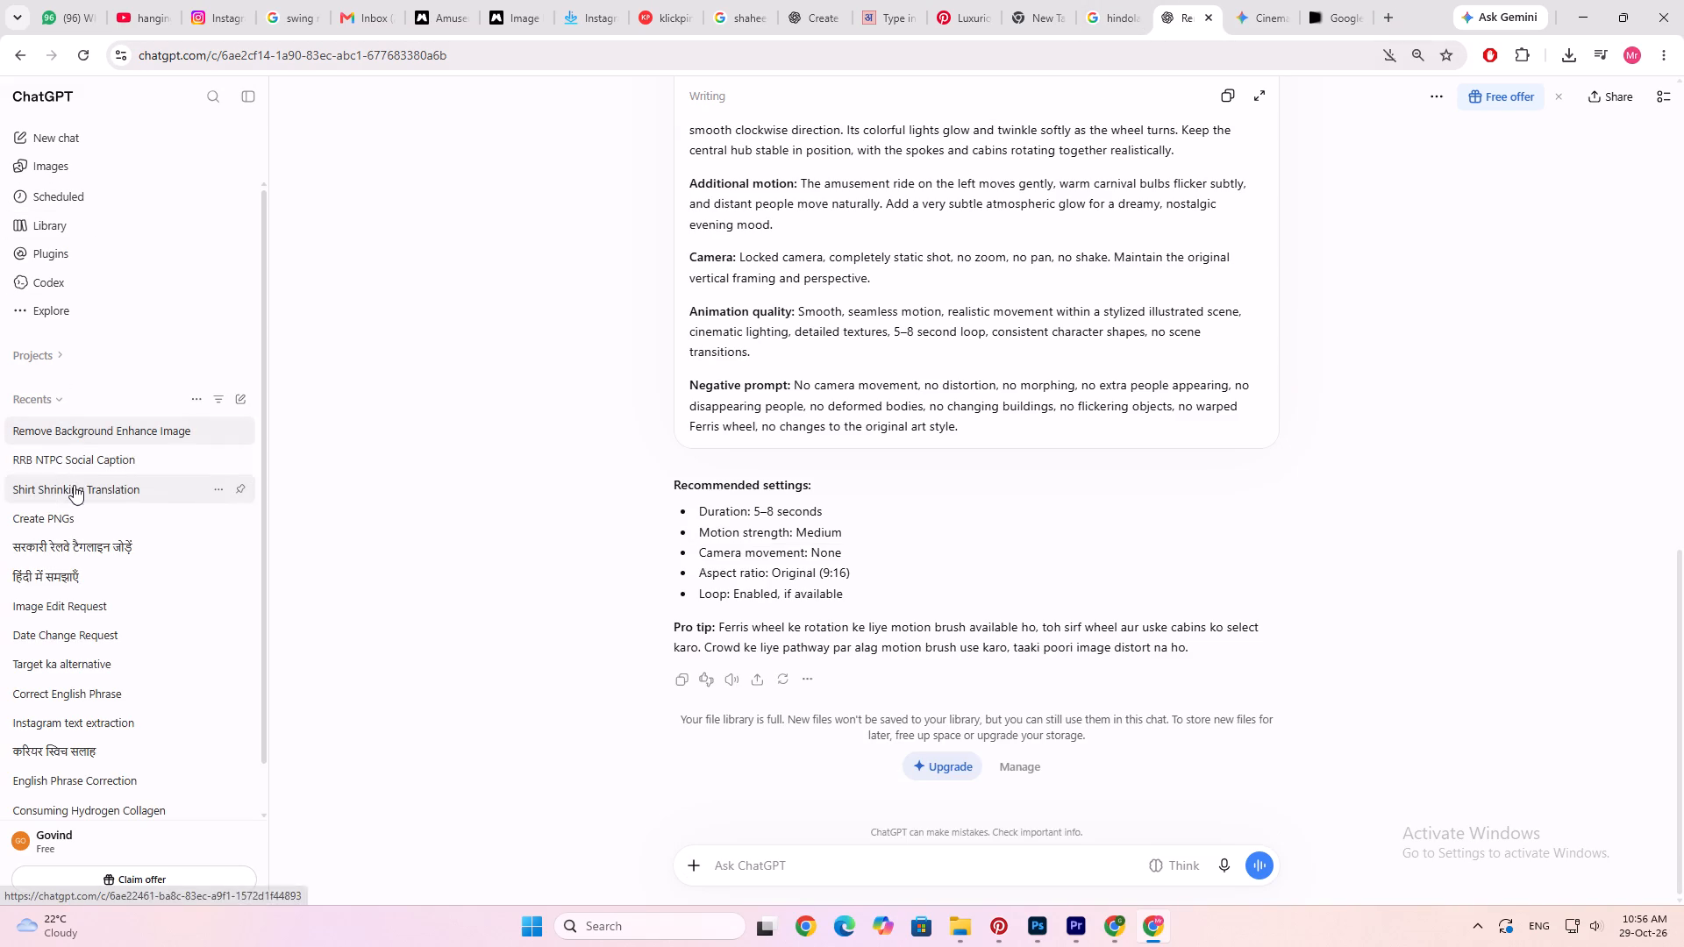
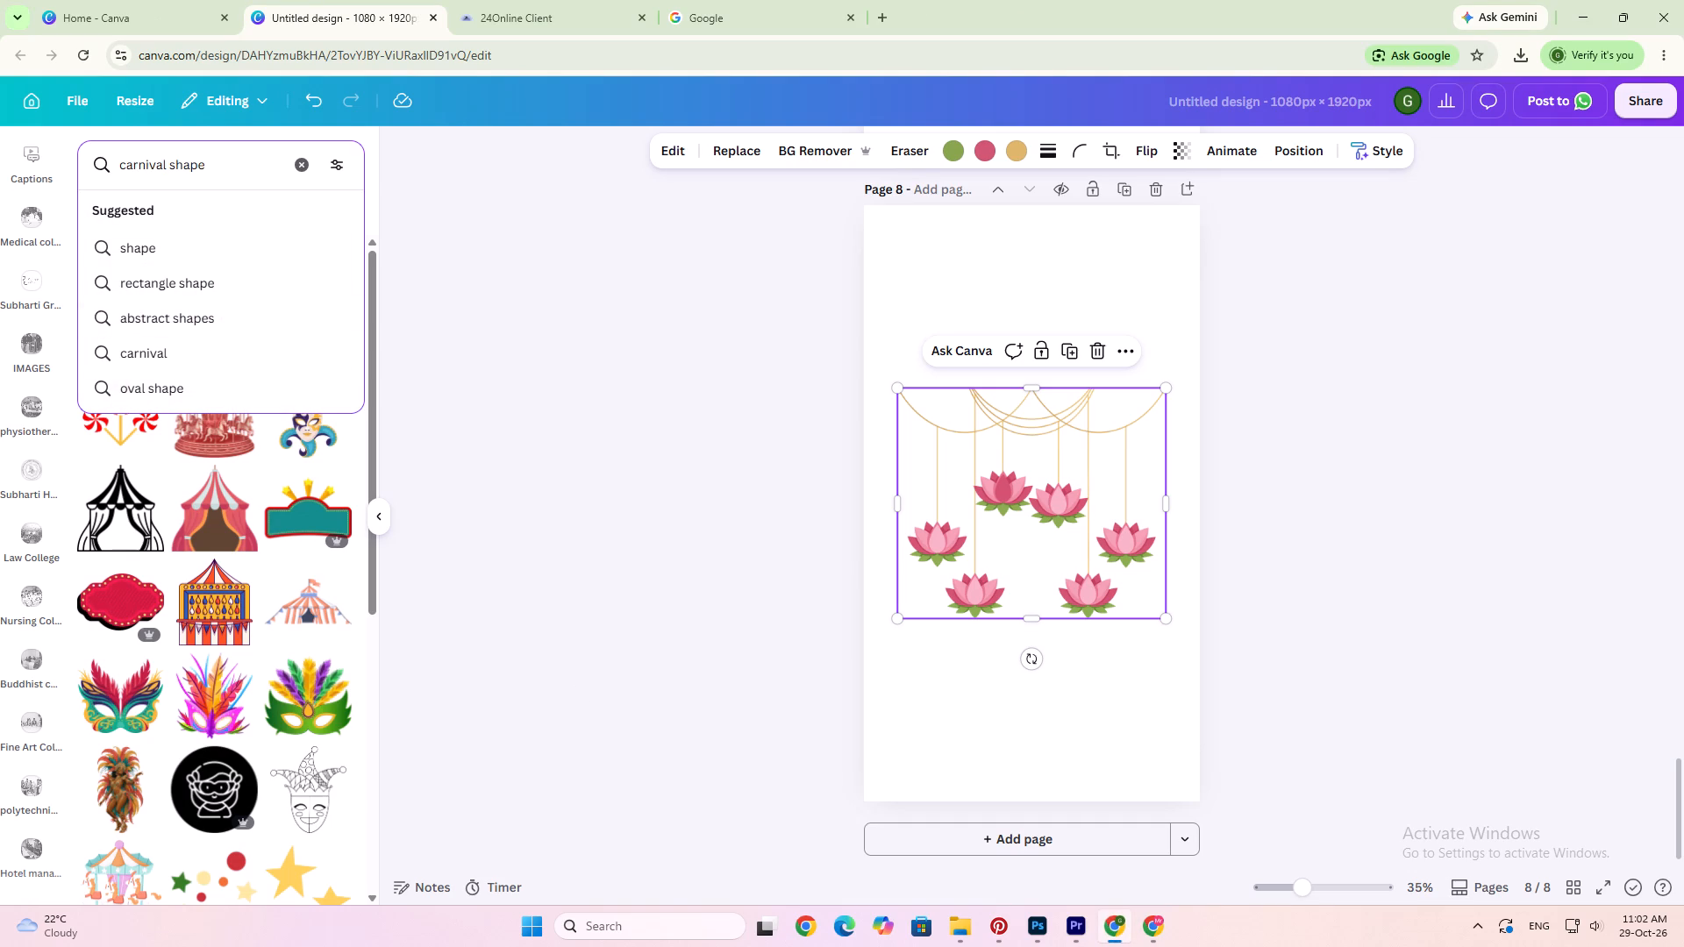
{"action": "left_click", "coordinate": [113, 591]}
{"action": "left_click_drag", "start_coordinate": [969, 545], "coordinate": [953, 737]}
Delete the hanging lotus garland graphic from page 8.
{"action": "left_click", "coordinate": [1024, 432]}
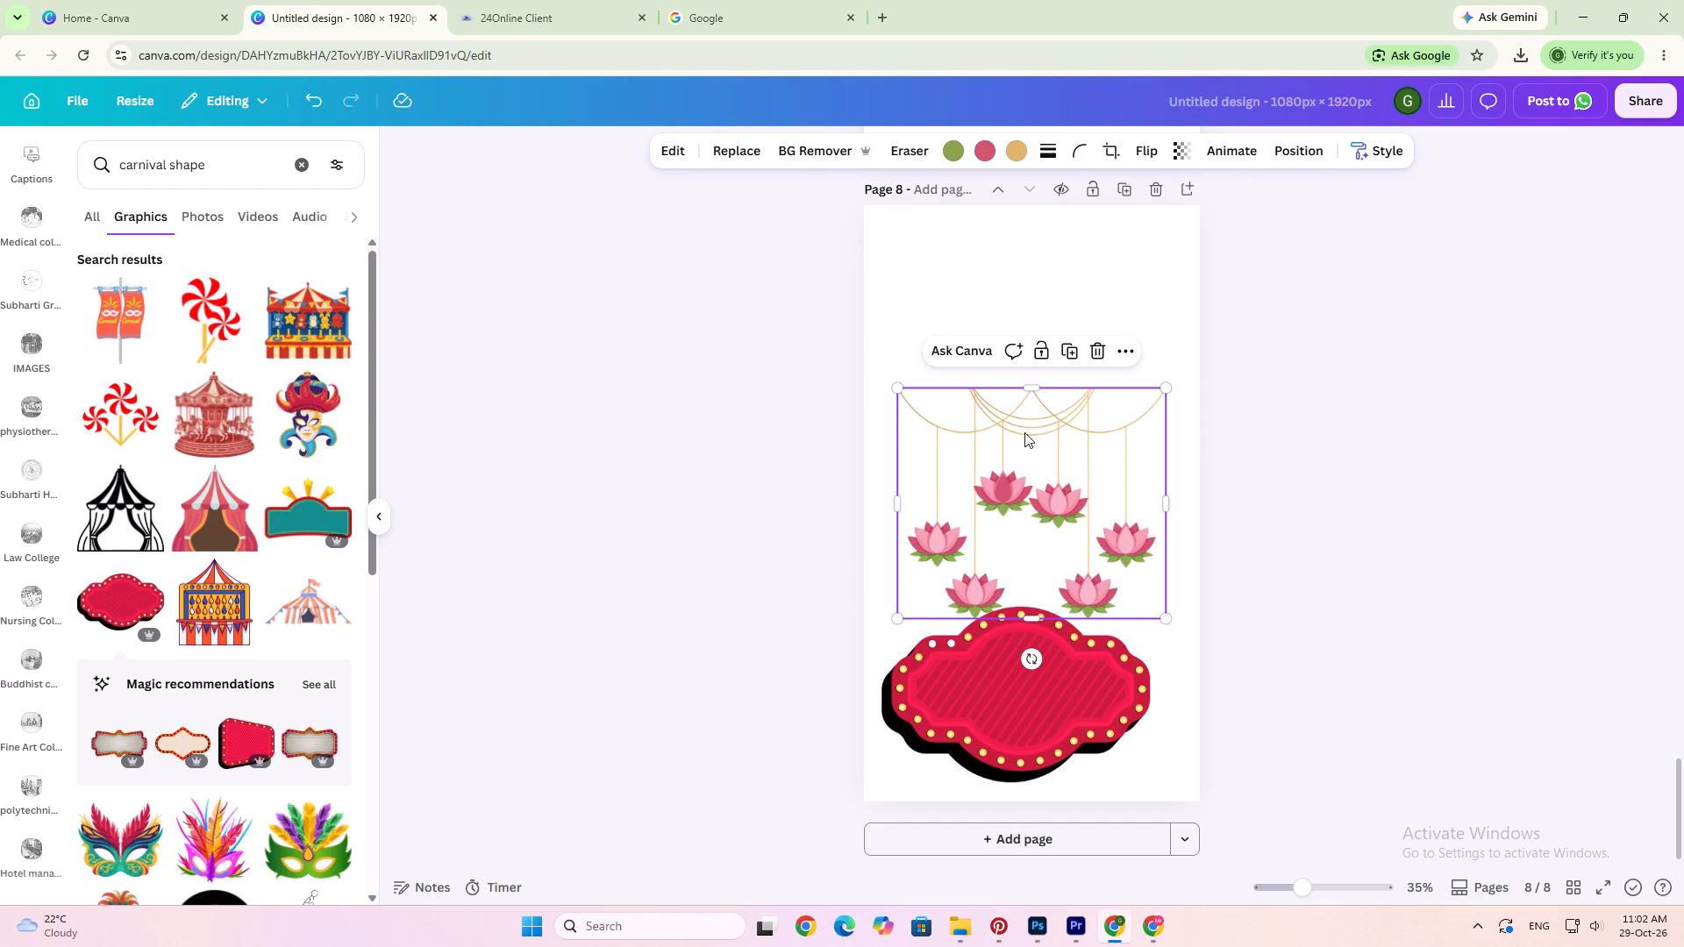
{"action": "left_click_drag", "start_coordinate": [1064, 479], "coordinate": [1060, 382]}
{"action": "key", "text": "Delete"}
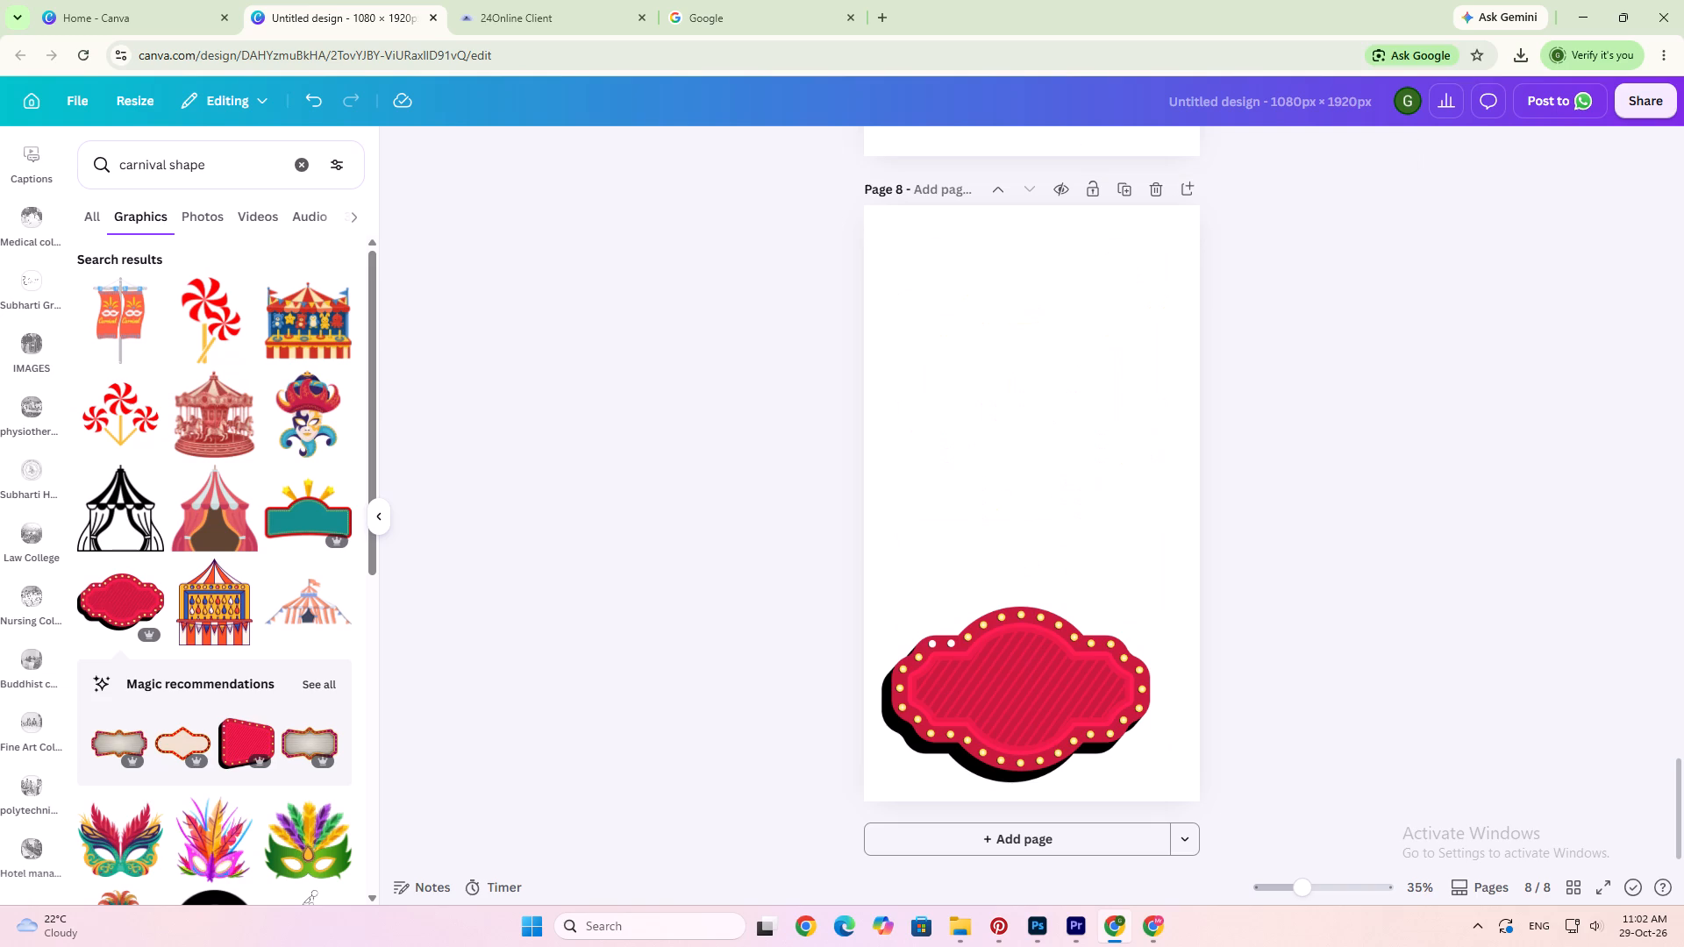
Show all recommended graphics similar to the red marquee sign and examine them.
{"action": "scroll", "coordinate": [194, 648], "scroll_direction": "down", "scroll_amount": 3}
{"action": "left_click", "coordinate": [314, 417]}
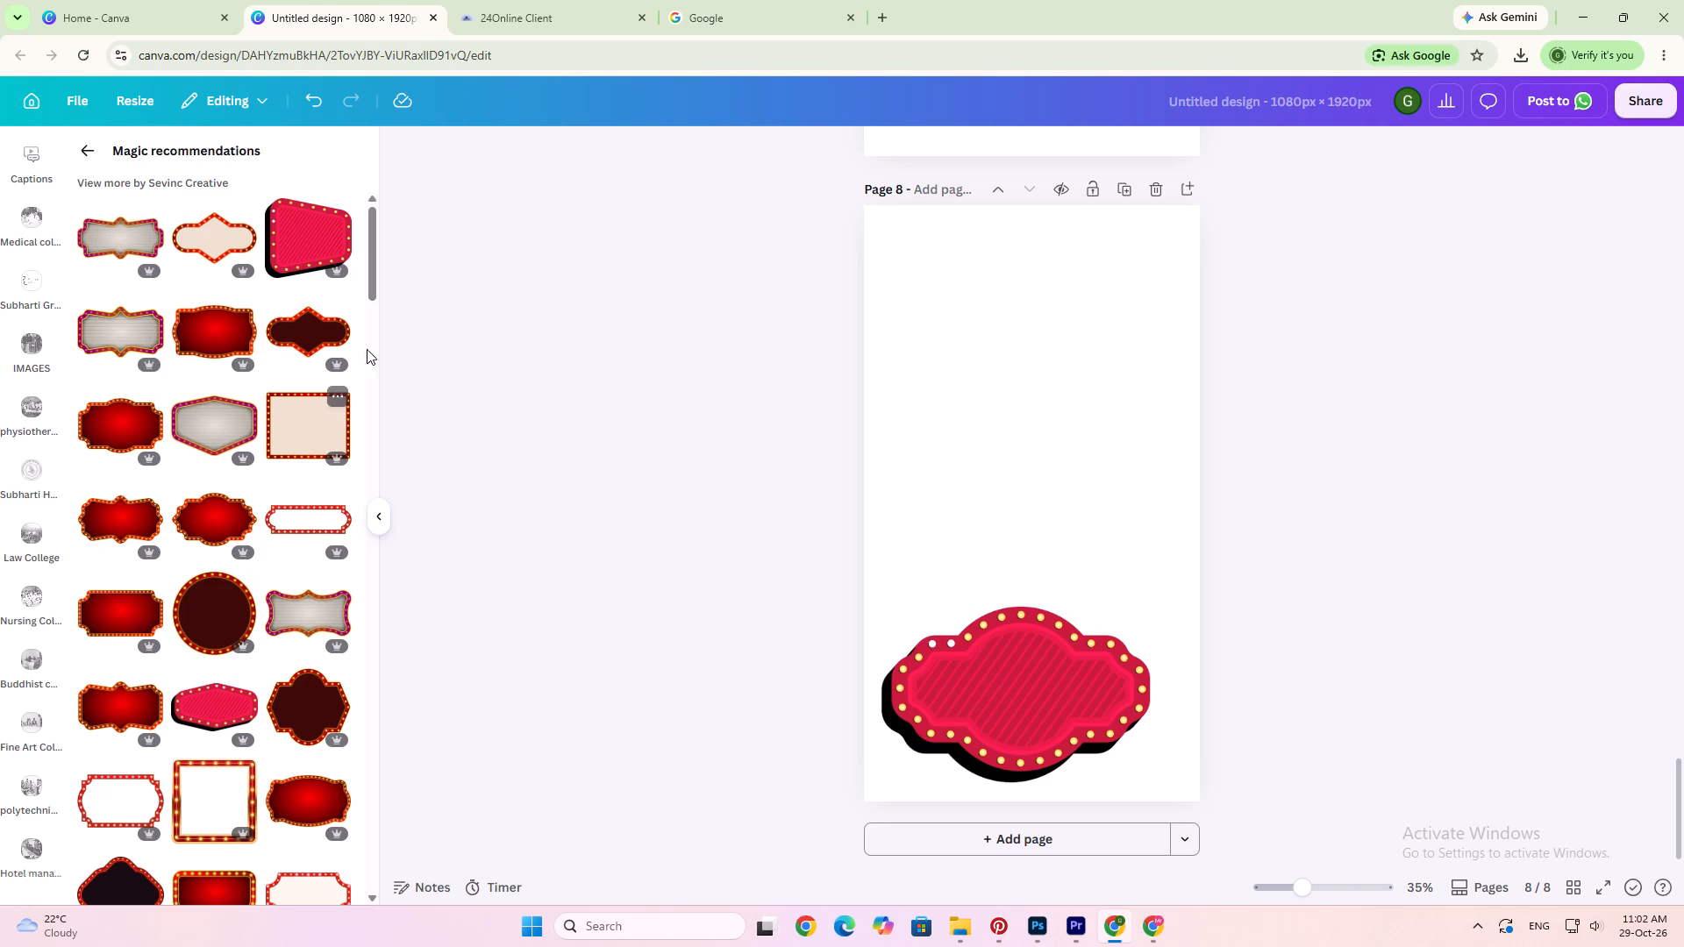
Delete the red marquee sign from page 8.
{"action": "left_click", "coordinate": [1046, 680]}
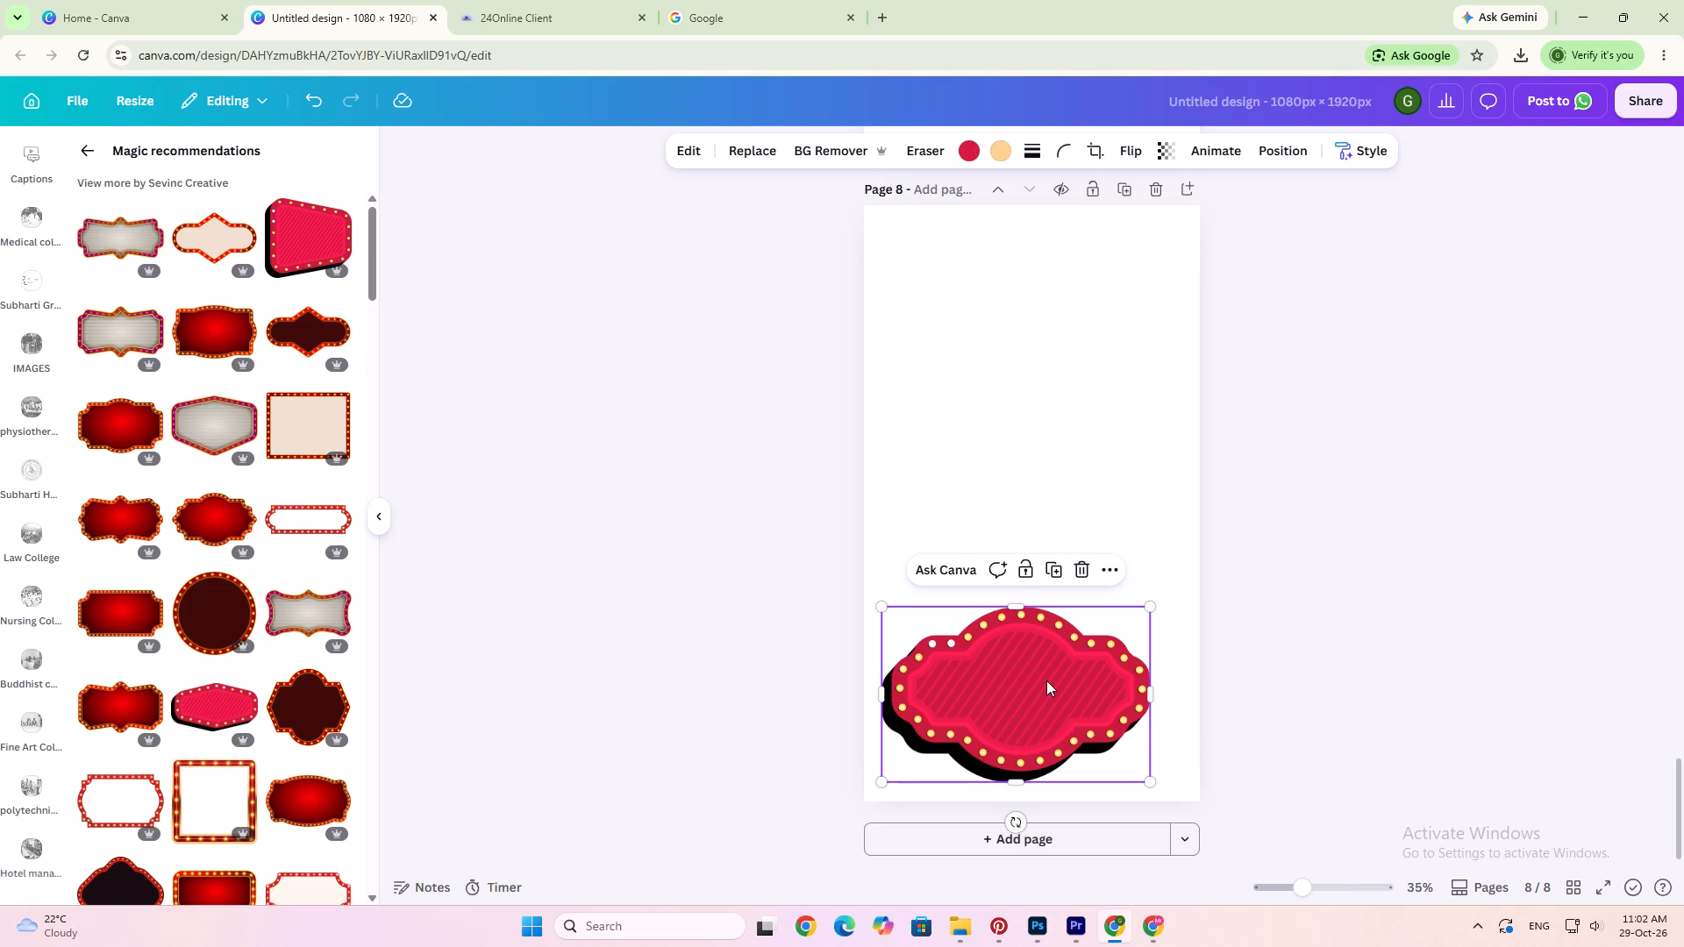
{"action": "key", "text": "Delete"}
Switch back to ChatGPT, enlarge the lettering version with the yellow 2026, and remove its background.
{"action": "key", "text": "alt+Tab"}
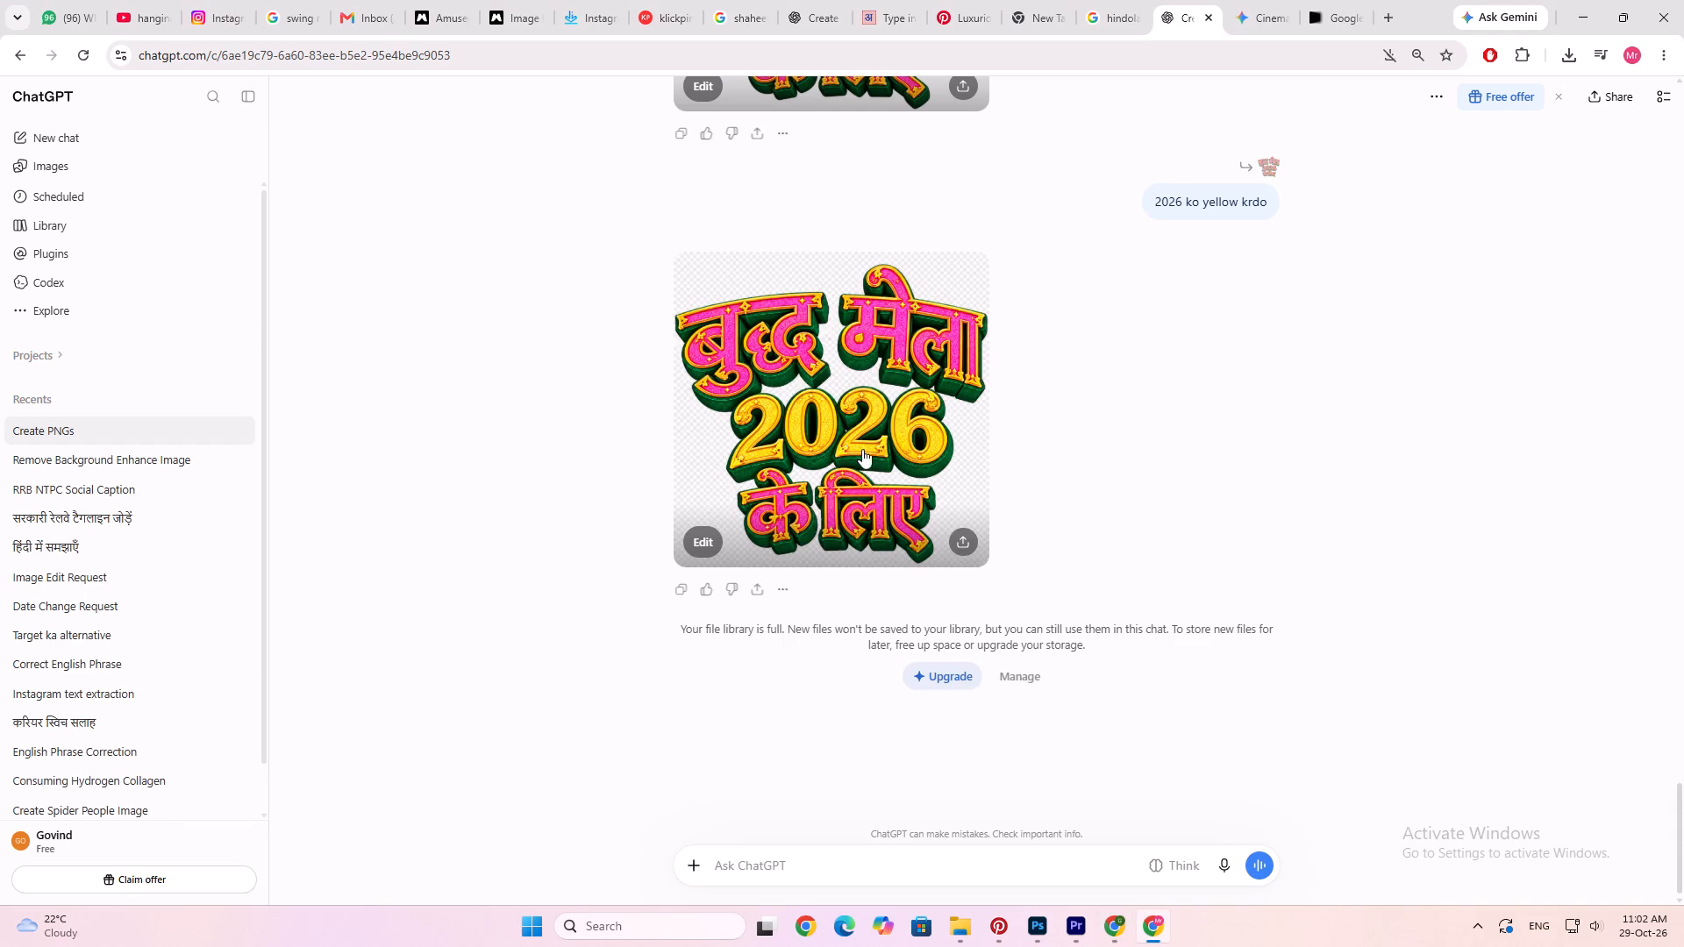
{"action": "left_click", "coordinate": [853, 438]}
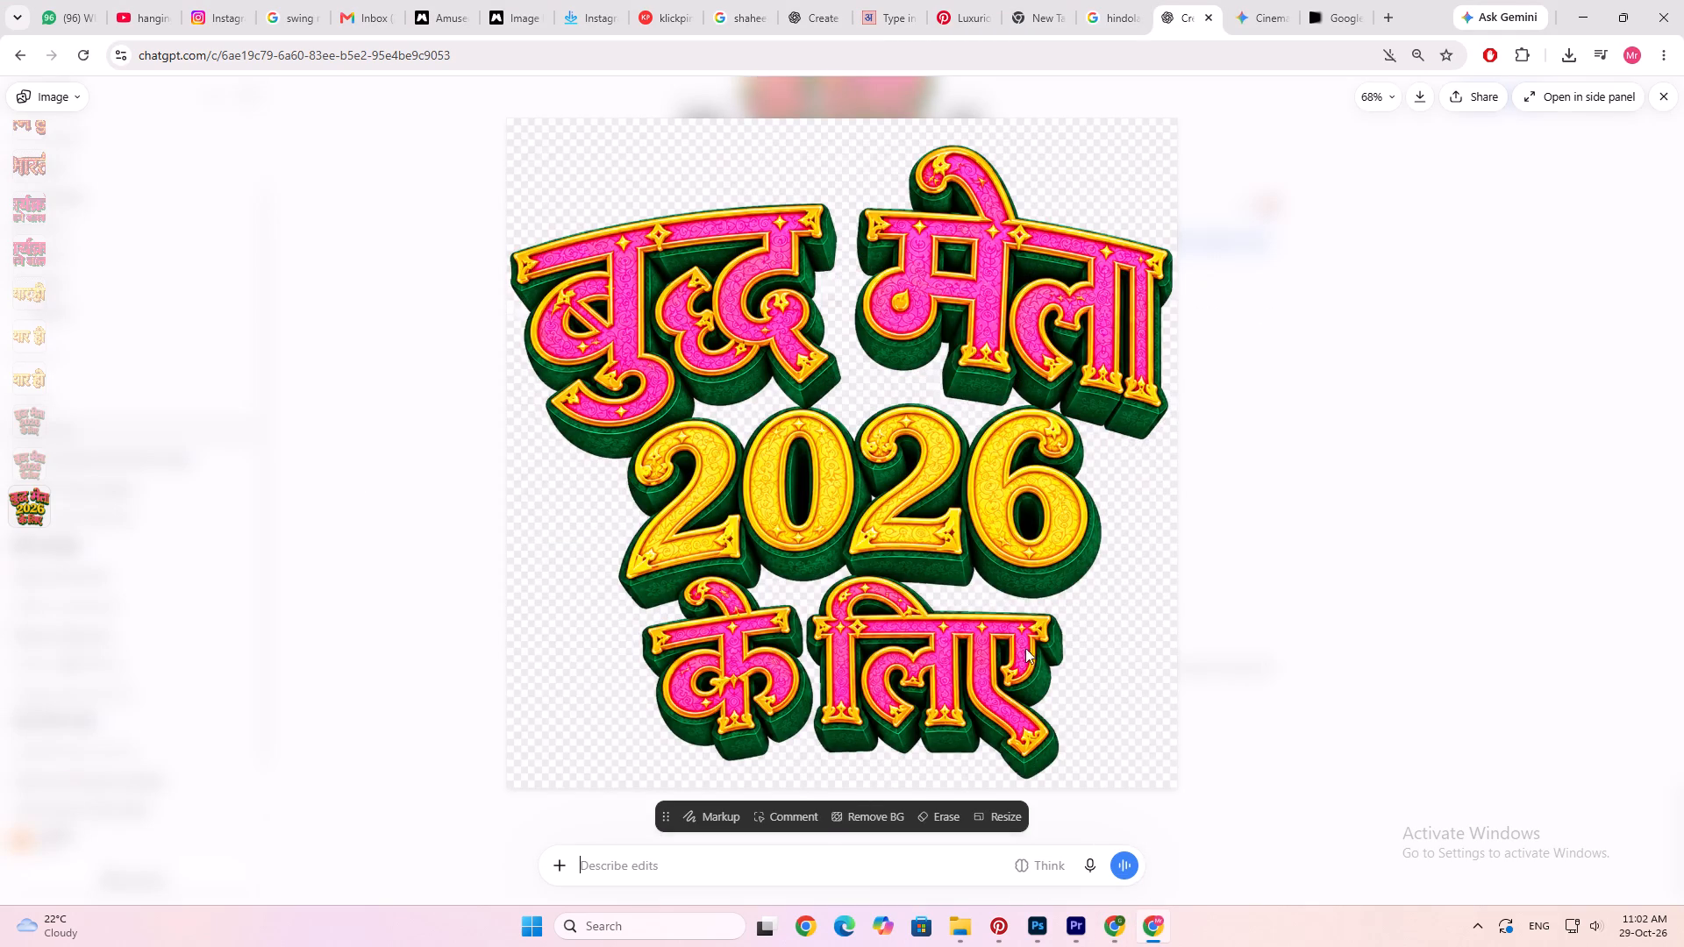
{"action": "left_click", "coordinate": [881, 820]}
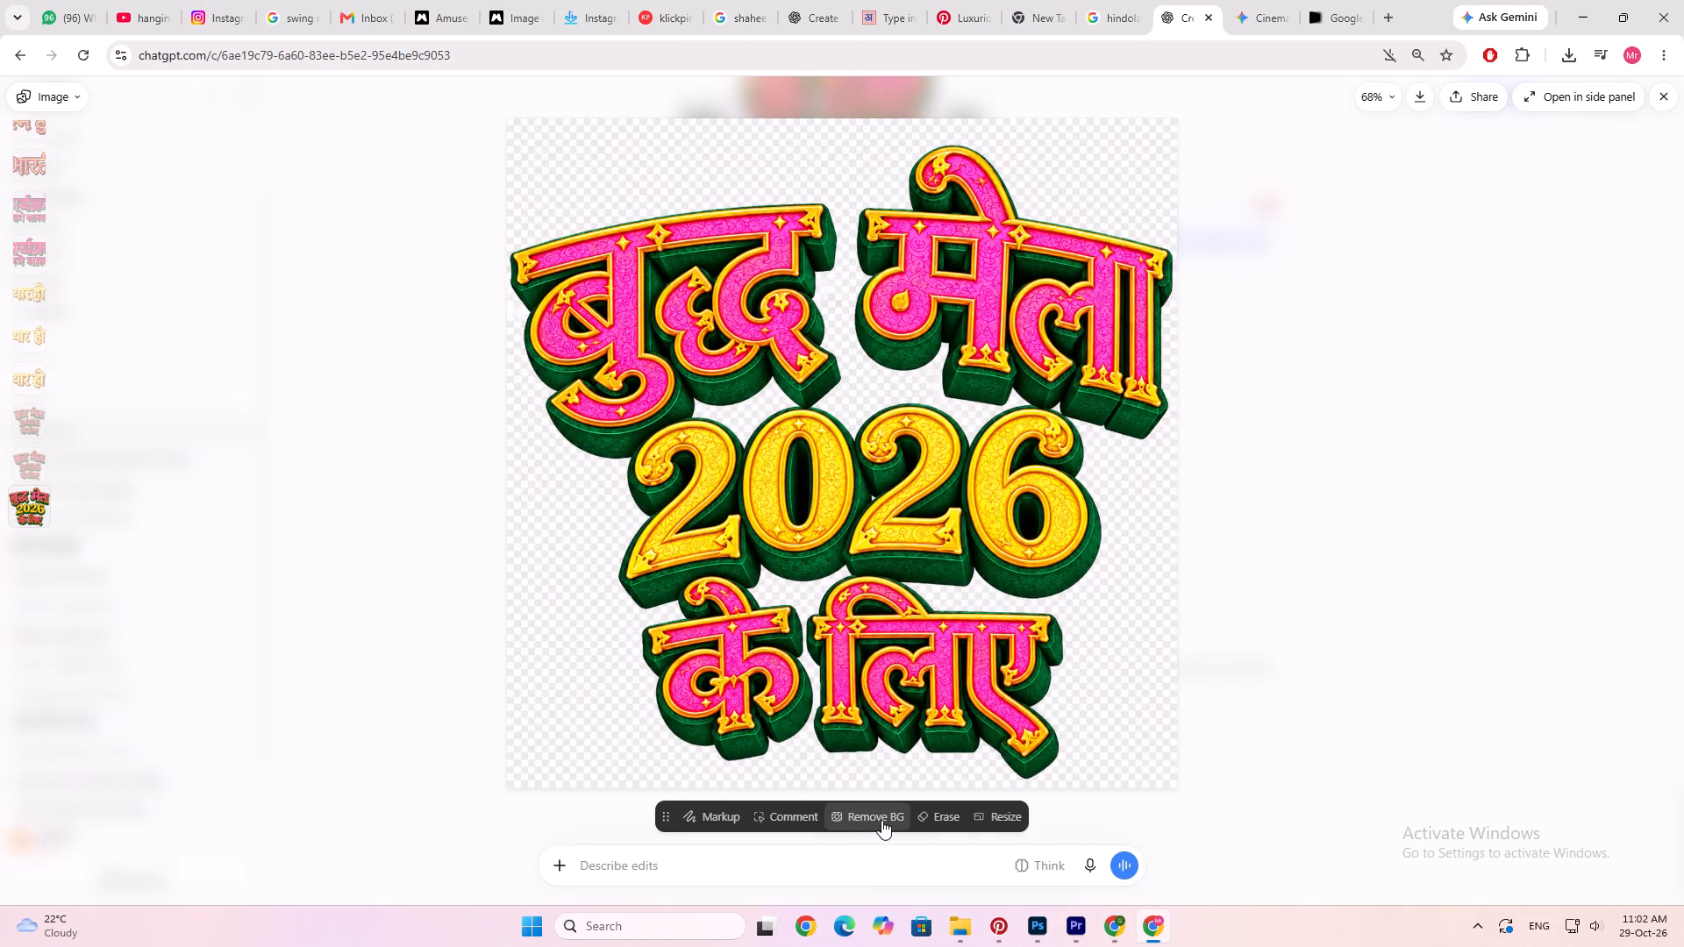
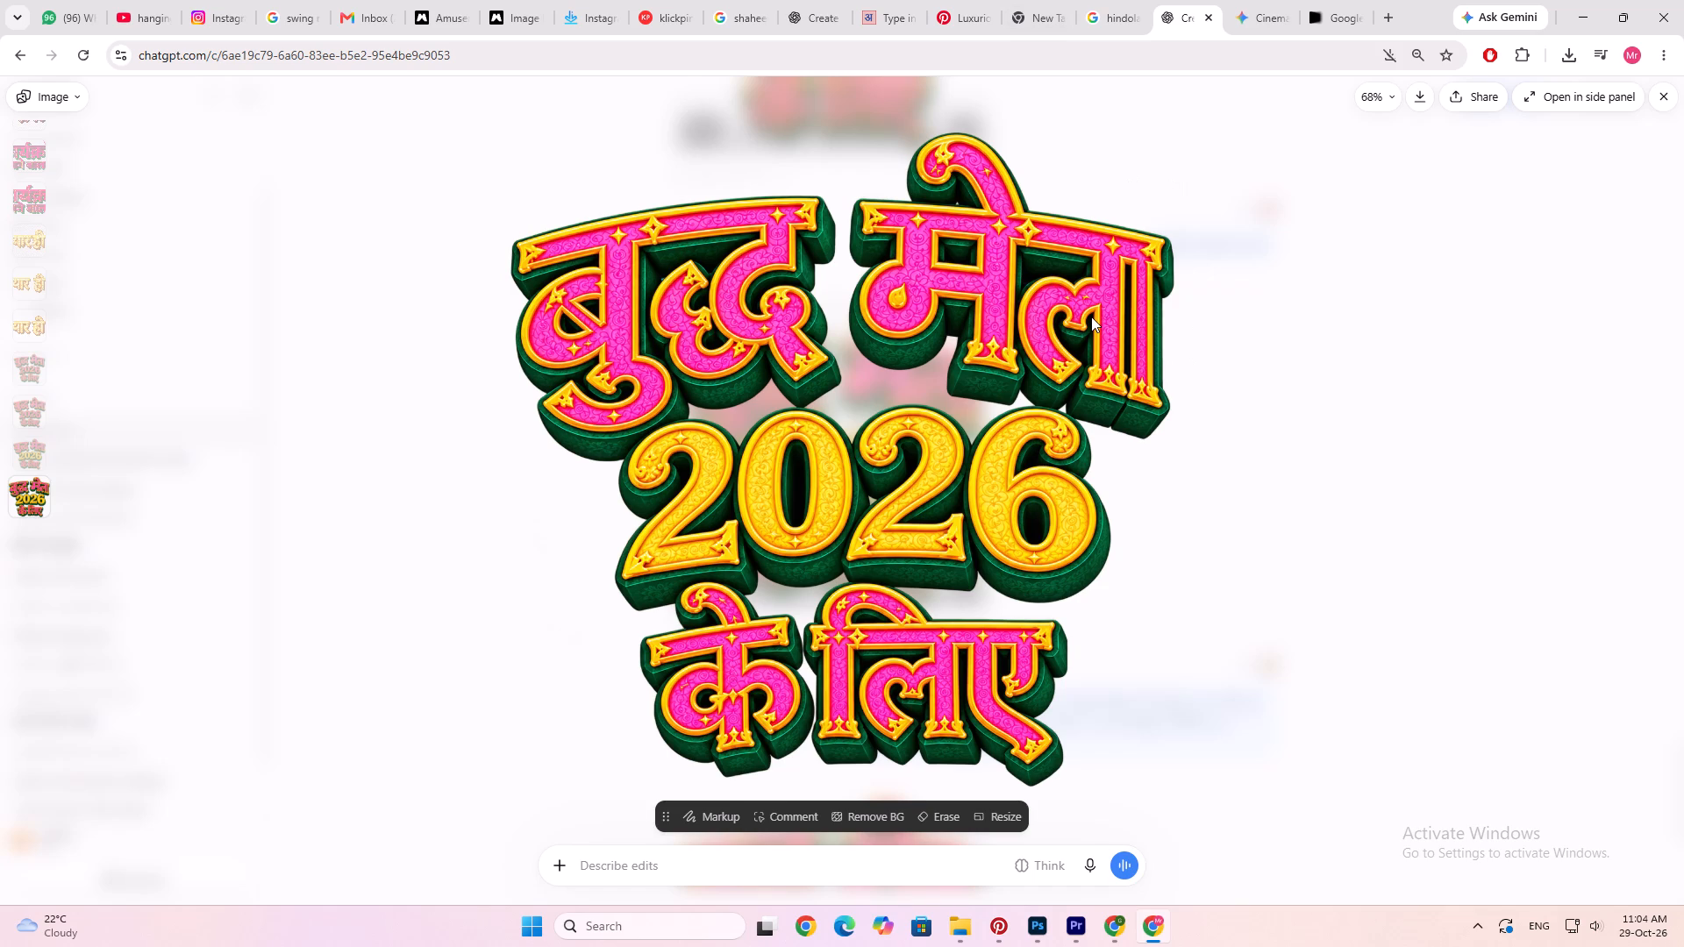
Ask for all words to be separated with the prompt "sabhi text ko alg alg krdo taaki ye ek dusre se milkr na rhein".
{"action": "left_click", "coordinate": [681, 858]}
{"action": "type", "text": "sabhi"}
{"action": "key", "text": "space"}
{"action": "type", "text": "text ko alg alg krdo taaki ye ek"}
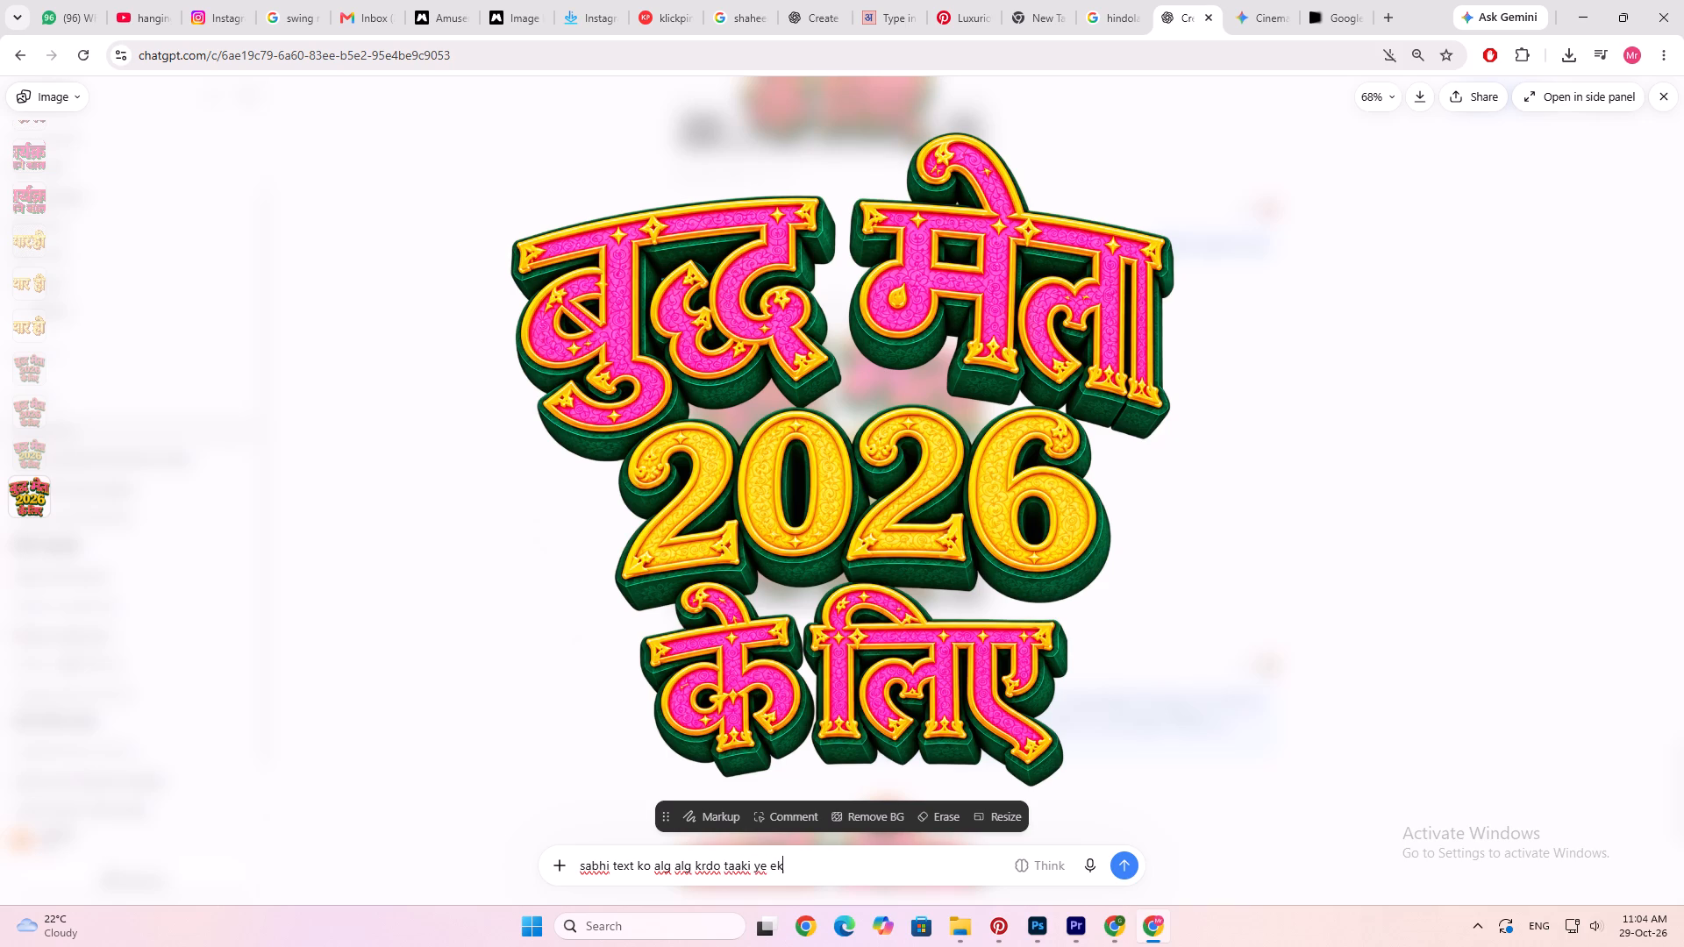
{"action": "key", "text": "space"}
{"action": "type", "text": "s"}
{"action": "key", "text": "BackSpace"}
{"action": "type", "text": "dusre se milr"}
{"action": "key", "text": "BackSpace"}
{"action": "type", "text": "kr na rhe"}
{"action": "type", "text": "in"}
{"action": "key", "text": "Return"}
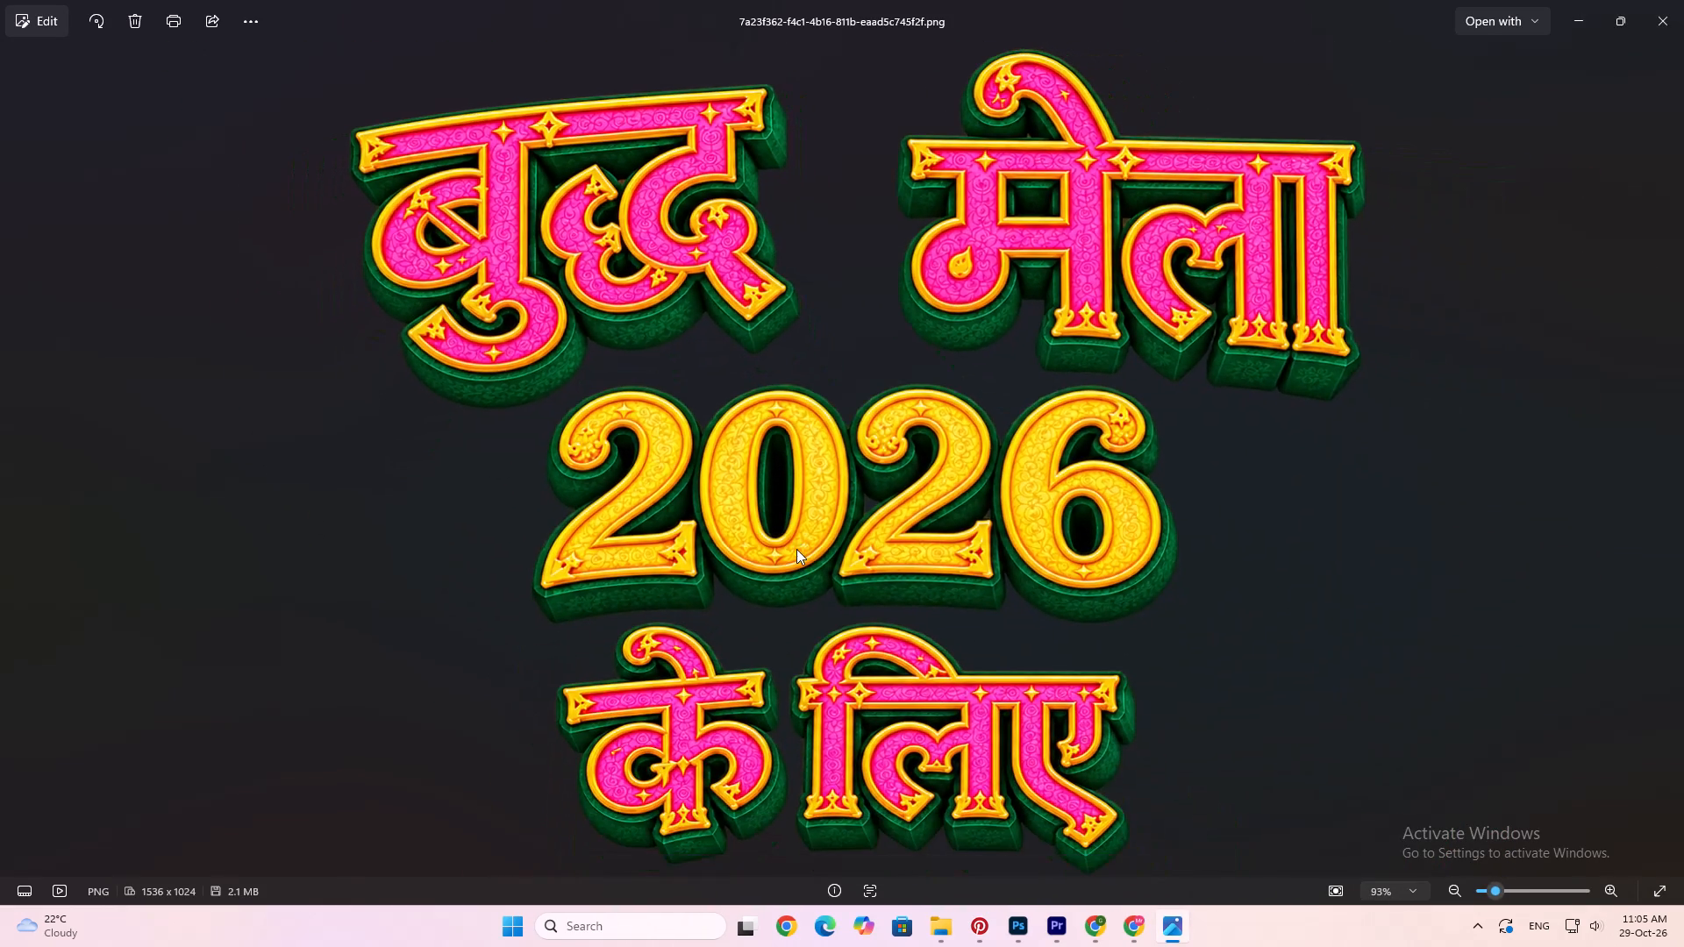
{"action": "left_click", "coordinate": [1683, 0]}
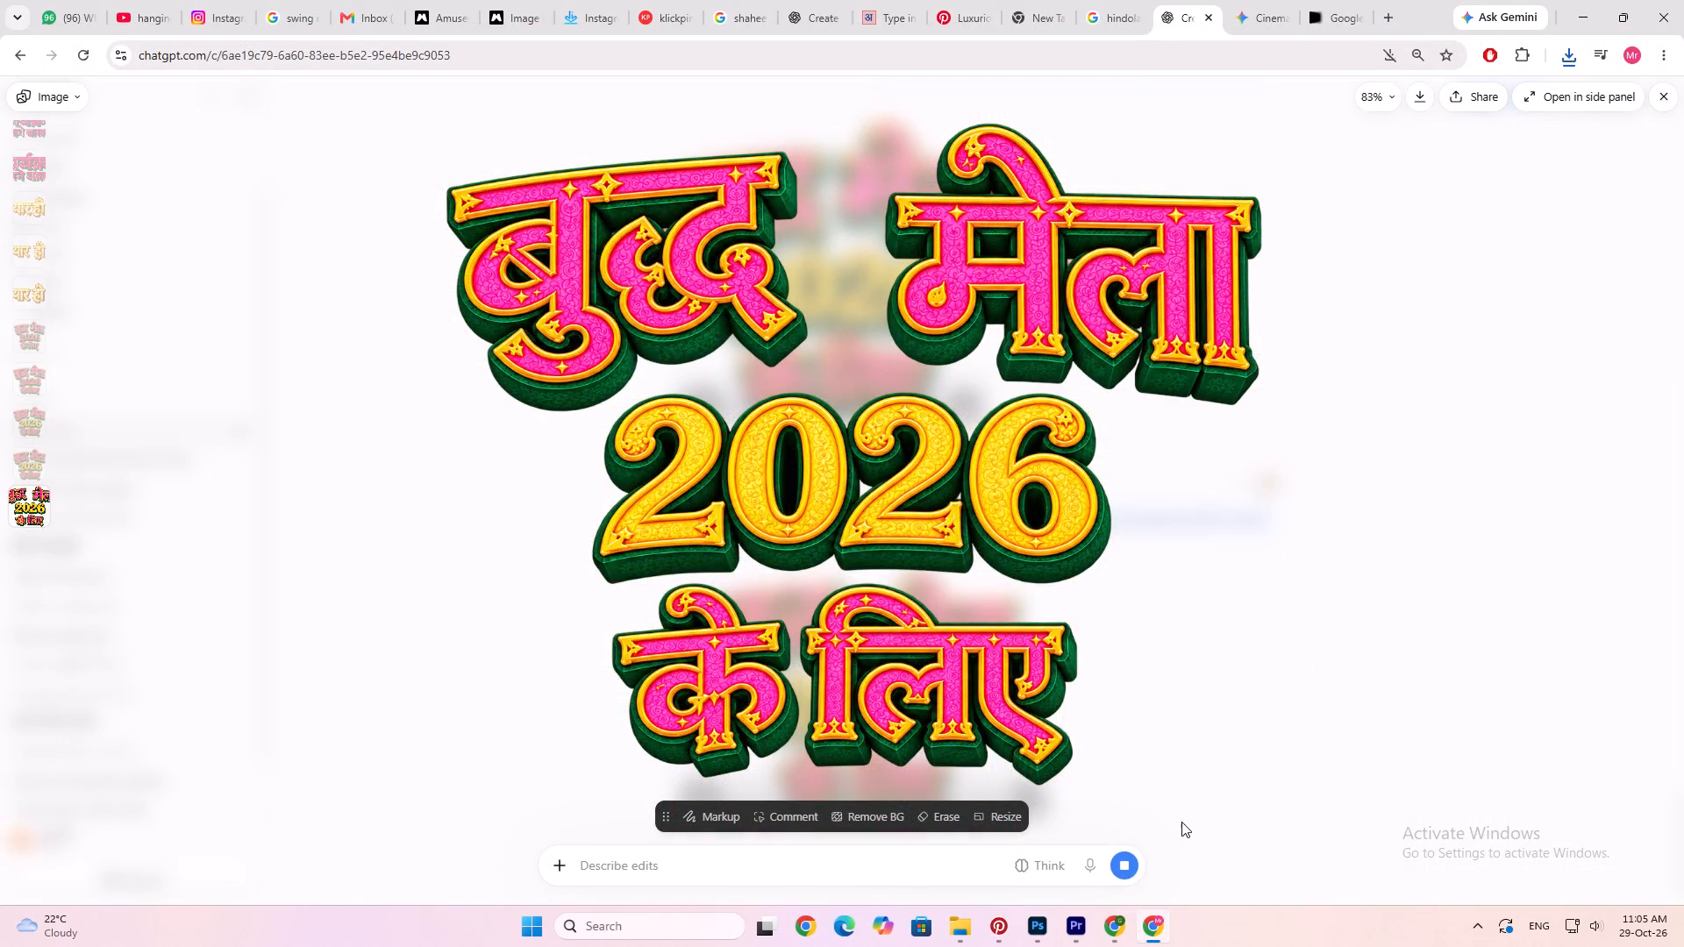
Switch to the Canva design and add the upright red frame with glowing yellow bulbs to page 8.
{"action": "left_click", "coordinate": [1121, 935]}
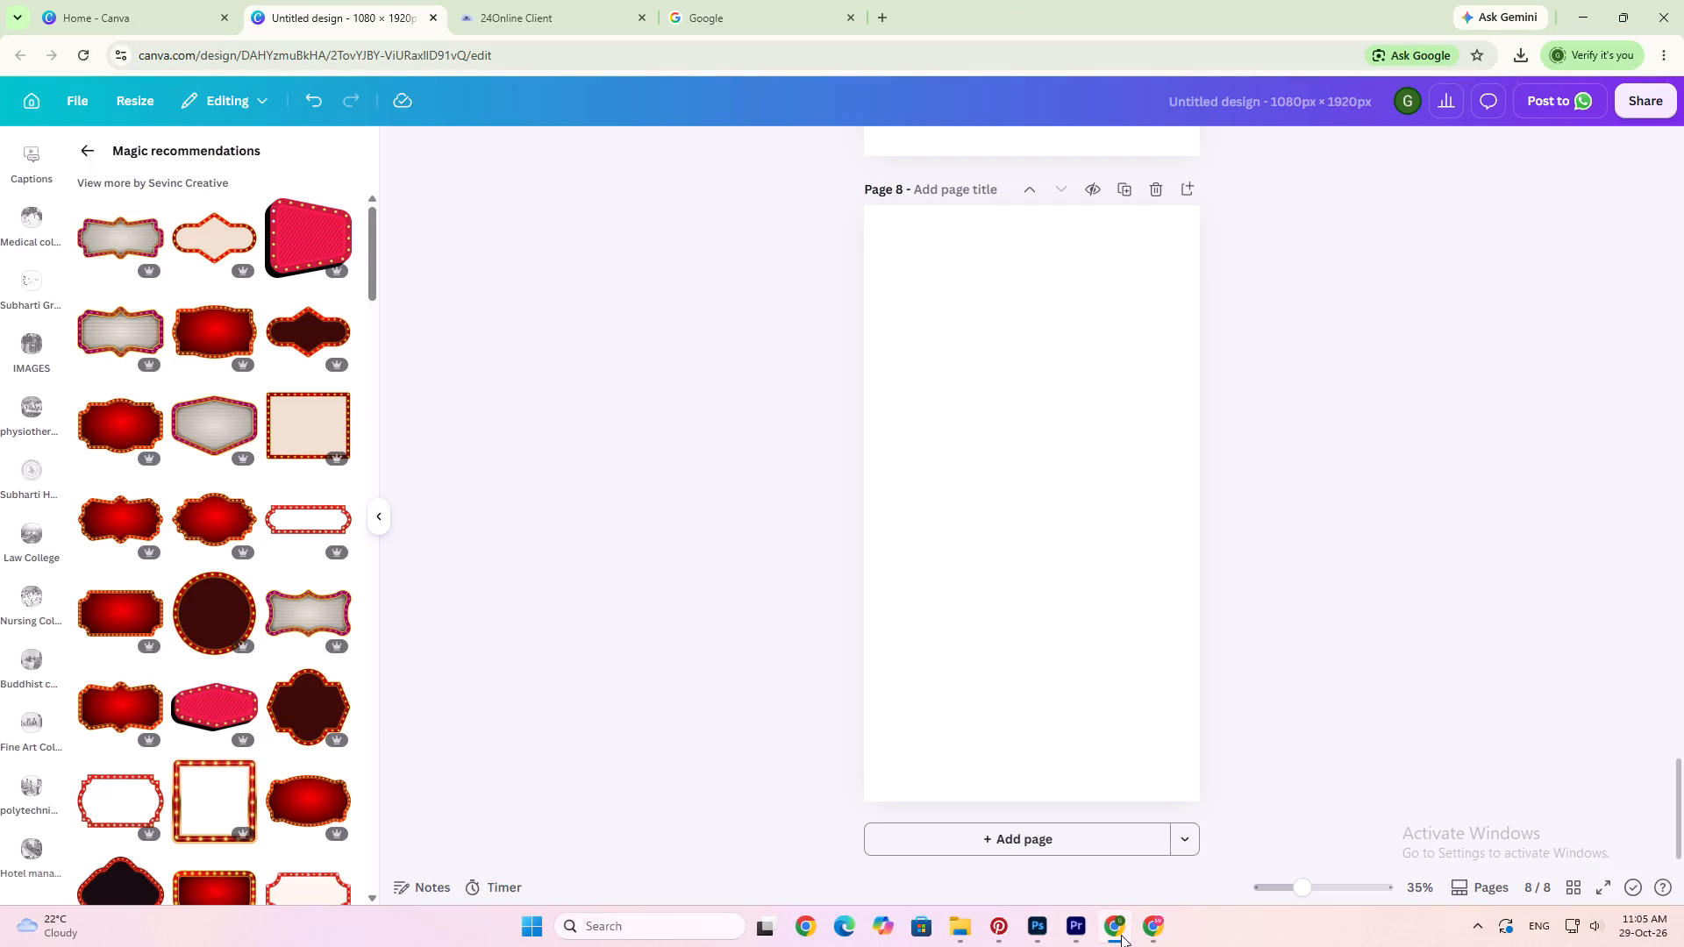
{"action": "scroll", "coordinate": [253, 680], "scroll_direction": "down", "scroll_amount": 7}
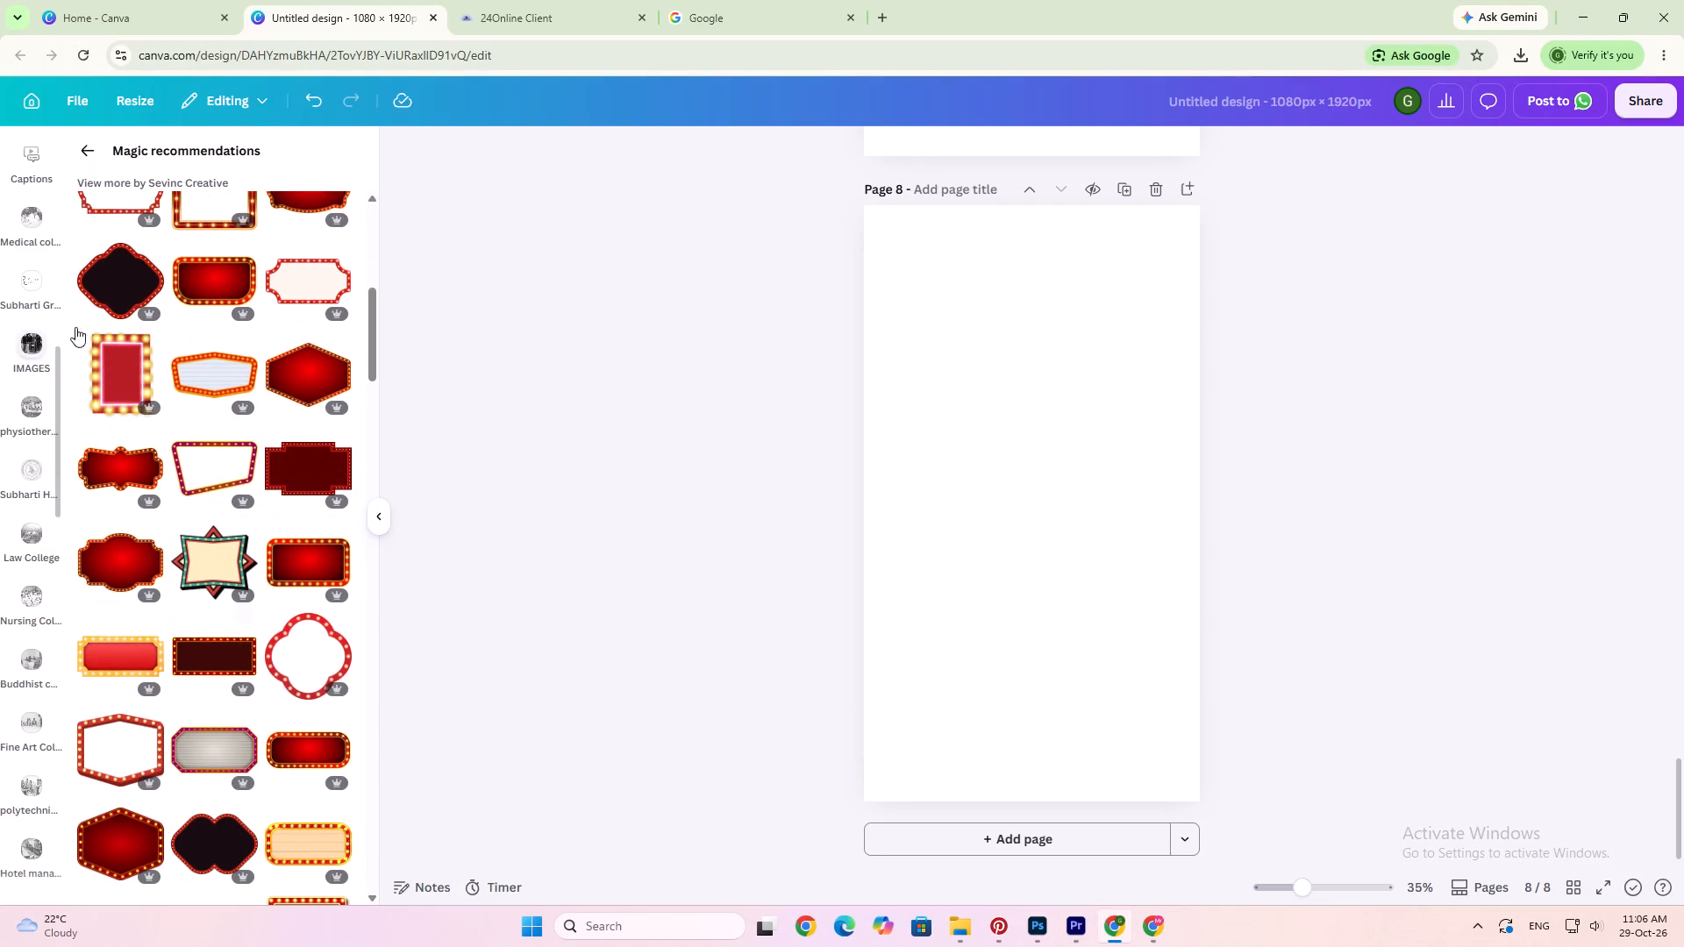
{"action": "left_click", "coordinate": [109, 363]}
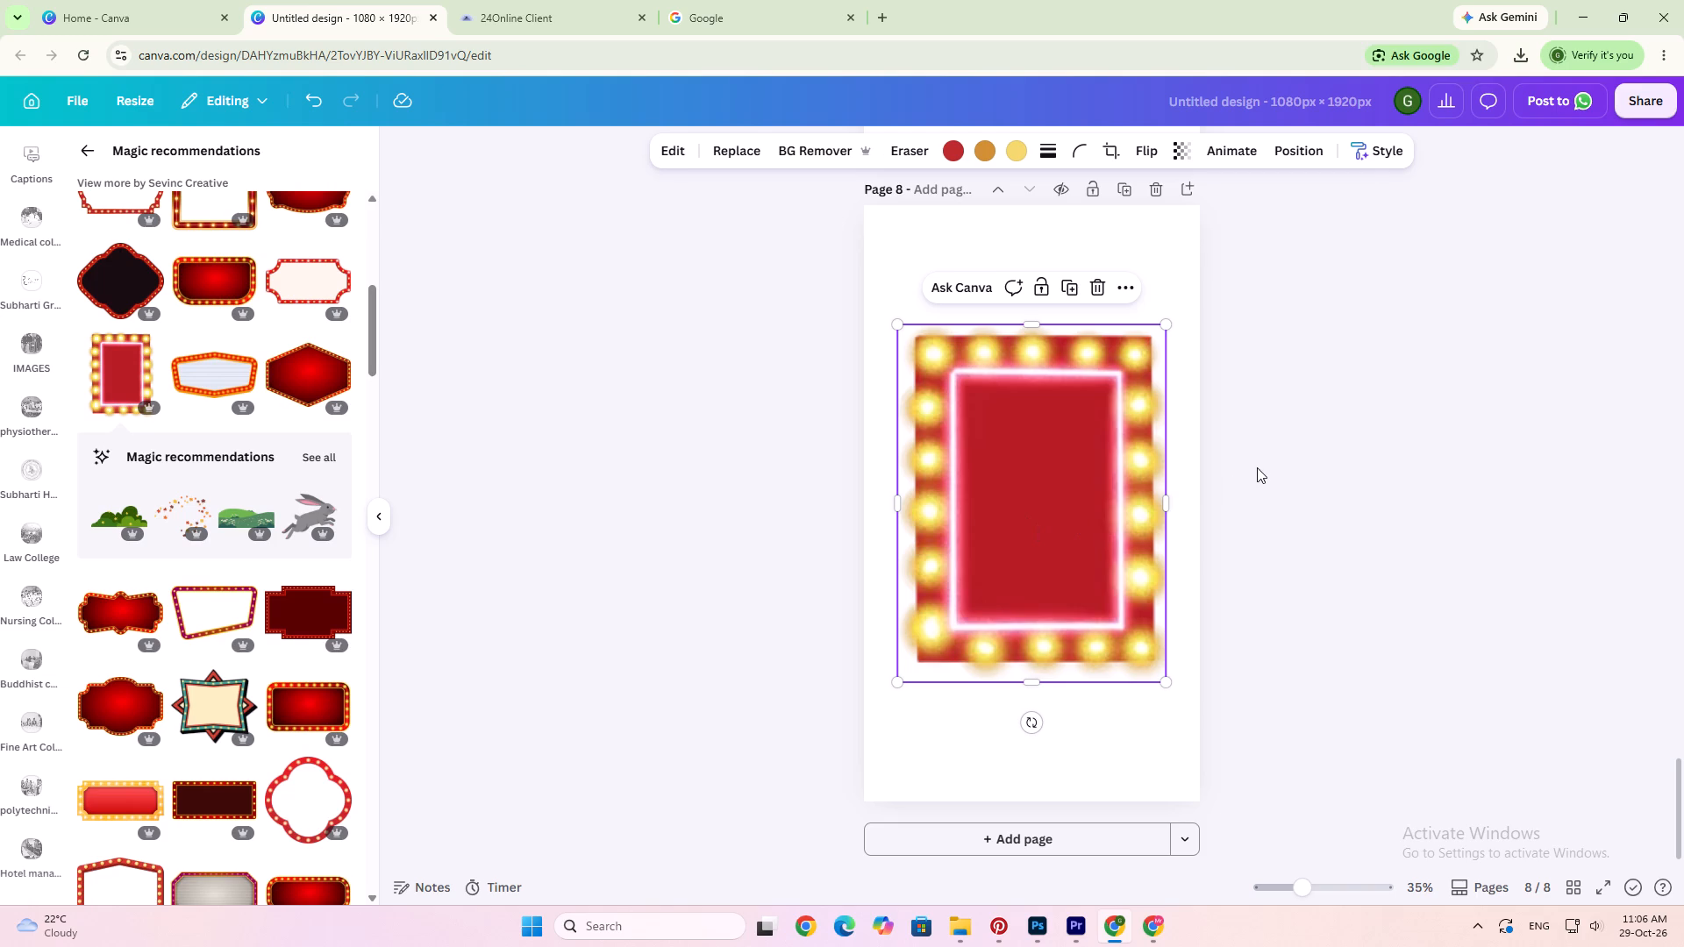
{"action": "left_click", "coordinate": [1110, 461]}
{"action": "left_click", "coordinate": [1274, 473]}
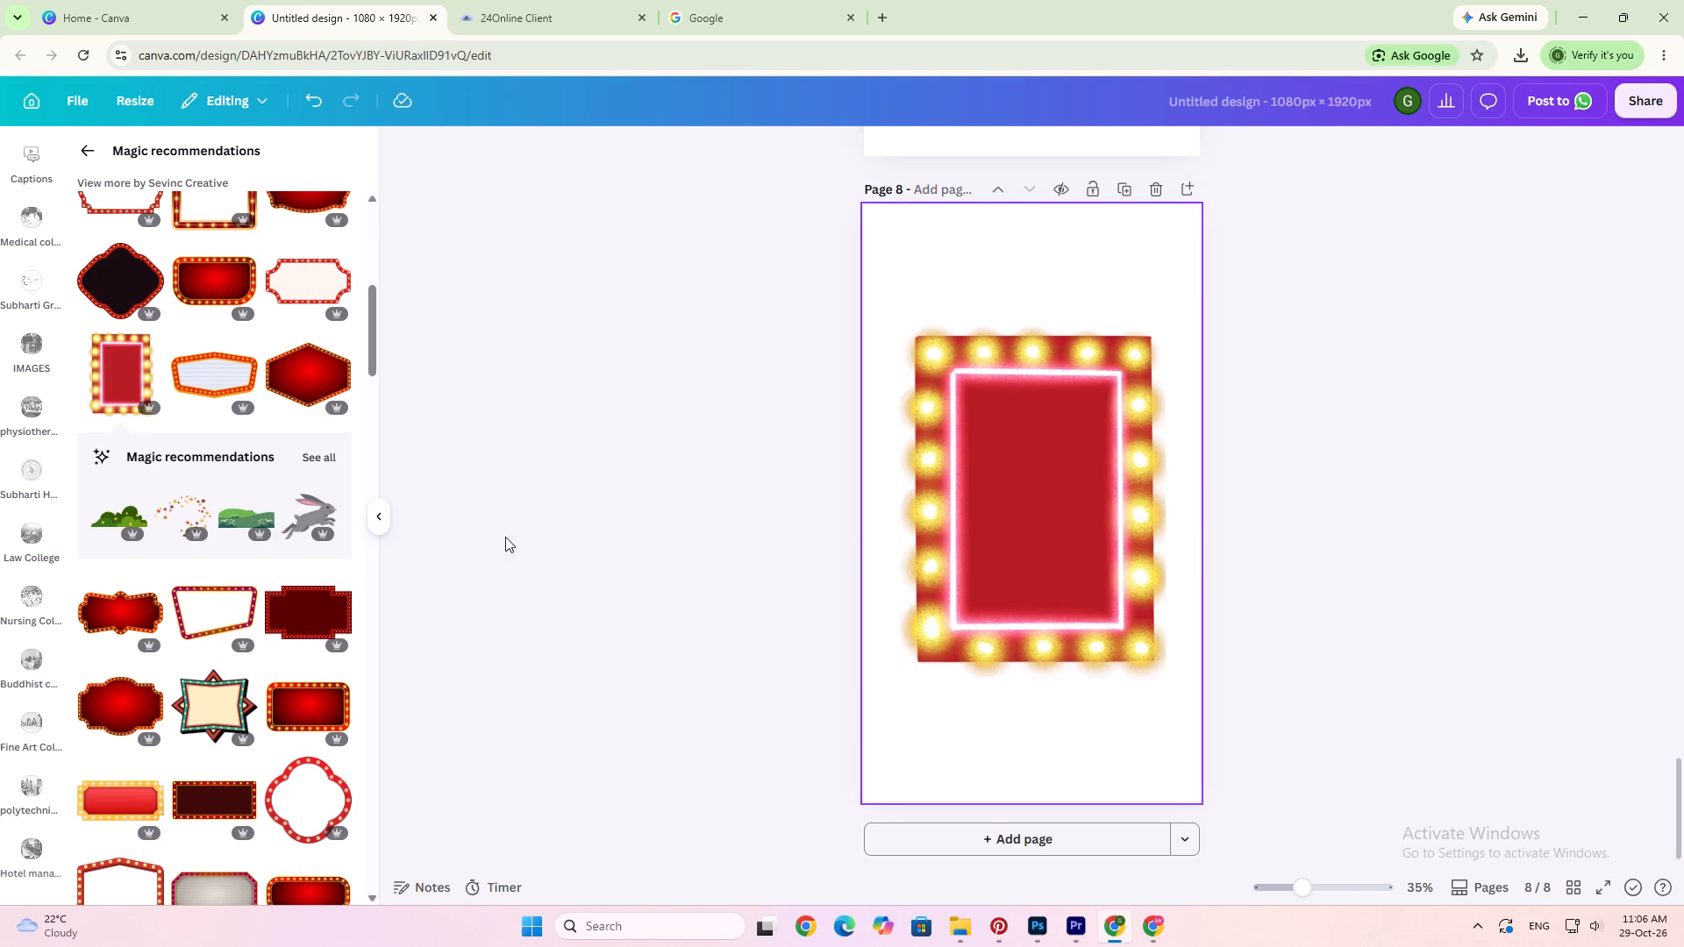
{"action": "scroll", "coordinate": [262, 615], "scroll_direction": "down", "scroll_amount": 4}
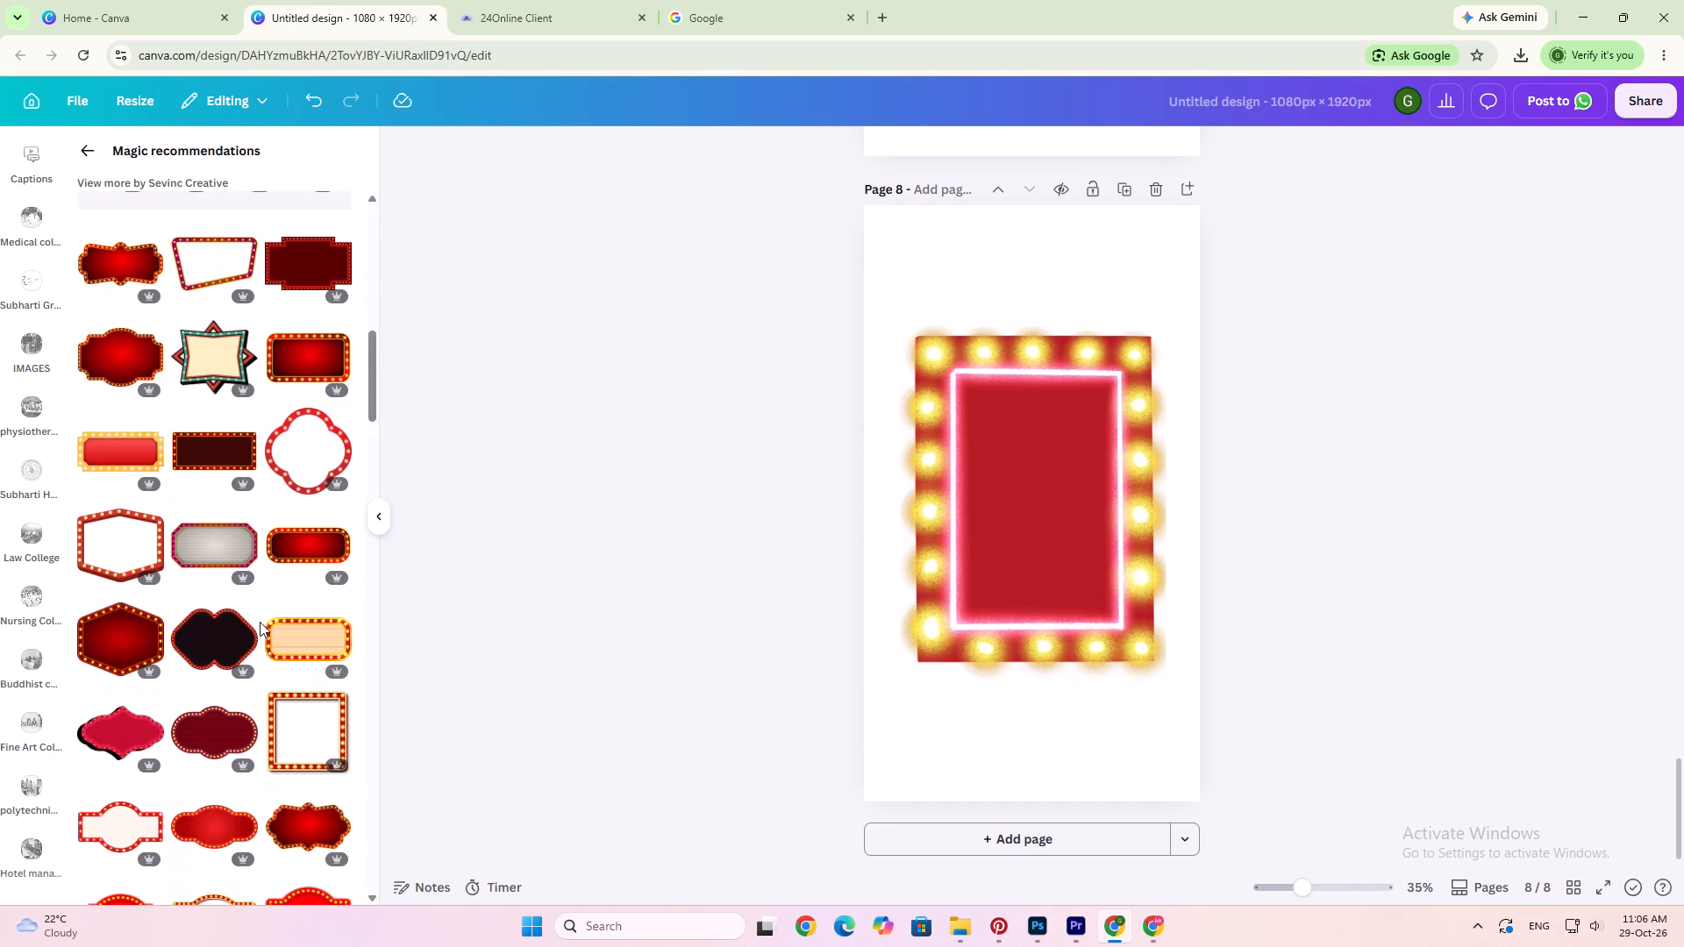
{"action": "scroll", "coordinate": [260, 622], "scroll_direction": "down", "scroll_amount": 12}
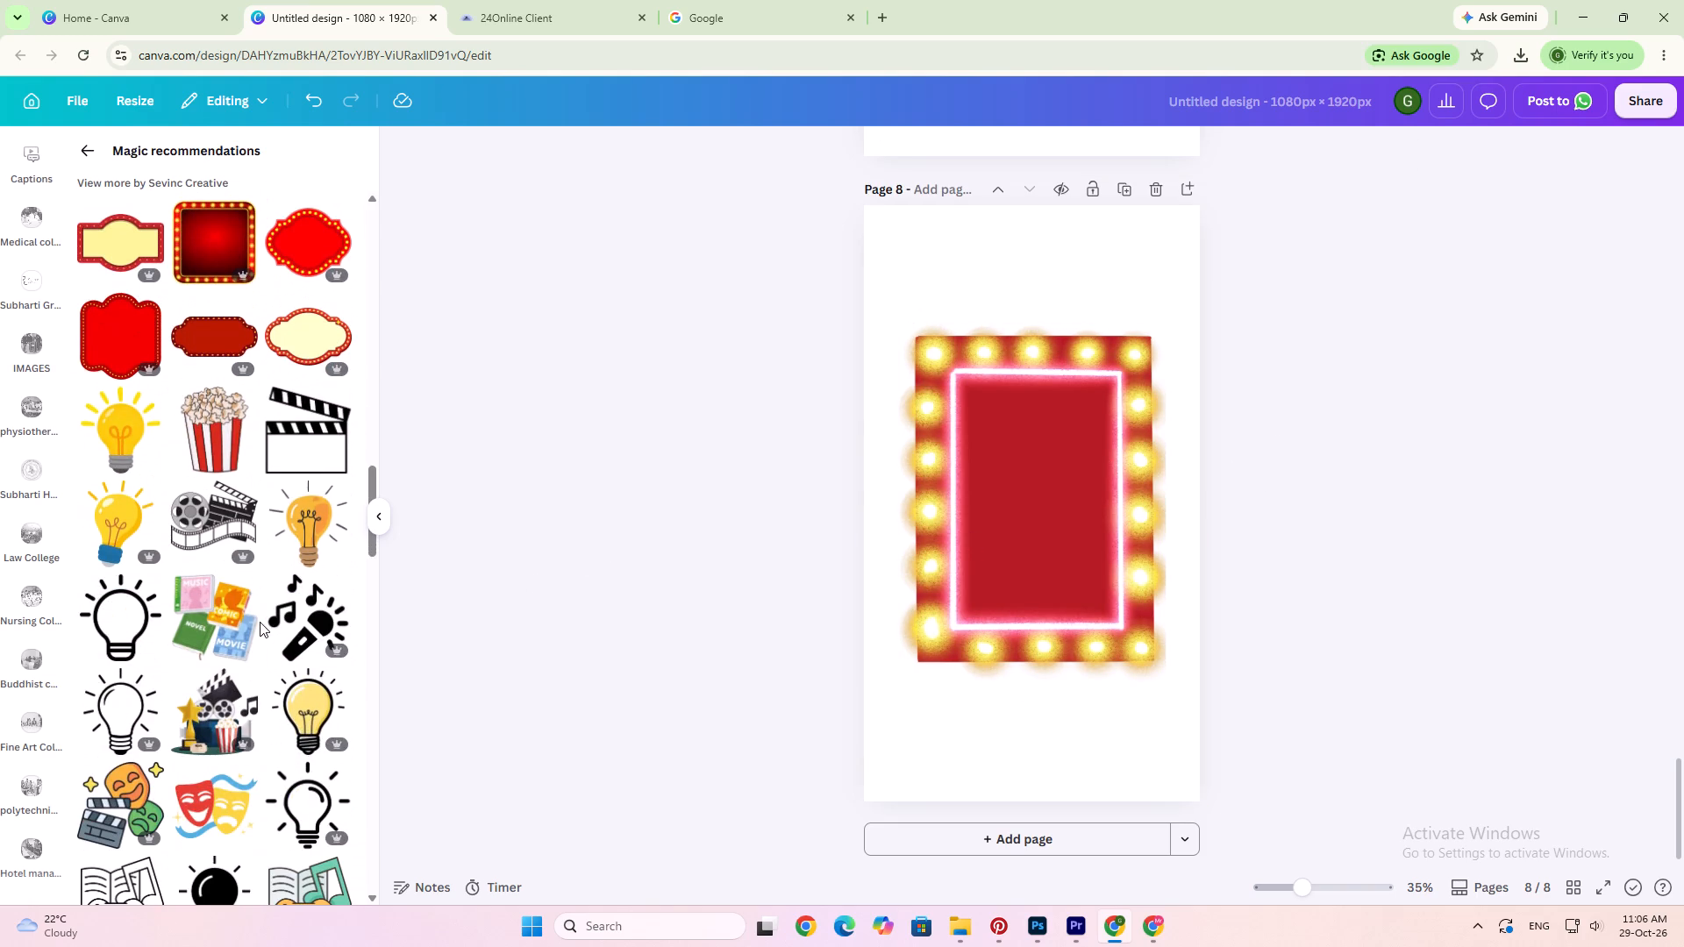
Scale the red bulb-lit frame down to a little under two-thirds of the page width and centre it on page 8.
{"action": "left_click", "coordinate": [1092, 575]}
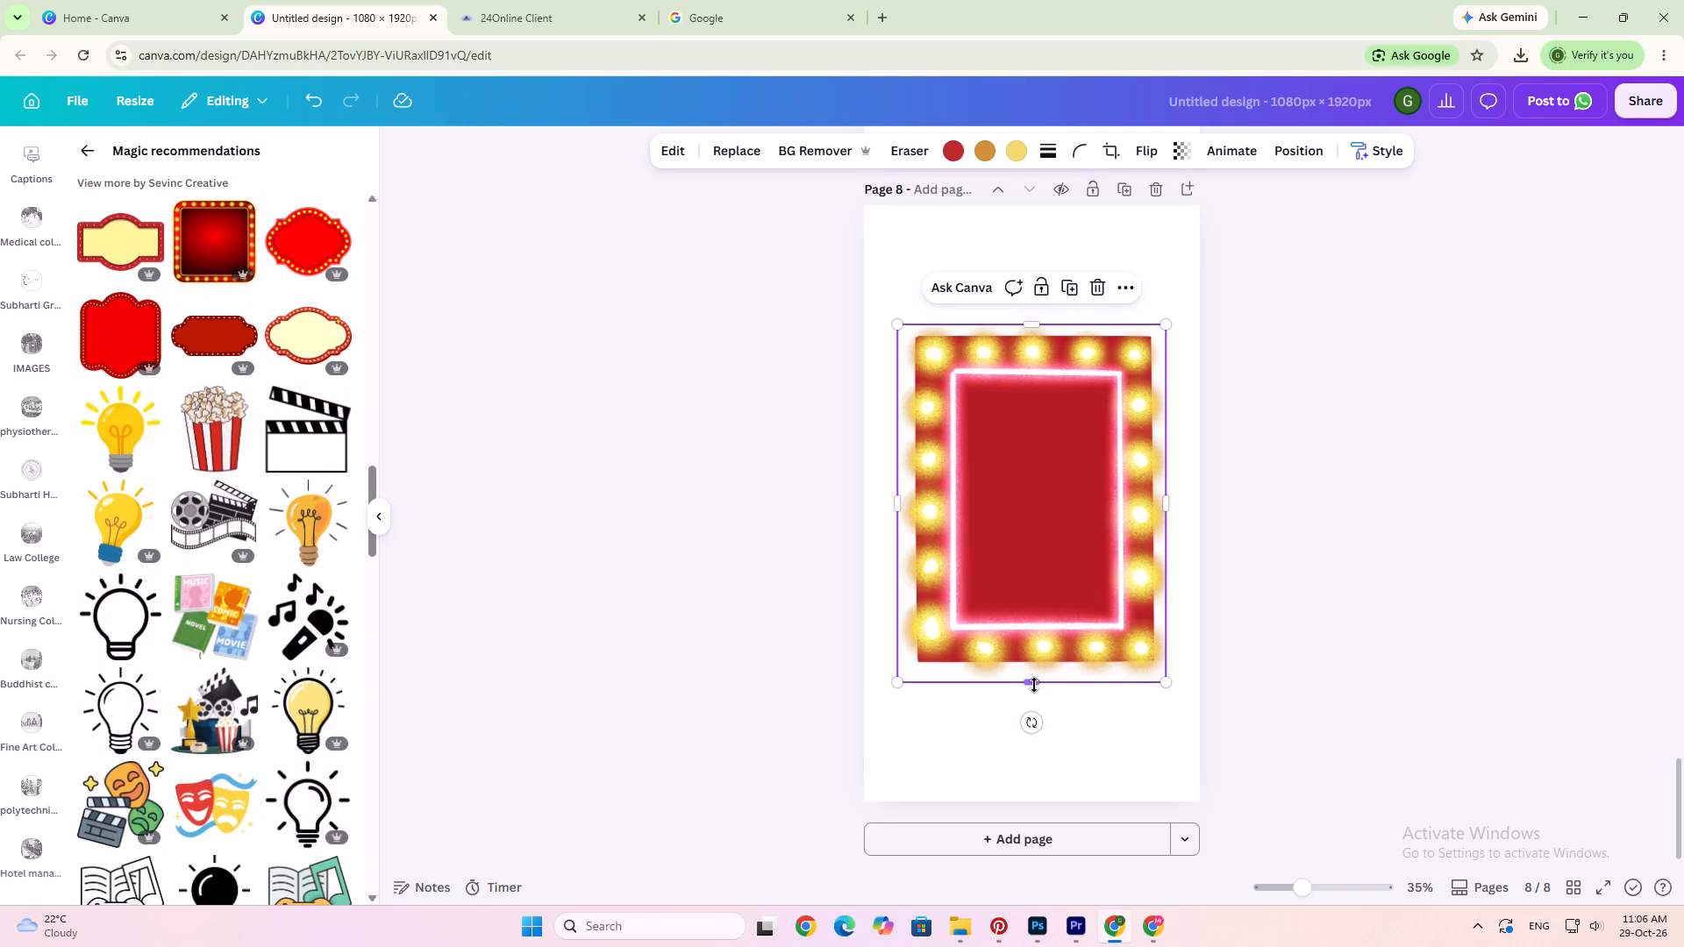
{"action": "left_click_drag", "start_coordinate": [1034, 685], "coordinate": [1032, 655]}
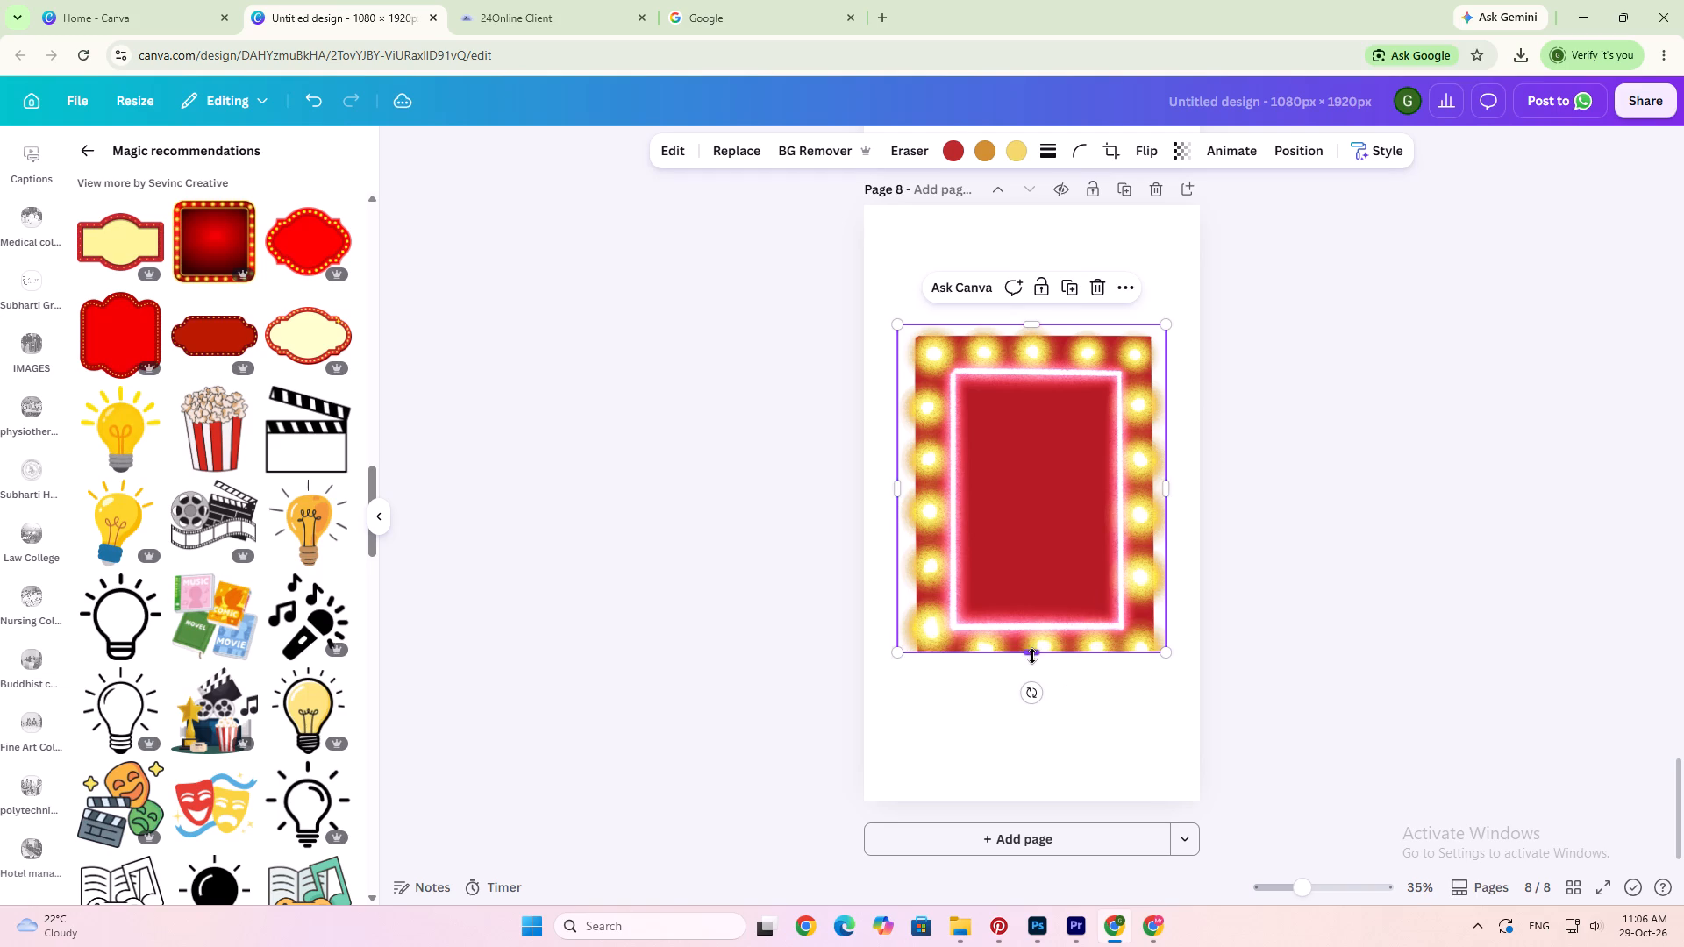
{"action": "key", "text": "ctrl+z"}
{"action": "left_click_drag", "start_coordinate": [1163, 684], "coordinate": [1095, 595]}
{"action": "left_click_drag", "start_coordinate": [1070, 555], "coordinate": [1095, 574]}
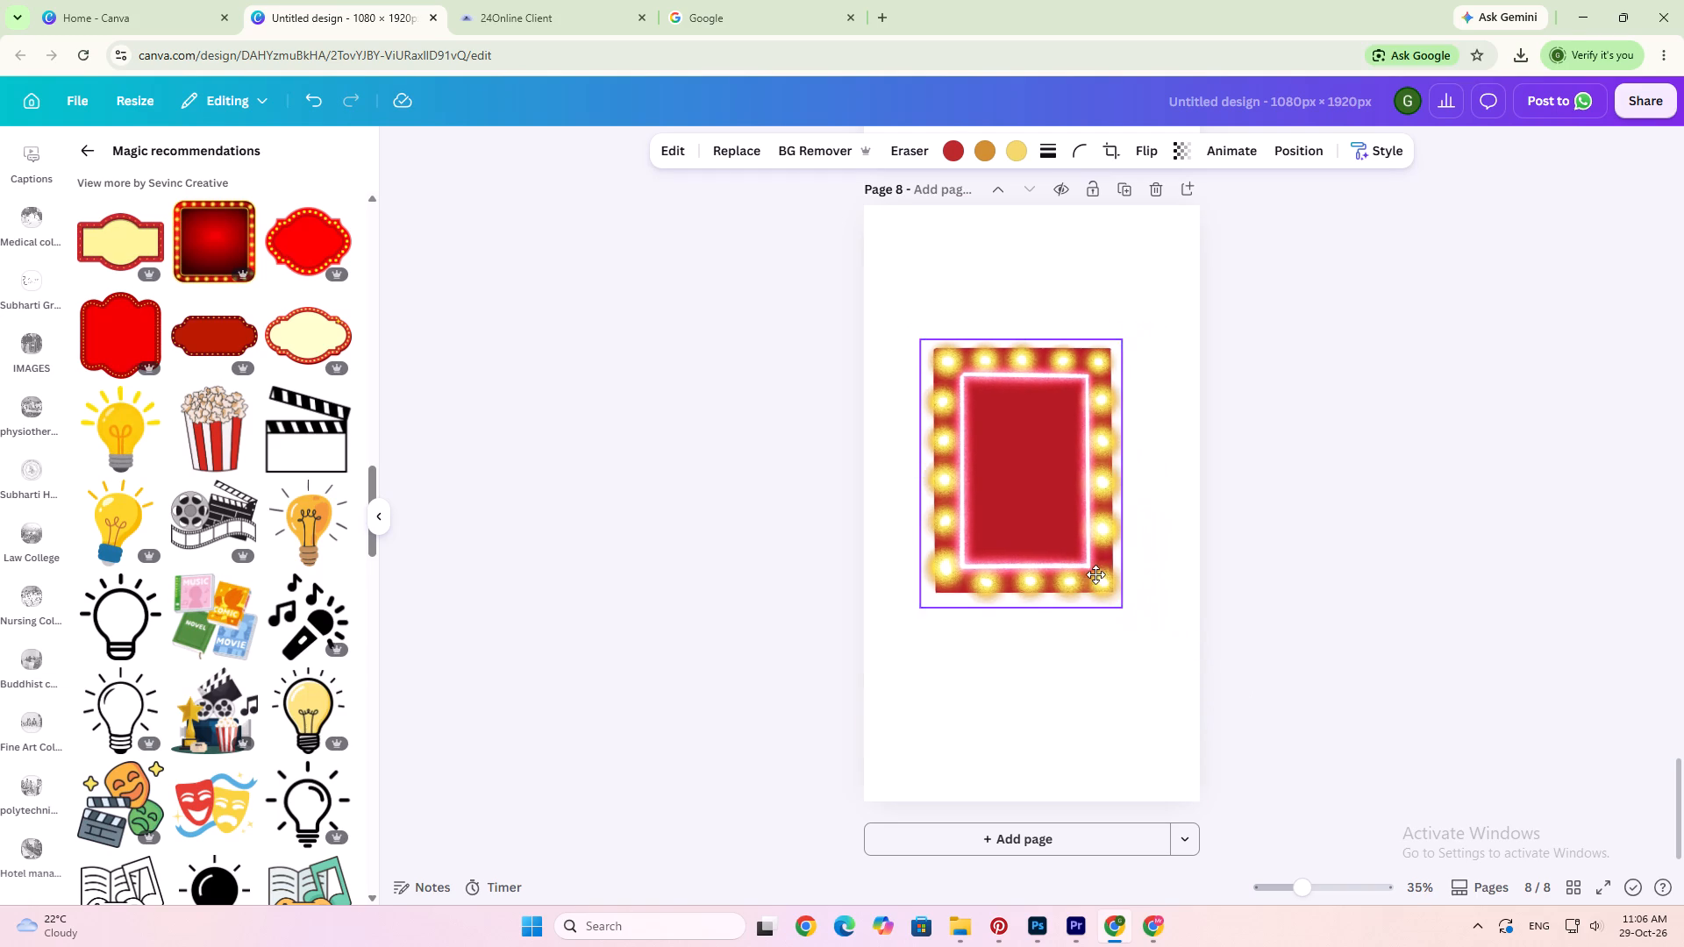
{"action": "left_click_drag", "start_coordinate": [1095, 574], "coordinate": [1096, 594]}
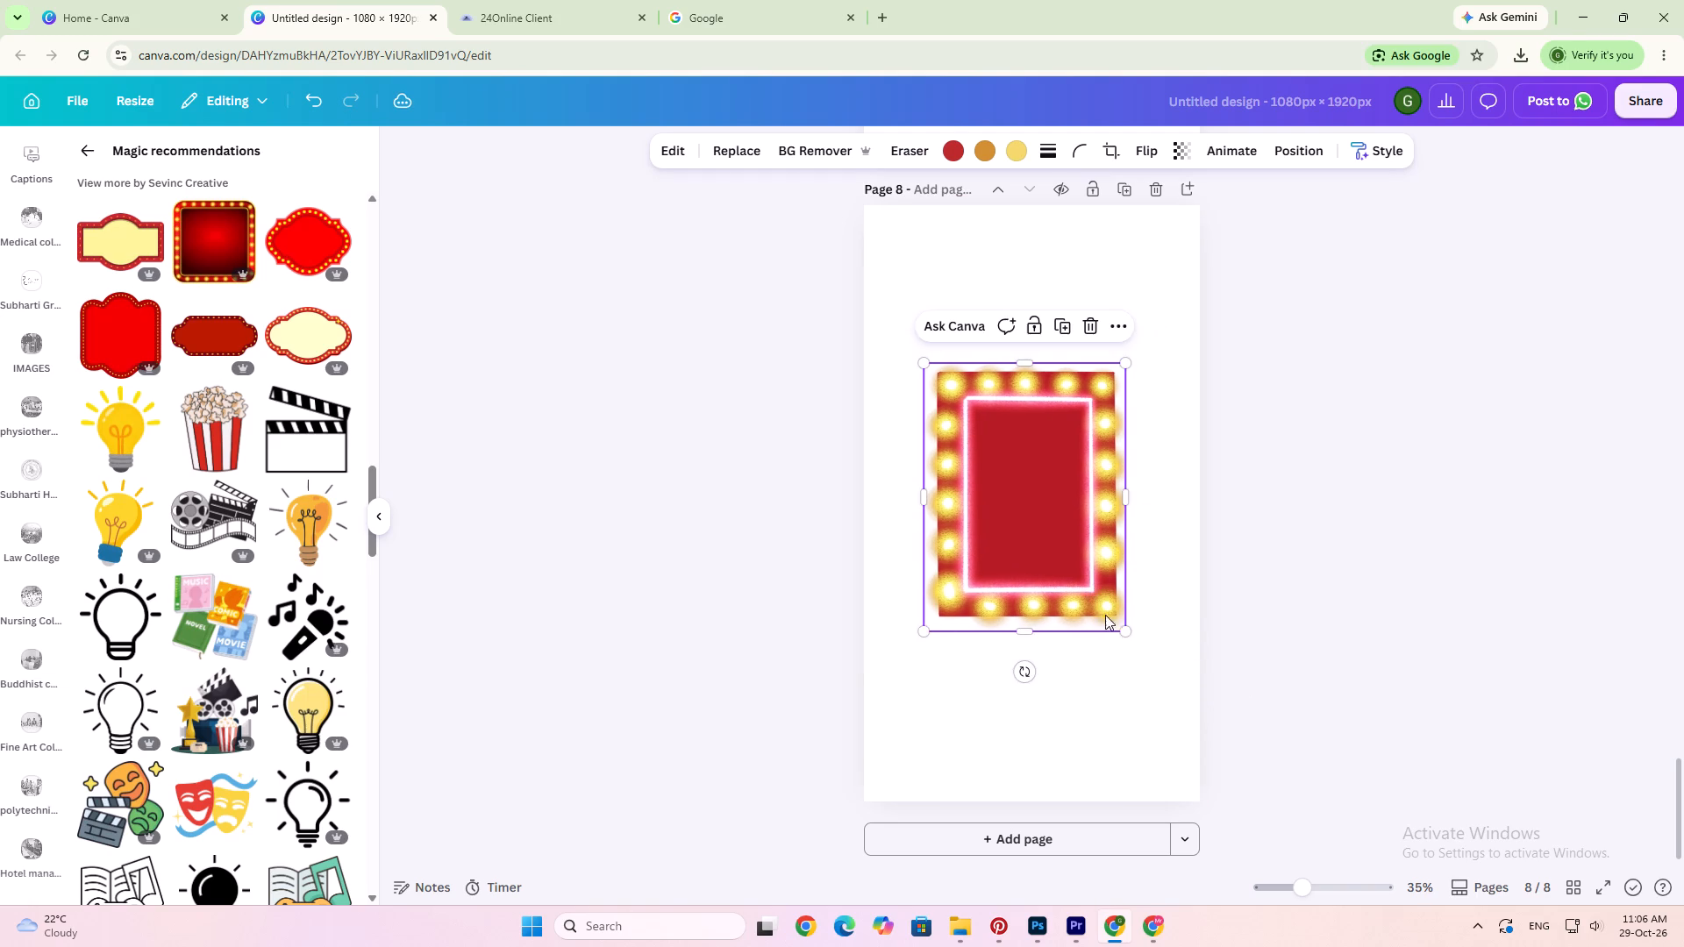
{"action": "left_click_drag", "start_coordinate": [1123, 633], "coordinate": [1132, 646]}
{"action": "left_click", "coordinate": [1098, 615]}
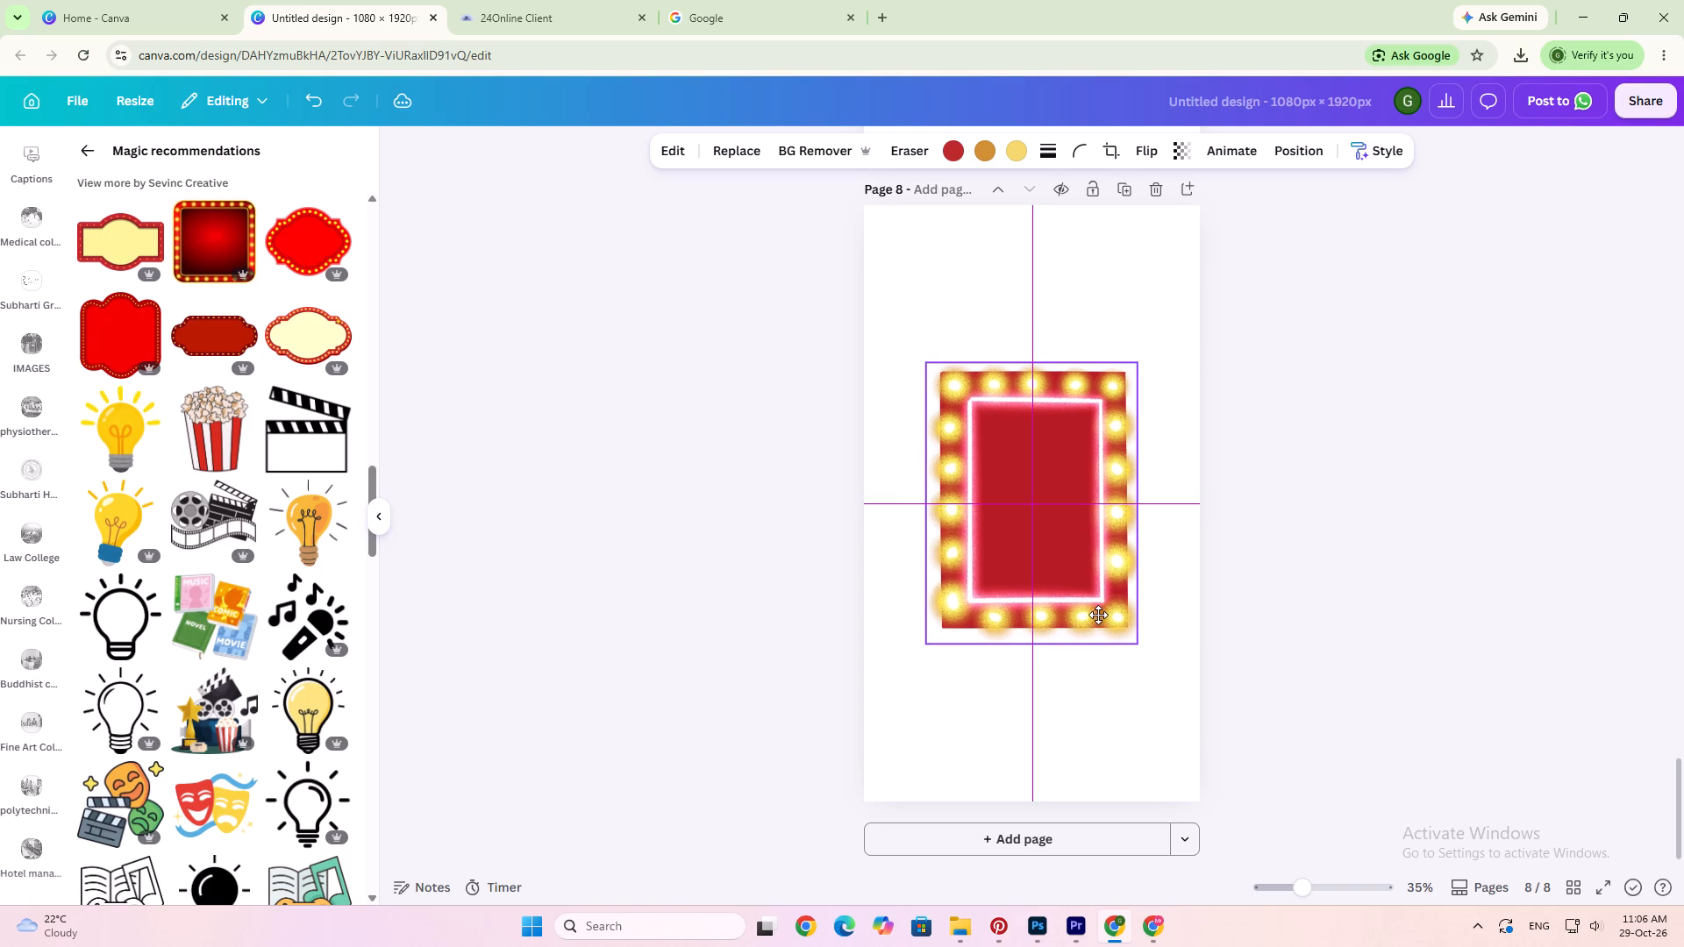
Download only page 8 as a high-quality PNG with a transparent background.
{"action": "left_click", "coordinate": [1645, 110]}
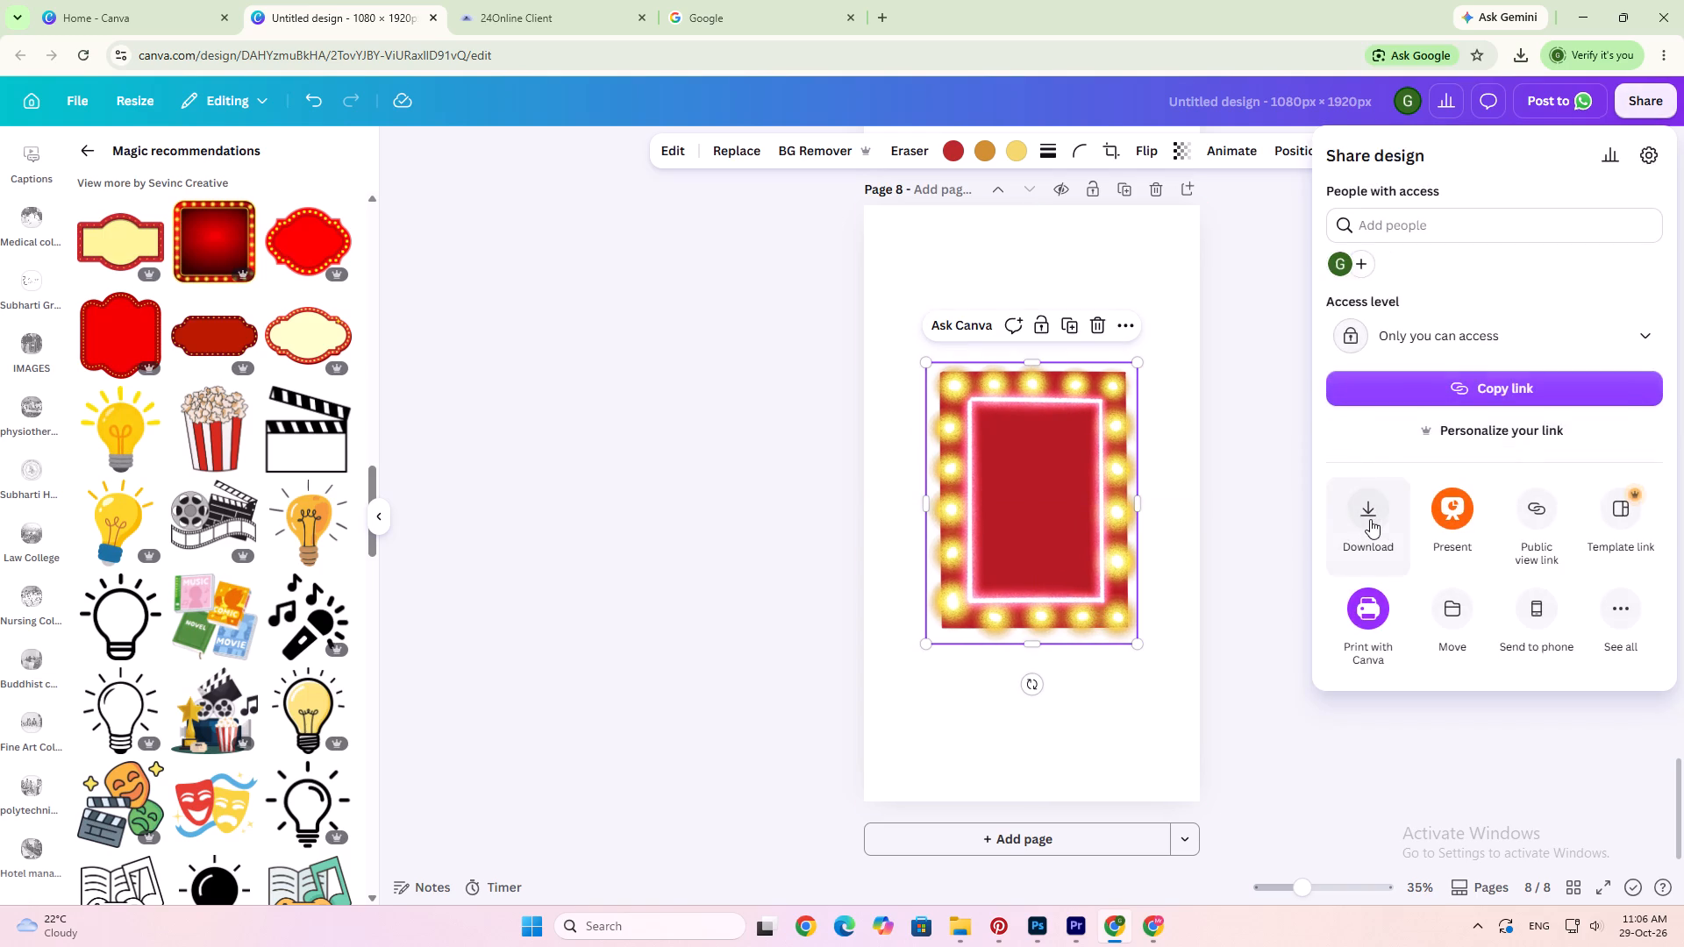
{"action": "left_click", "coordinate": [1374, 520]}
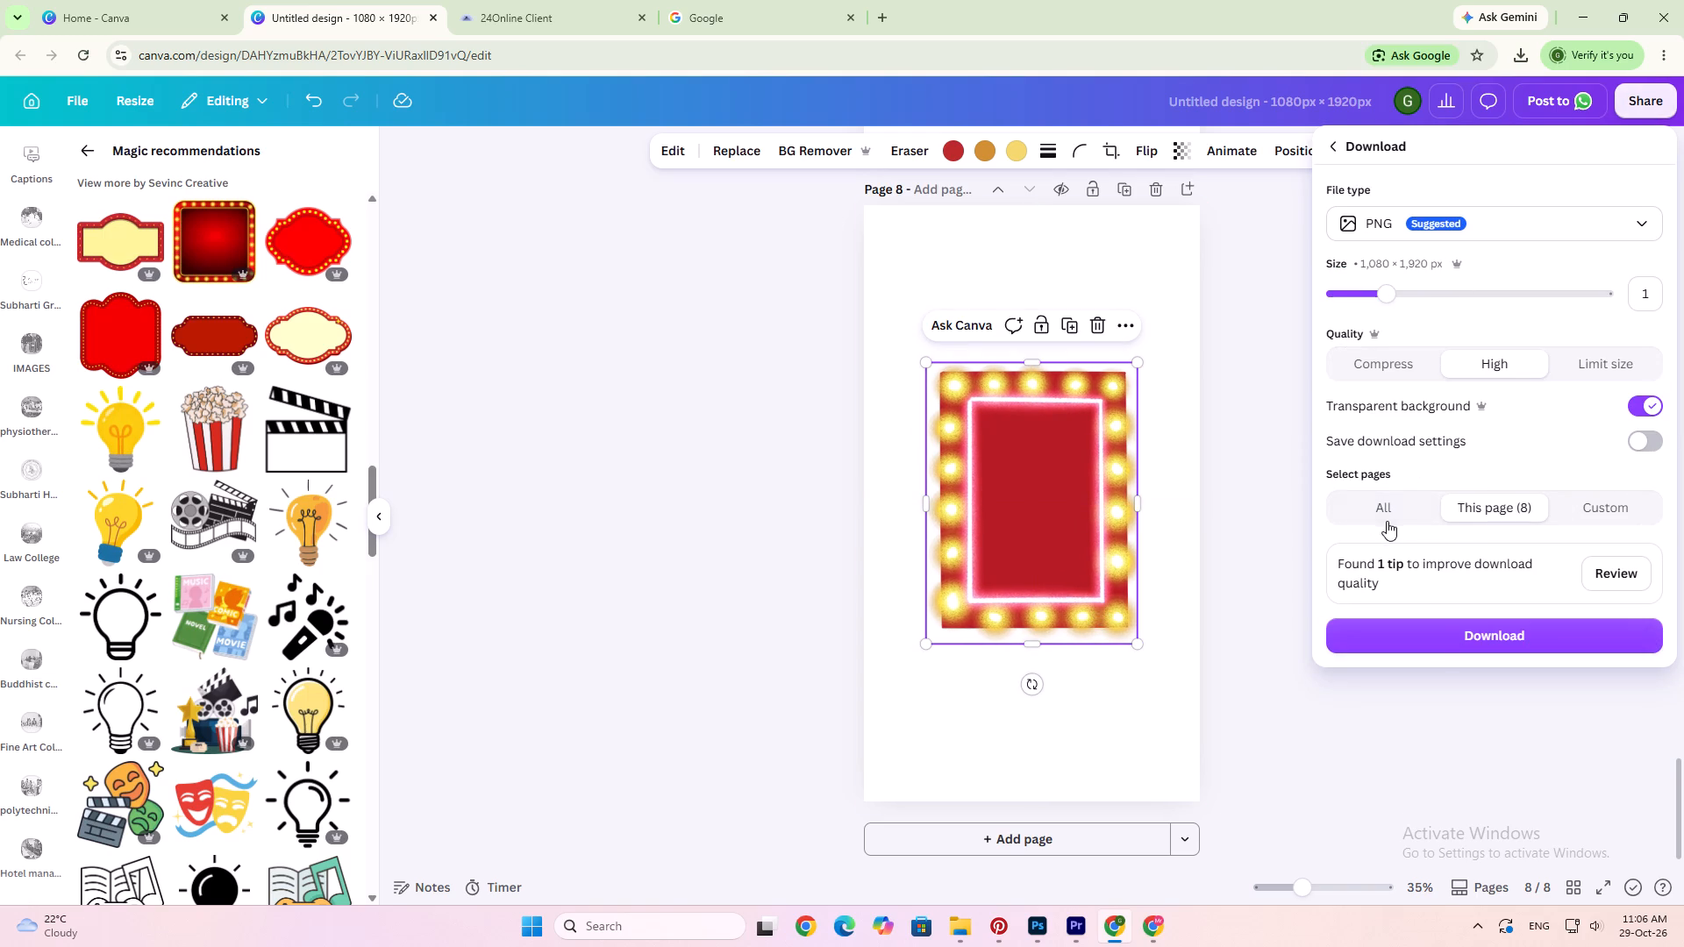
{"action": "left_click", "coordinate": [1437, 642]}
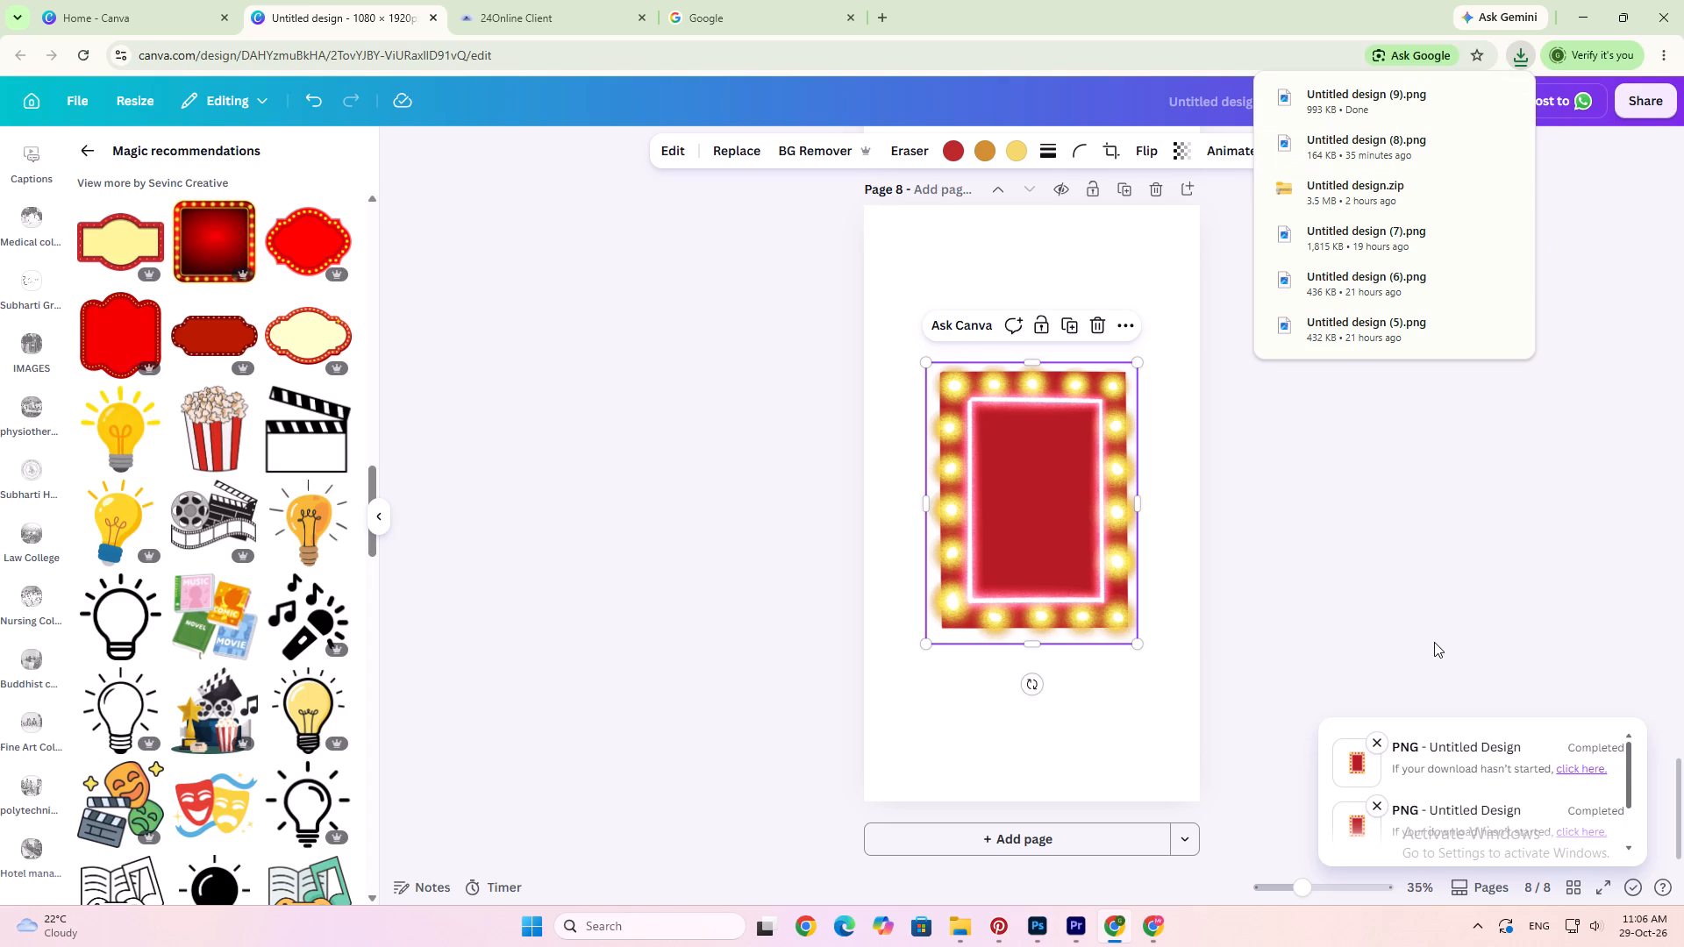
Open the downloaded frame PNG in Photos to check its transparency, and return to the design.
{"action": "left_click", "coordinate": [1374, 105]}
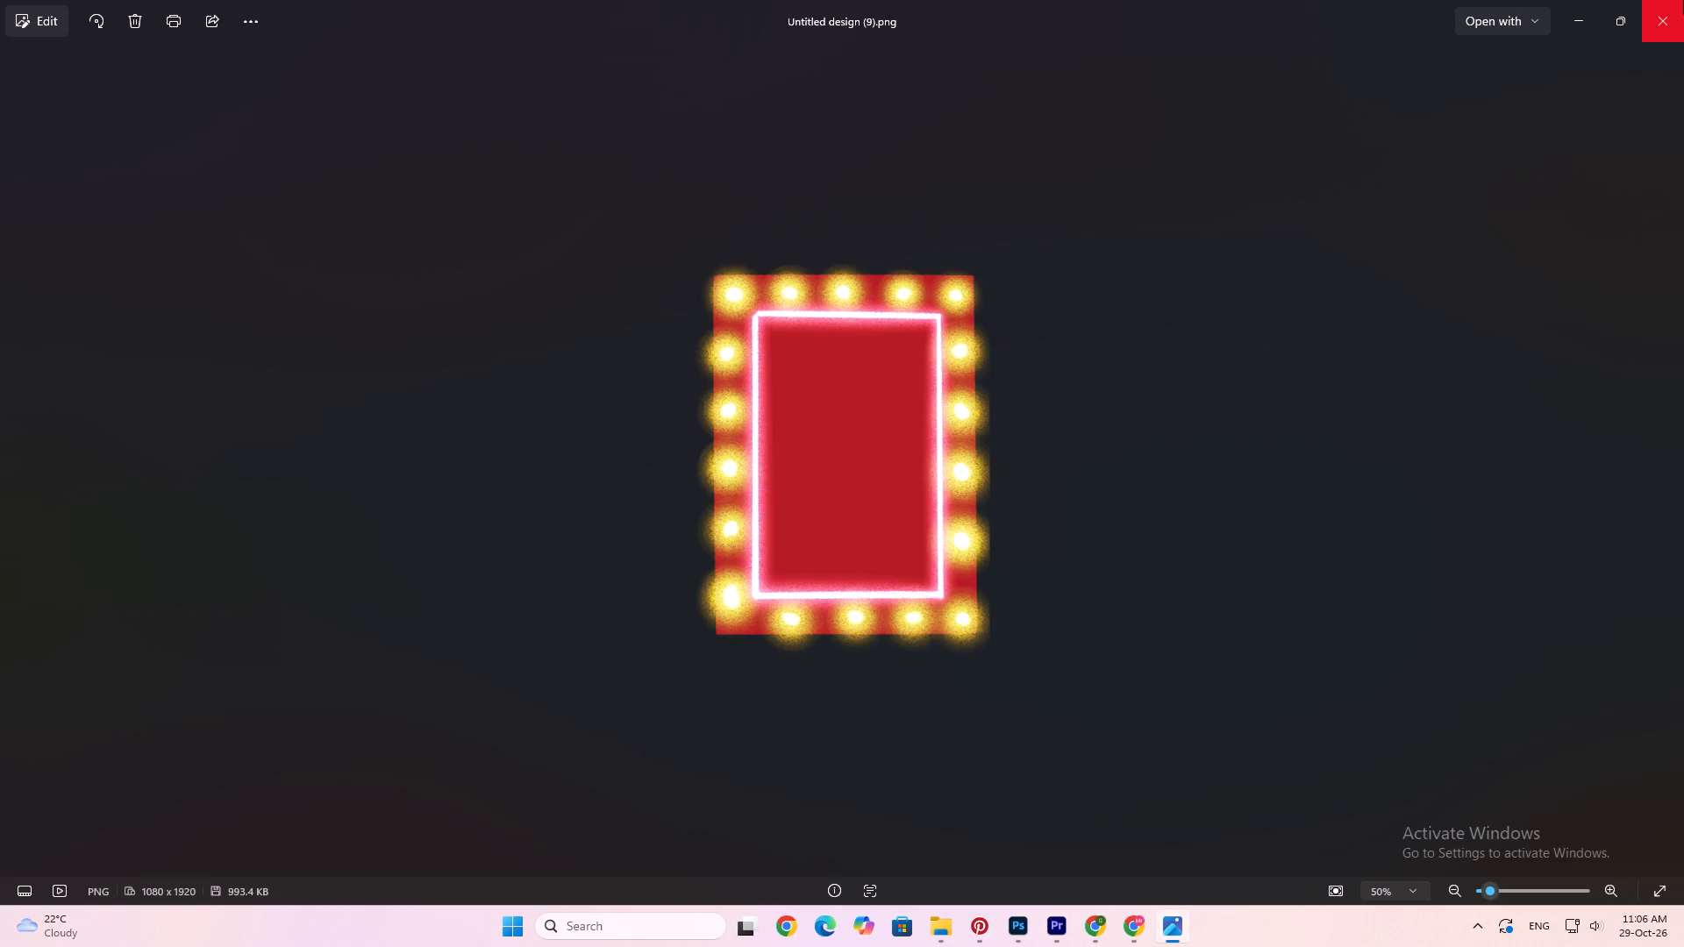
{"action": "left_click", "coordinate": [1683, 0]}
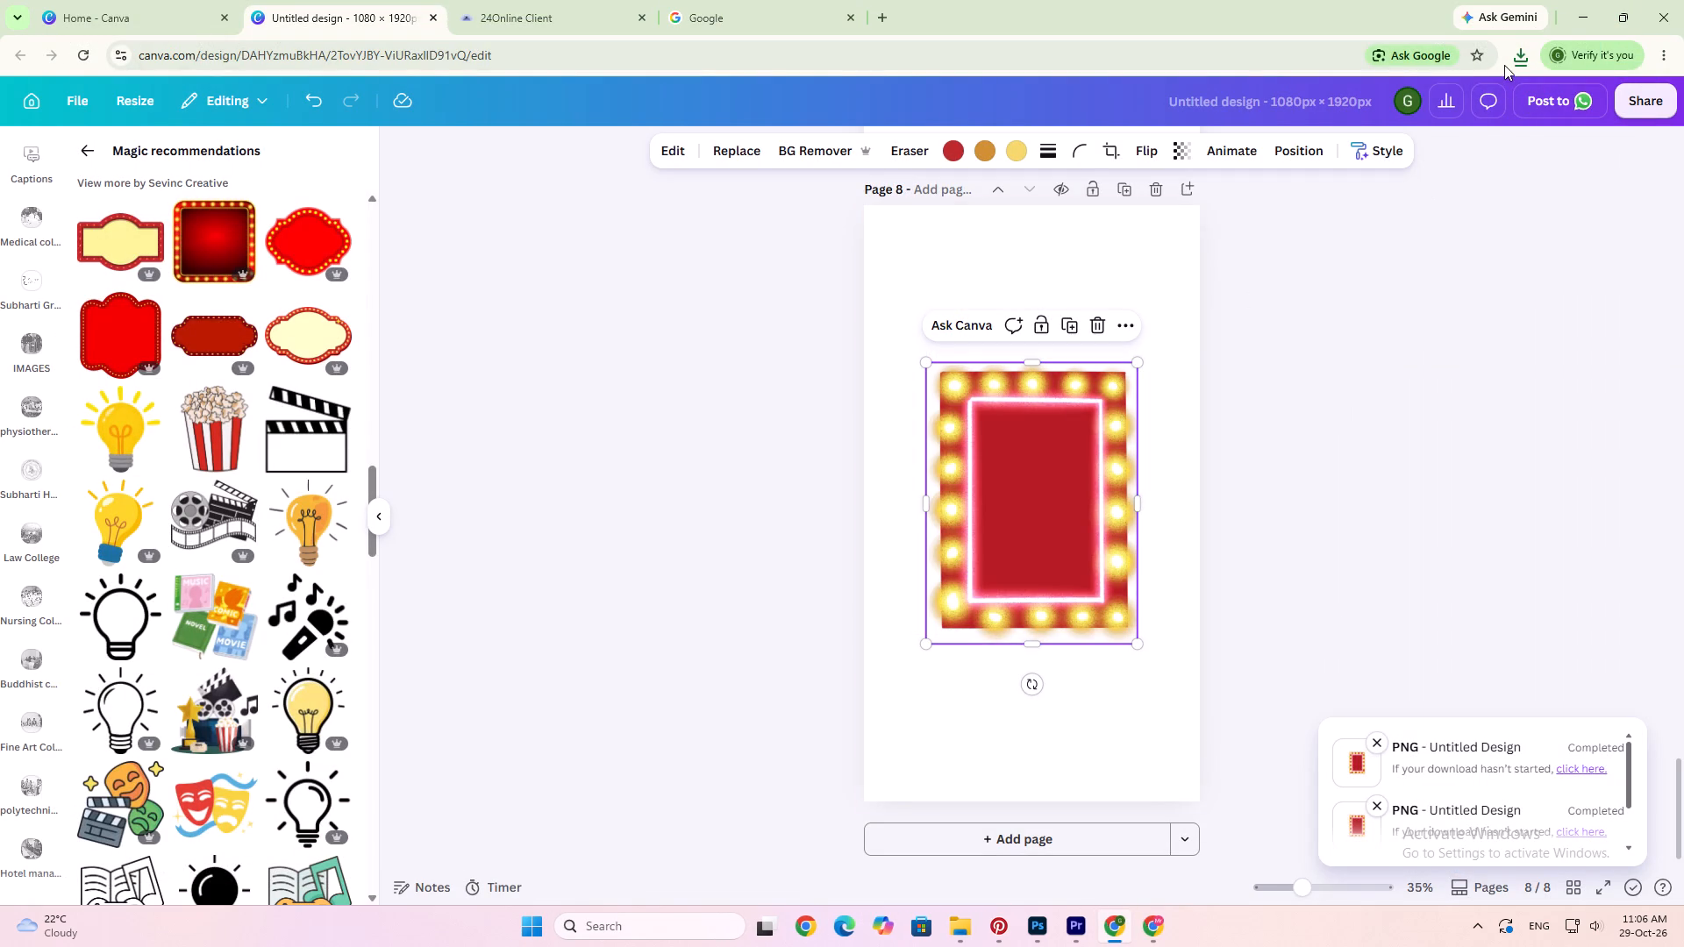
Import the downloaded frame image "Untitled design (9).png" from the browser's download history into the Premiere Pro project bin.
{"action": "left_click", "coordinate": [1521, 57]}
{"action": "left_click_drag", "start_coordinate": [1322, 125], "coordinate": [1089, 913]}
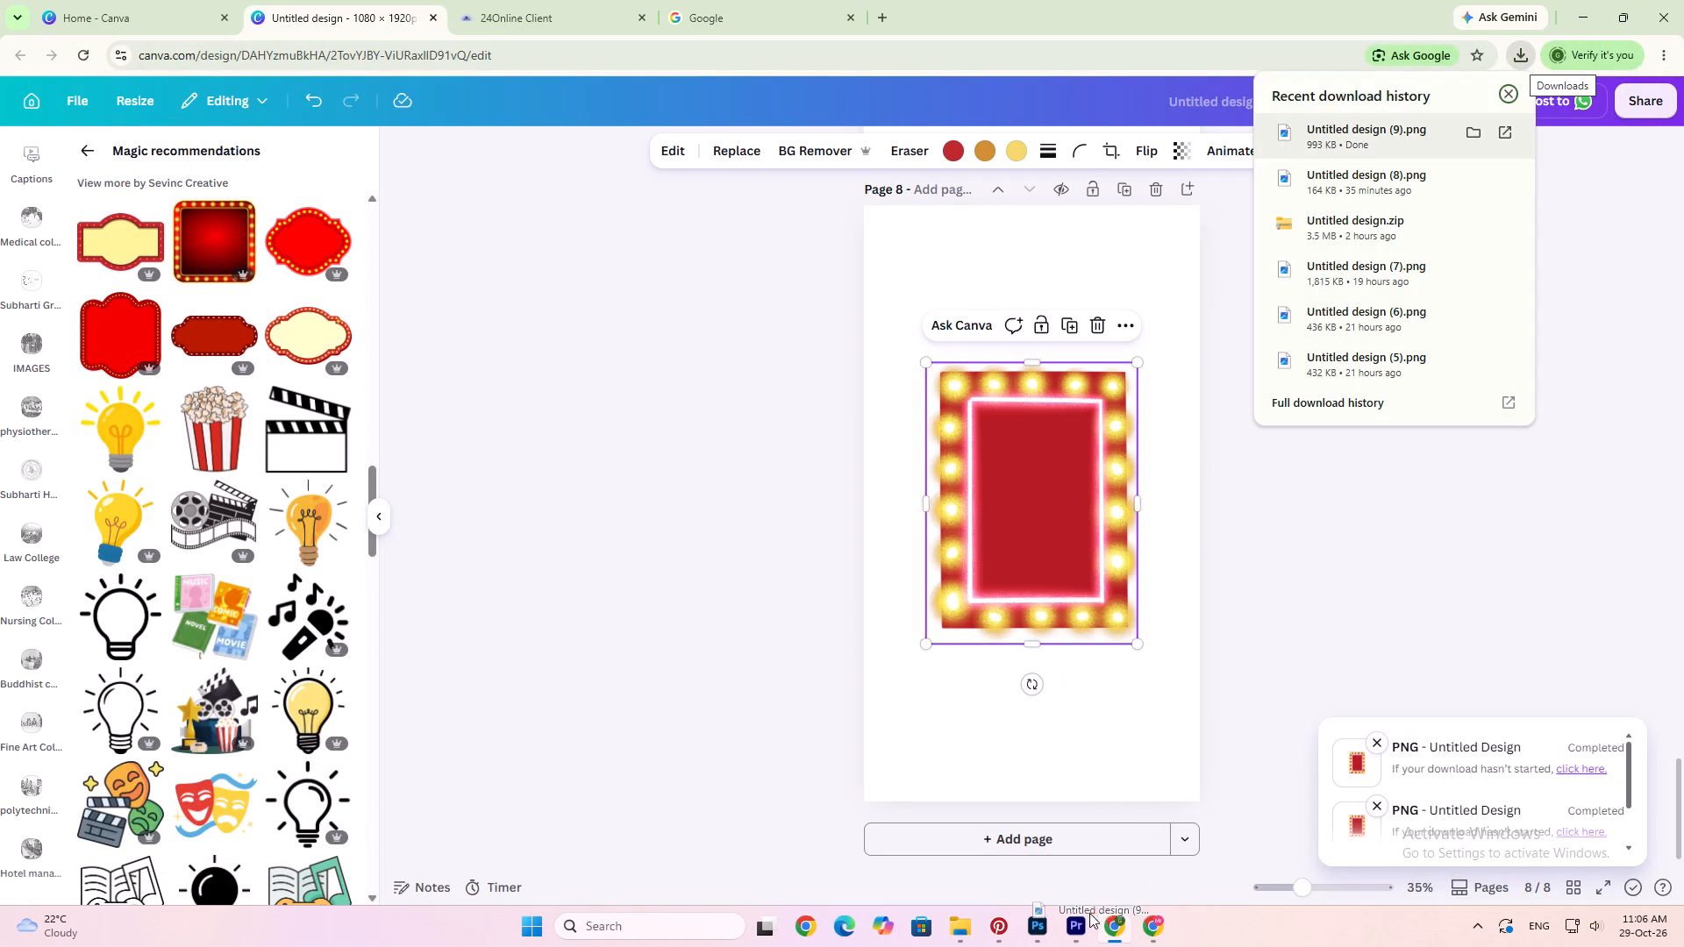
{"action": "left_click_drag", "start_coordinate": [1089, 913], "coordinate": [43, 542]}
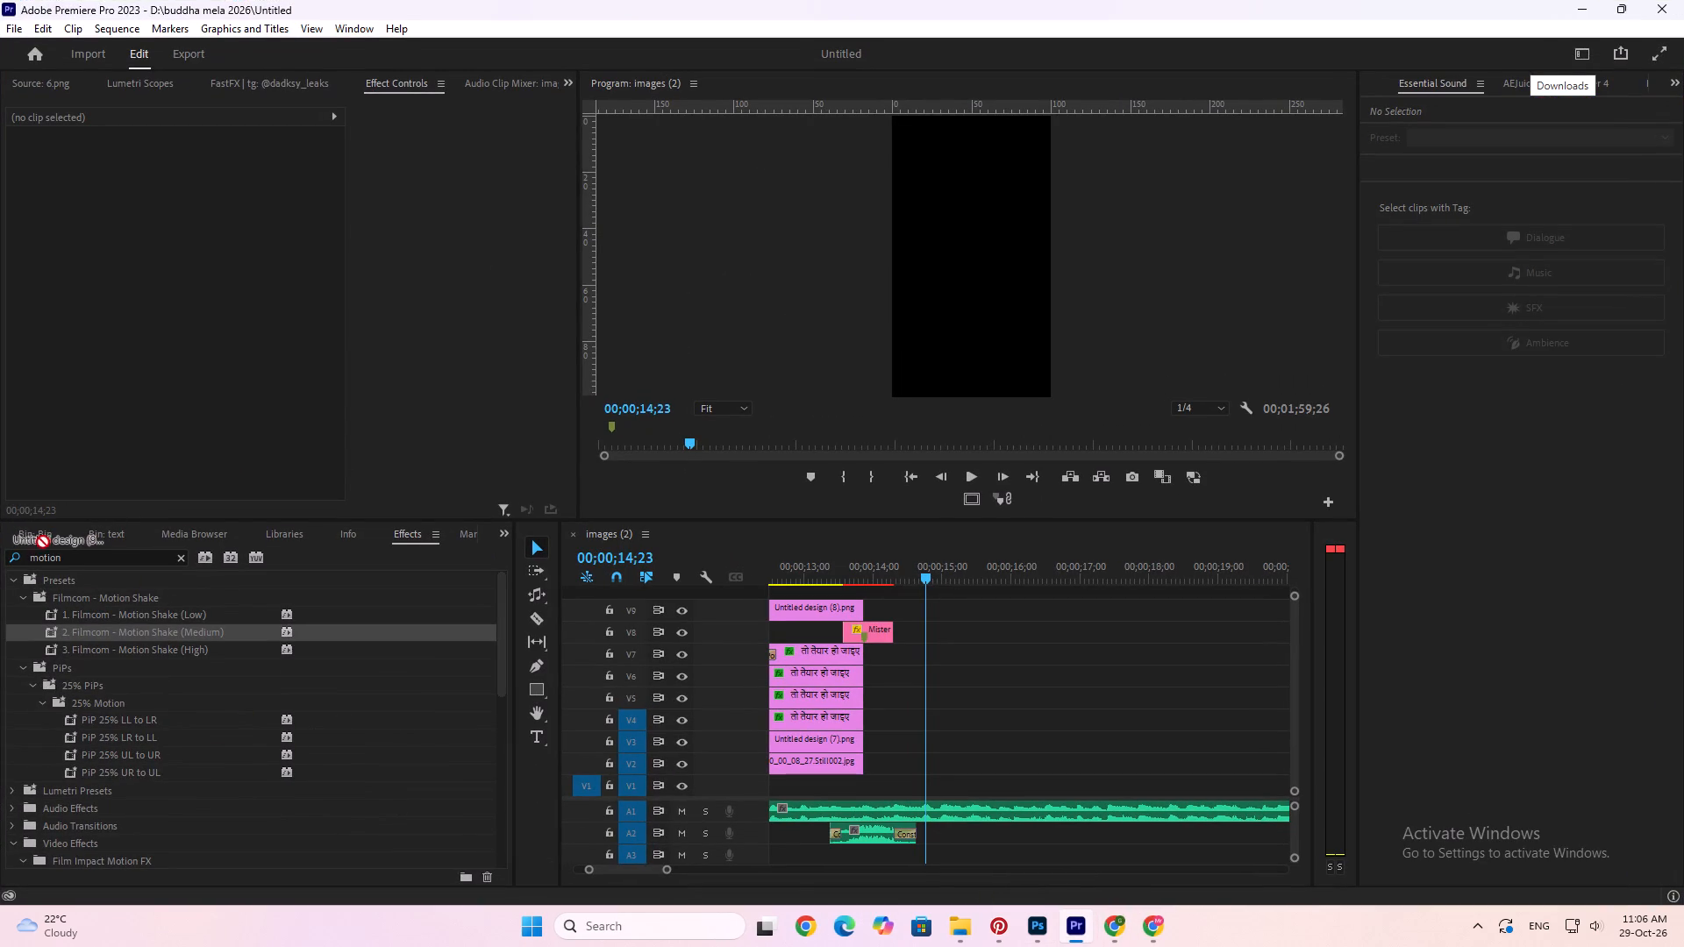
{"action": "left_click_drag", "start_coordinate": [43, 542], "coordinate": [12, 538]}
{"action": "left_click", "coordinate": [11, 537]}
{"action": "left_click", "coordinate": [315, 772]}
{"action": "key", "text": "alt+Tab"}
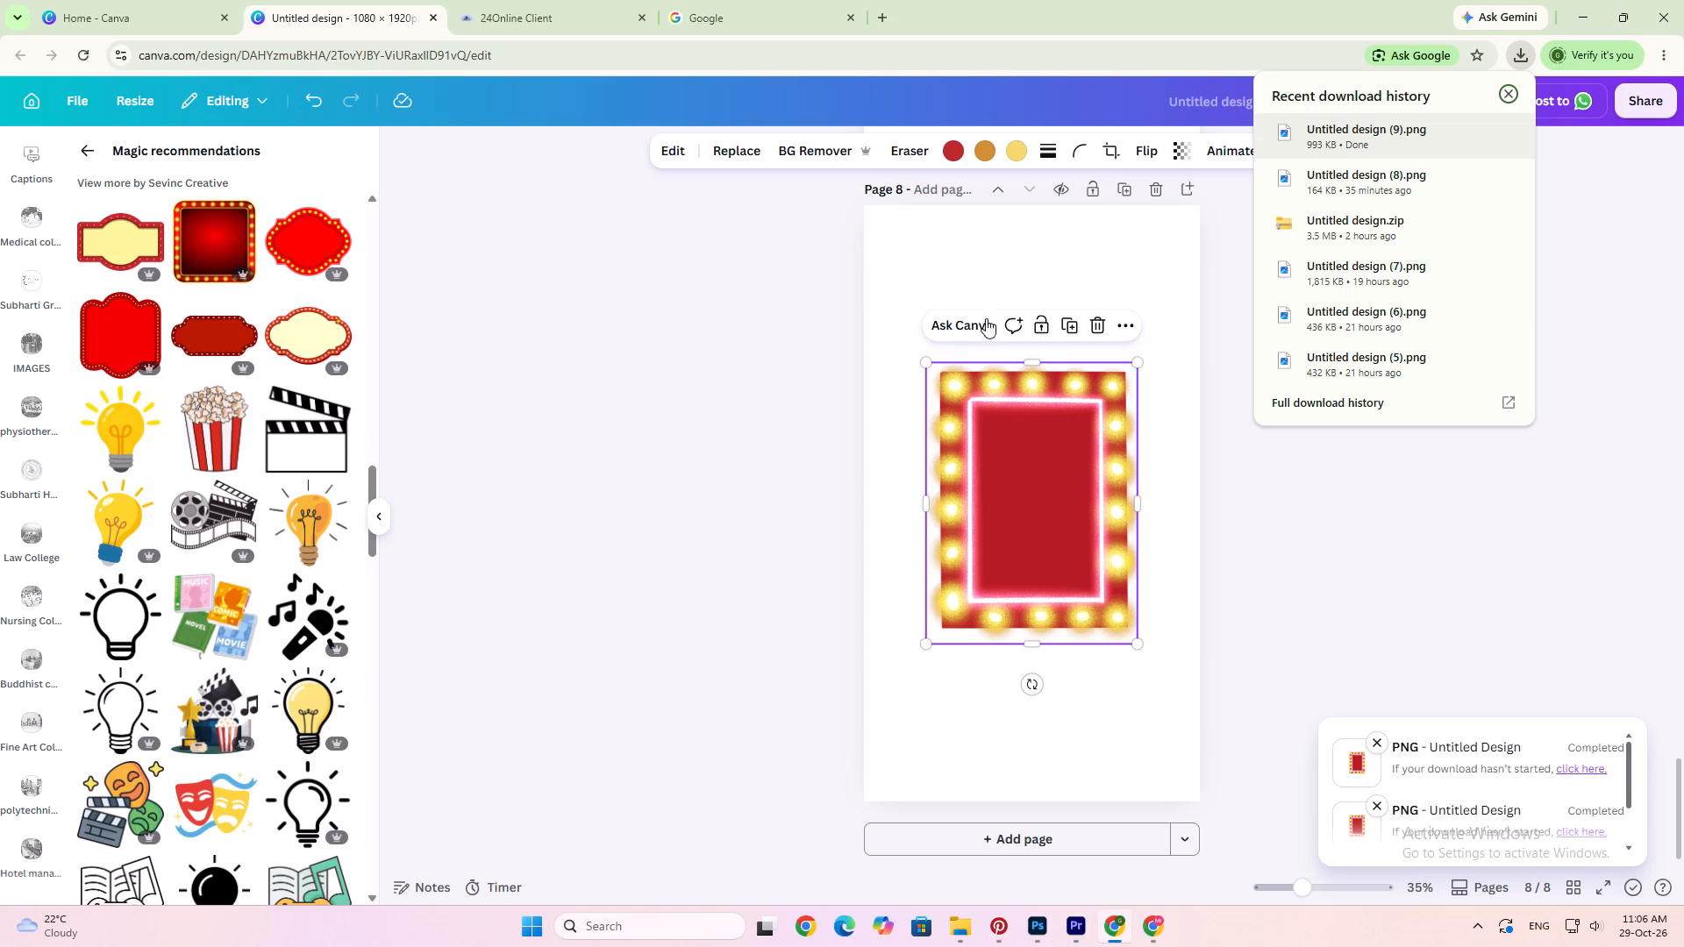
{"action": "left_click_drag", "start_coordinate": [1362, 120], "coordinate": [402, 787]}
{"action": "key", "text": "alt+Tab"}
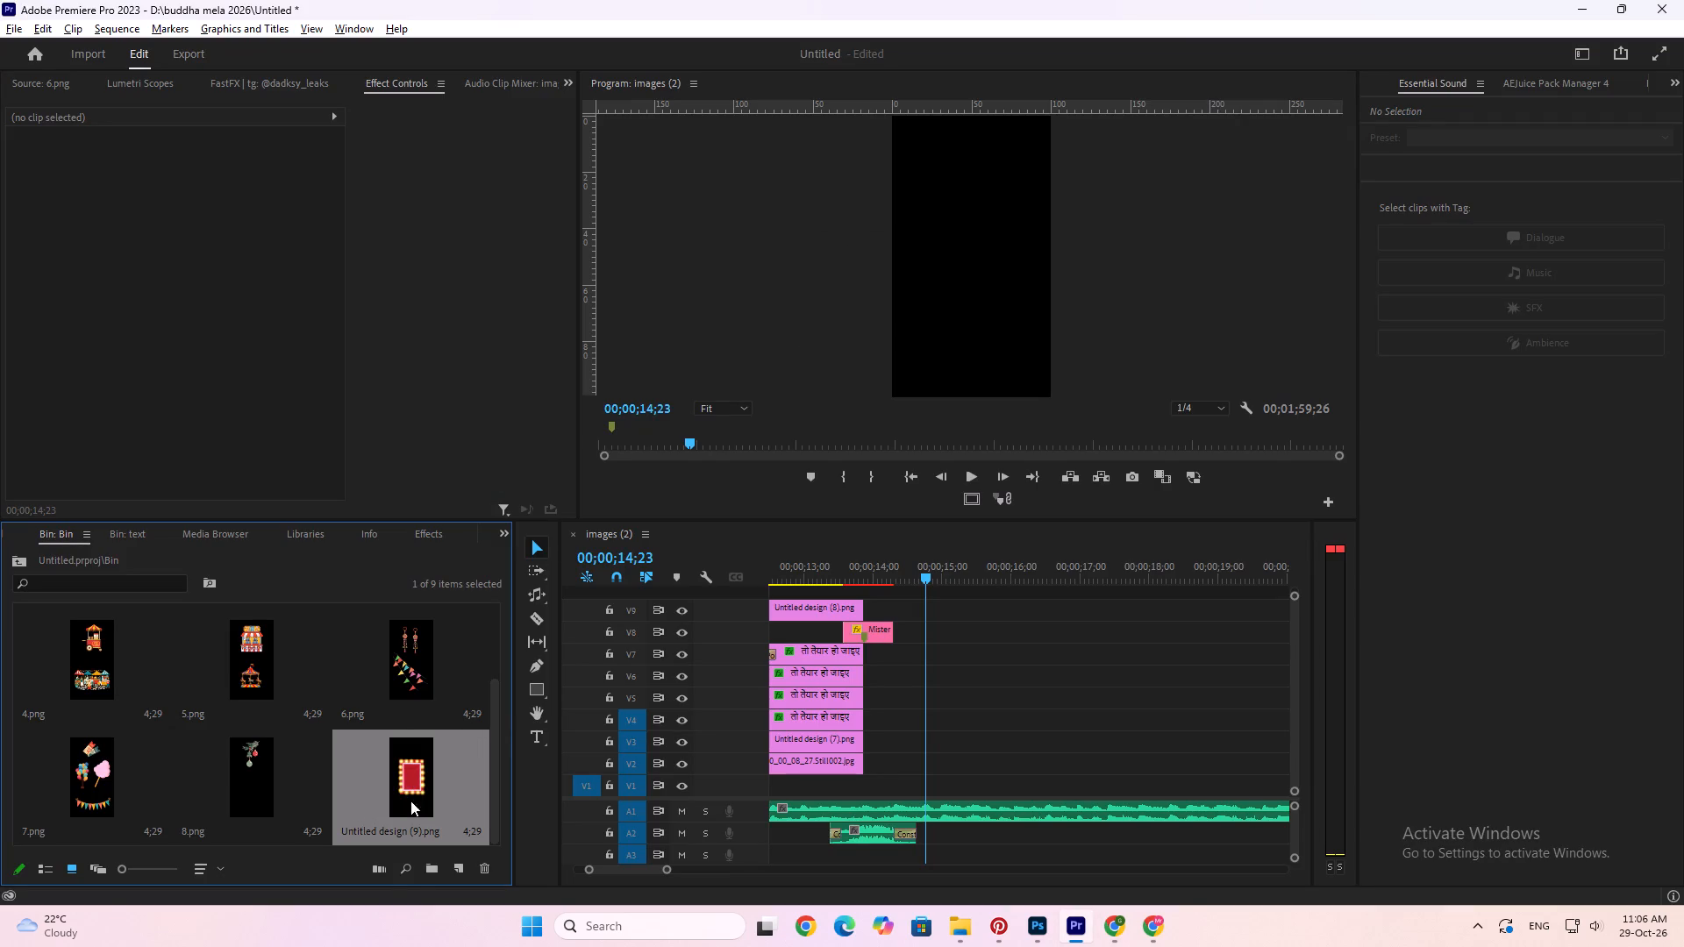
Select the red frame image in the bin and set the playhead to 00;00;13;26, just after the stacked lettering clips.
{"action": "scroll", "coordinate": [931, 734], "scroll_direction": "up", "scroll_amount": 1}
{"action": "scroll", "coordinate": [931, 734], "scroll_direction": "up", "scroll_amount": 4, "text": "alt"}
{"action": "scroll", "coordinate": [931, 734], "scroll_direction": "up", "scroll_amount": 1}
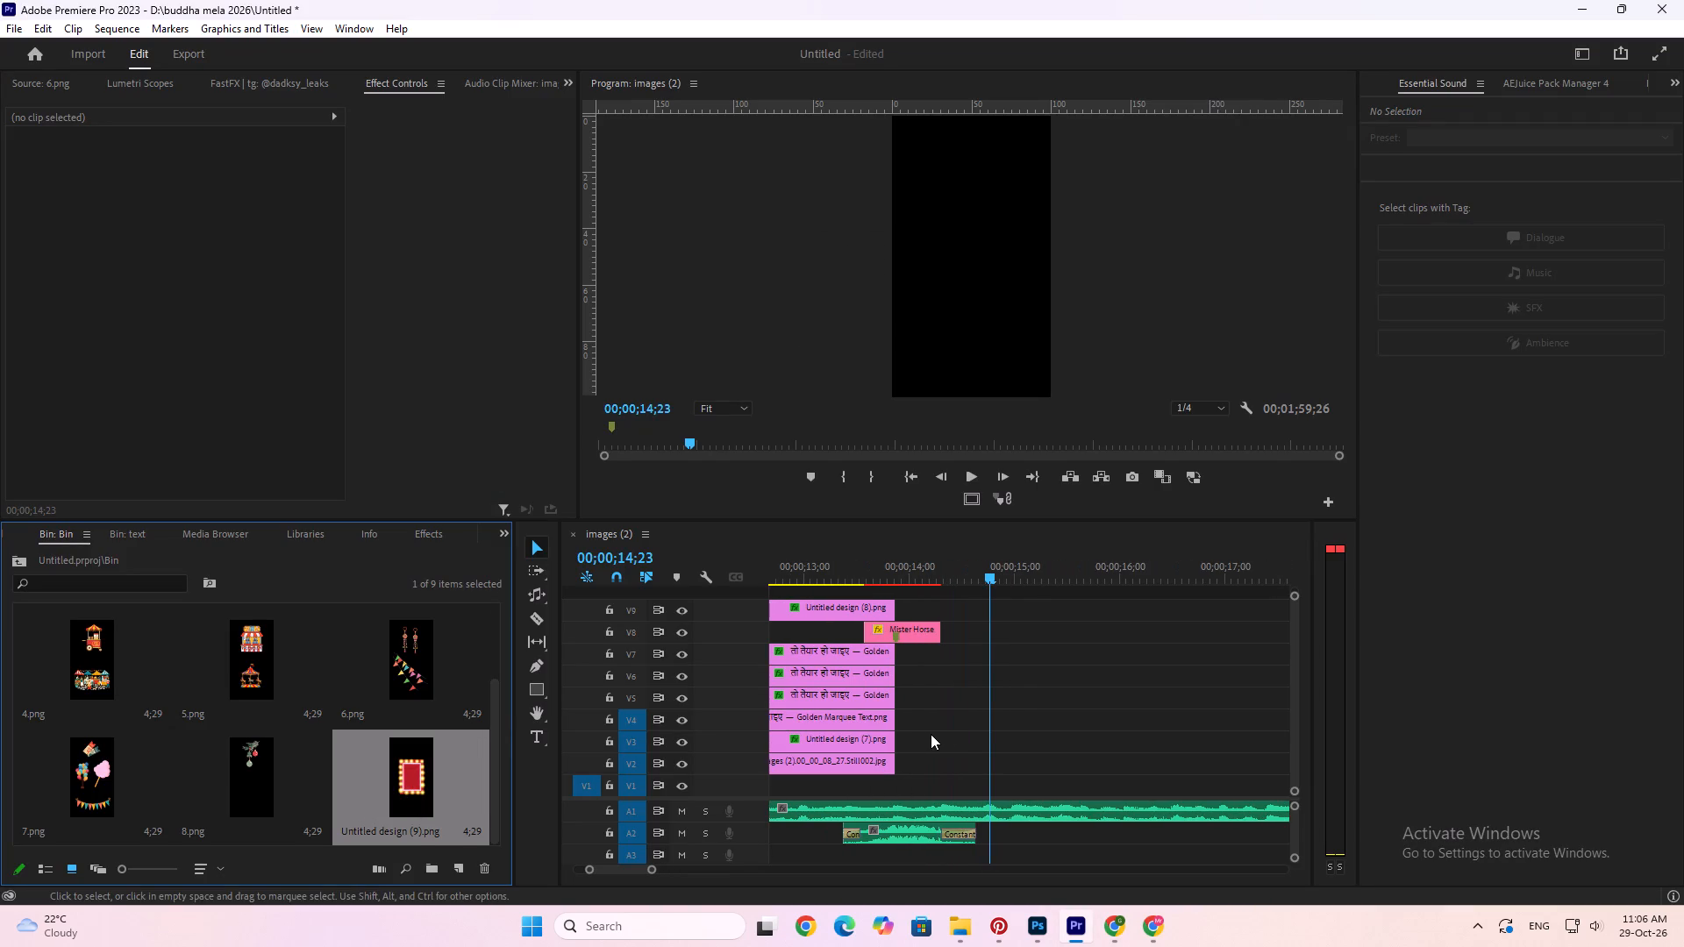
{"action": "key", "text": "Up"}
{"action": "scroll", "coordinate": [931, 732], "scroll_direction": "down", "scroll_amount": 3}
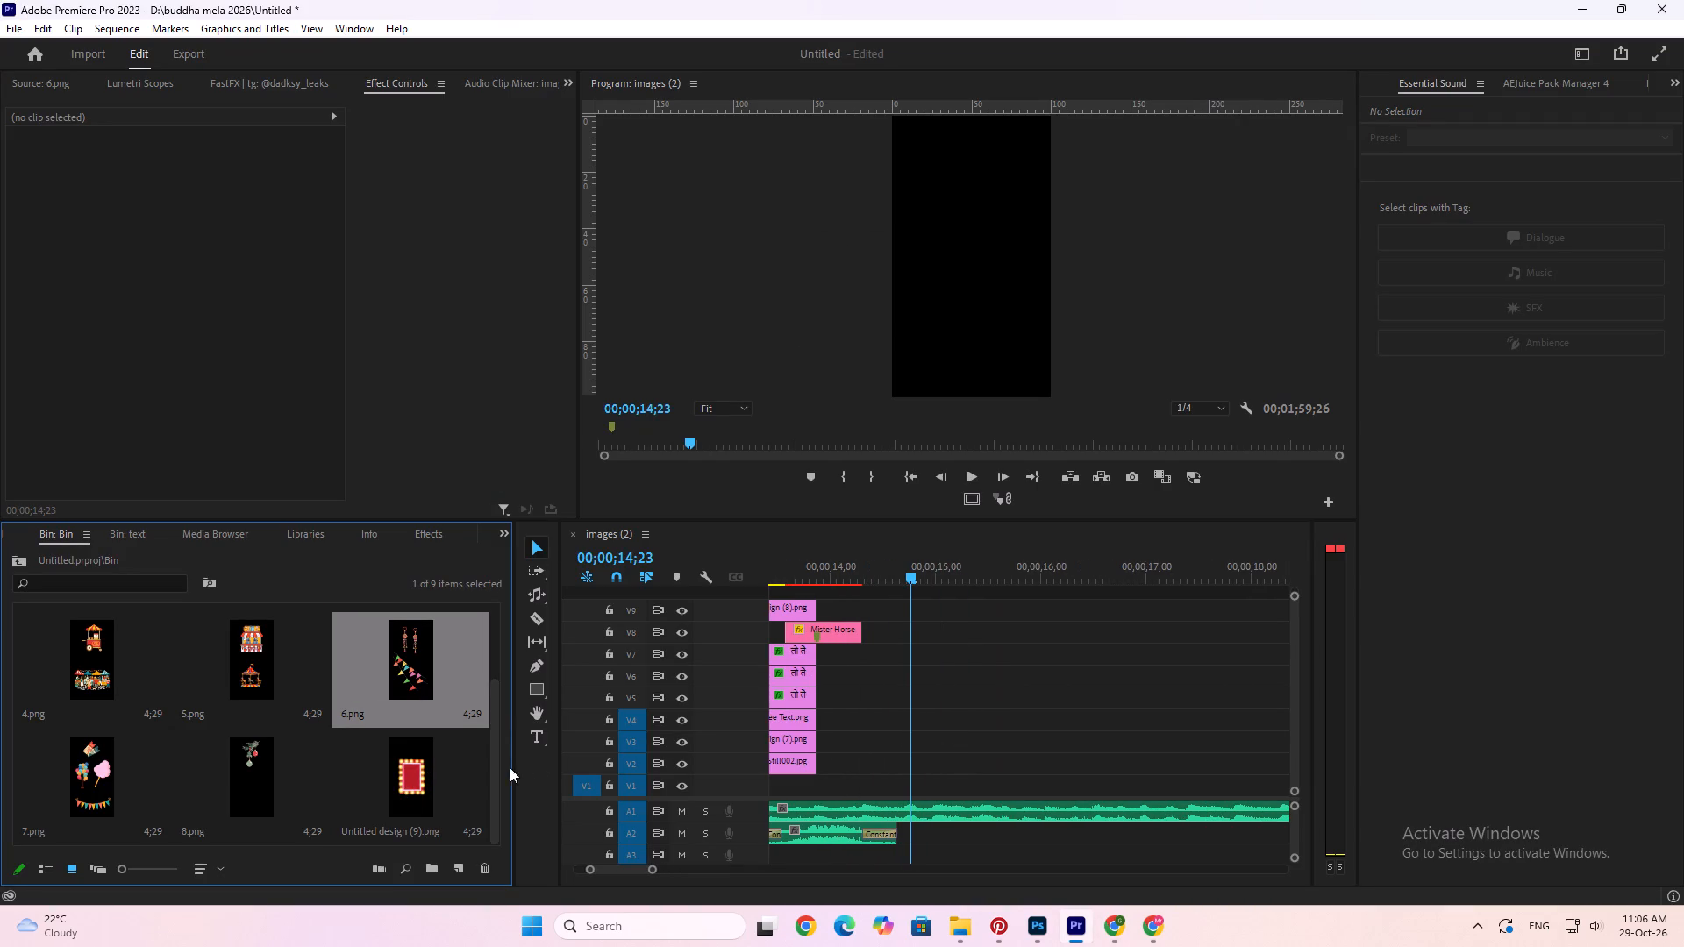
{"action": "left_click", "coordinate": [386, 778]}
{"action": "left_click_drag", "start_coordinate": [833, 574], "coordinate": [816, 580]}
{"action": "left_click", "coordinate": [816, 580]}
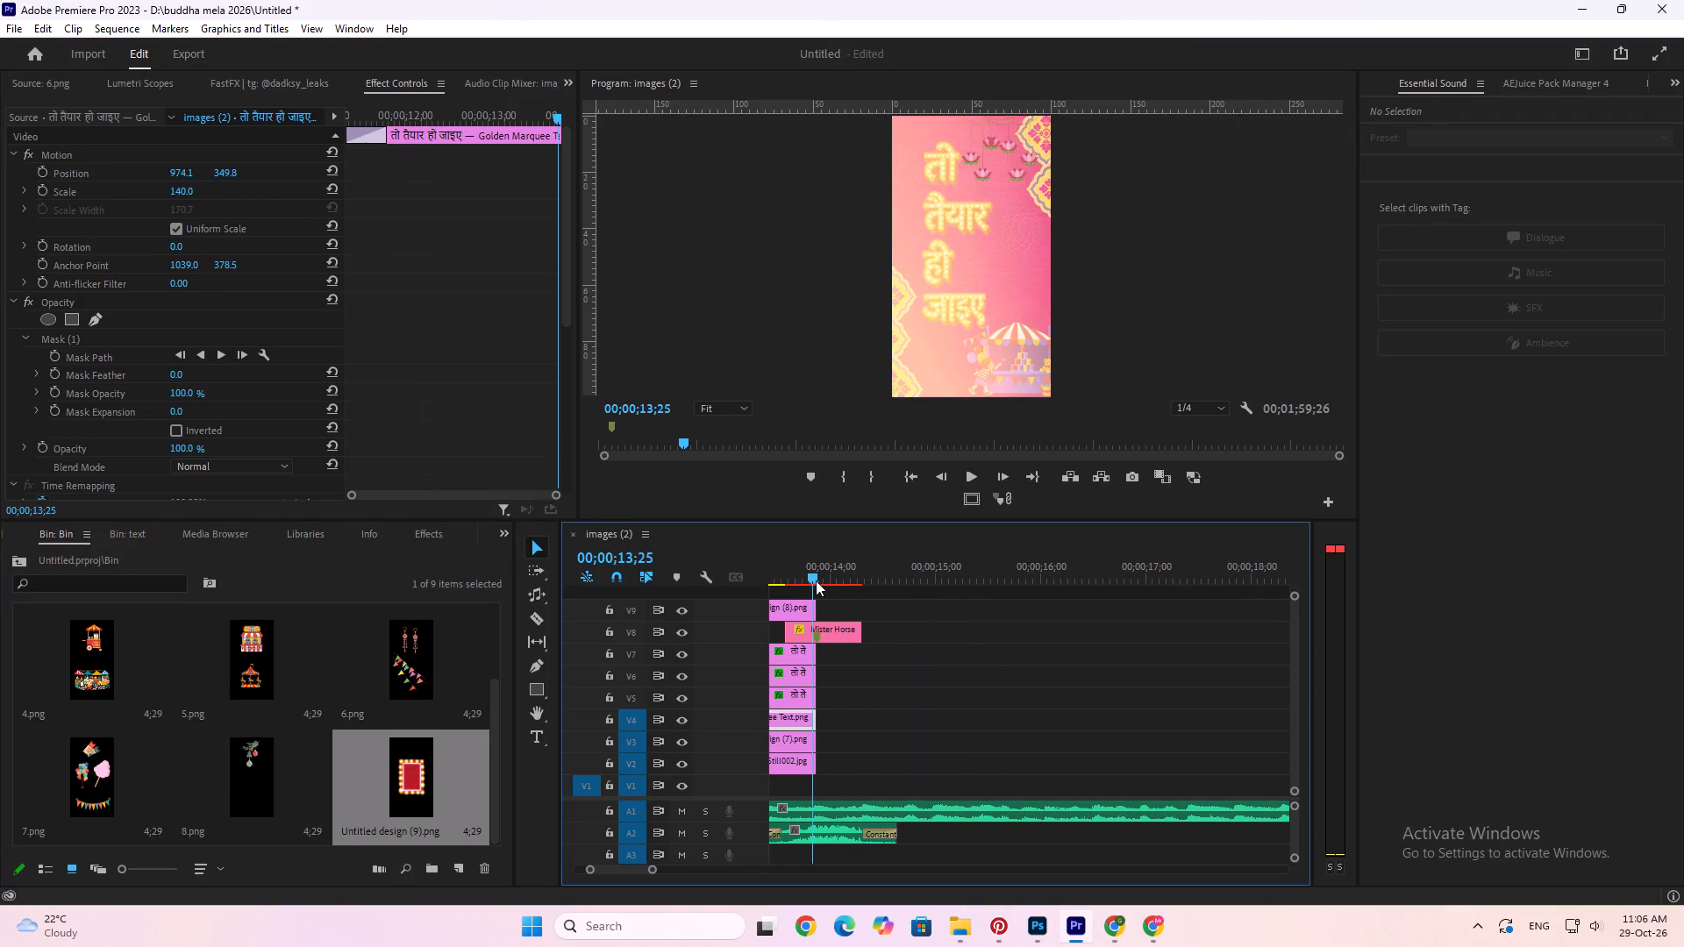
{"action": "scroll", "coordinate": [816, 580], "scroll_direction": "up", "scroll_amount": 3}
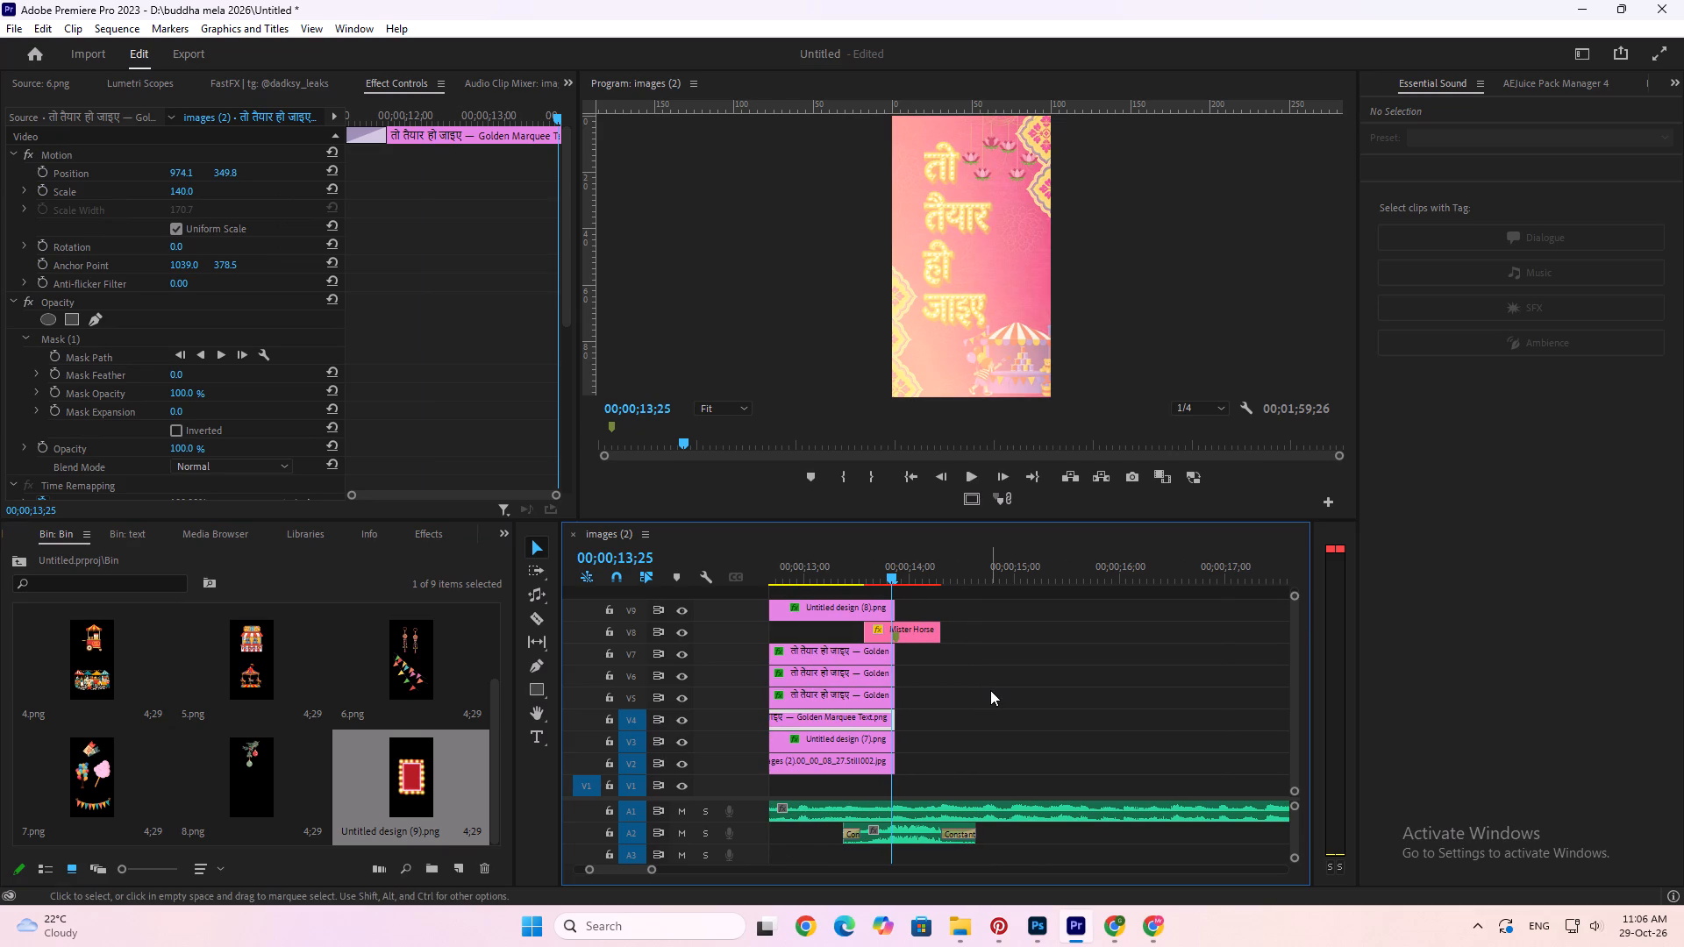
{"action": "key", "text": "Down"}
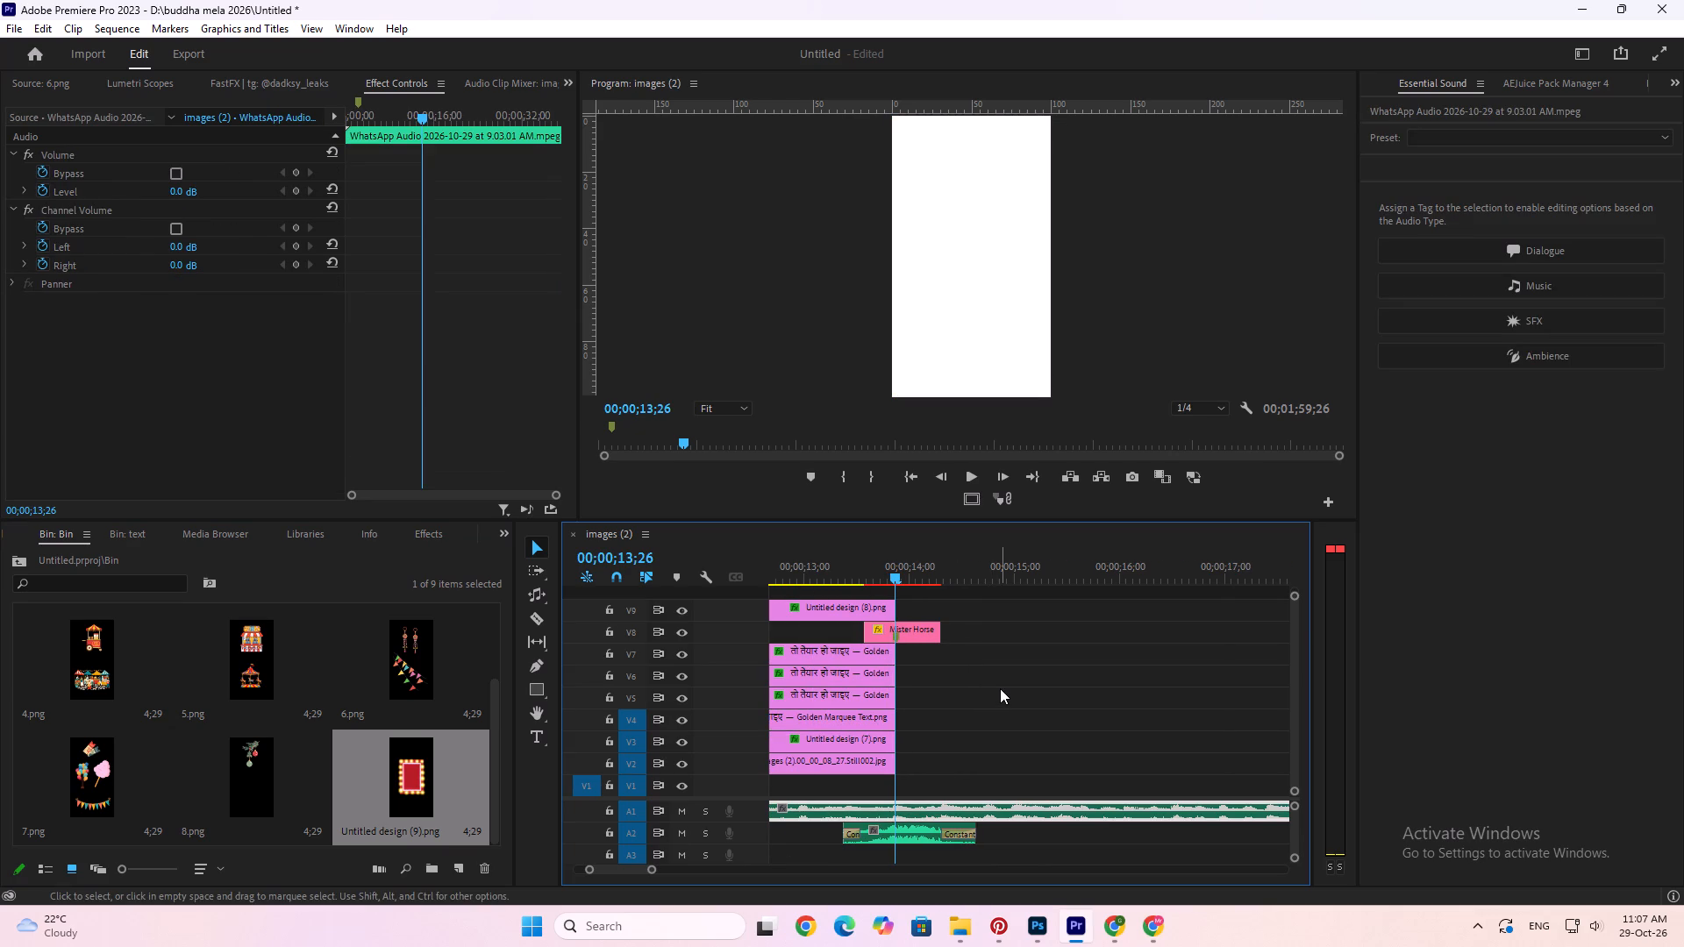
Switch to Pinterest and examine the pins related to the "Here and Now" lettering for design ideas.
{"action": "key", "text": "alt+Tab"}
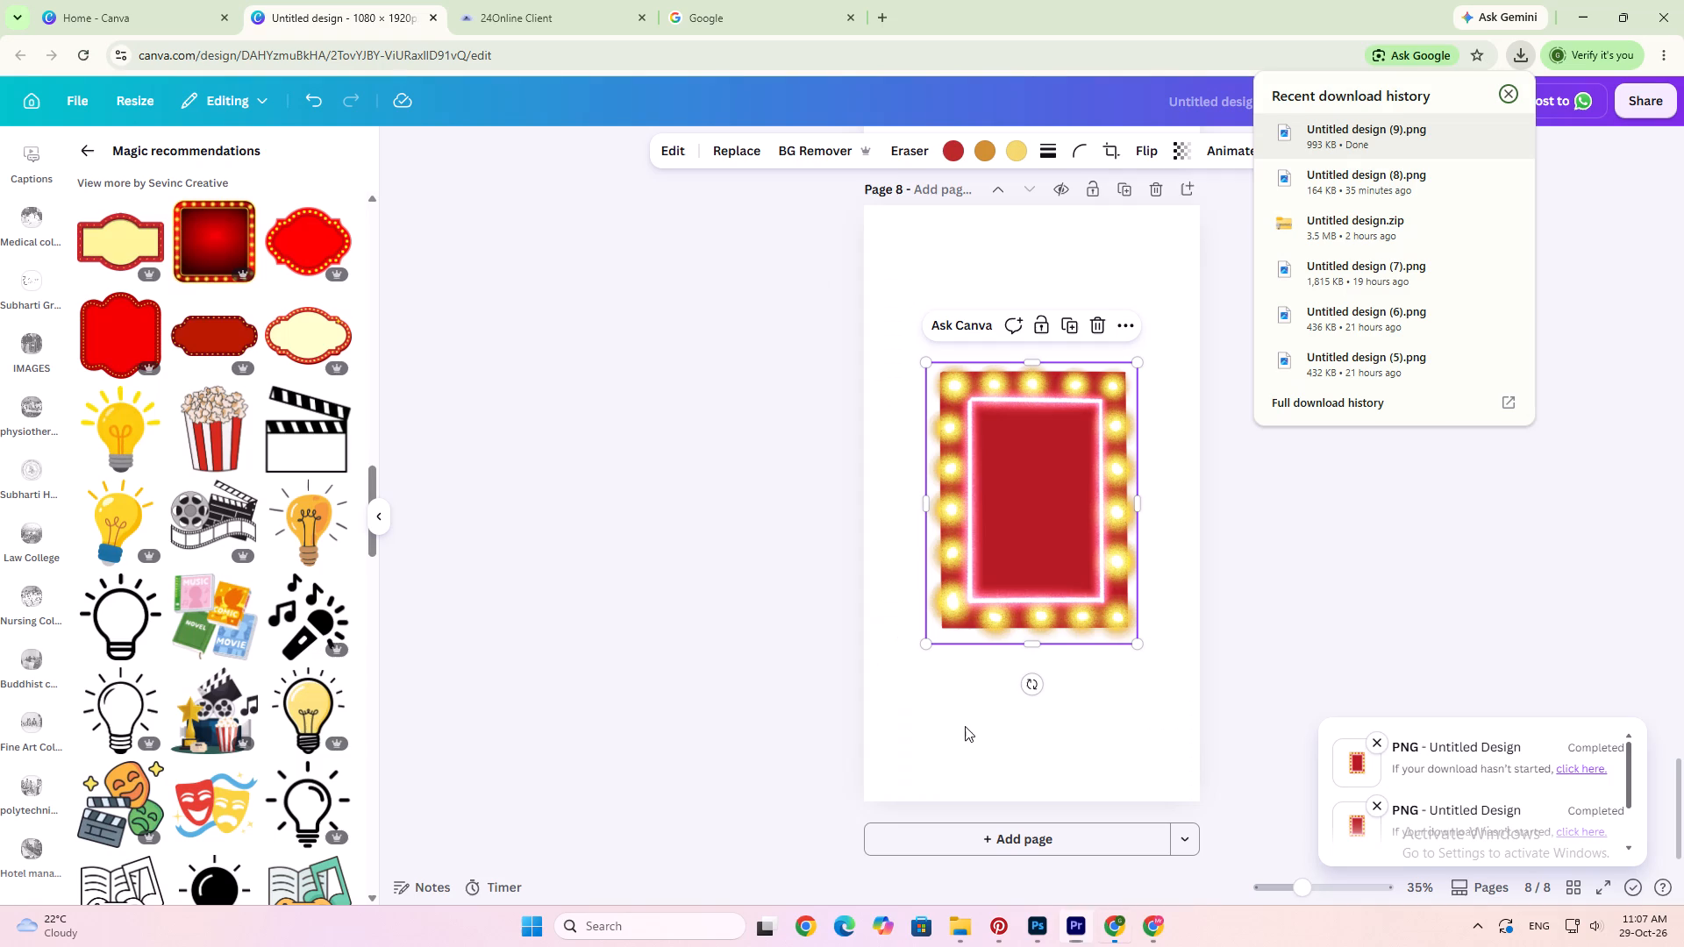
{"action": "left_click", "coordinate": [1152, 927]}
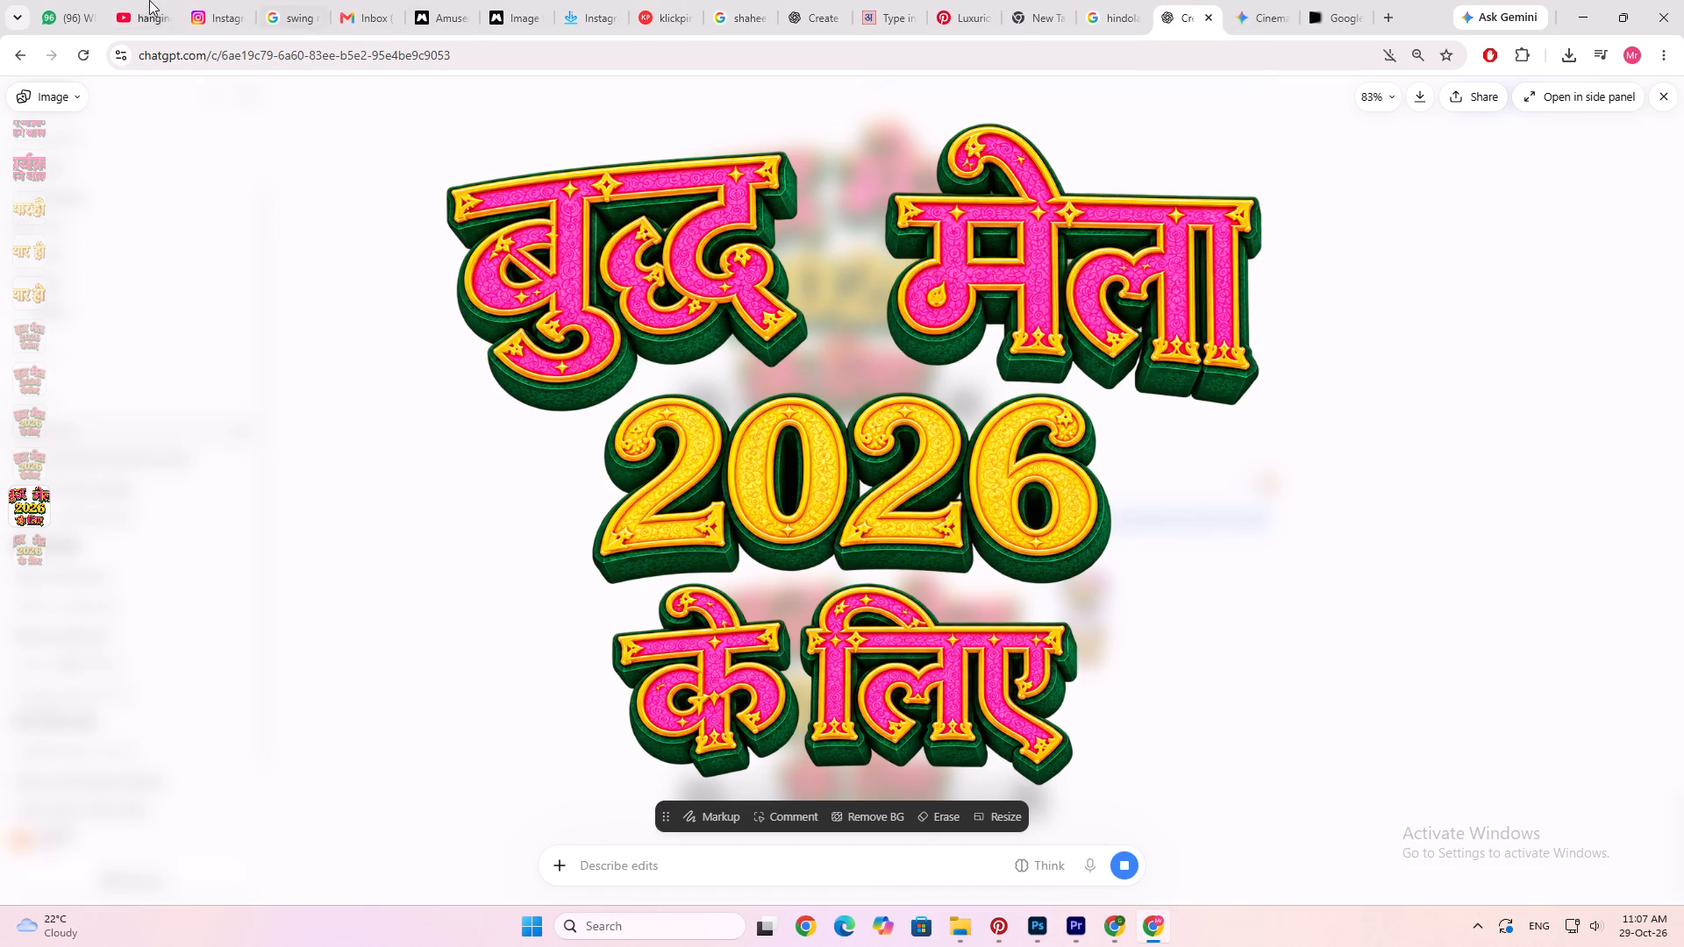
{"action": "left_click", "coordinate": [1008, 923]}
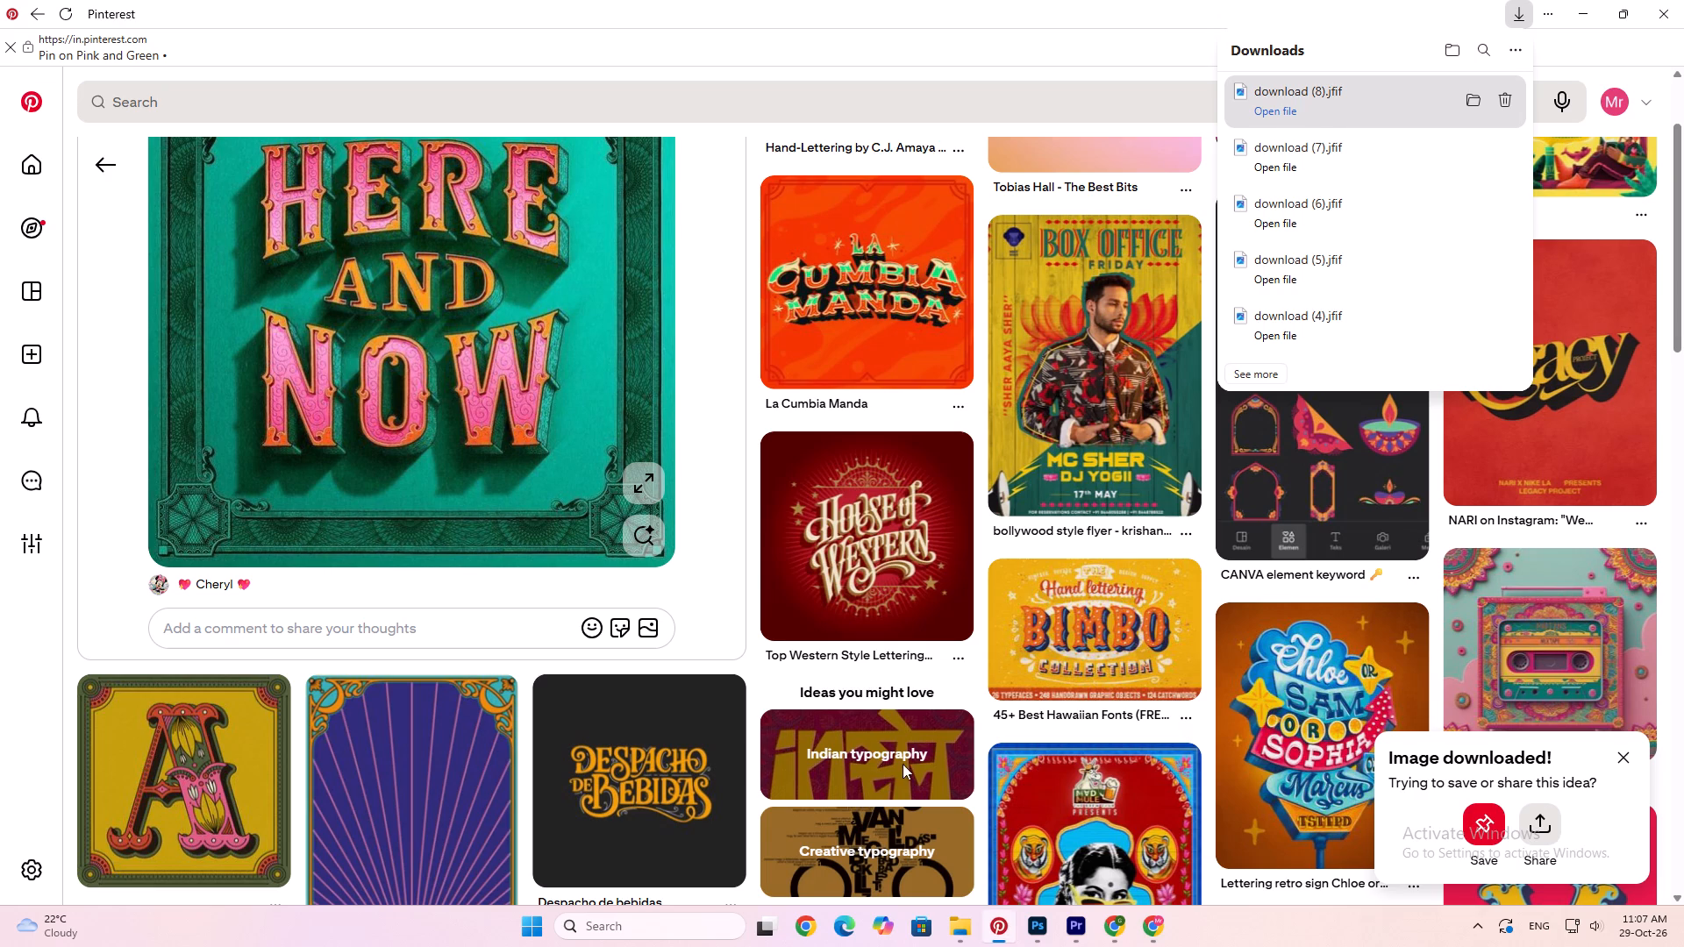
{"action": "scroll", "coordinate": [836, 584], "scroll_direction": "up", "scroll_amount": 2}
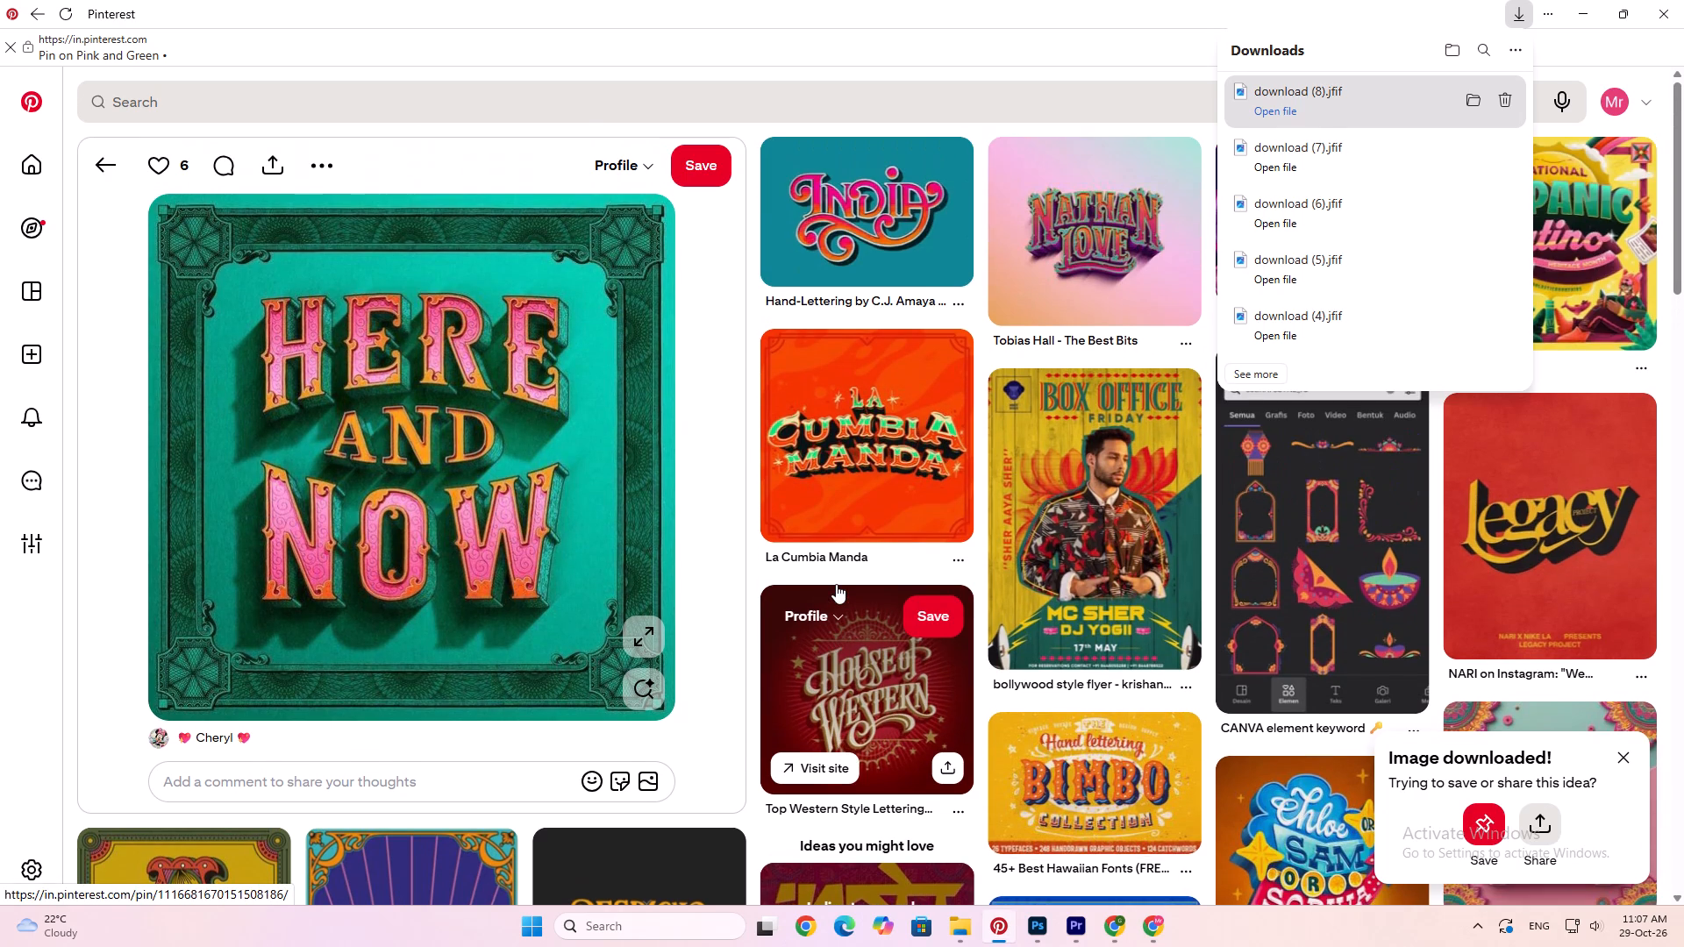
{"action": "scroll", "coordinate": [836, 584], "scroll_direction": "down", "scroll_amount": 7}
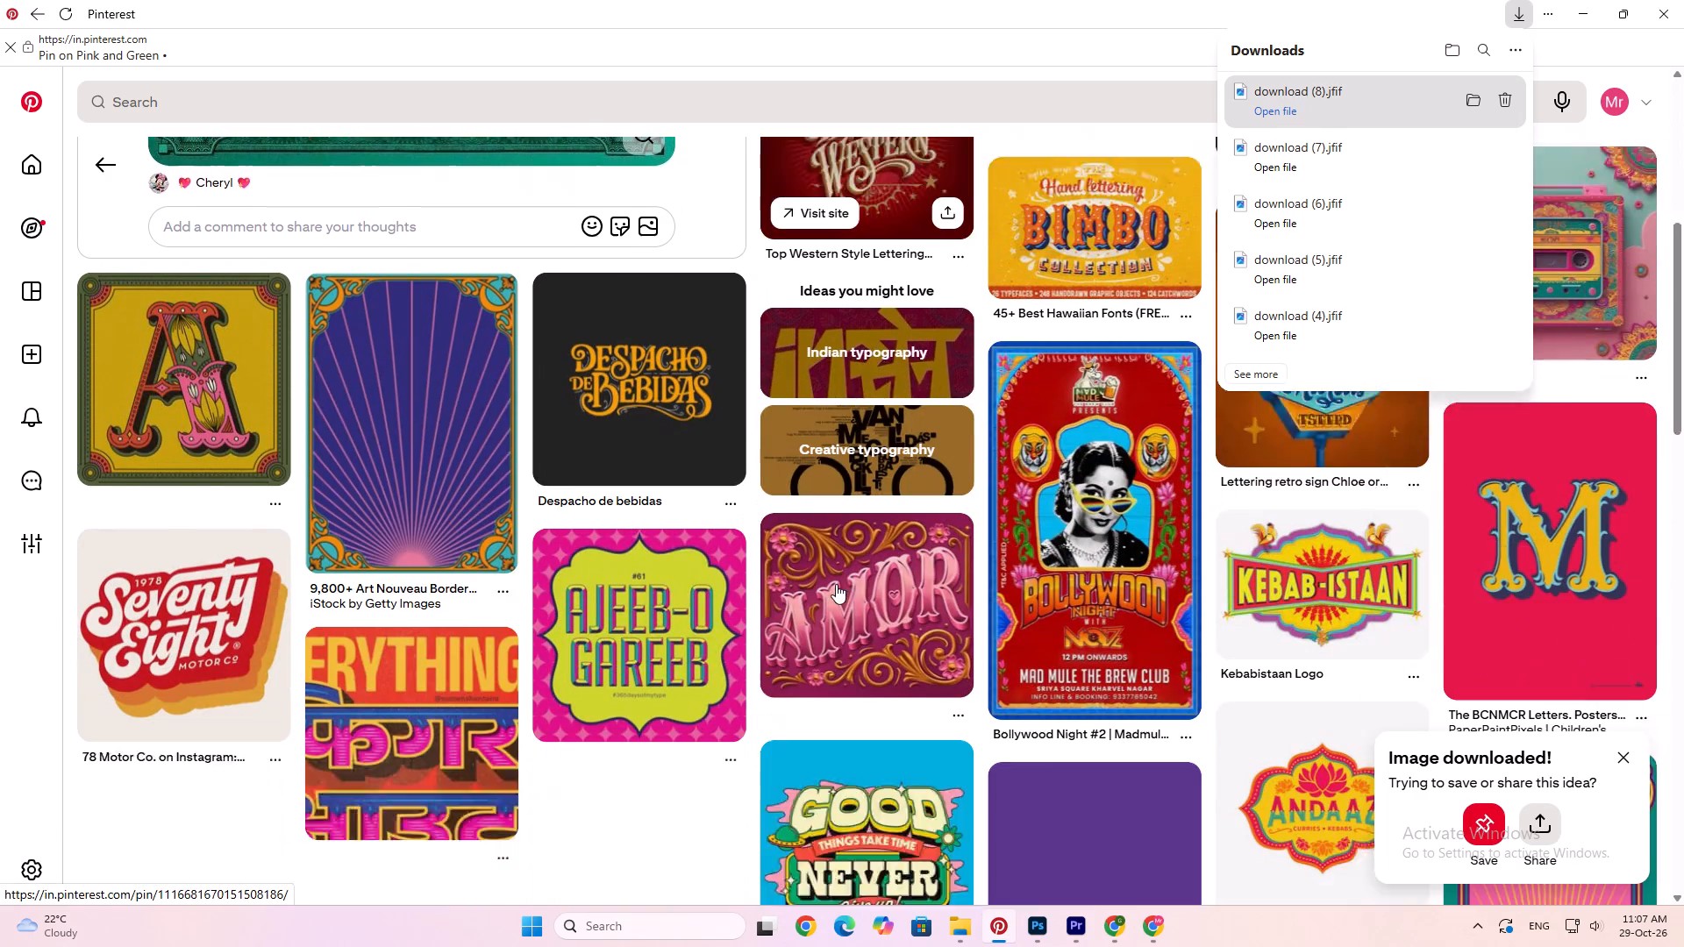
{"action": "scroll", "coordinate": [836, 584], "scroll_direction": "down", "scroll_amount": 3}
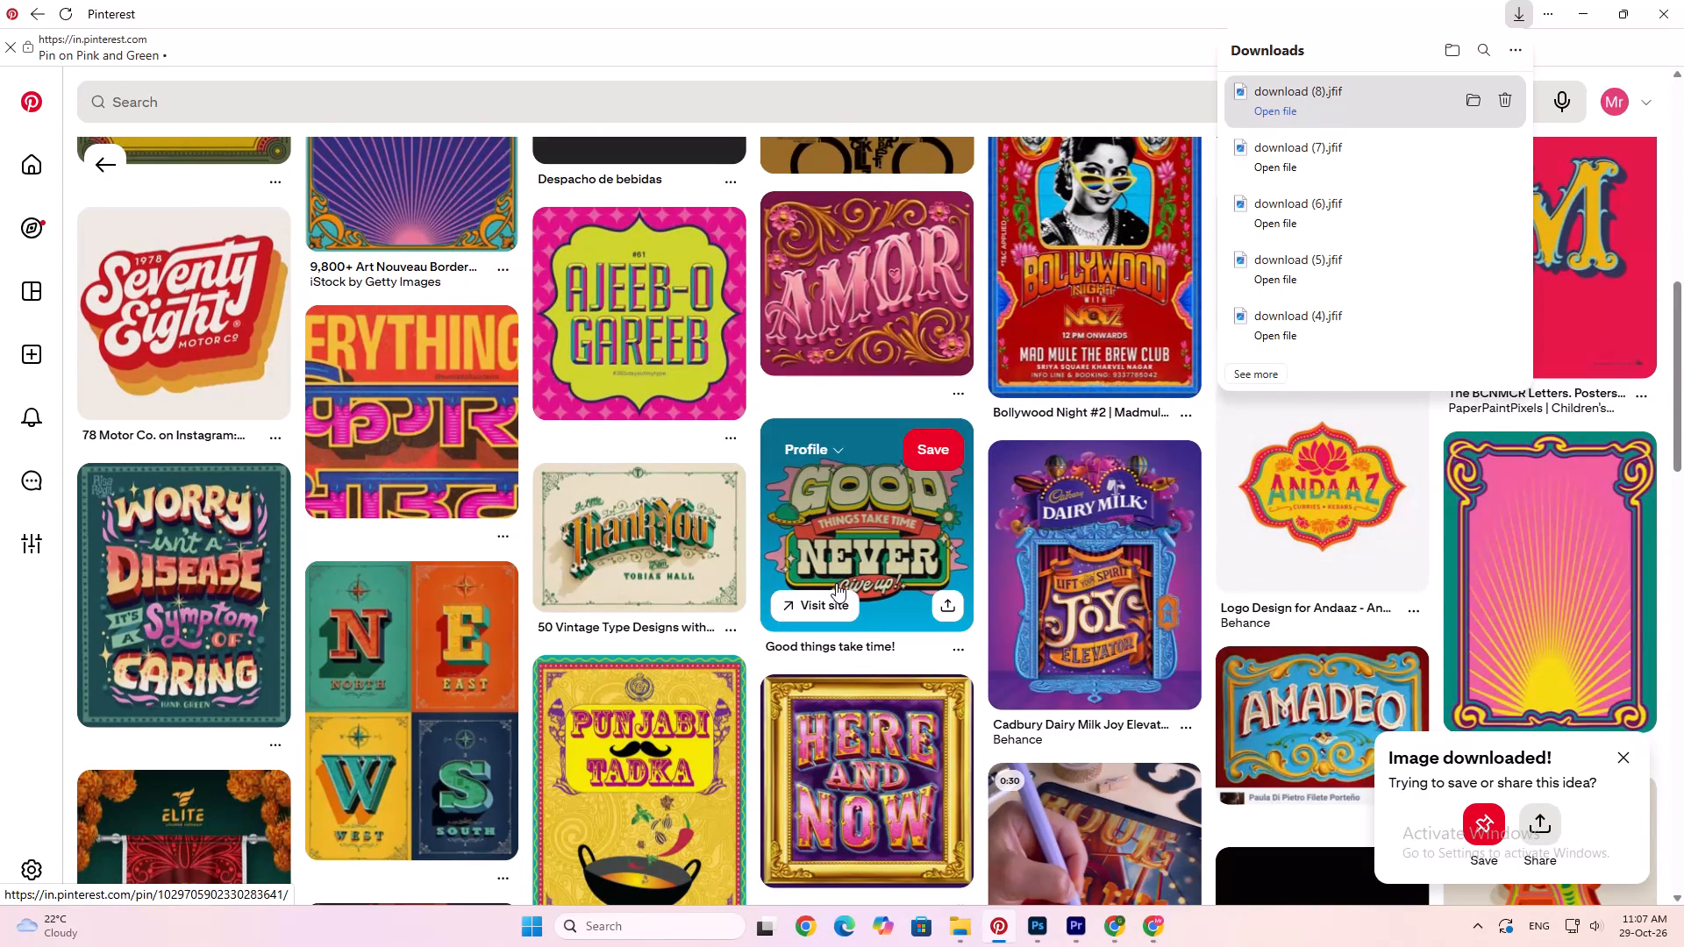
{"action": "scroll", "coordinate": [836, 583], "scroll_direction": "down", "scroll_amount": 5}
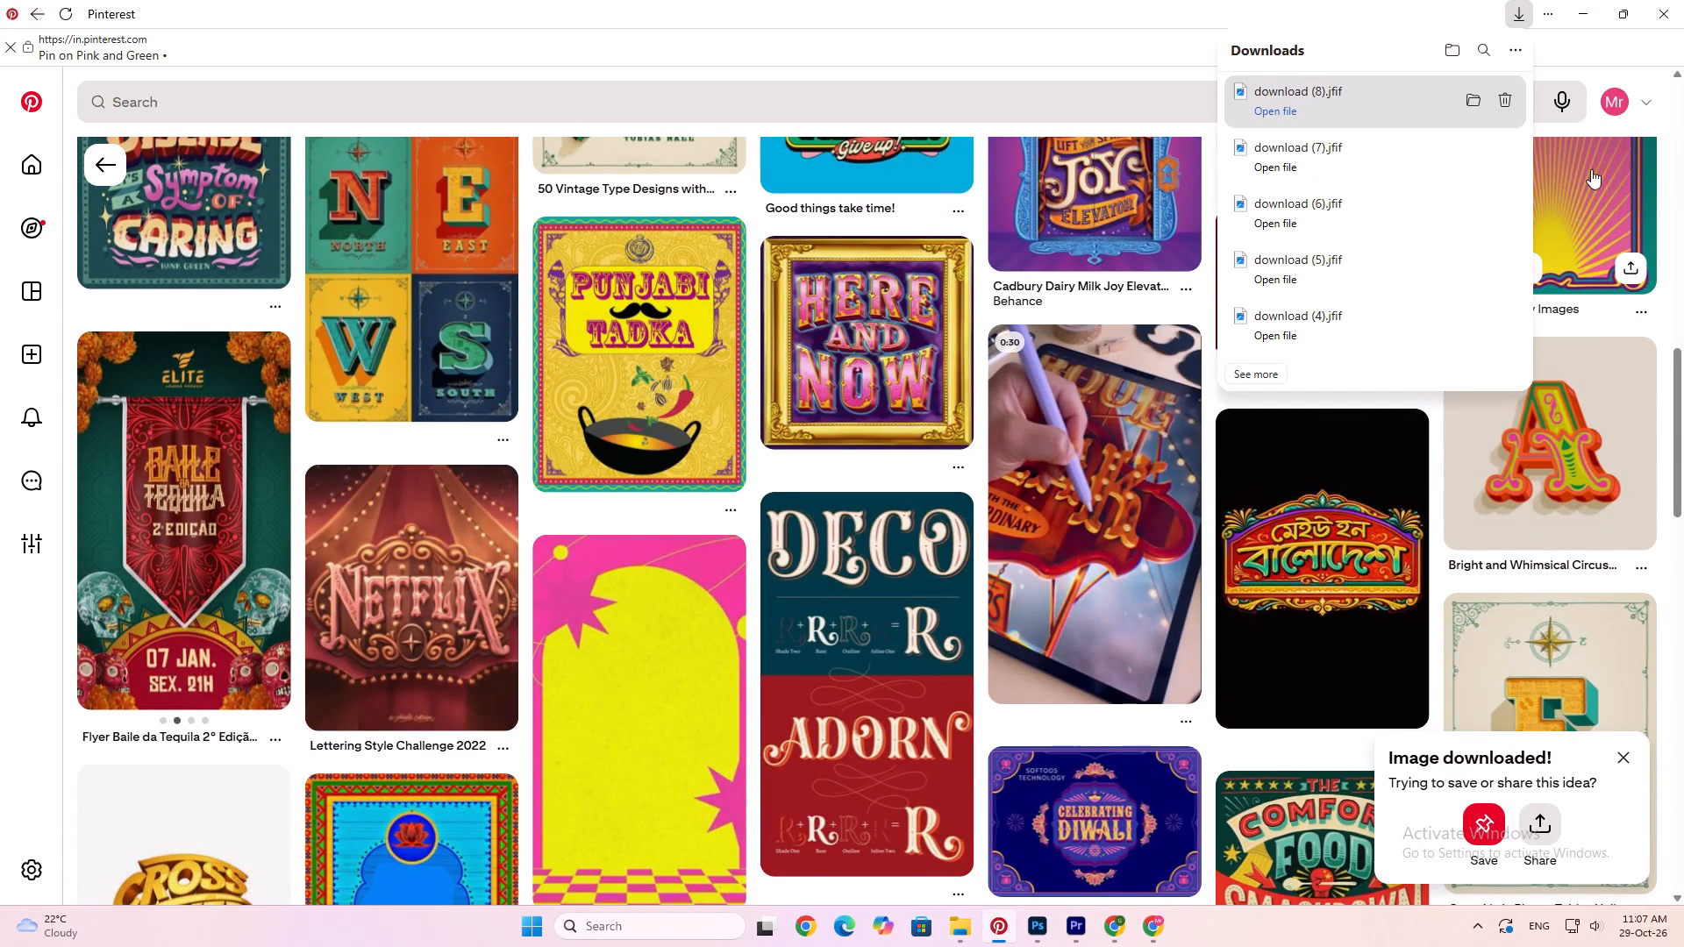
{"action": "left_click", "coordinate": [1676, 237]}
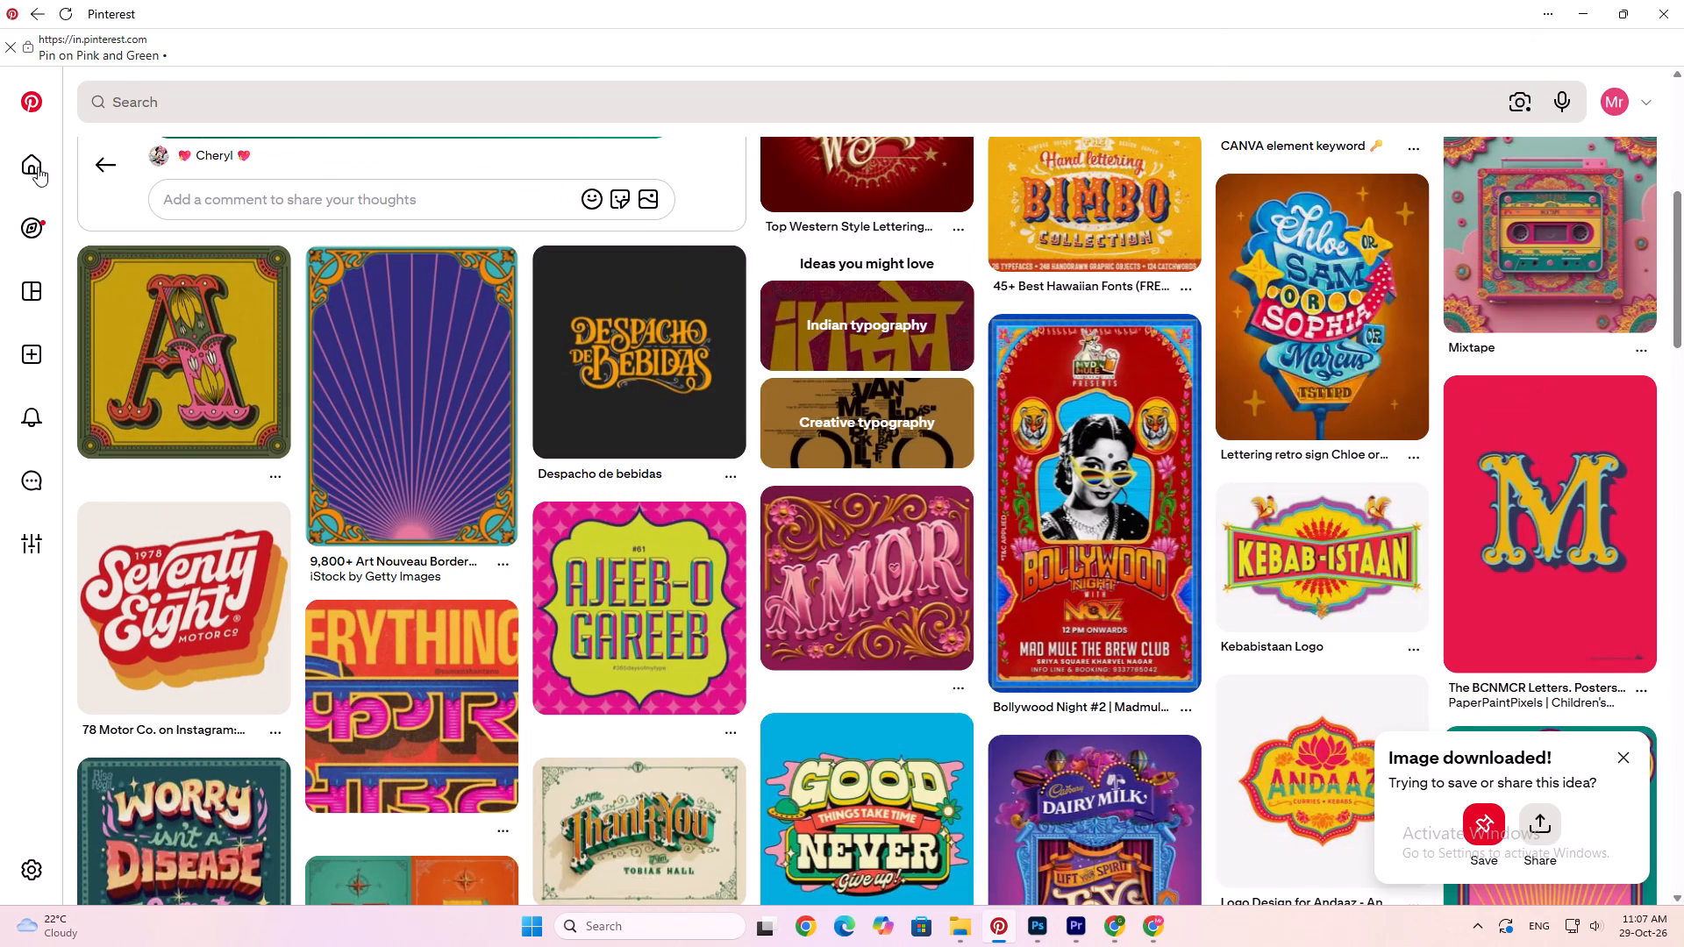
Open the "The Show Must Go On" retro sign pin from the Pinterest home feed and examine its related circus designs.
{"action": "left_click", "coordinate": [21, 94]}
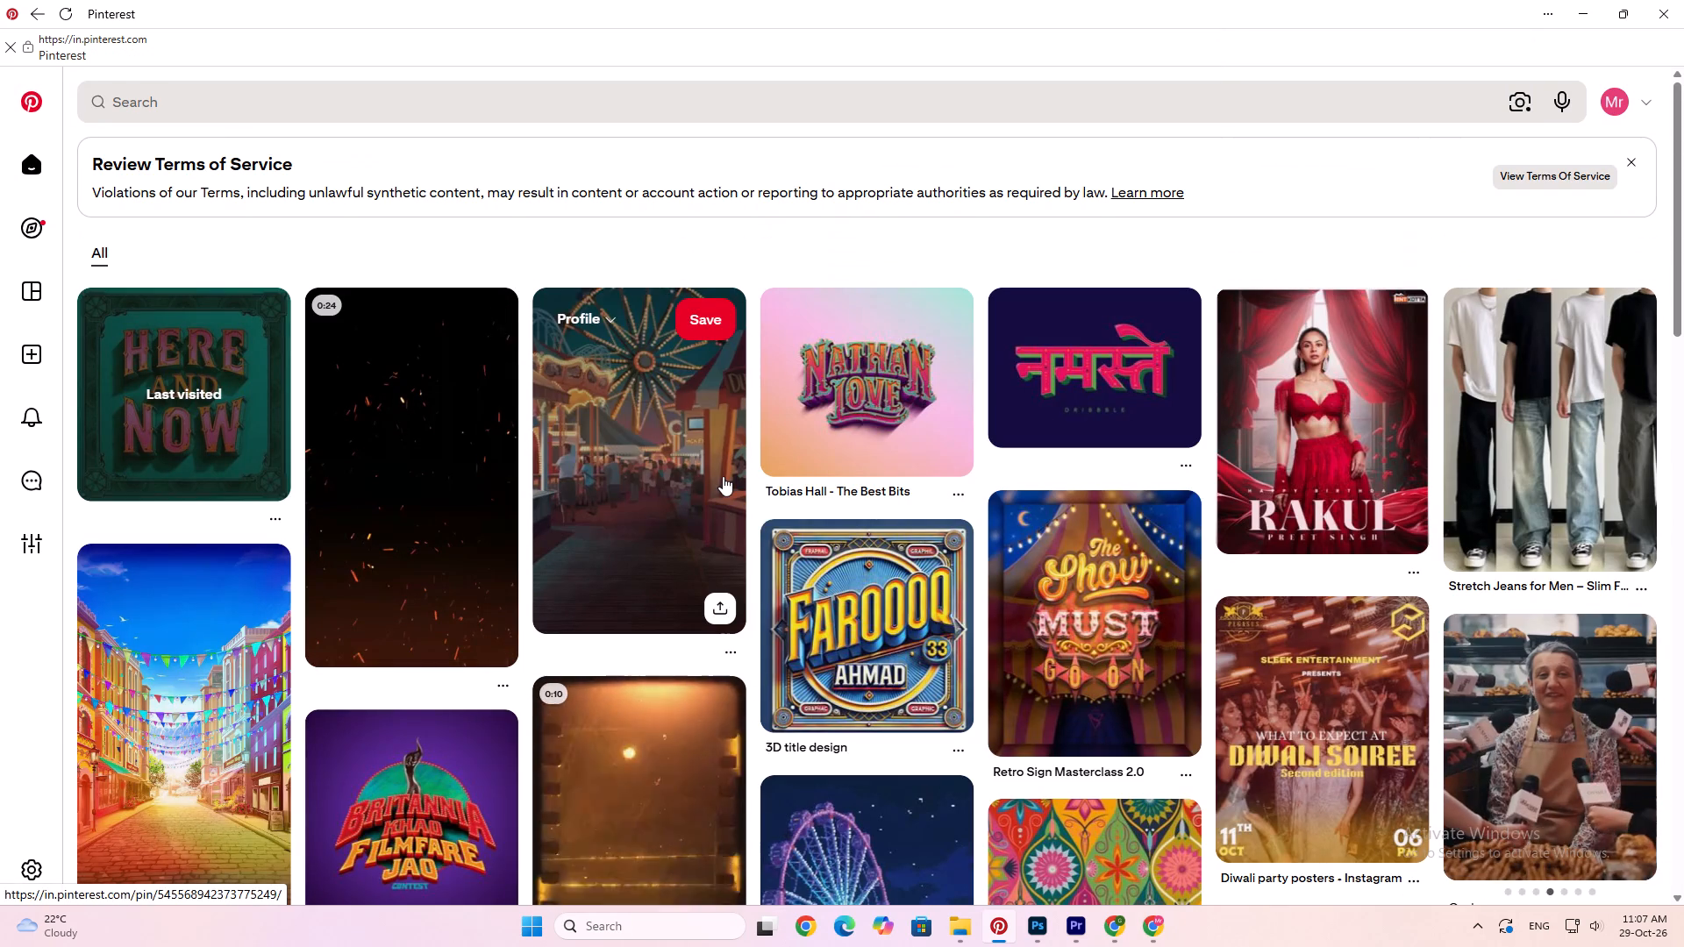
{"action": "left_click", "coordinate": [1118, 619]}
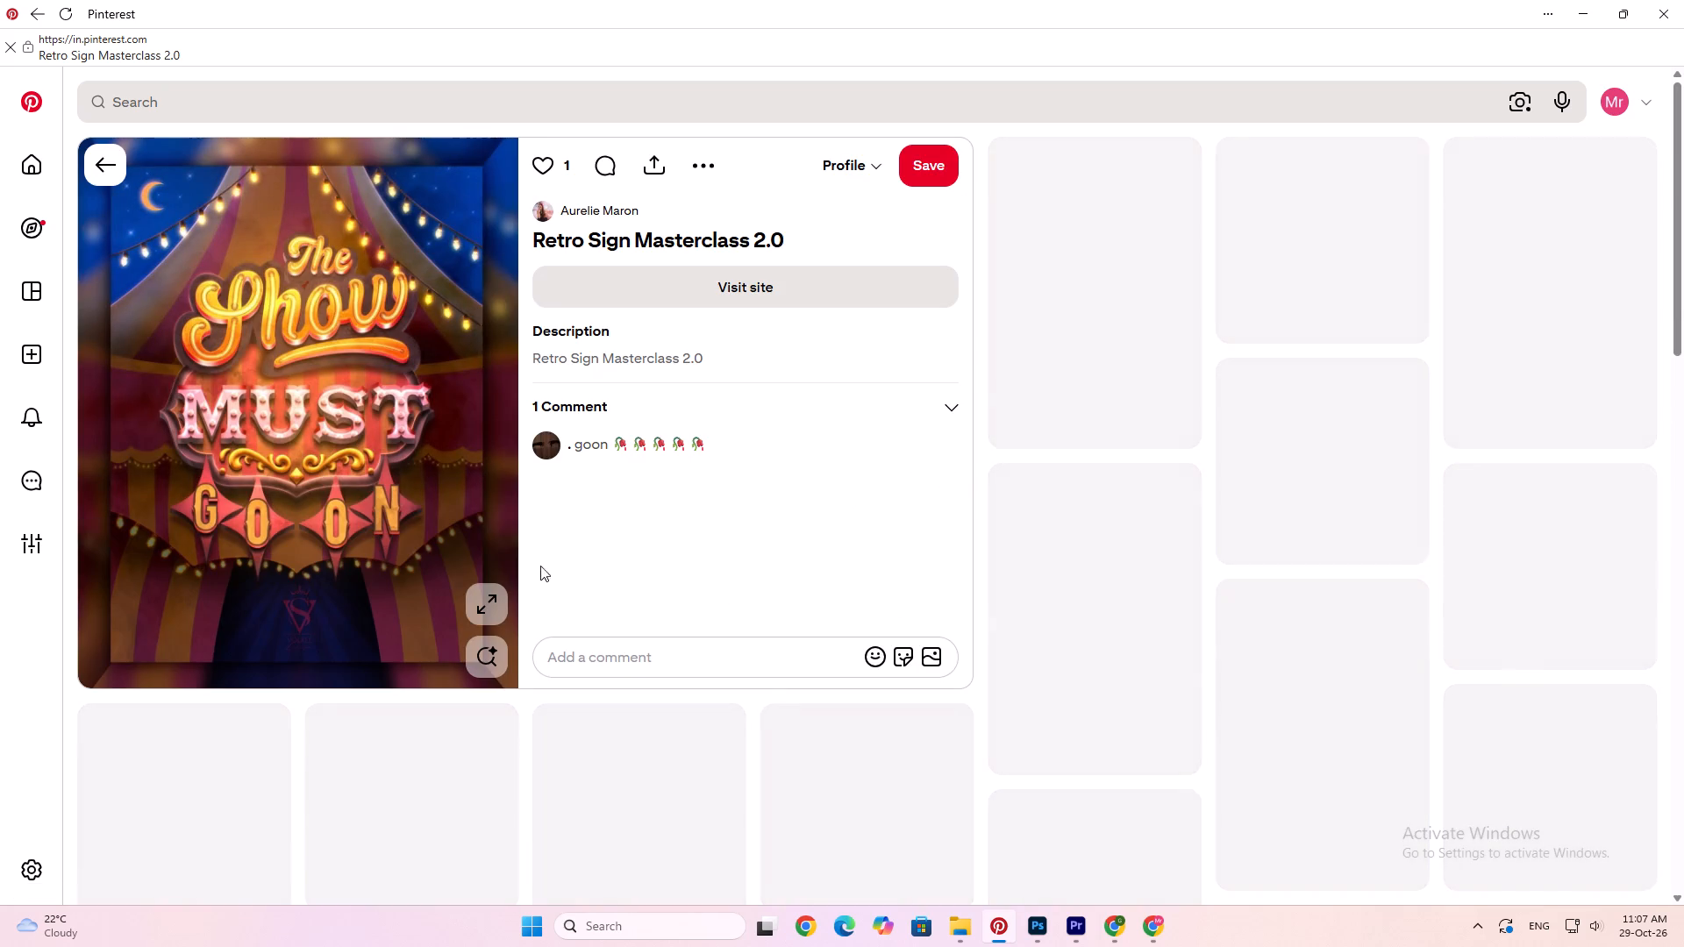
{"action": "scroll", "coordinate": [375, 582], "scroll_direction": "down", "scroll_amount": 9}
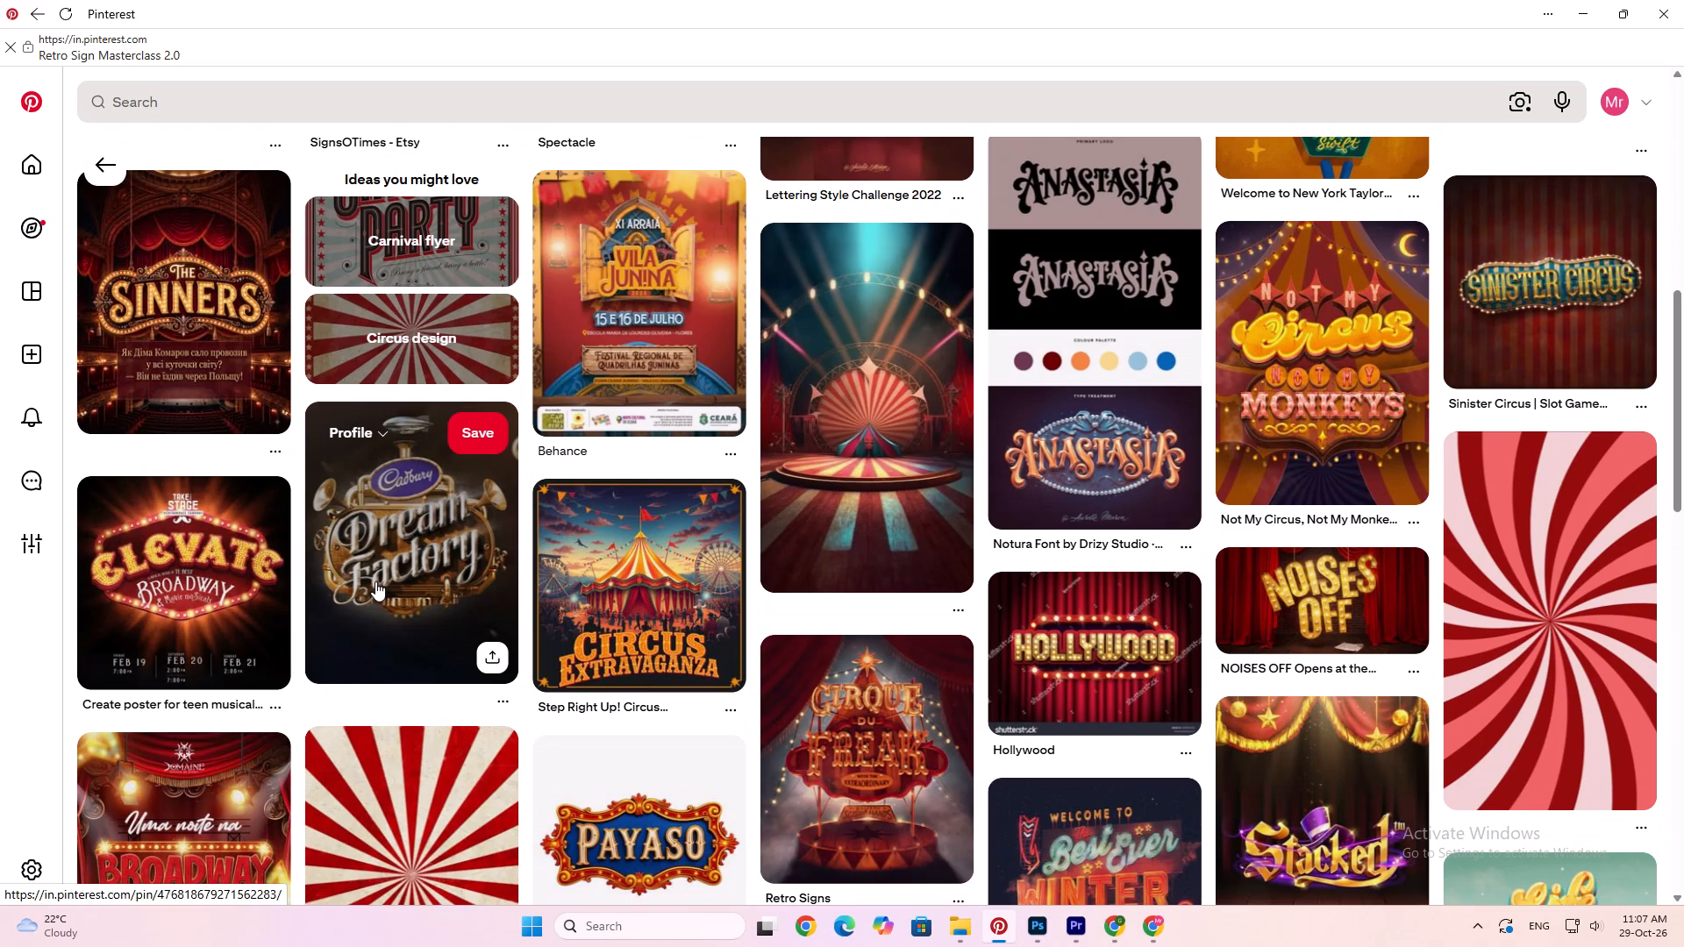
{"action": "scroll", "coordinate": [375, 581], "scroll_direction": "down", "scroll_amount": 3}
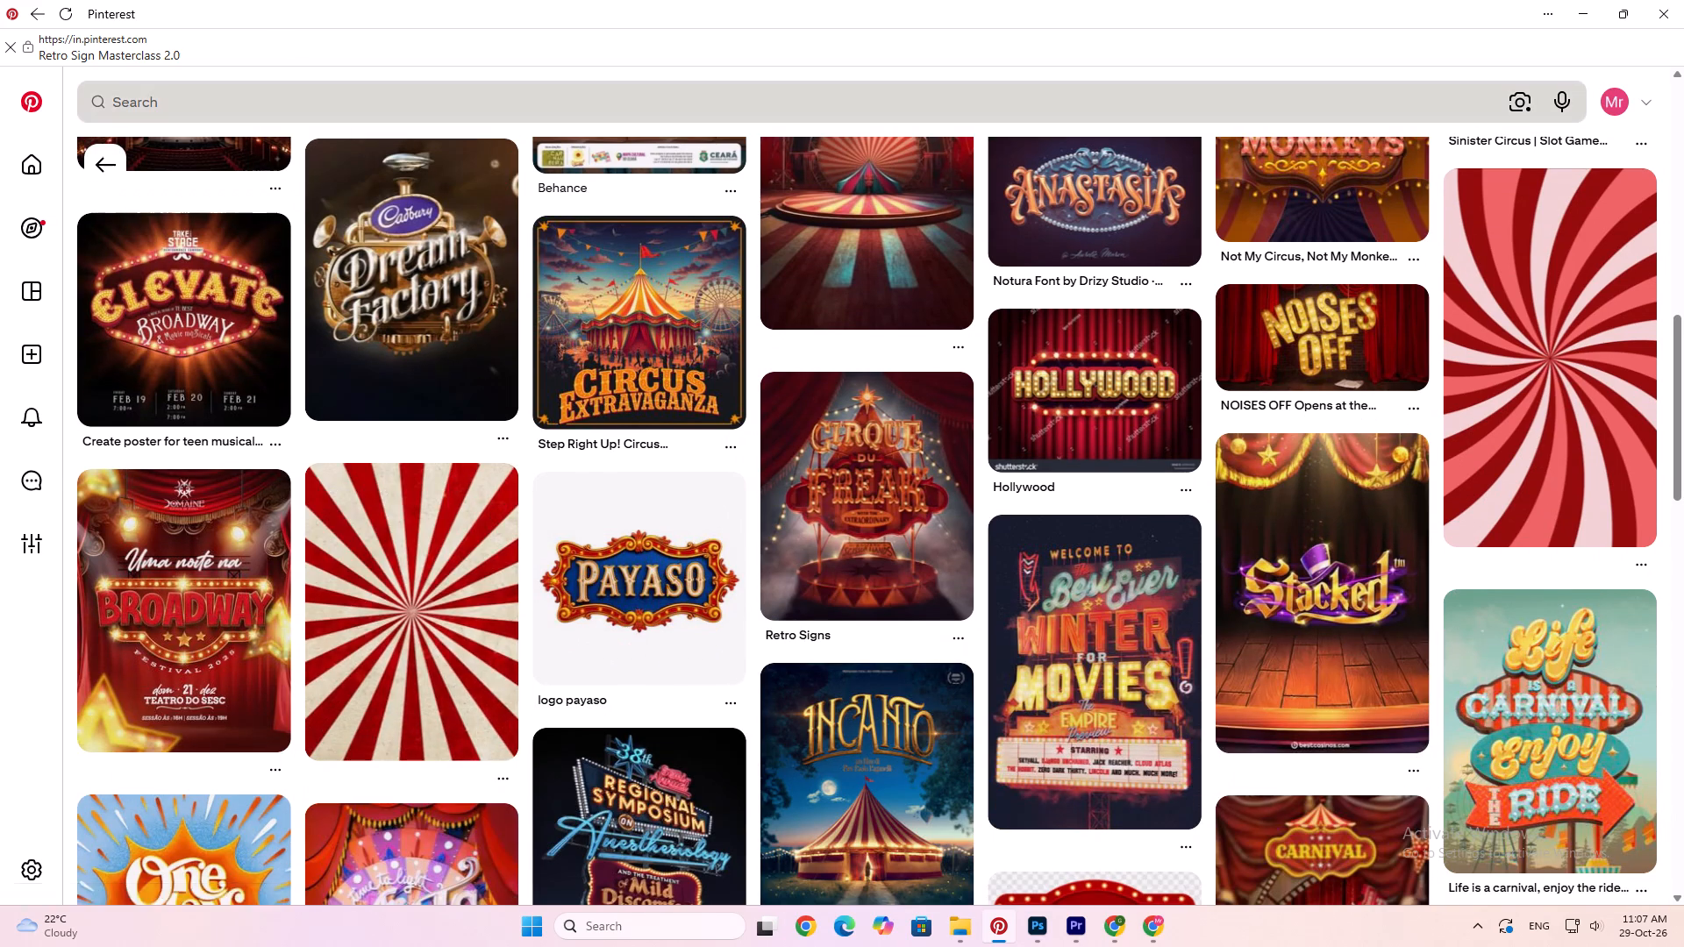
Search Pinterest for "festivals of india" and change the search to "festivals bg".
{"action": "left_click", "coordinate": [218, 110]}
{"action": "type", "text": "fes"}
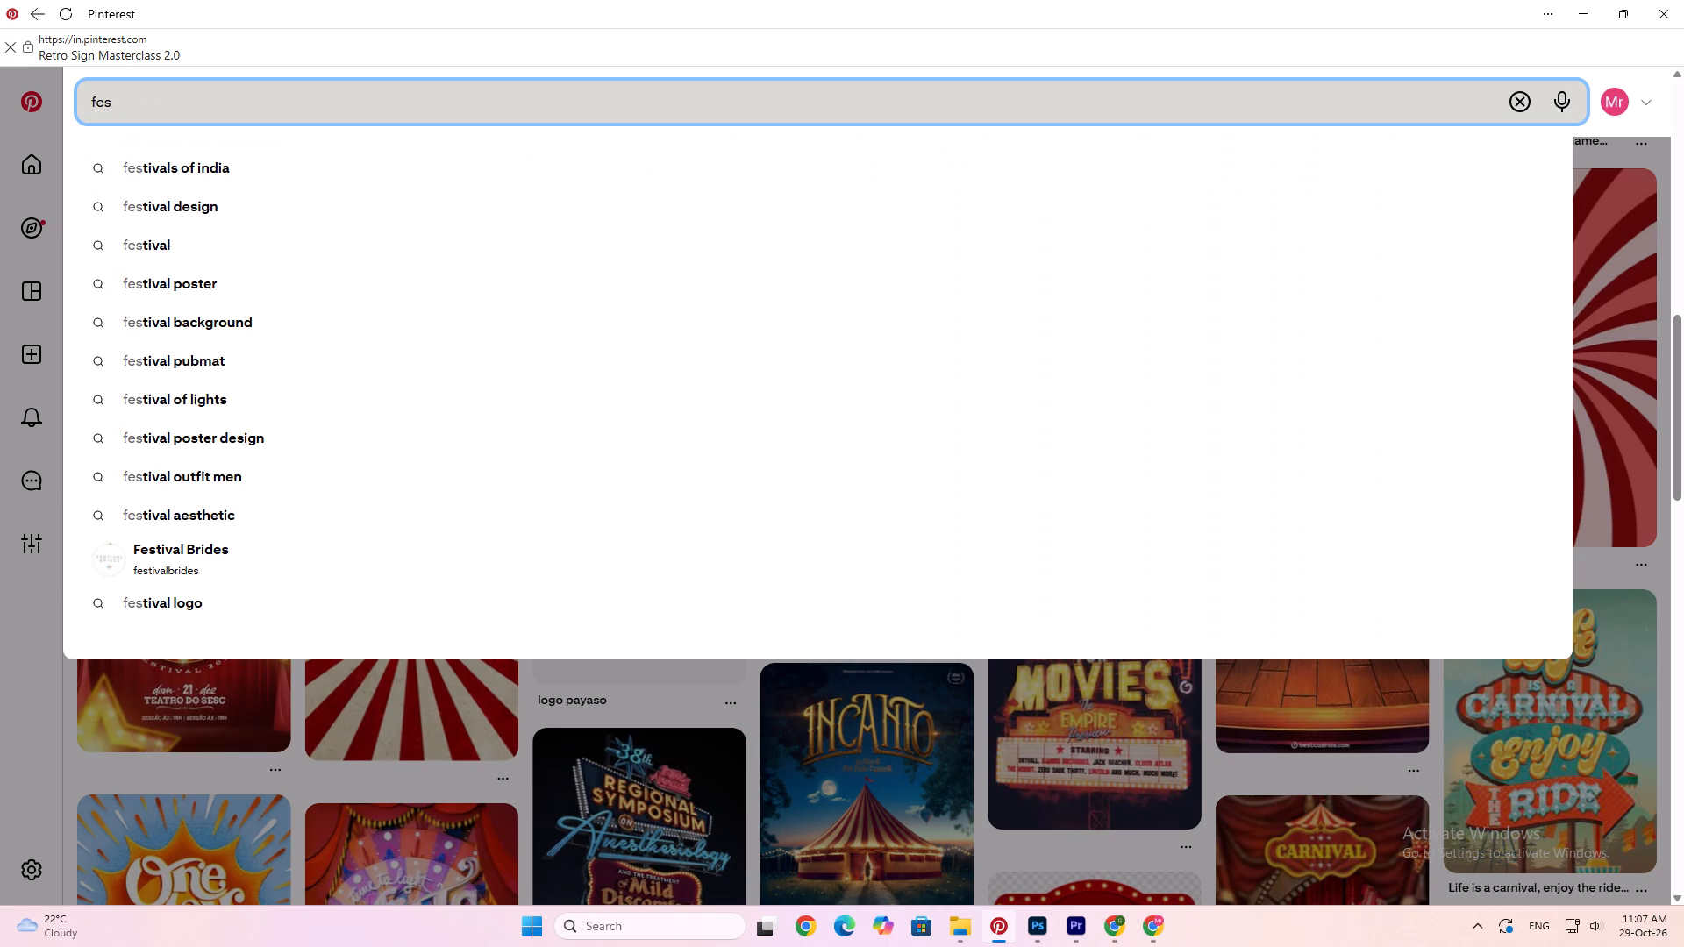
{"action": "key", "text": "Down"}
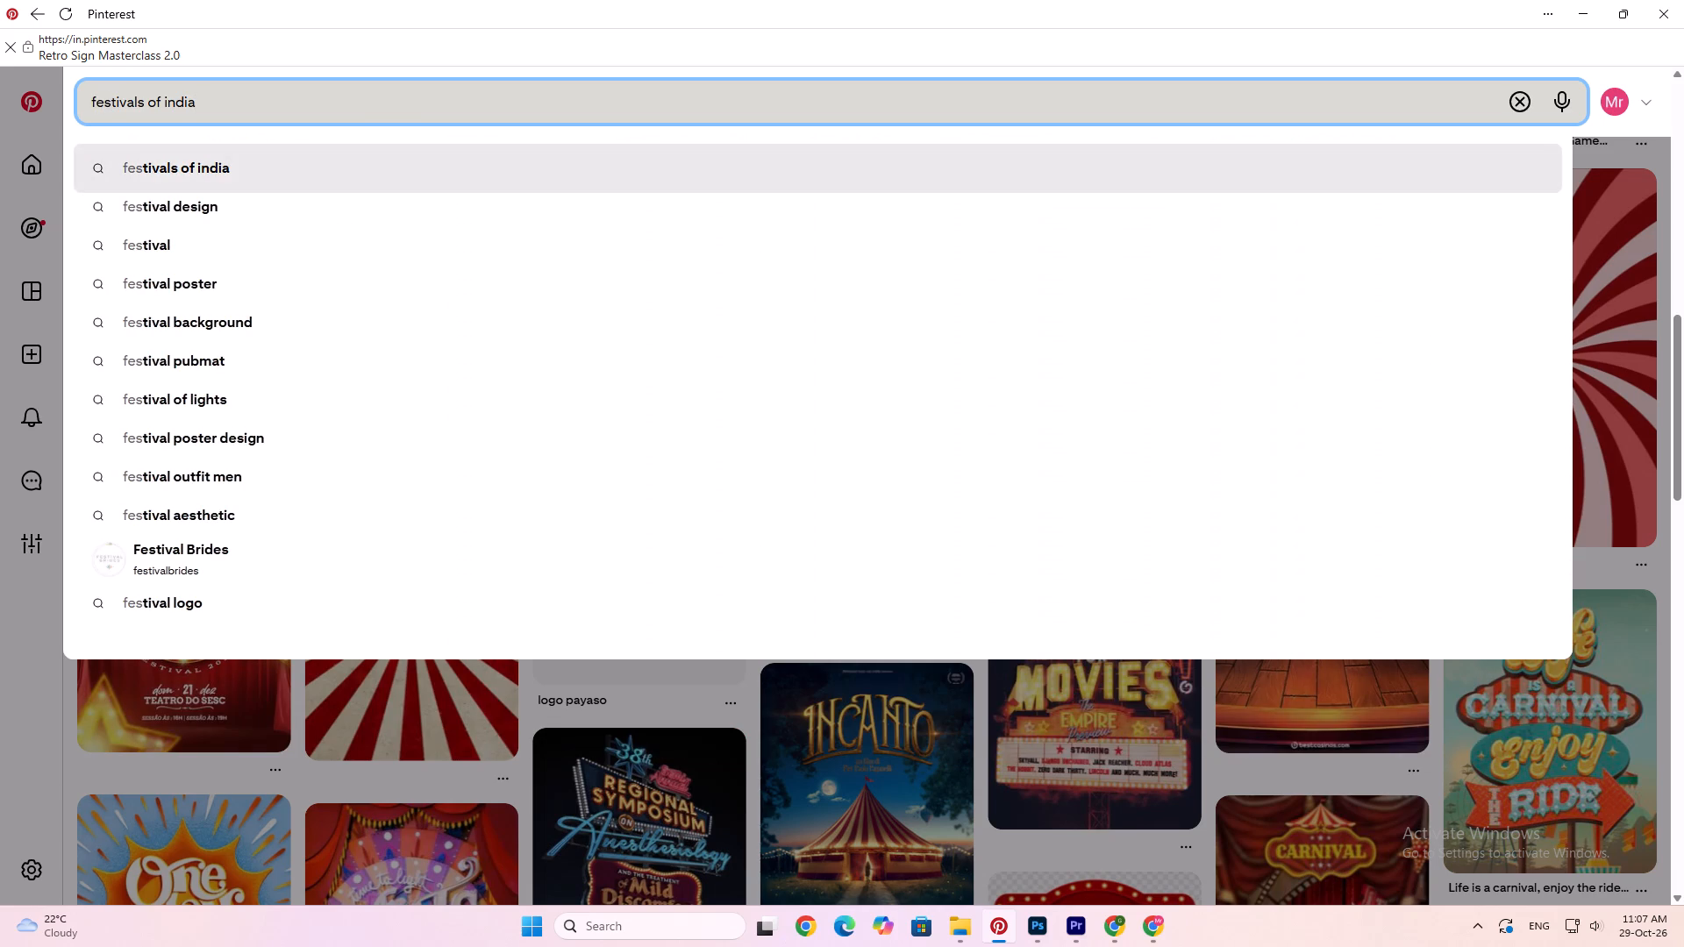
{"action": "key", "text": "Return"}
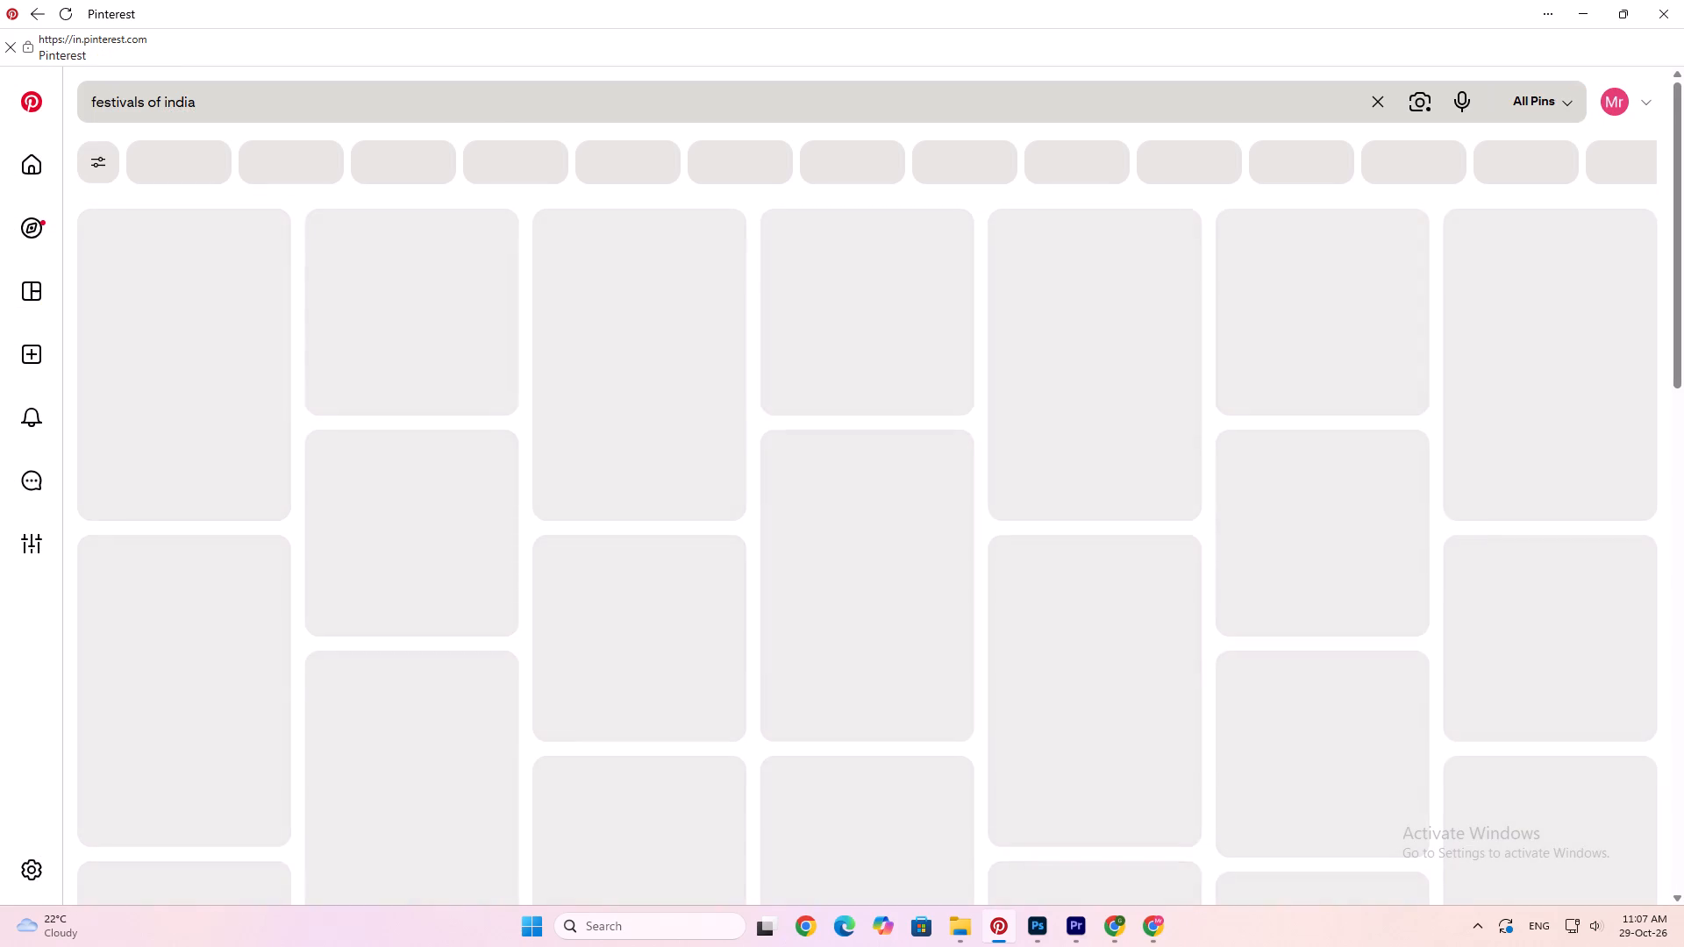
{"action": "left_click_drag", "start_coordinate": [208, 97], "coordinate": [207, 99]}
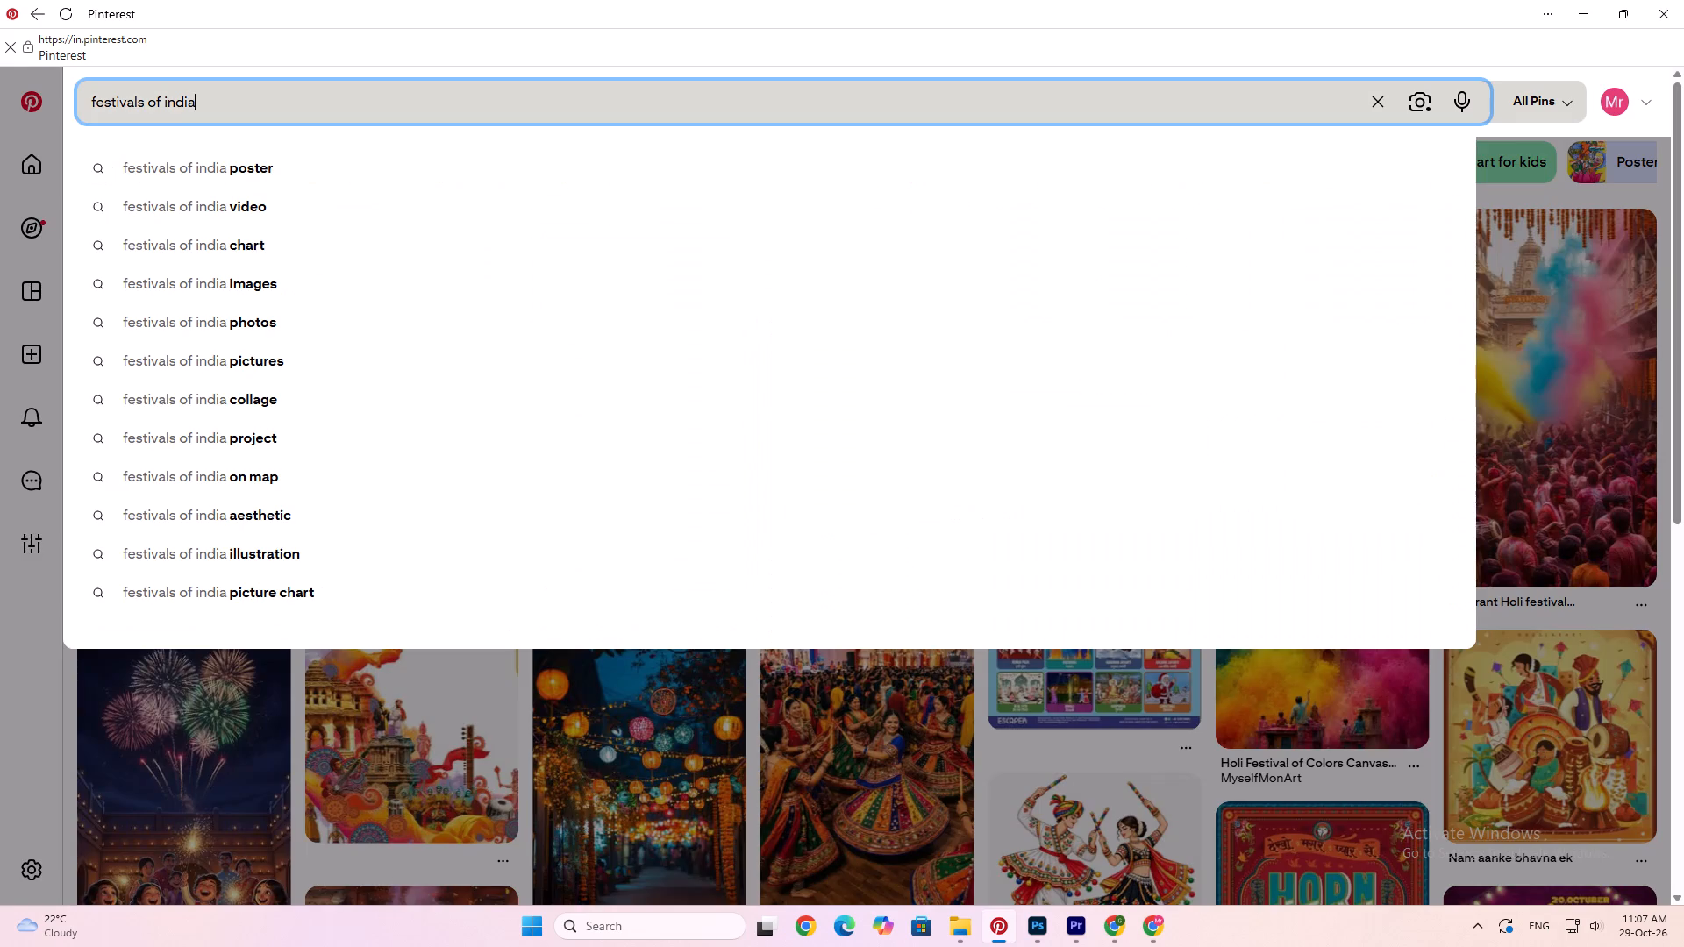
{"action": "left_click_drag", "start_coordinate": [207, 99], "coordinate": [147, 106]}
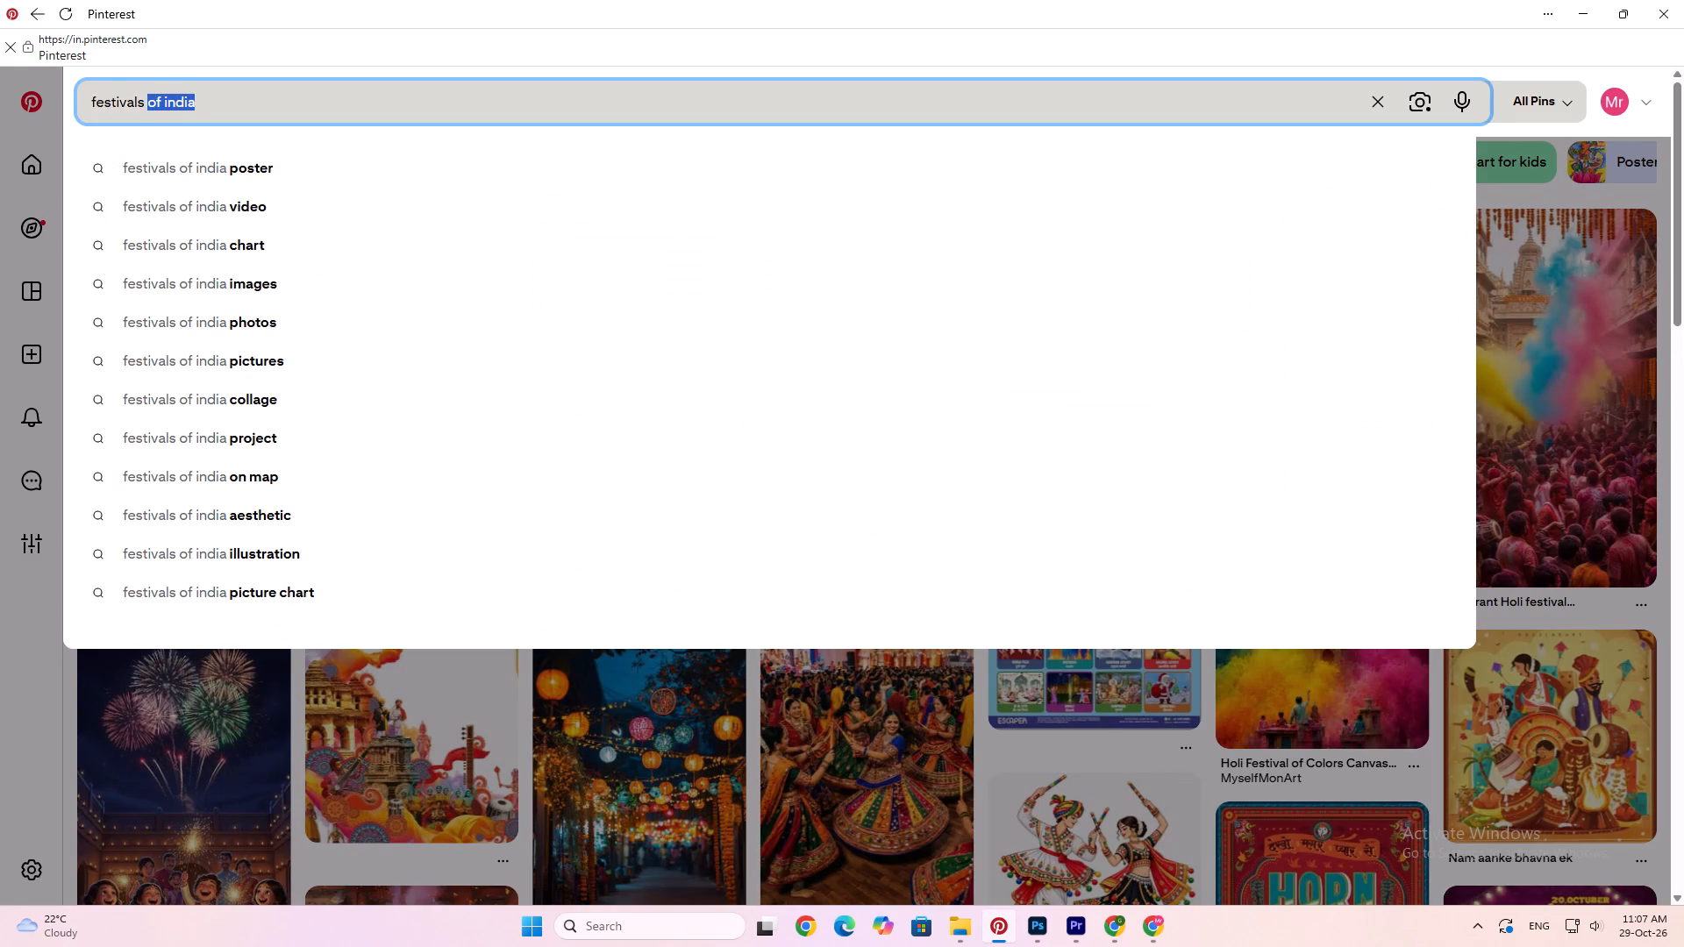
{"action": "type", "text": "bg"}
{"action": "key", "text": "Return"}
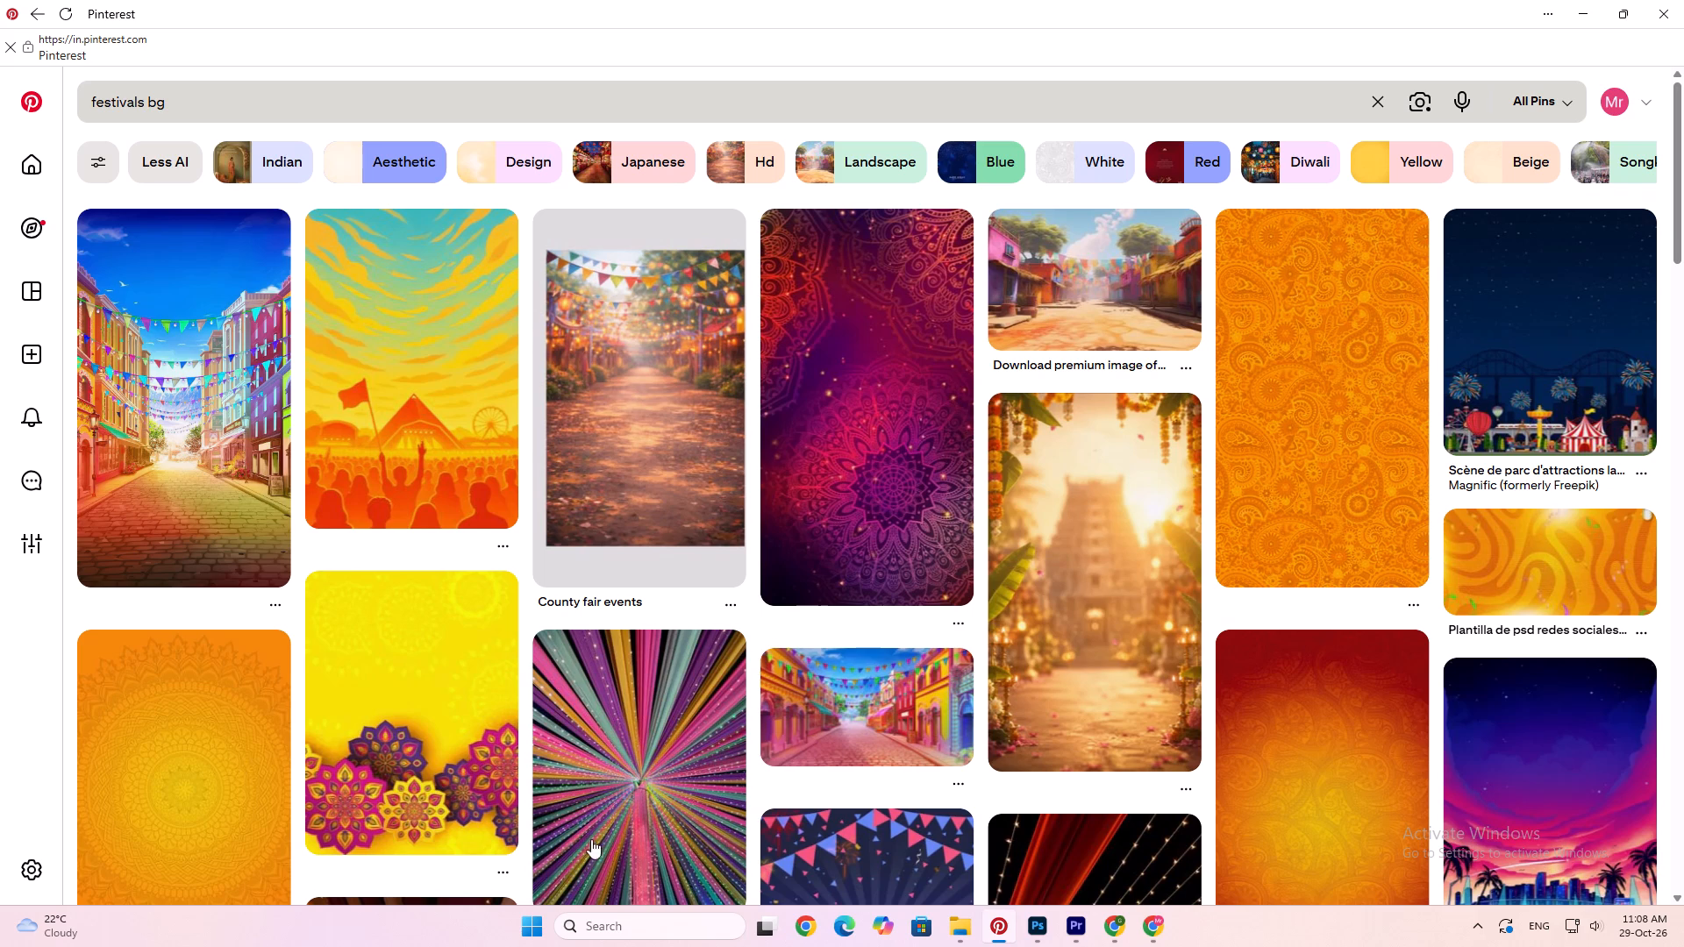
Examine the "festivals bg" pins for a festive background that suits the Buddha Mela video.
{"action": "scroll", "coordinate": [512, 681], "scroll_direction": "down", "scroll_amount": 8}
{"action": "scroll", "coordinate": [903, 549], "scroll_direction": "down", "scroll_amount": 5}
{"action": "scroll", "coordinate": [903, 549], "scroll_direction": "up", "scroll_amount": 1}
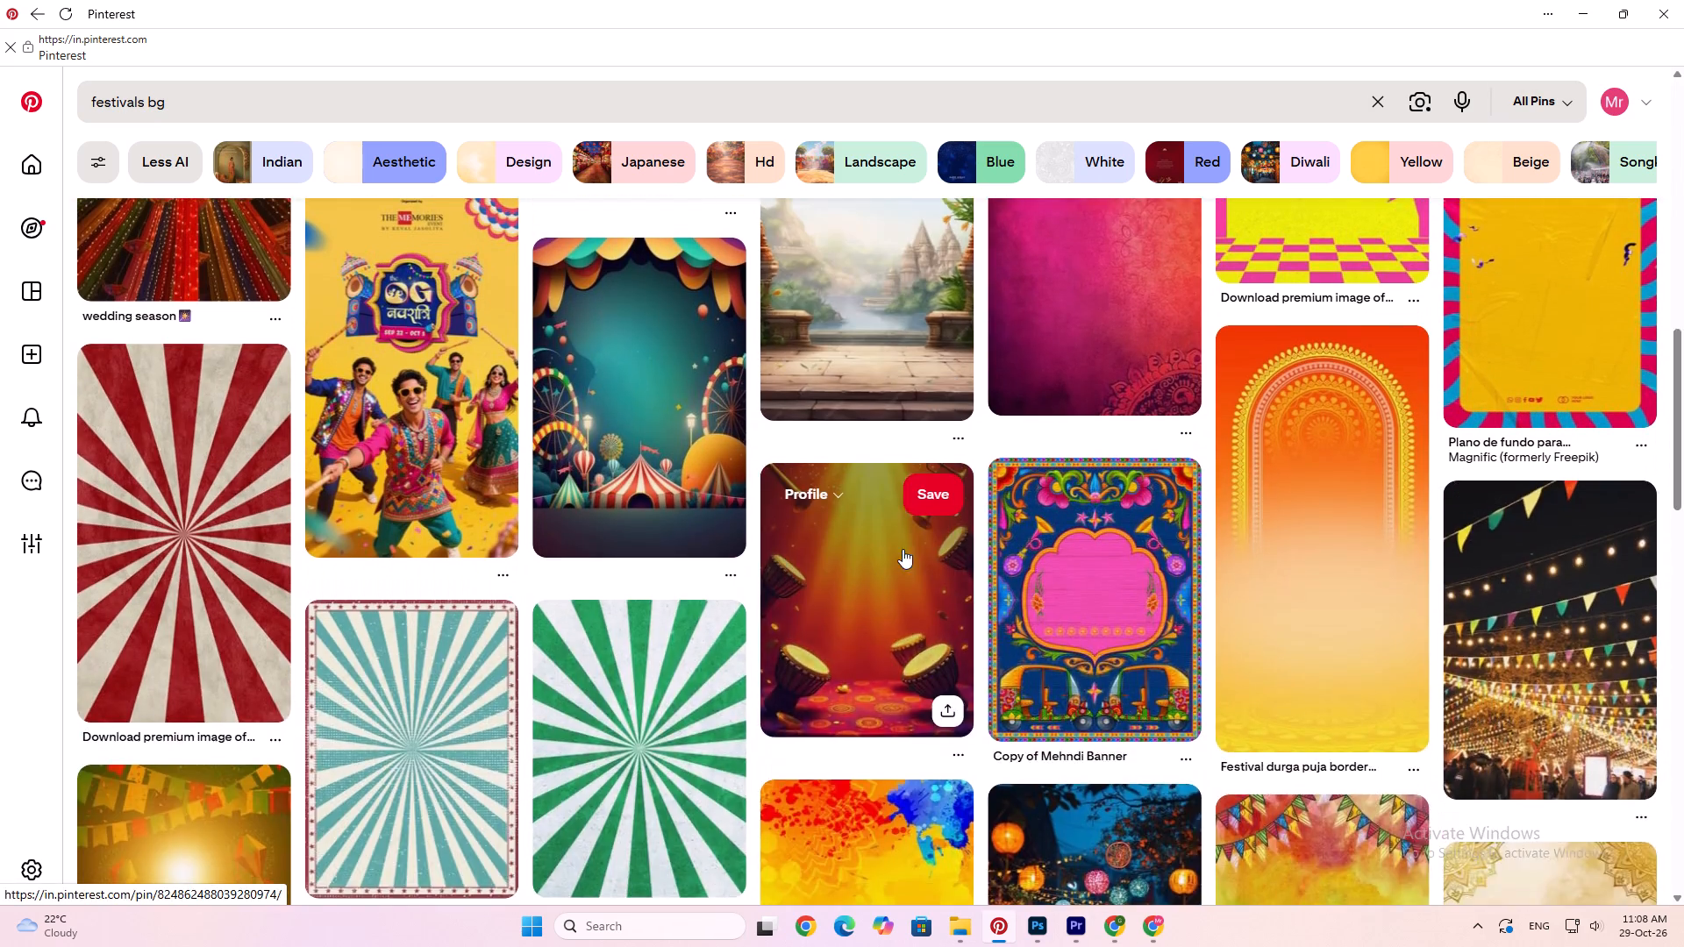
{"action": "scroll", "coordinate": [903, 549], "scroll_direction": "up", "scroll_amount": 2}
{"action": "scroll", "coordinate": [1005, 509], "scroll_direction": "down", "scroll_amount": 9}
{"action": "scroll", "coordinate": [811, 569], "scroll_direction": "down", "scroll_amount": 4}
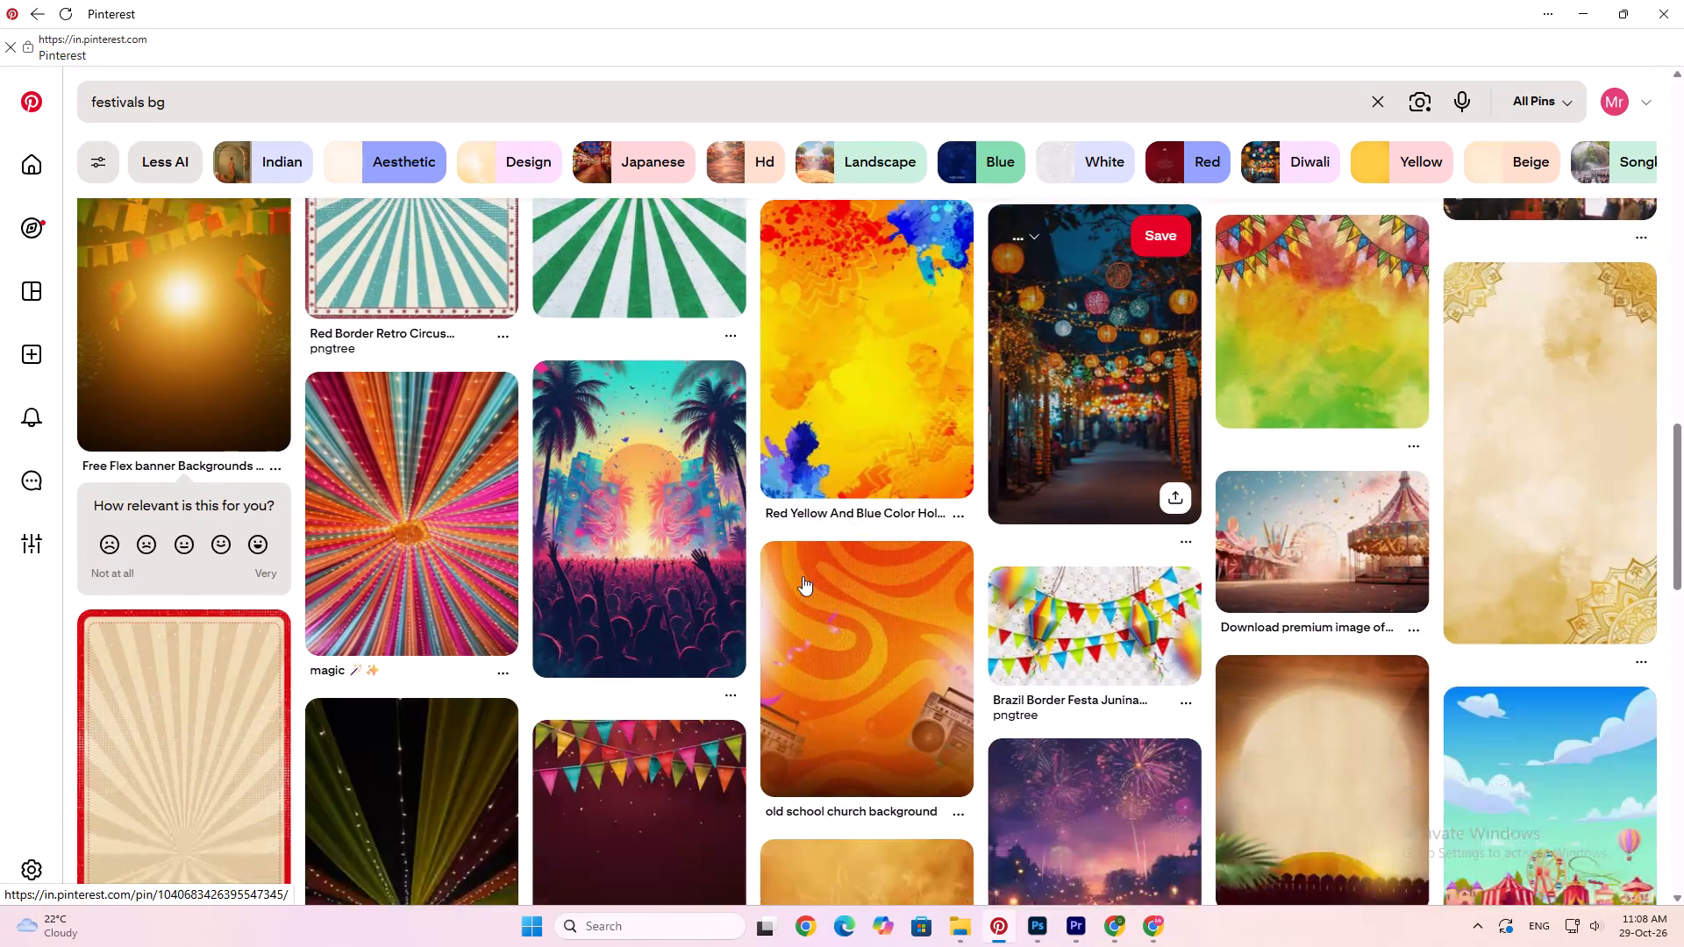
{"action": "scroll", "coordinate": [803, 576], "scroll_direction": "down", "scroll_amount": 2}
{"action": "scroll", "coordinate": [726, 559], "scroll_direction": "down", "scroll_amount": 4}
{"action": "scroll", "coordinate": [594, 523], "scroll_direction": "down", "scroll_amount": 4}
{"action": "scroll", "coordinate": [339, 512], "scroll_direction": "down", "scroll_amount": 6}
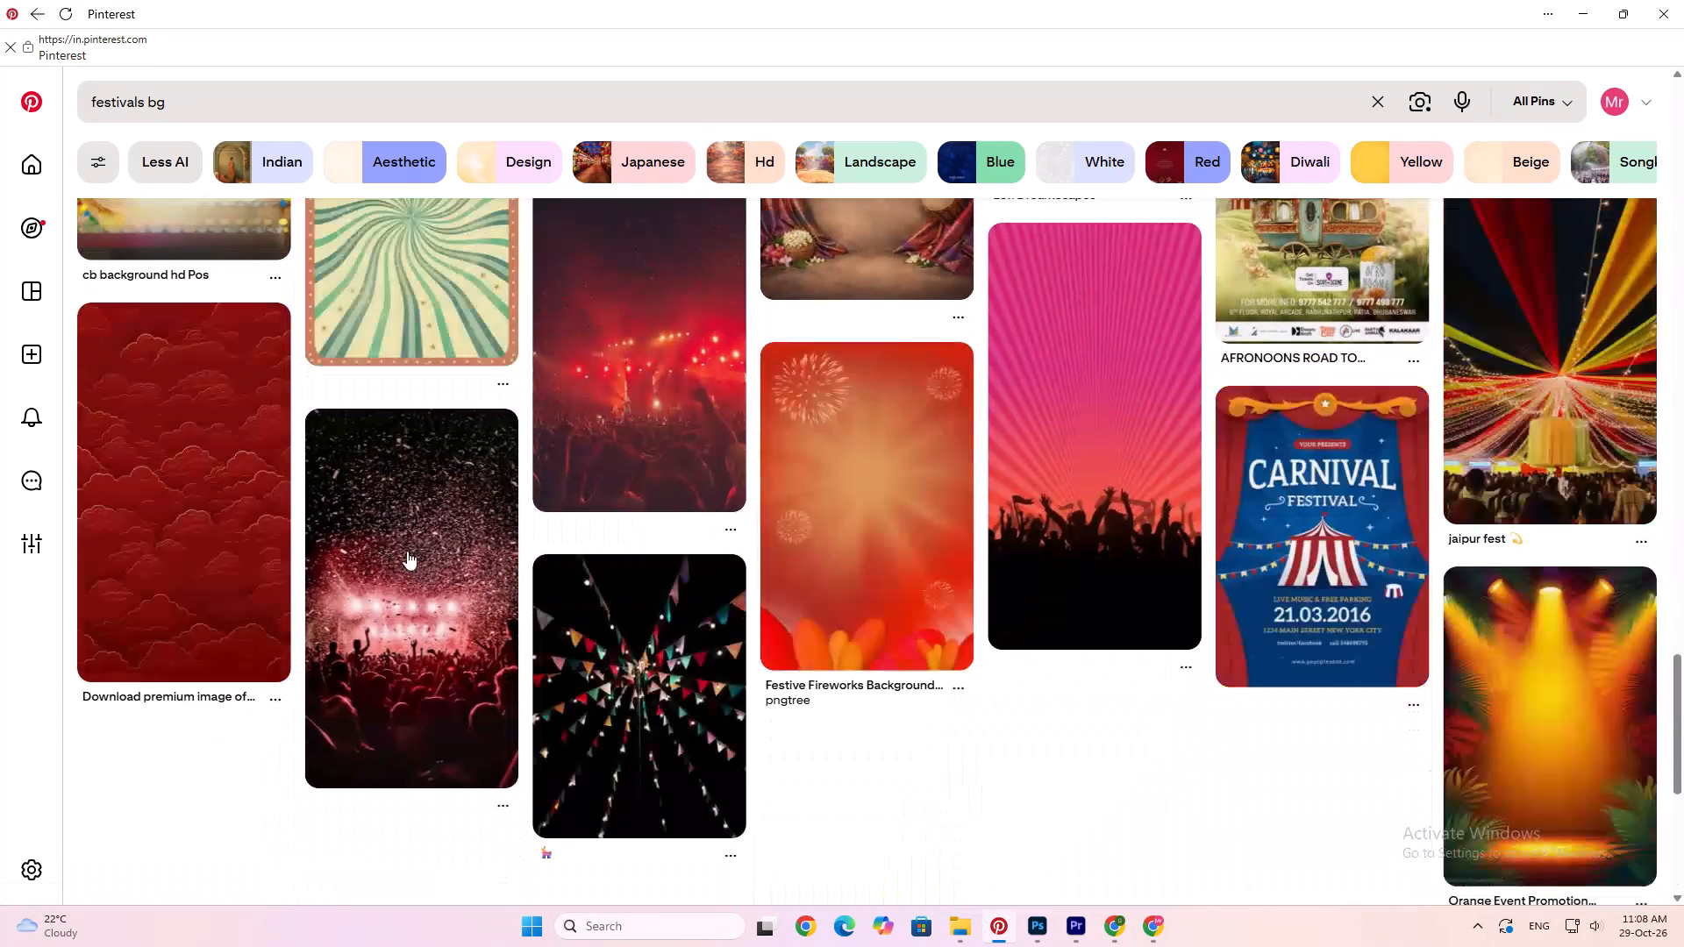
{"action": "scroll", "coordinate": [503, 543], "scroll_direction": "down", "scroll_amount": 14}
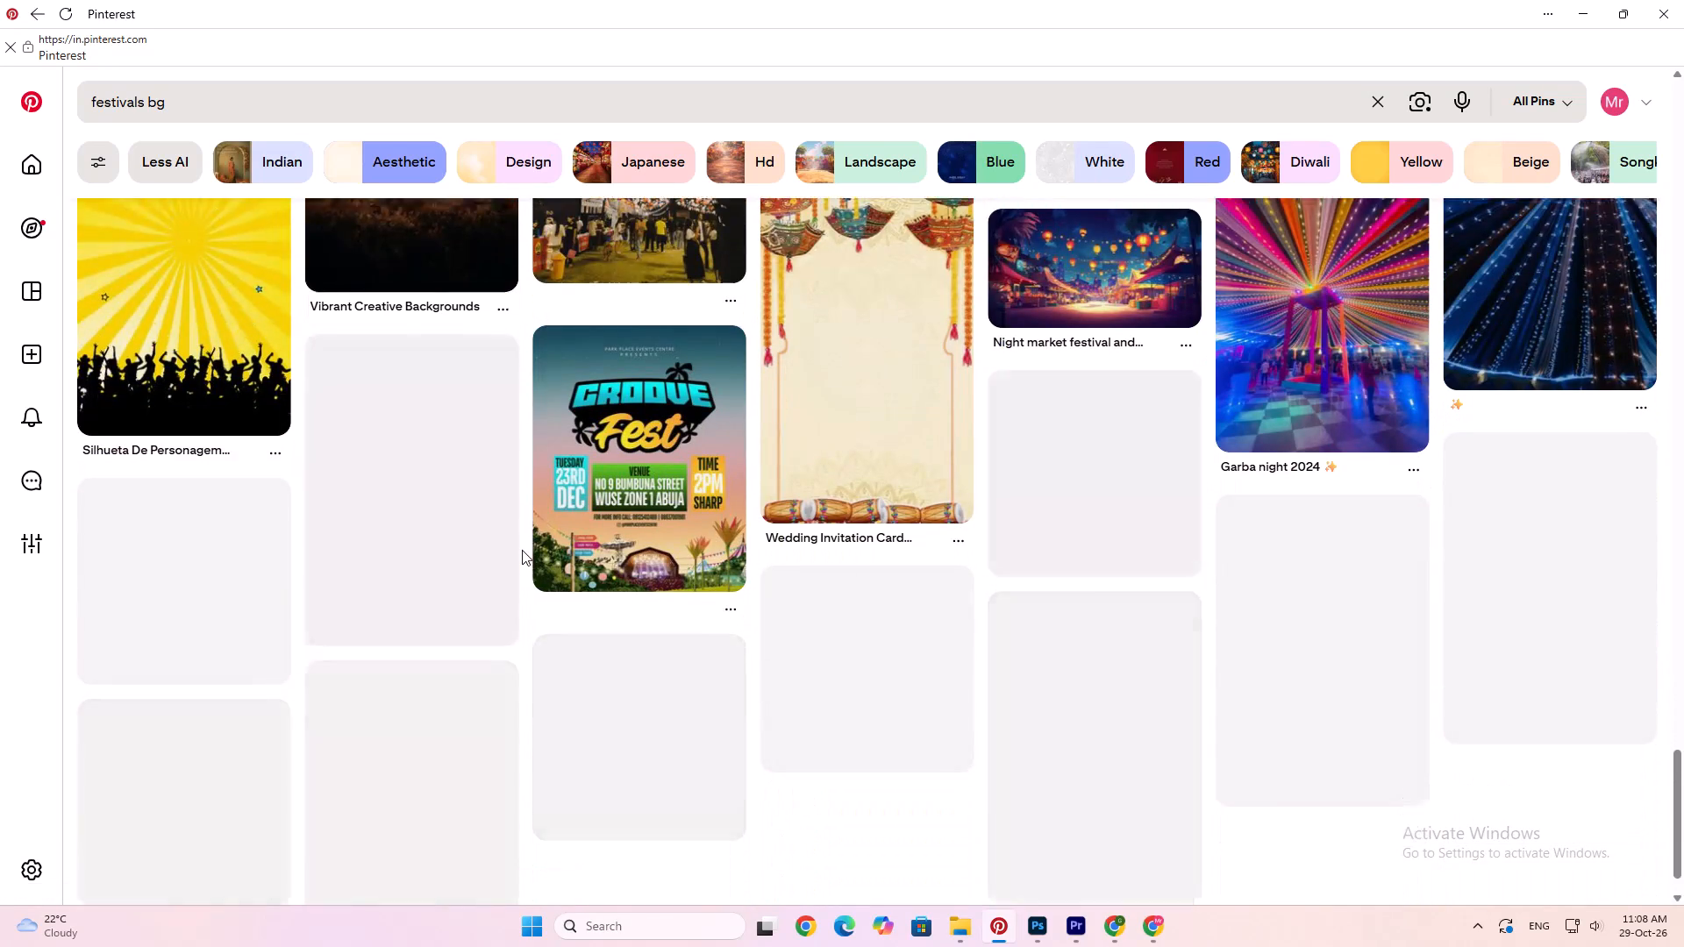
{"action": "scroll", "coordinate": [522, 550], "scroll_direction": "down", "scroll_amount": 9}
{"action": "scroll", "coordinate": [522, 550], "scroll_direction": "up", "scroll_amount": 3}
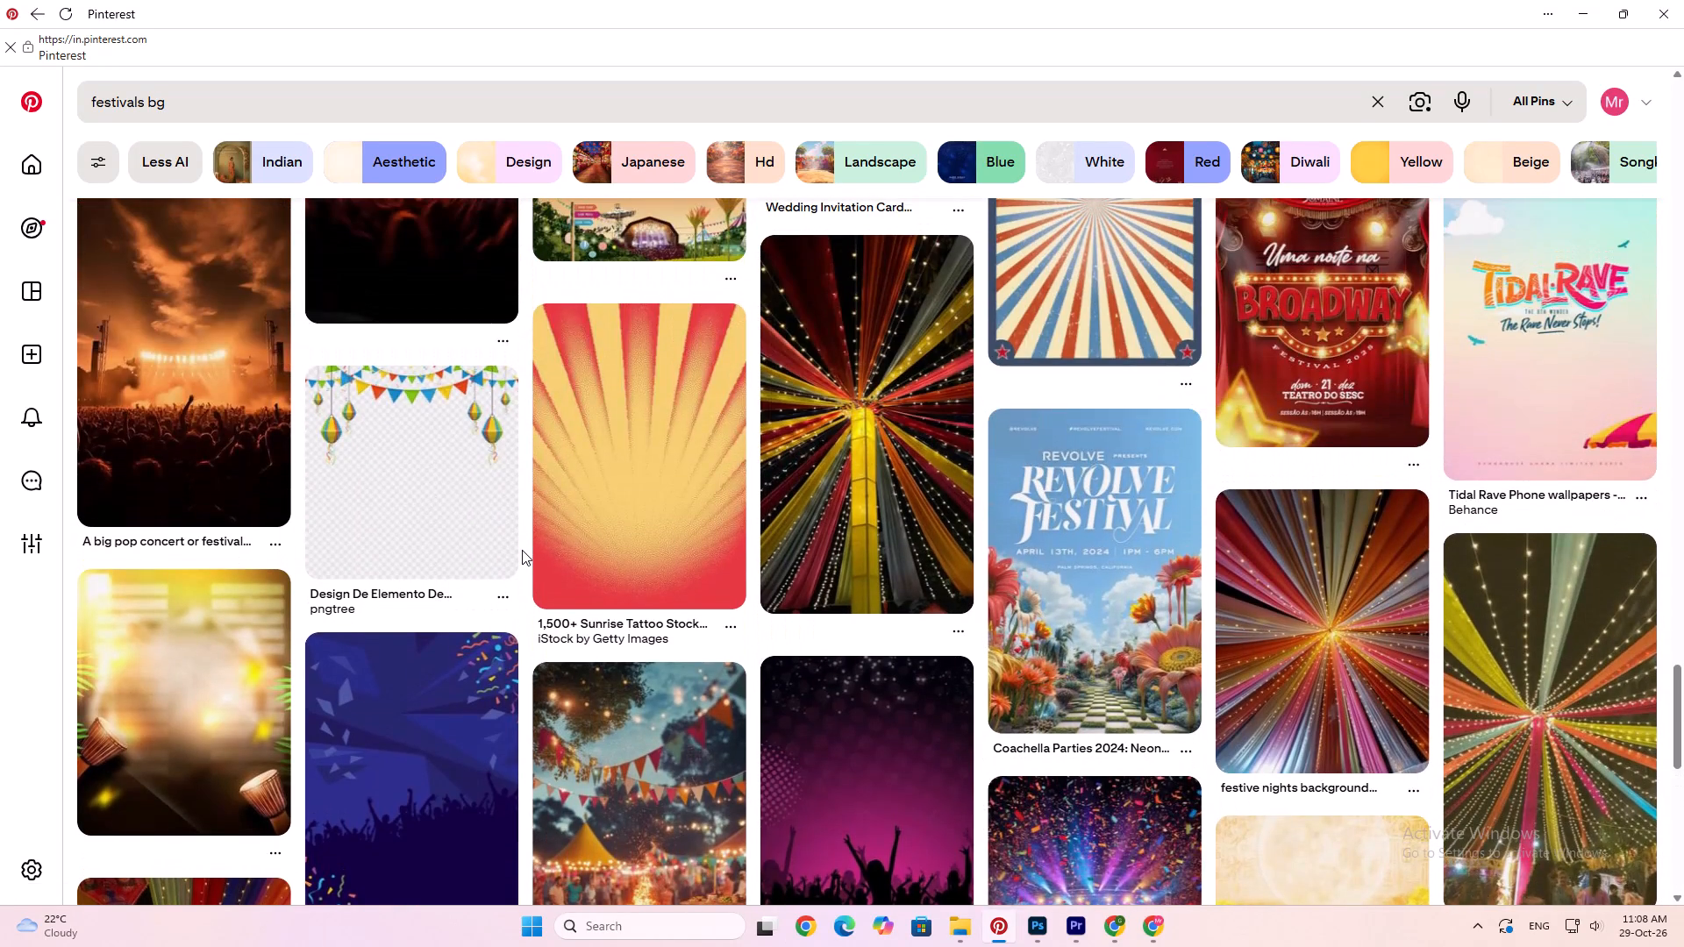
{"action": "scroll", "coordinate": [522, 550], "scroll_direction": "down", "scroll_amount": 10}
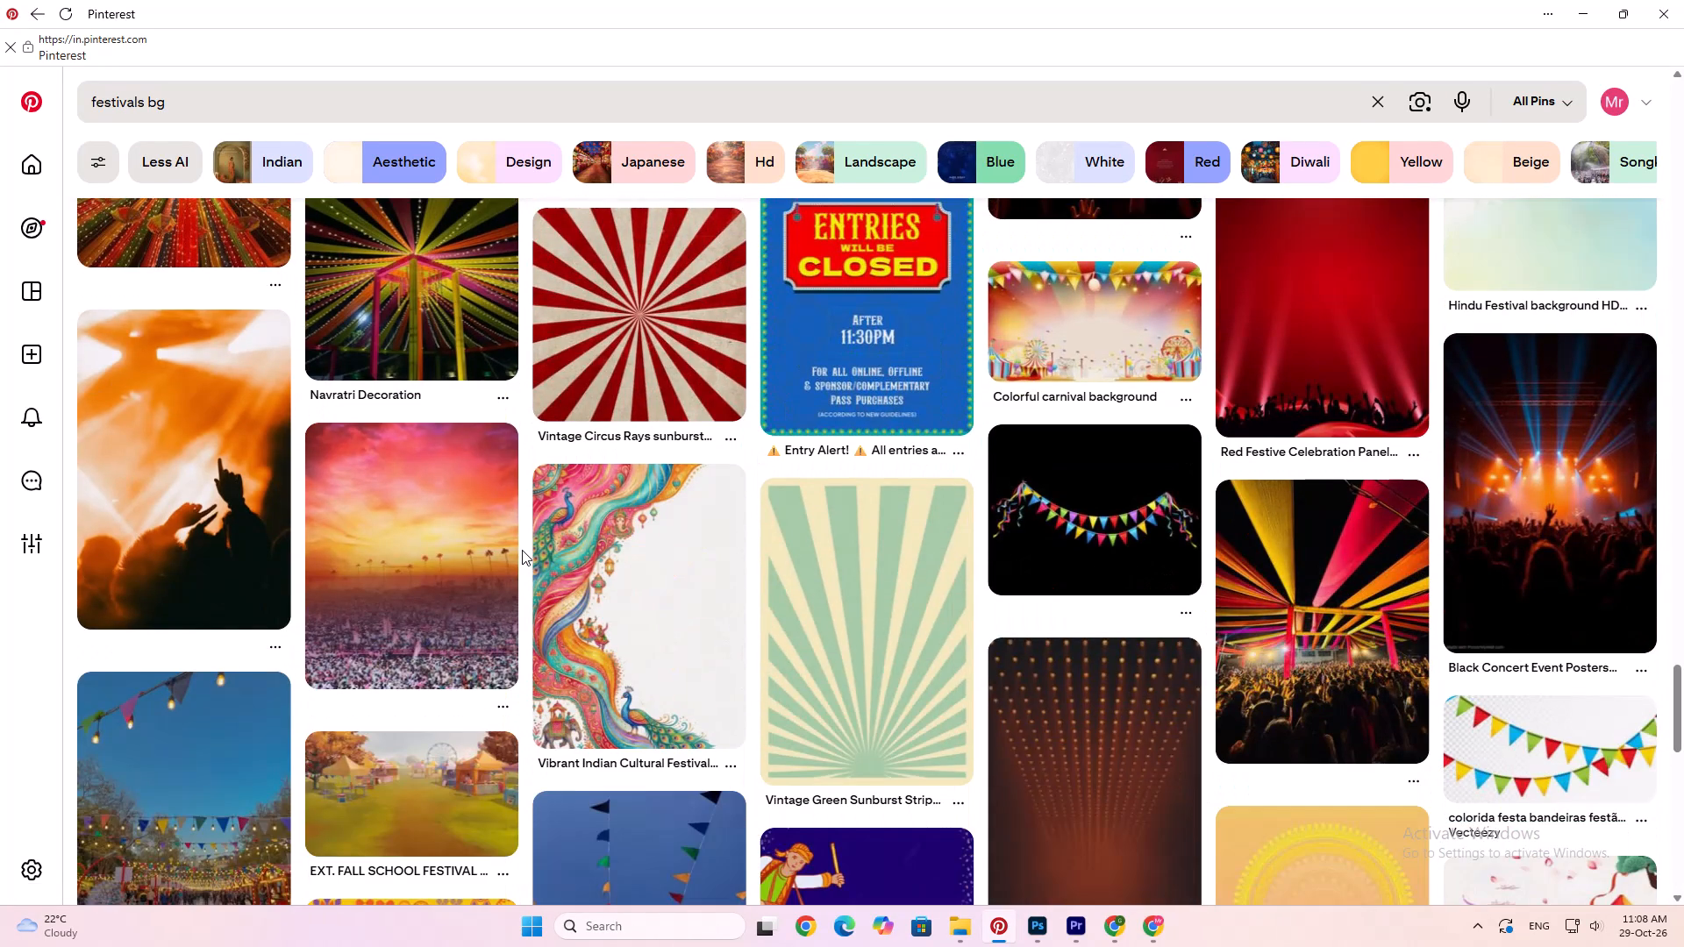
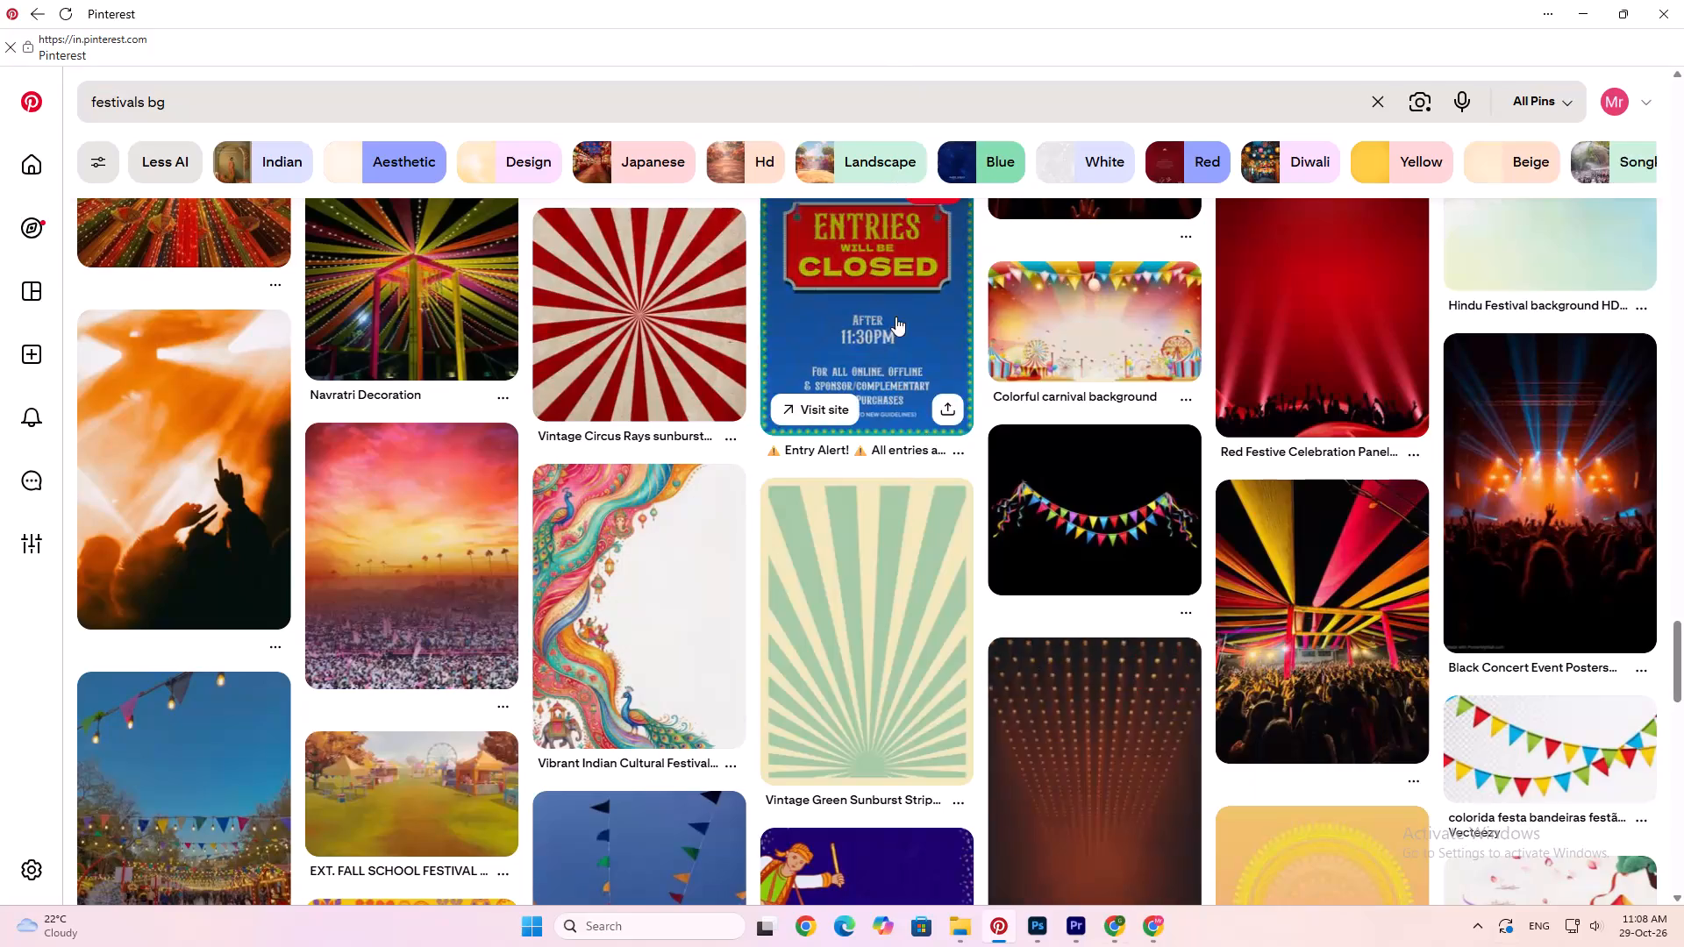
Open the blue "Entries will be closed" Swarnim Nagari Garba pin and examine its related festive designs.
{"action": "left_click", "coordinate": [850, 328]}
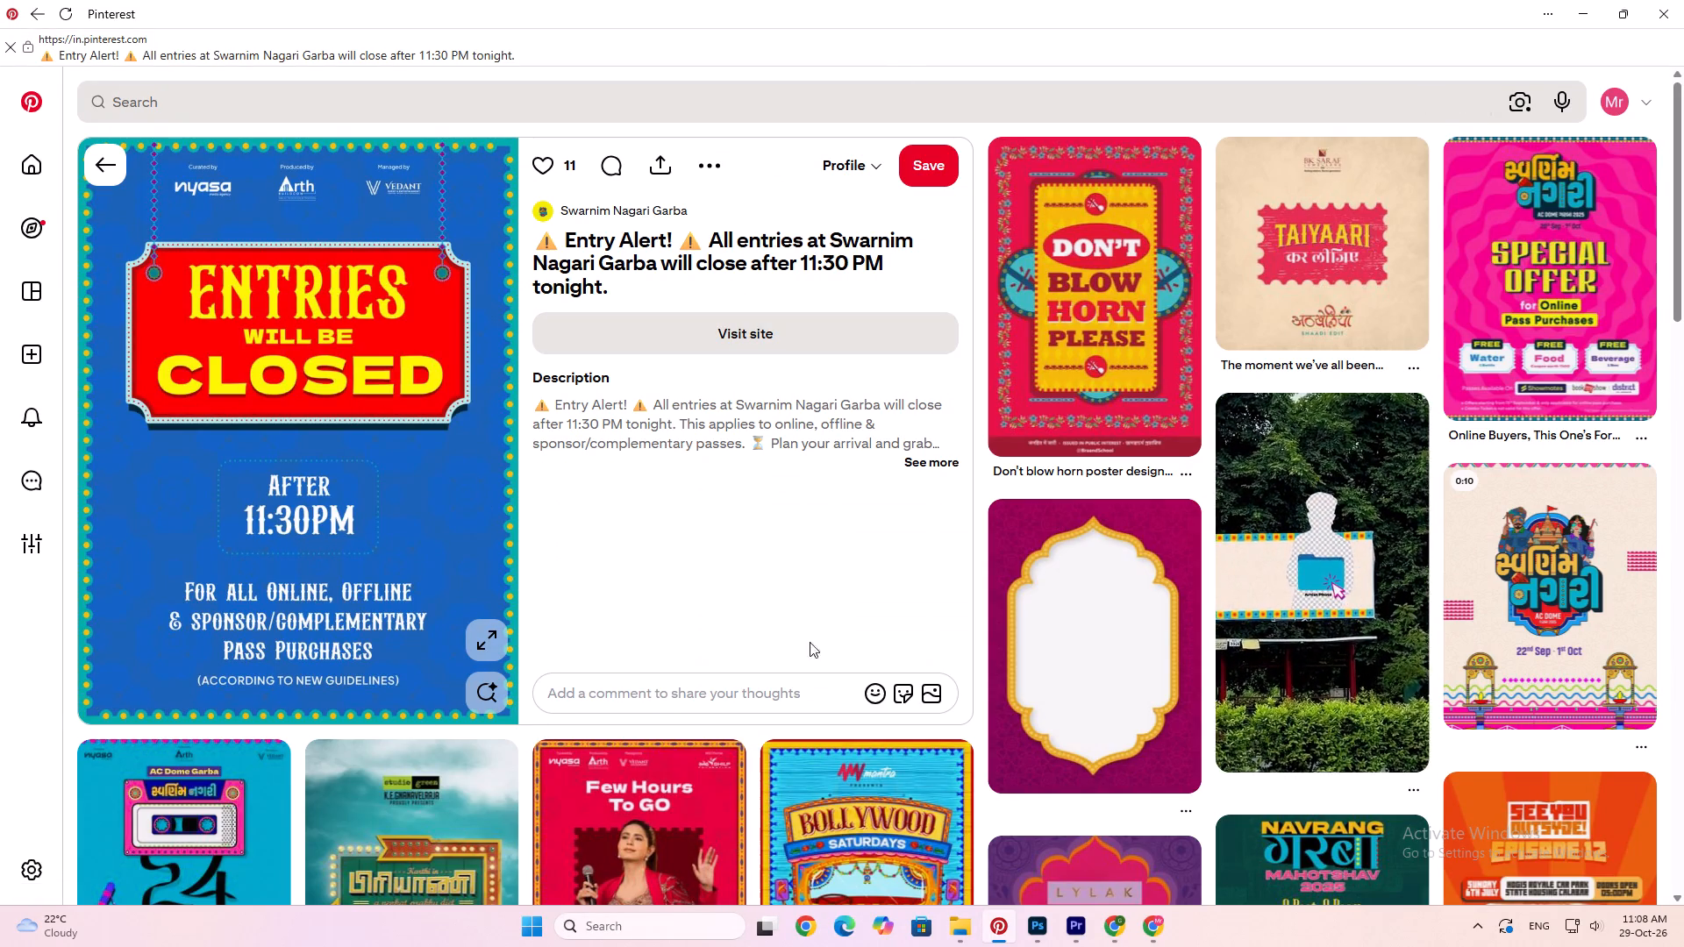
{"action": "scroll", "coordinate": [846, 603], "scroll_direction": "down", "scroll_amount": 1}
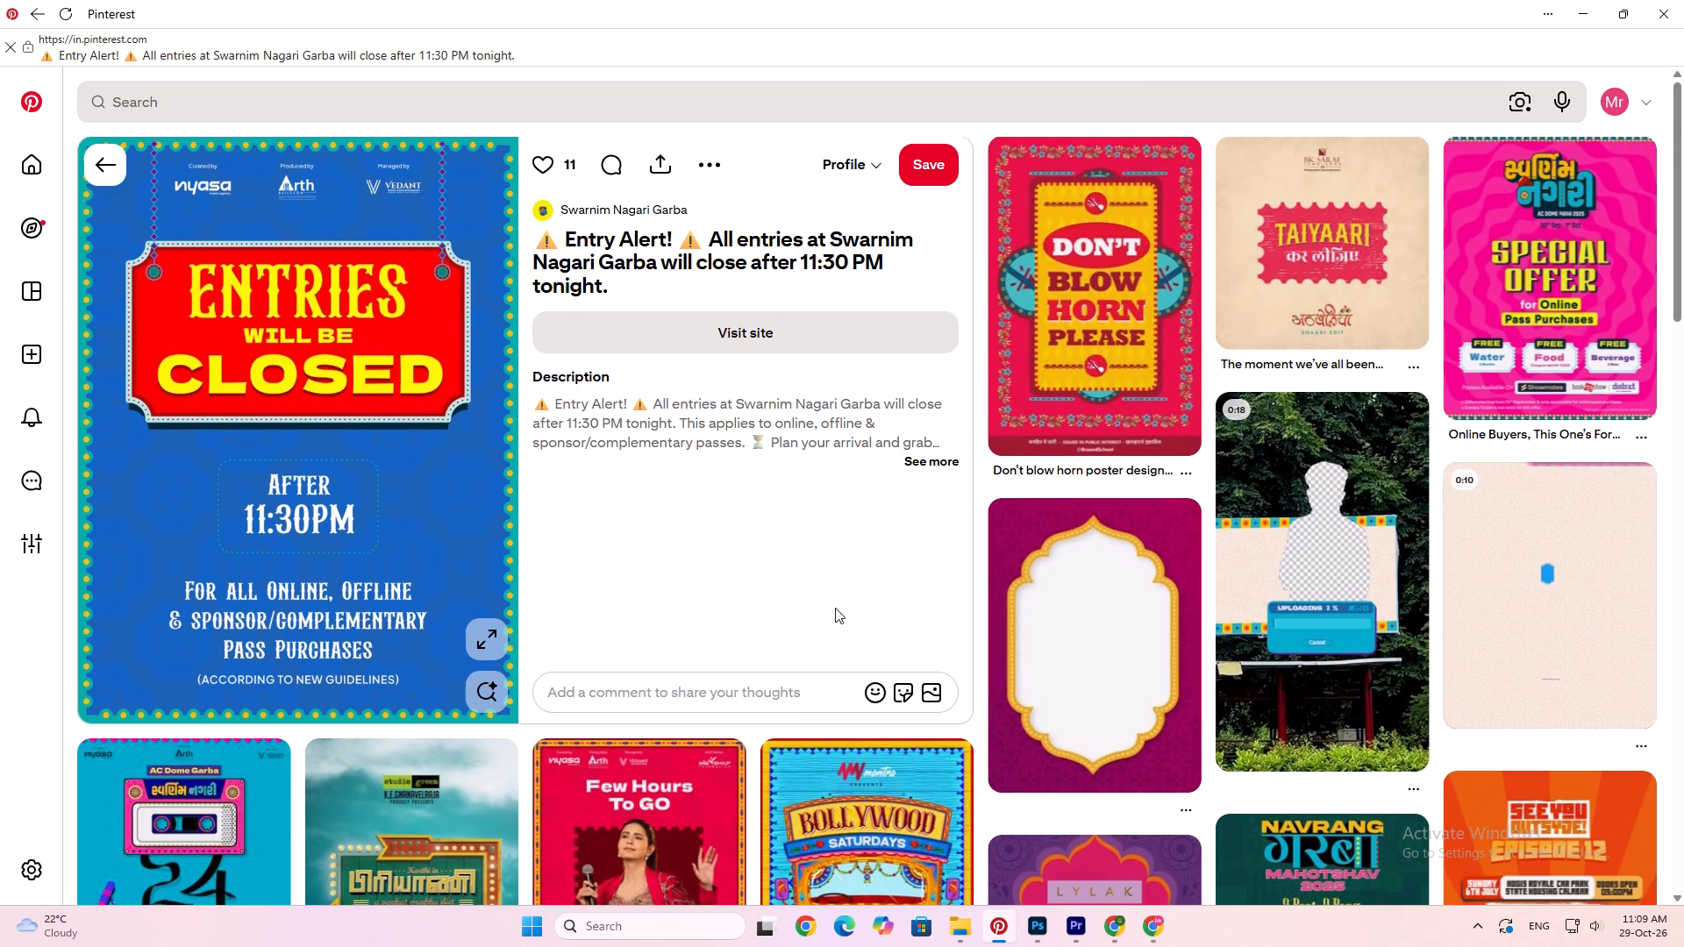
{"action": "scroll", "coordinate": [835, 608], "scroll_direction": "down", "scroll_amount": 2}
{"action": "scroll", "coordinate": [840, 581], "scroll_direction": "up", "scroll_amount": 4}
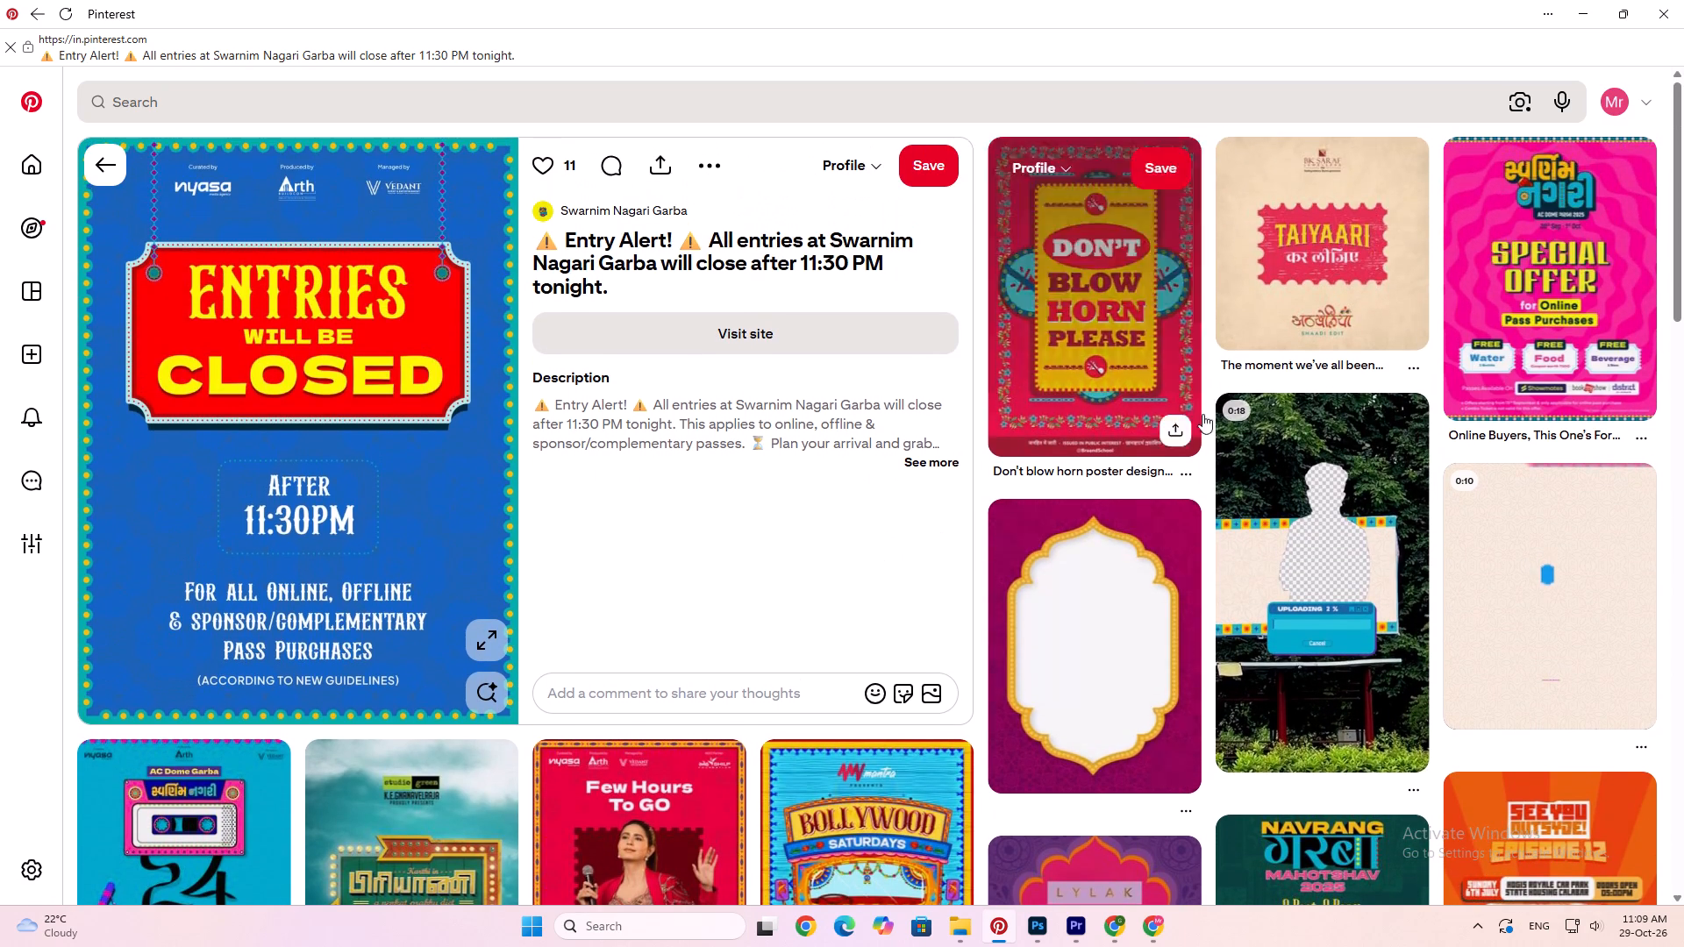
{"action": "scroll", "coordinate": [1045, 616], "scroll_direction": "down", "scroll_amount": 17}
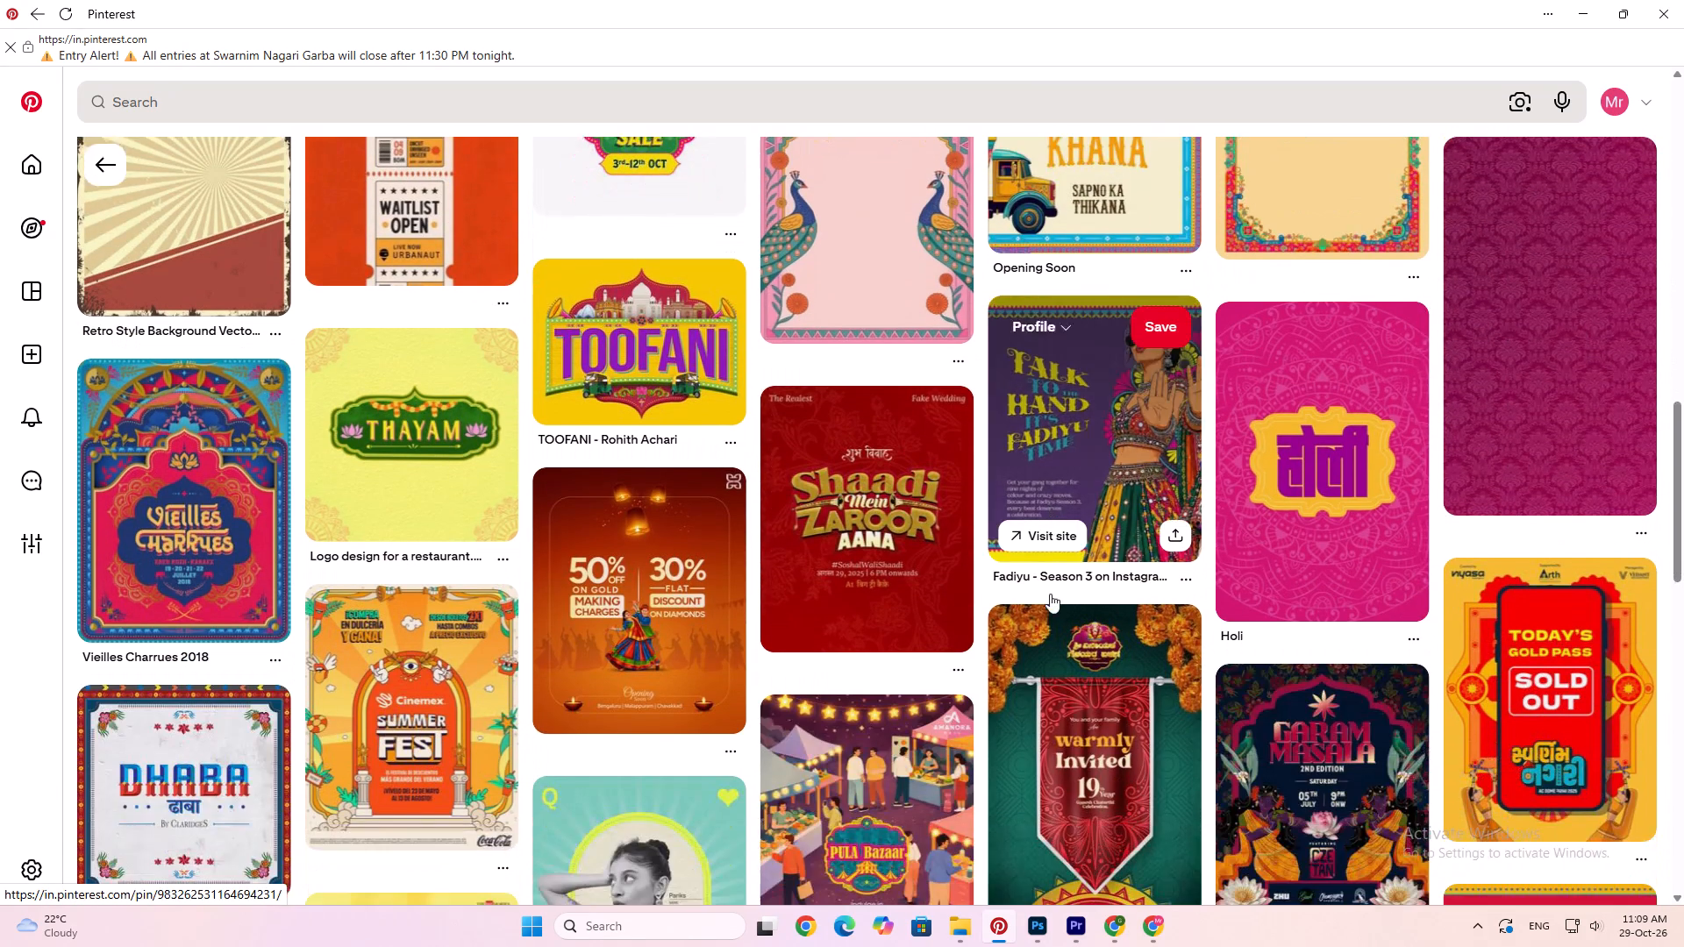
{"action": "scroll", "coordinate": [1052, 586], "scroll_direction": "down", "scroll_amount": 2}
{"action": "scroll", "coordinate": [910, 531], "scroll_direction": "up", "scroll_amount": 16}
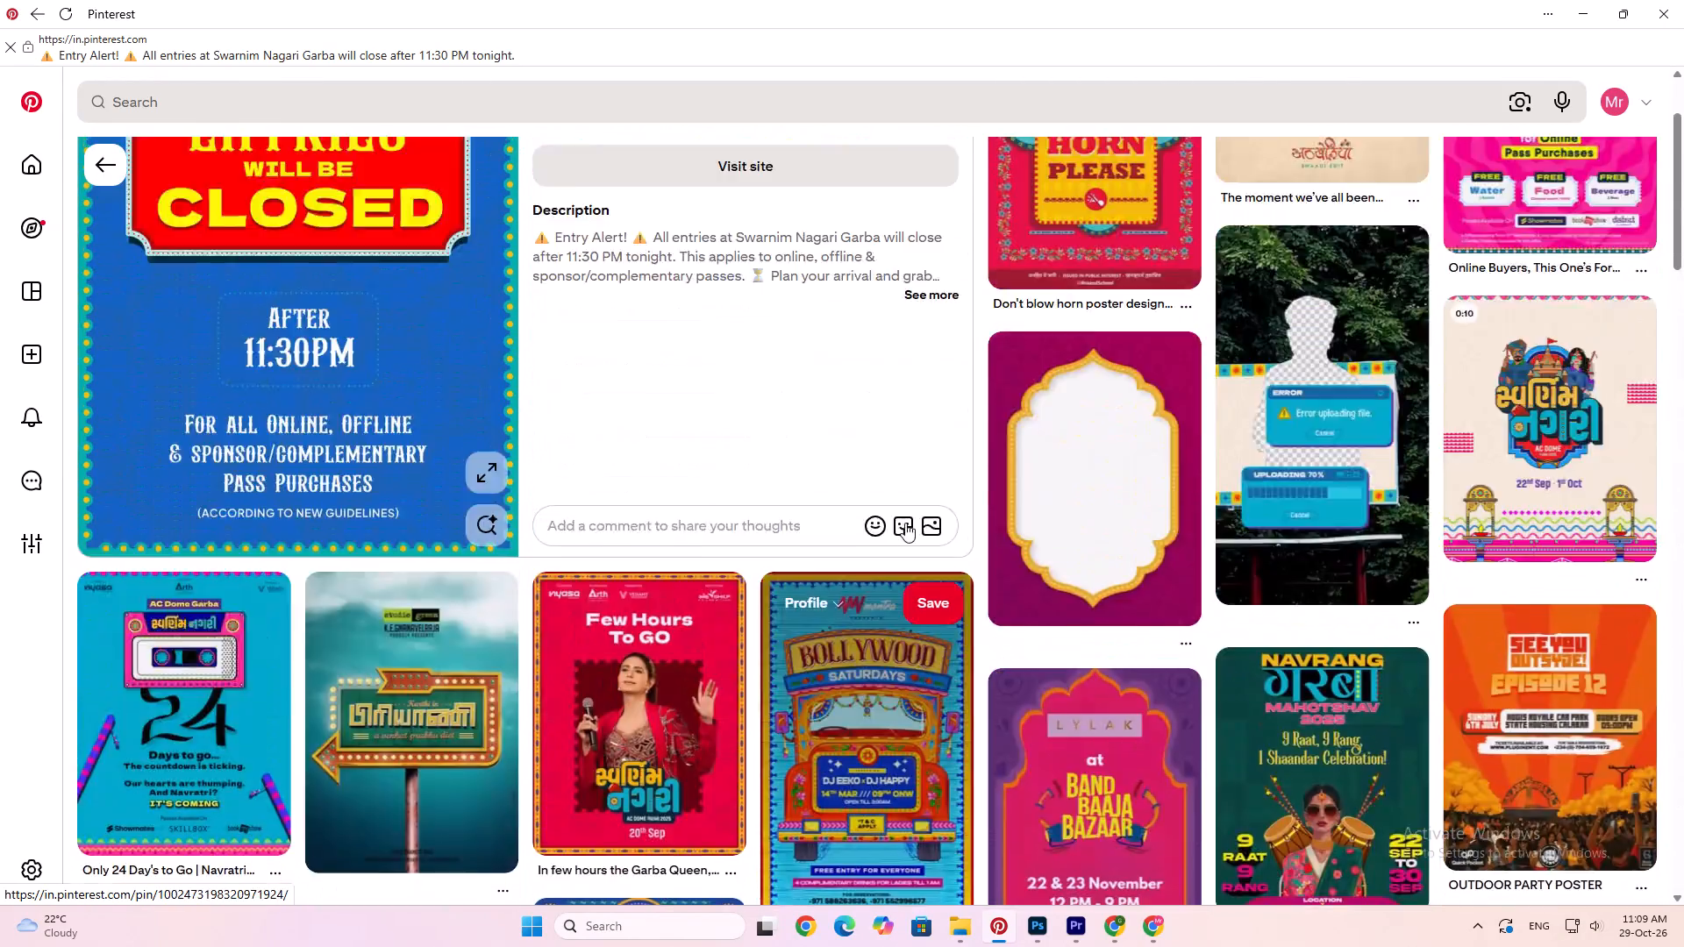
{"action": "scroll", "coordinate": [905, 523], "scroll_direction": "up", "scroll_amount": 8}
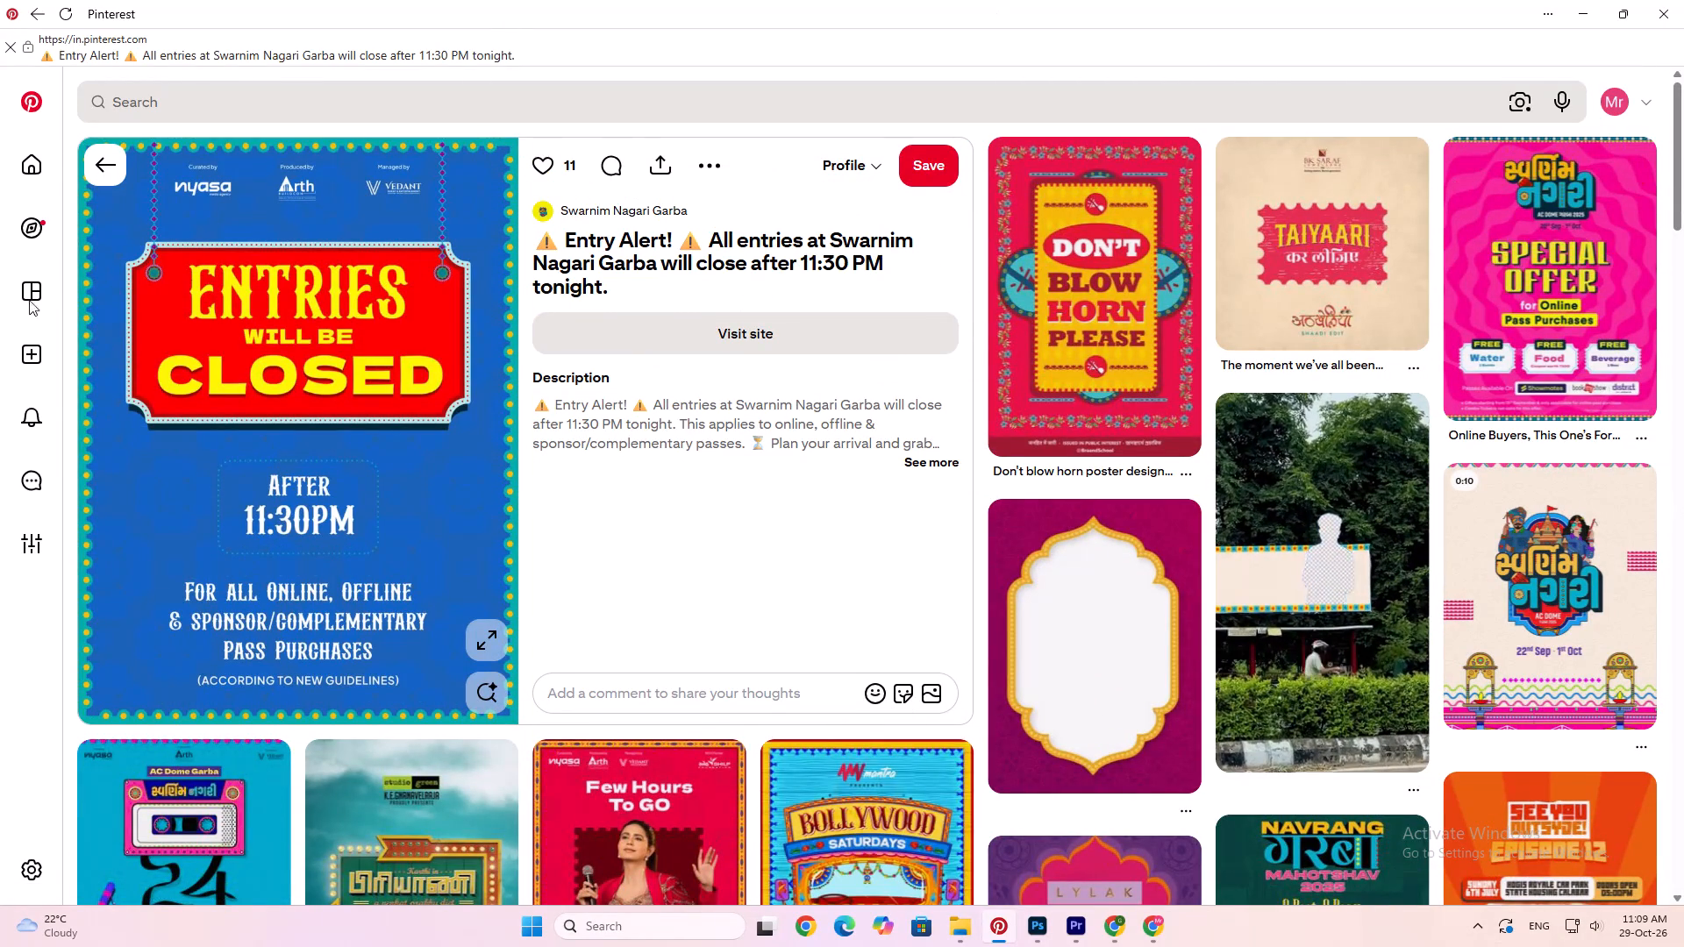
Download the image of the "Entries will be closed" pin.
{"action": "left_click", "coordinate": [660, 156]}
{"action": "left_click", "coordinate": [707, 166]}
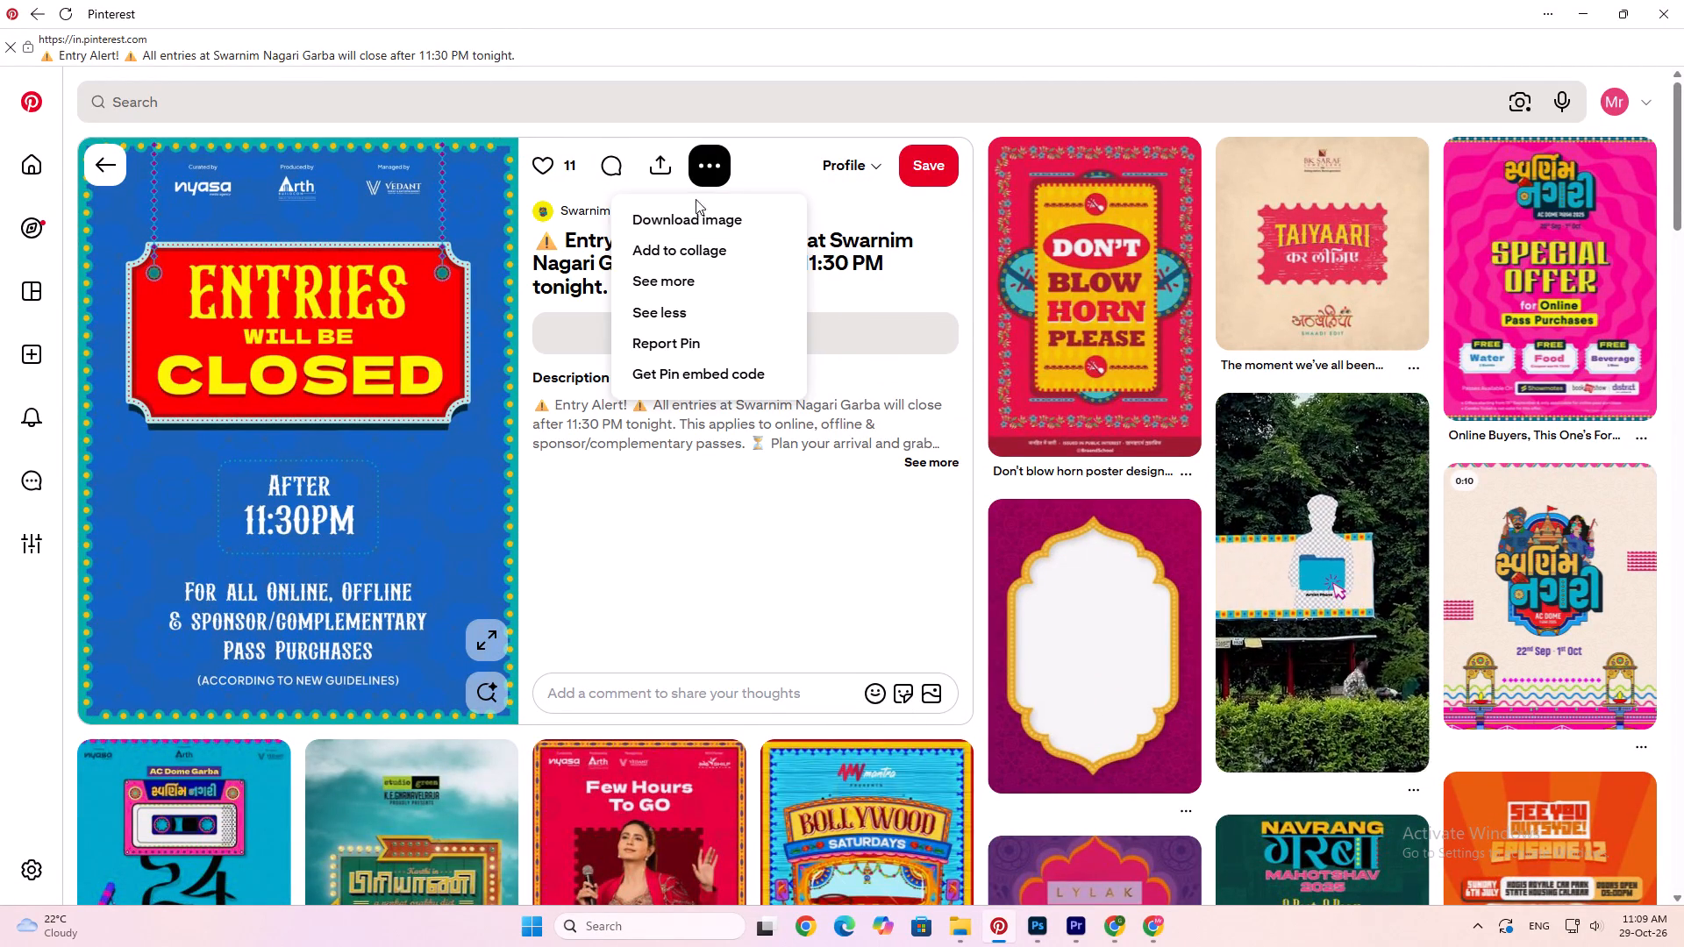
{"action": "left_click", "coordinate": [672, 228]}
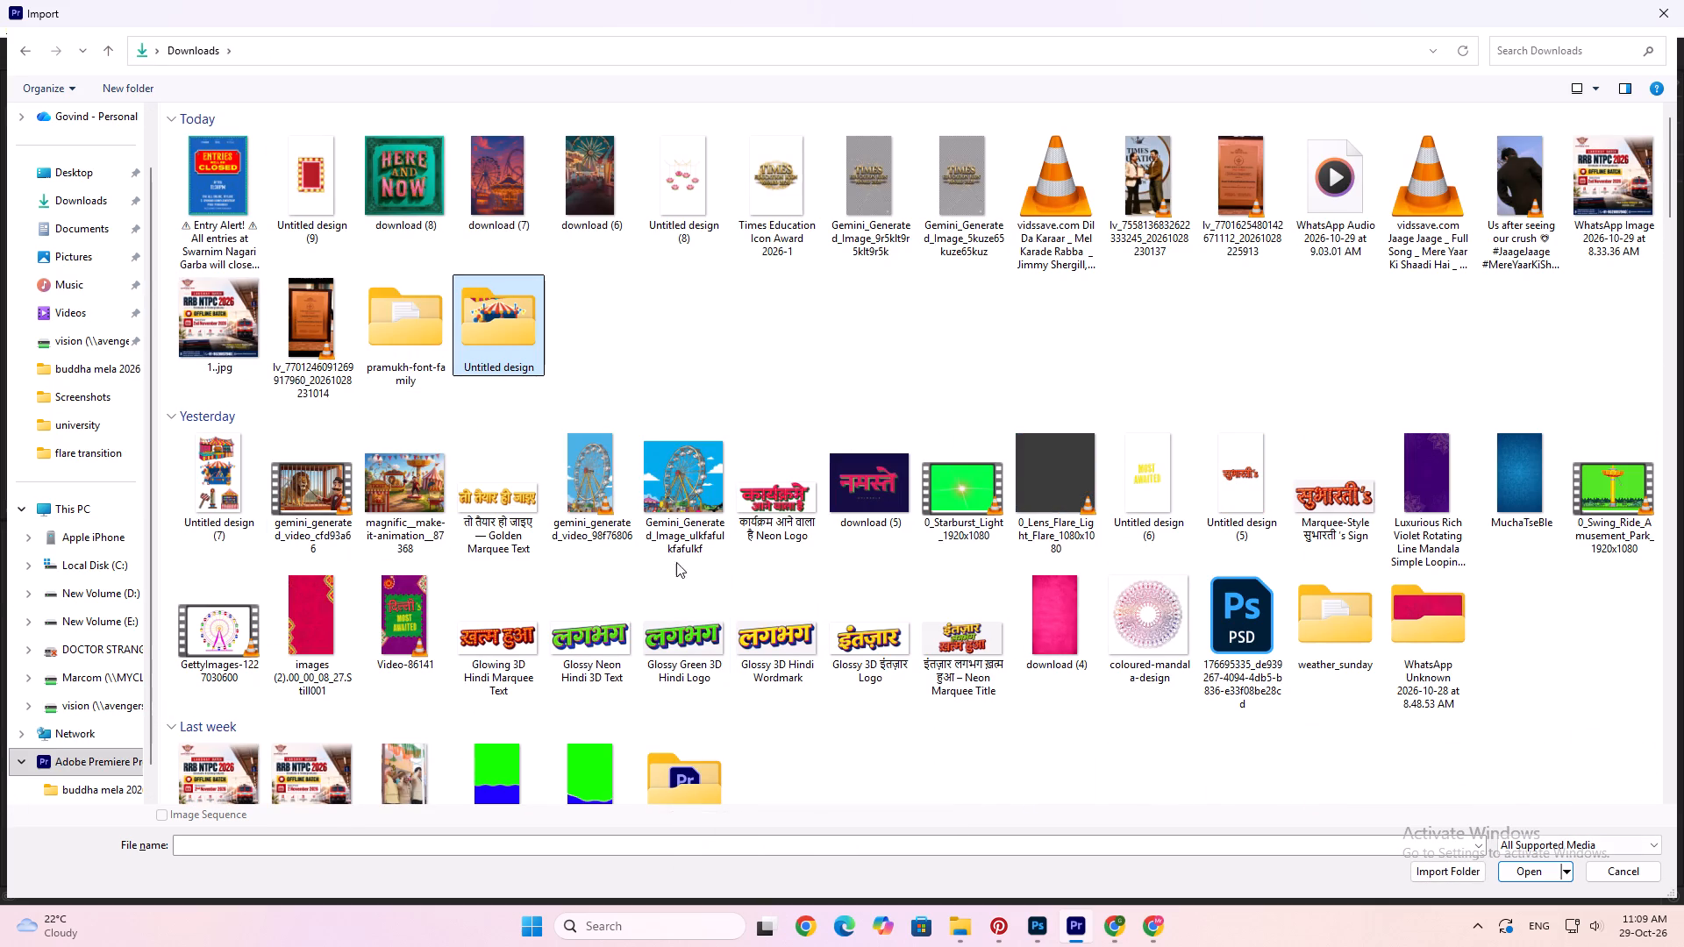
{"action": "double_click", "coordinate": [587, 469]}
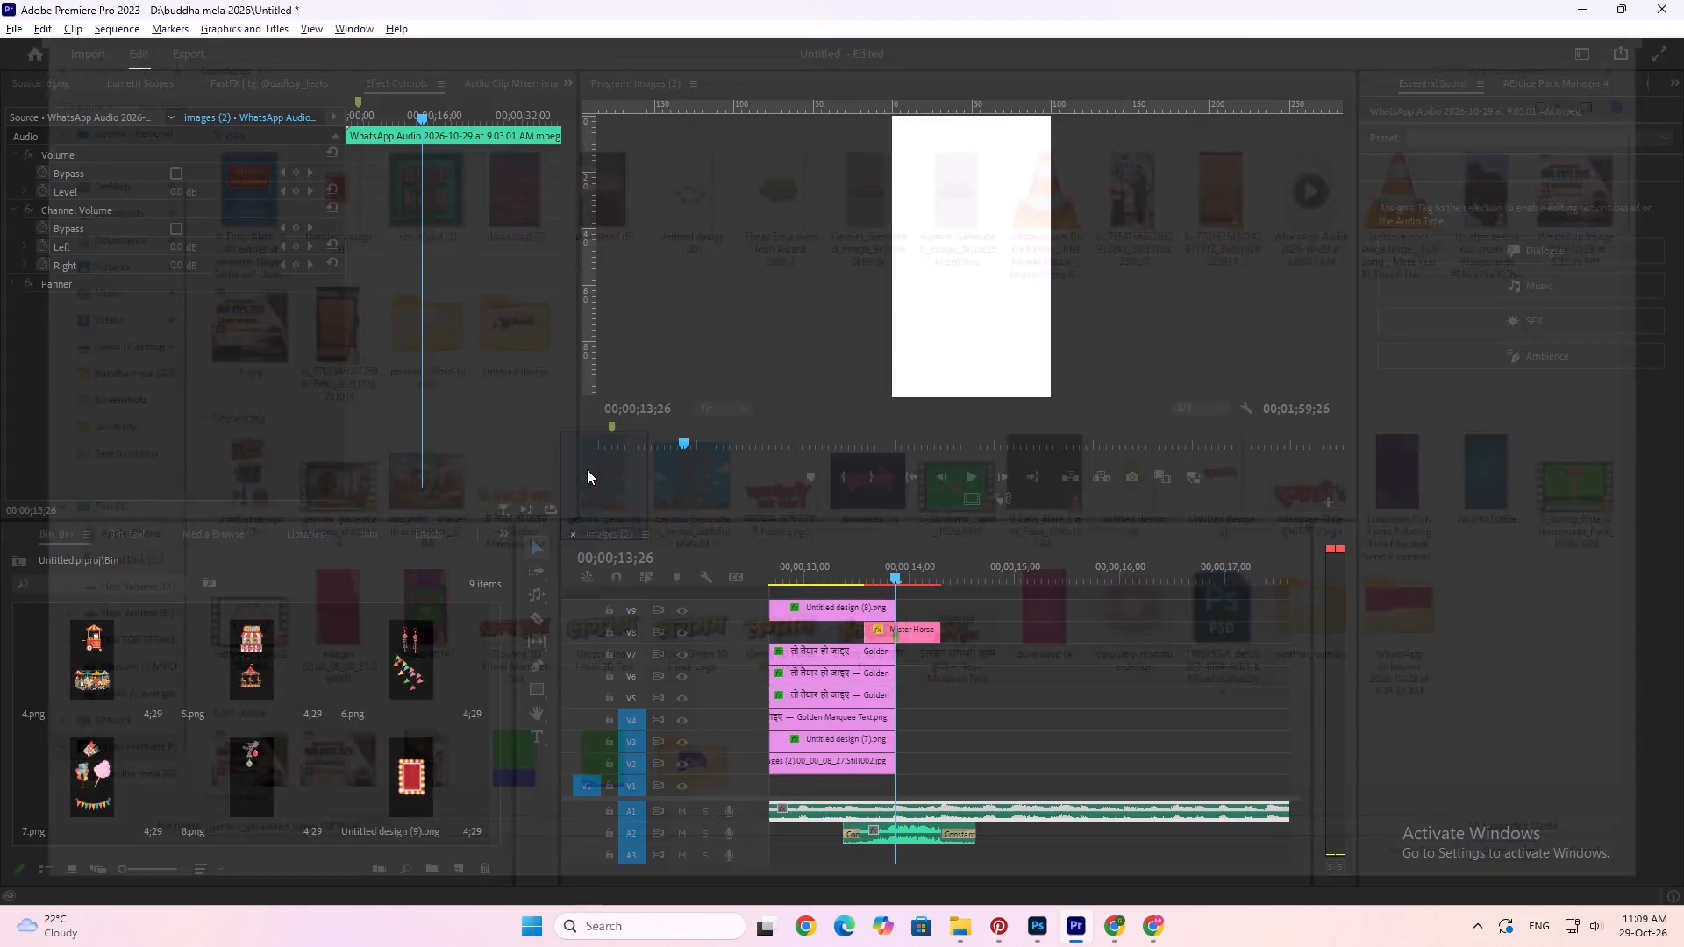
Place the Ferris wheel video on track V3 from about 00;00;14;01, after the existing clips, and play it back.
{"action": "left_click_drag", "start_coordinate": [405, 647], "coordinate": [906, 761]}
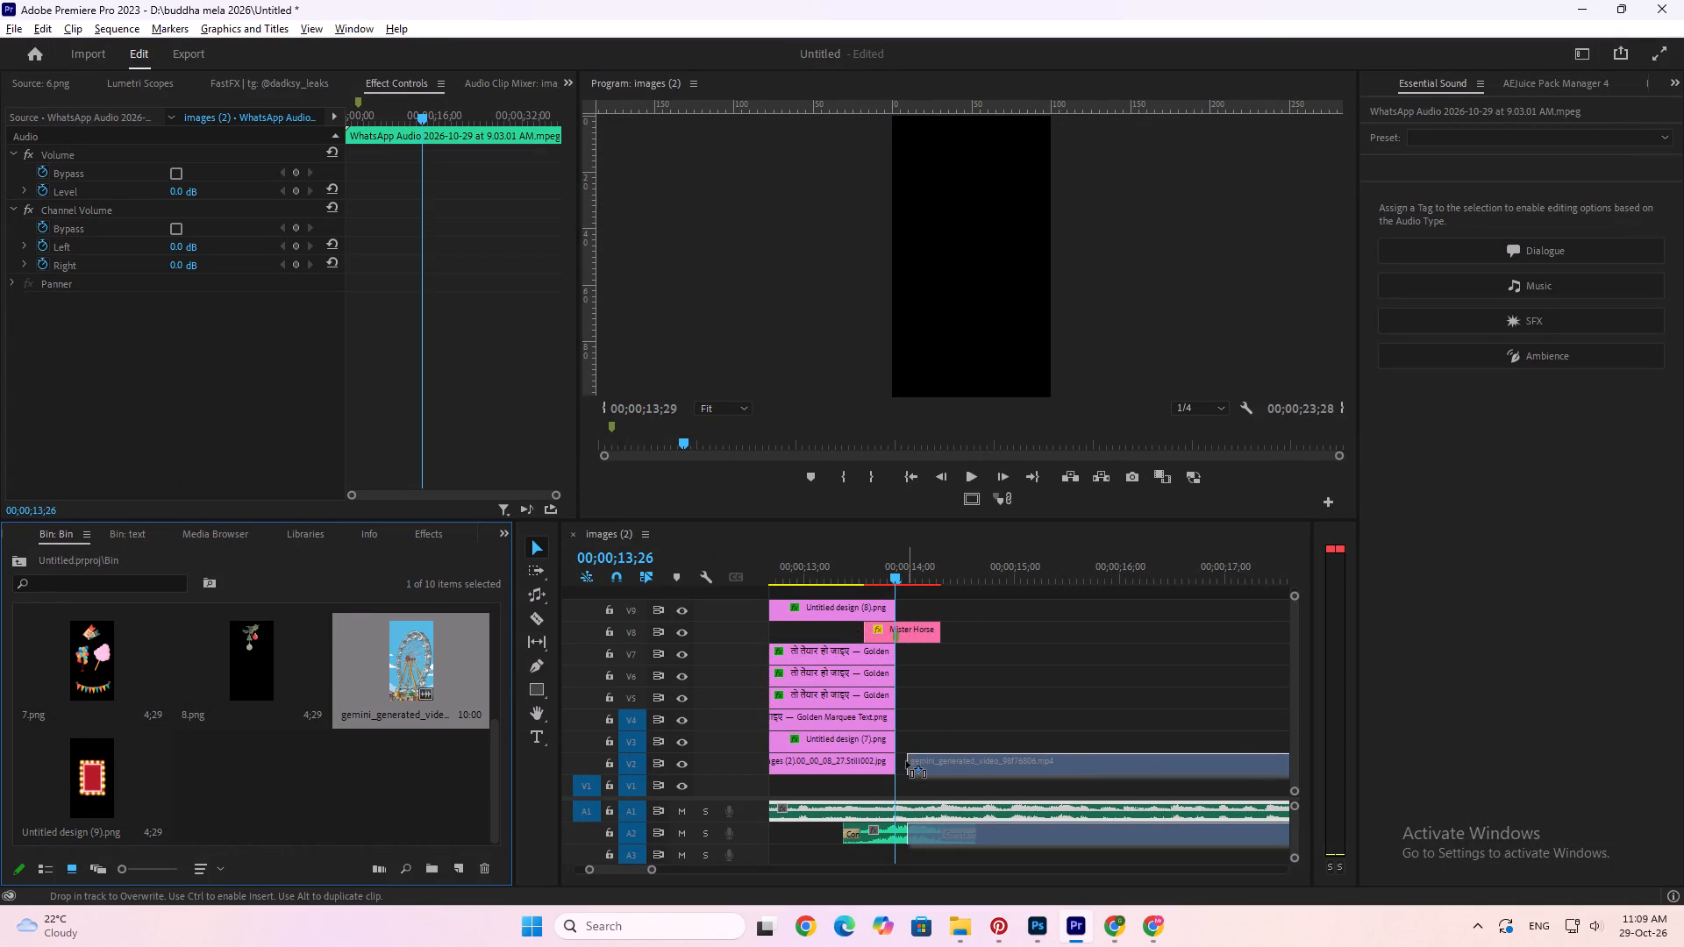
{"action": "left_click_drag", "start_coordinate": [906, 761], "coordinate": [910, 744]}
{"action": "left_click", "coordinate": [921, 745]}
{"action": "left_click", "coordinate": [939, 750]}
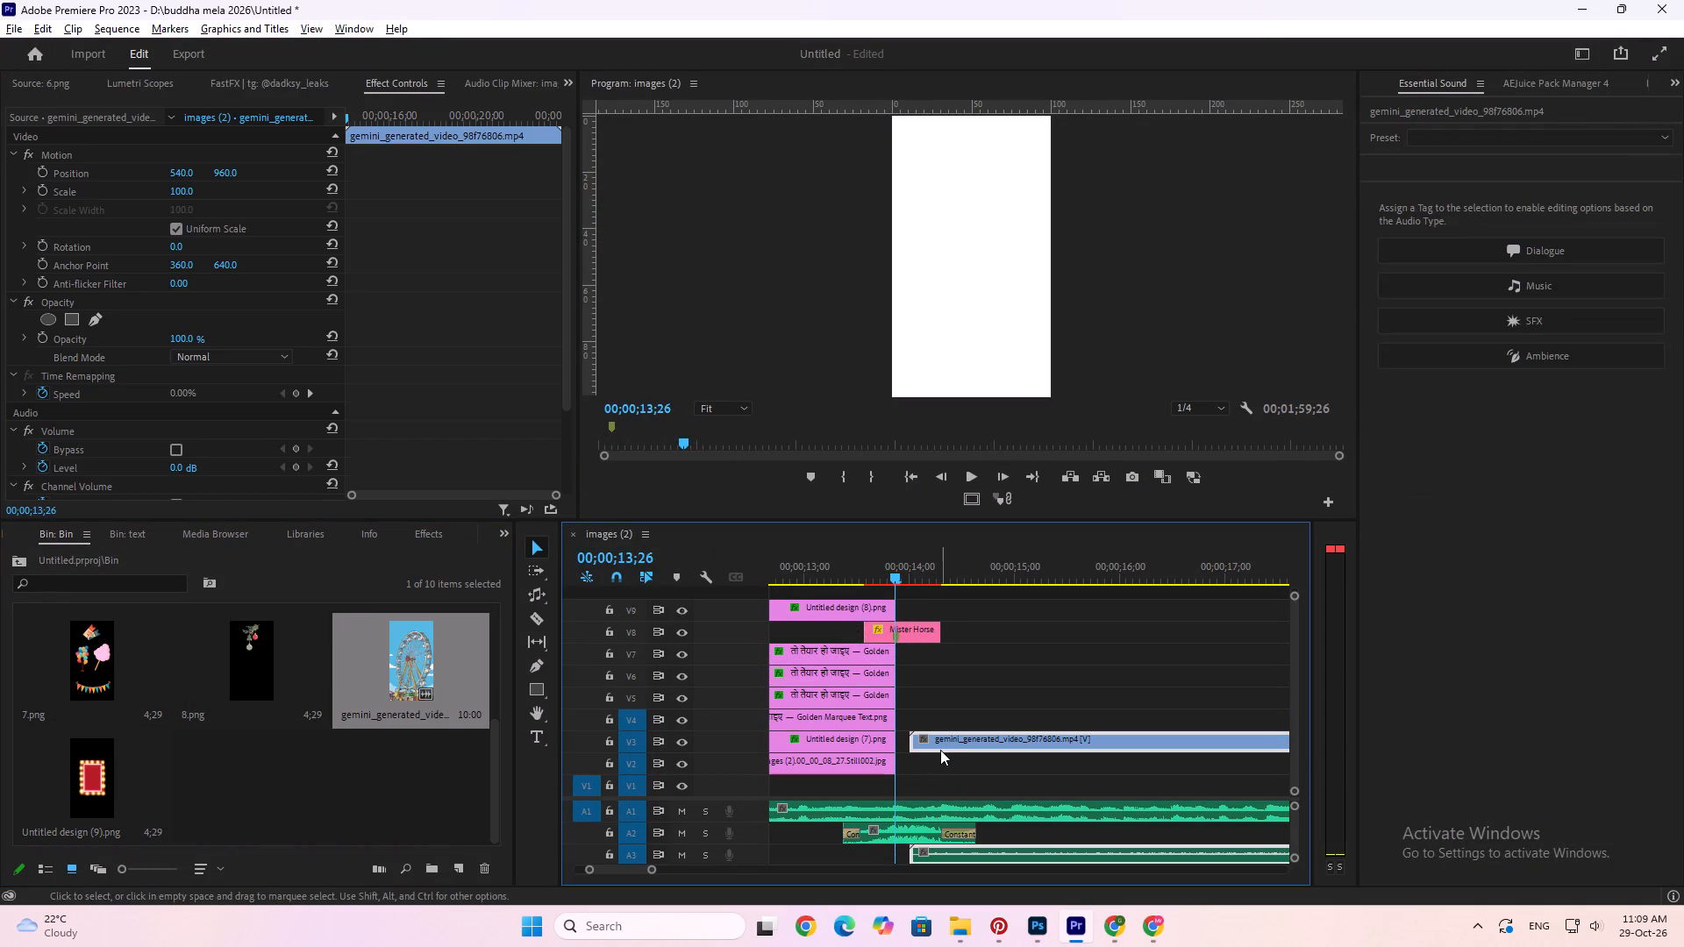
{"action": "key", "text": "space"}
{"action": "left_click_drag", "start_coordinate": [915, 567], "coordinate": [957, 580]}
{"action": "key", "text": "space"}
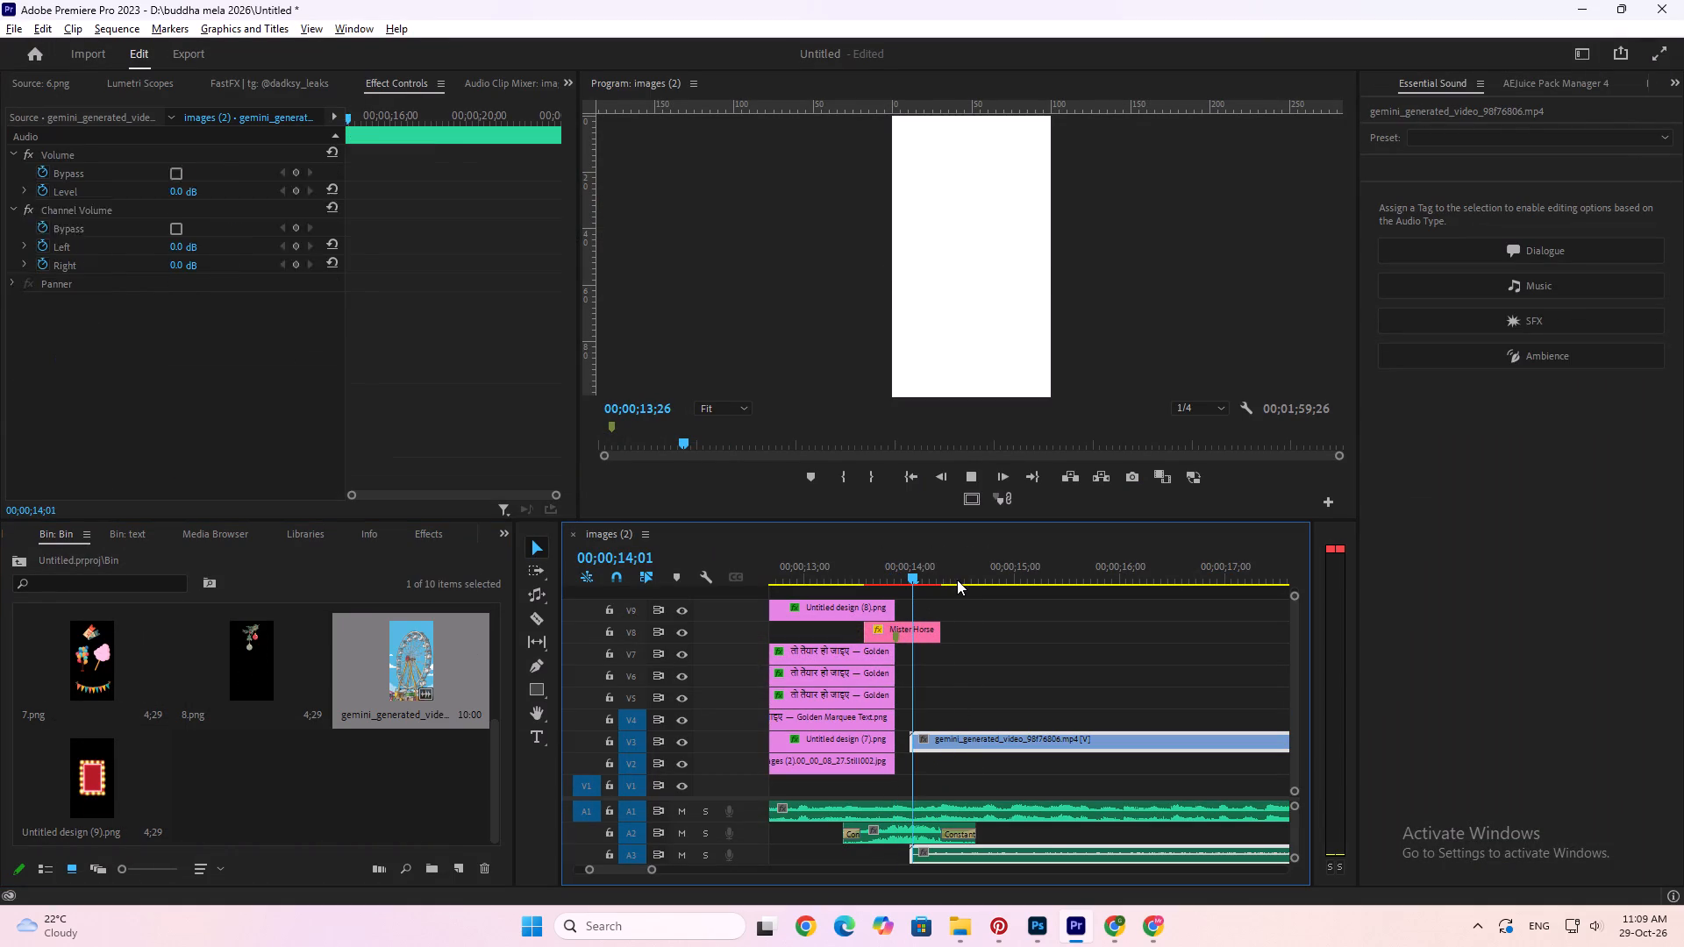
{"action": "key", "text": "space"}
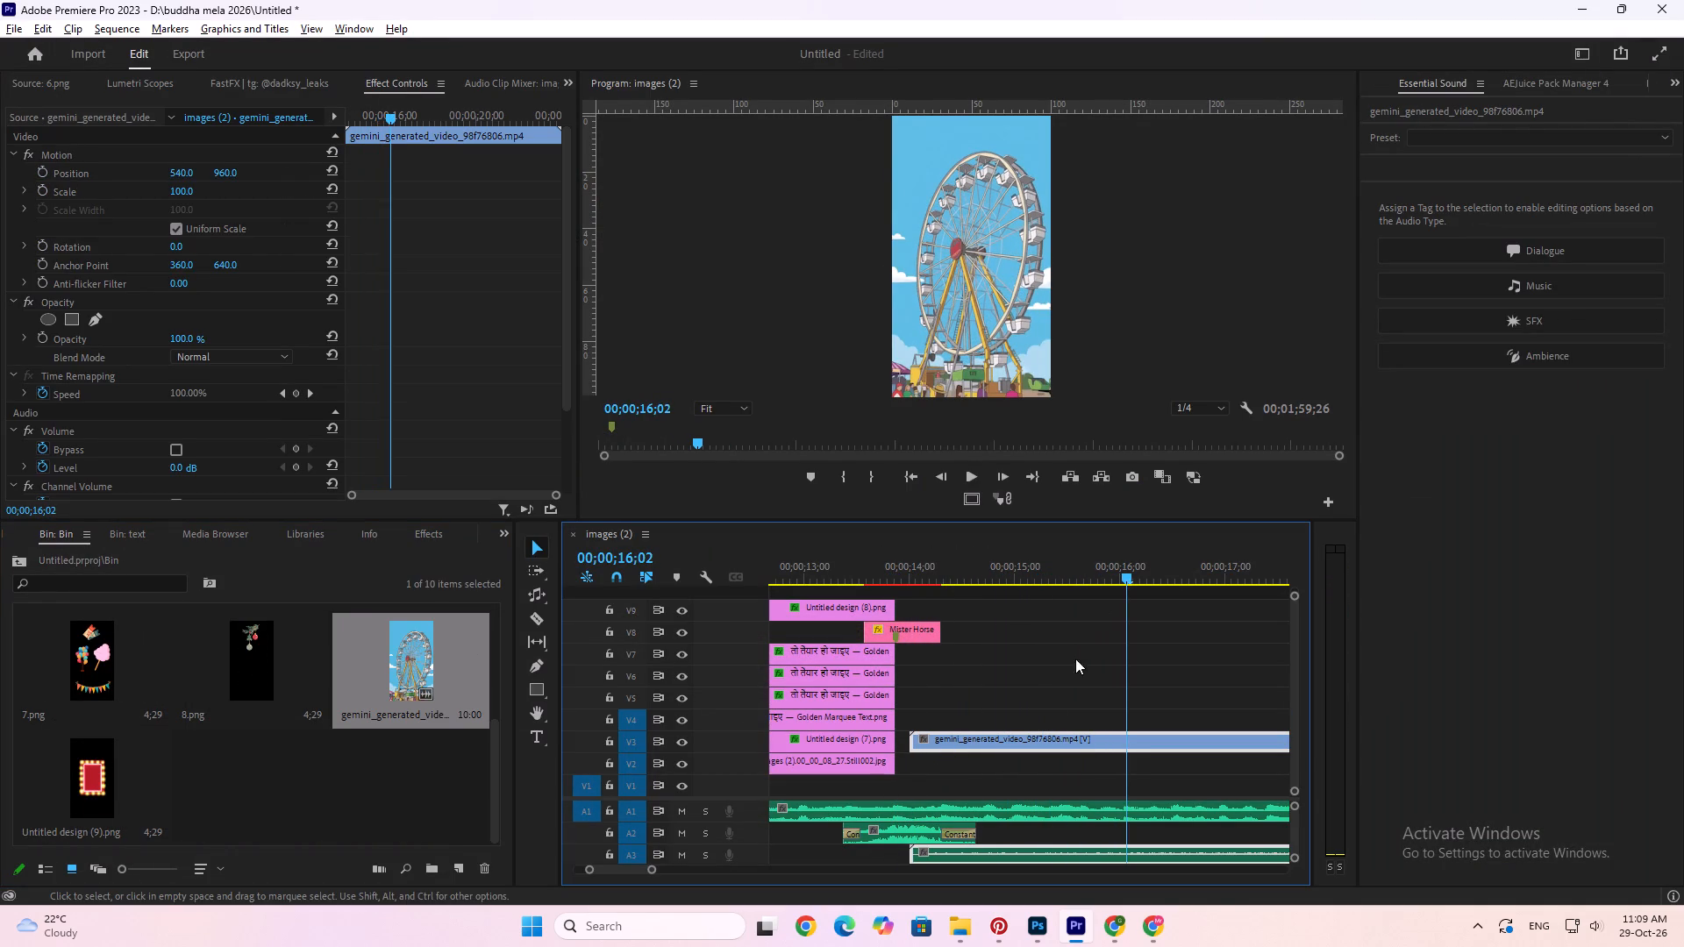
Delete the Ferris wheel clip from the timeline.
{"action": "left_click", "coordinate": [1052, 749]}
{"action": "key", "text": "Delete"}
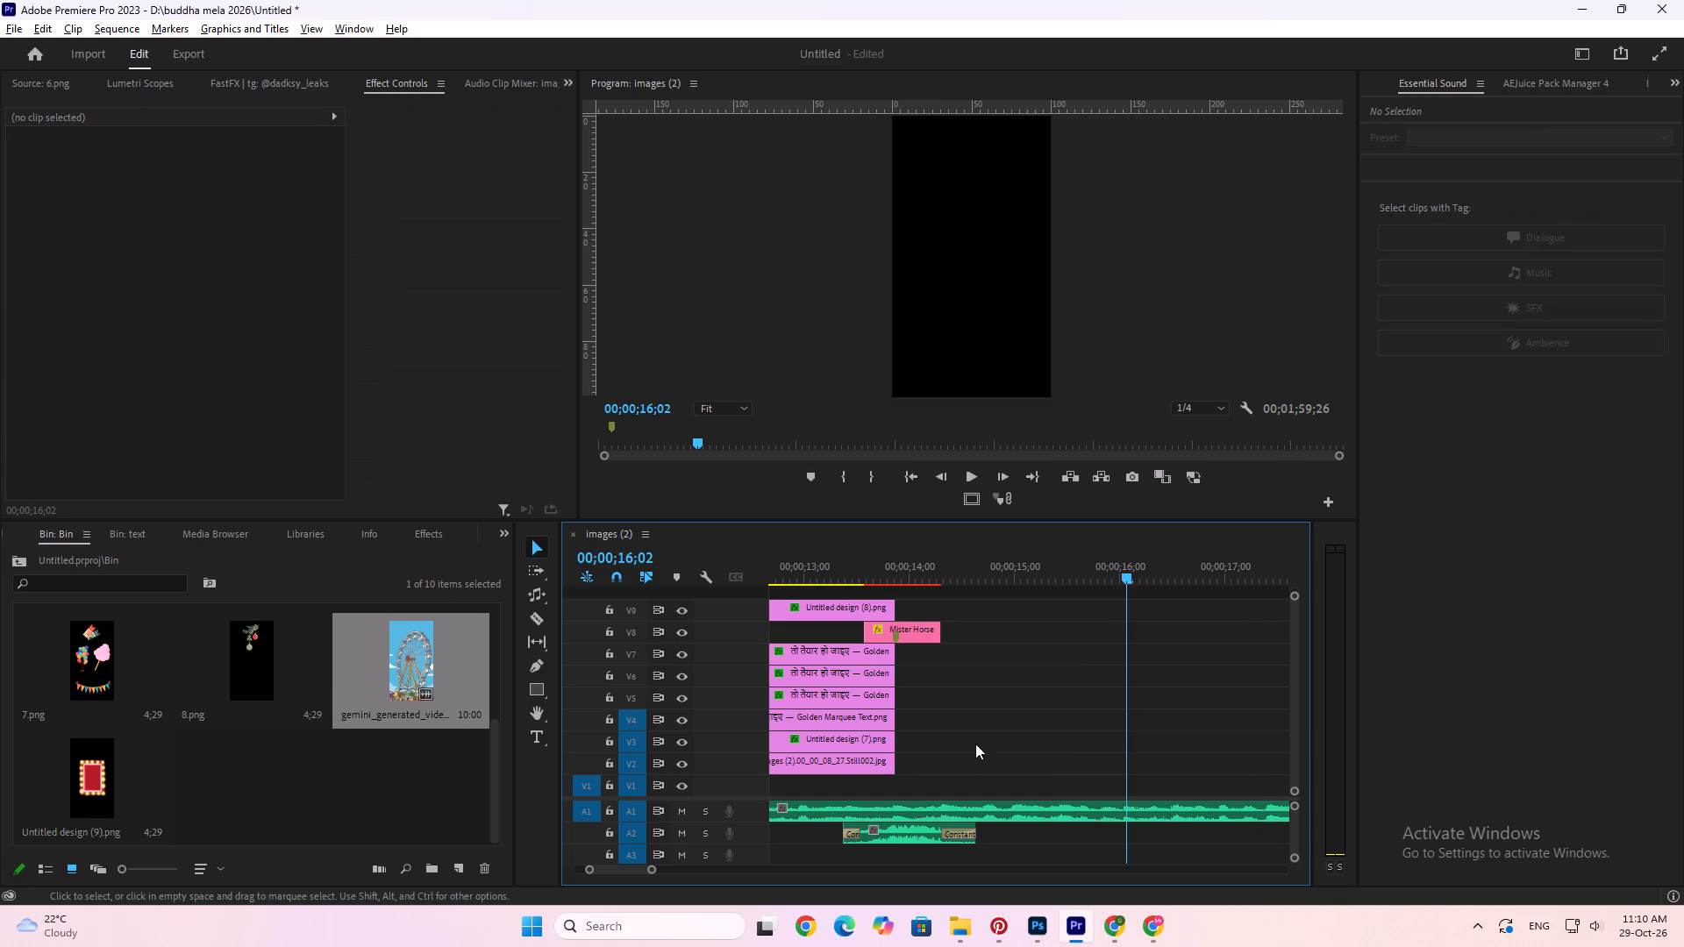
Switch to Pinterest, return to the "festivals bg" results and examine the pins for a suitable background.
{"action": "left_click", "coordinate": [1143, 925]}
{"action": "left_click", "coordinate": [988, 931]}
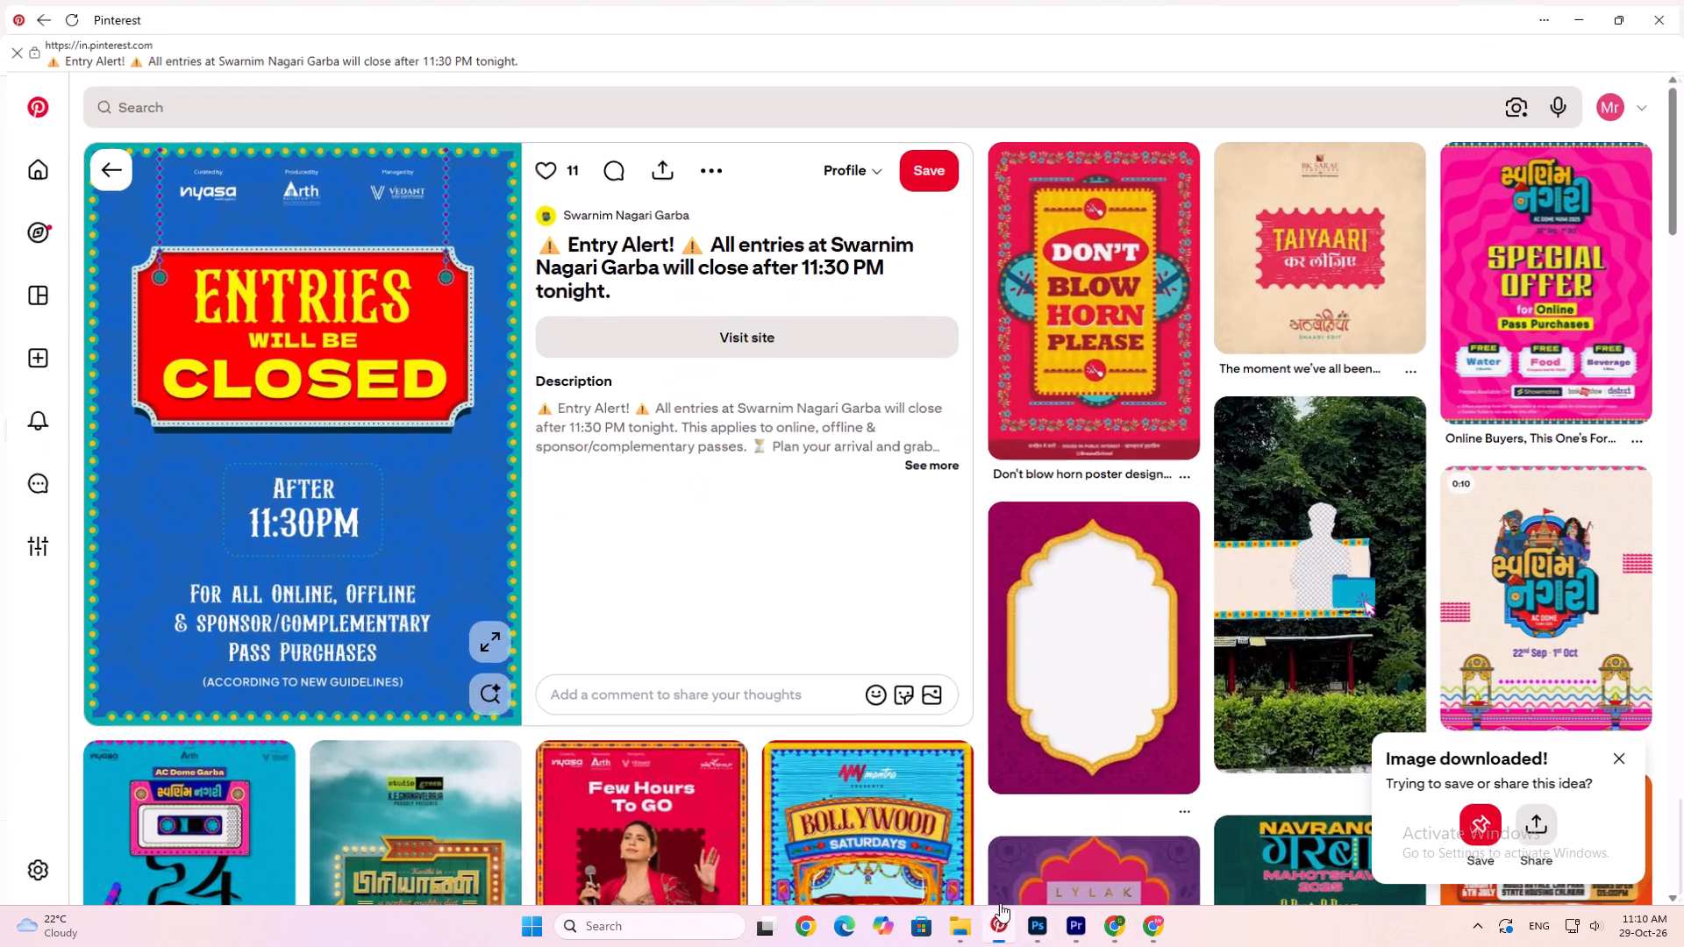
{"action": "left_click", "coordinate": [138, 141]}
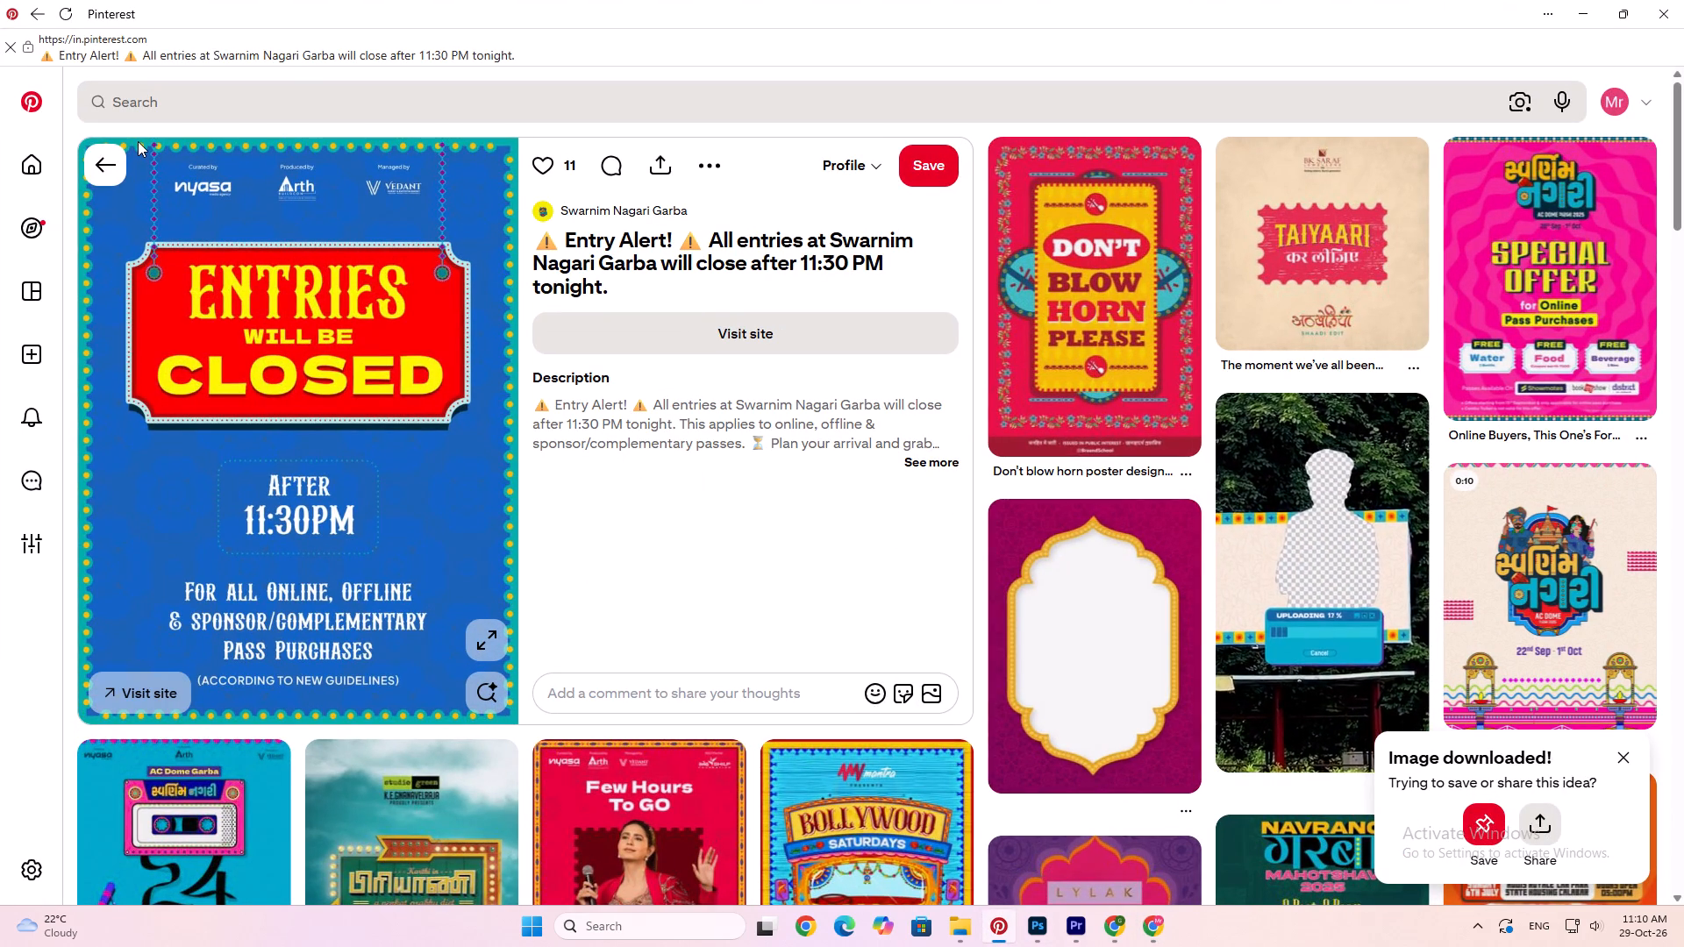
{"action": "left_click", "coordinate": [121, 160]}
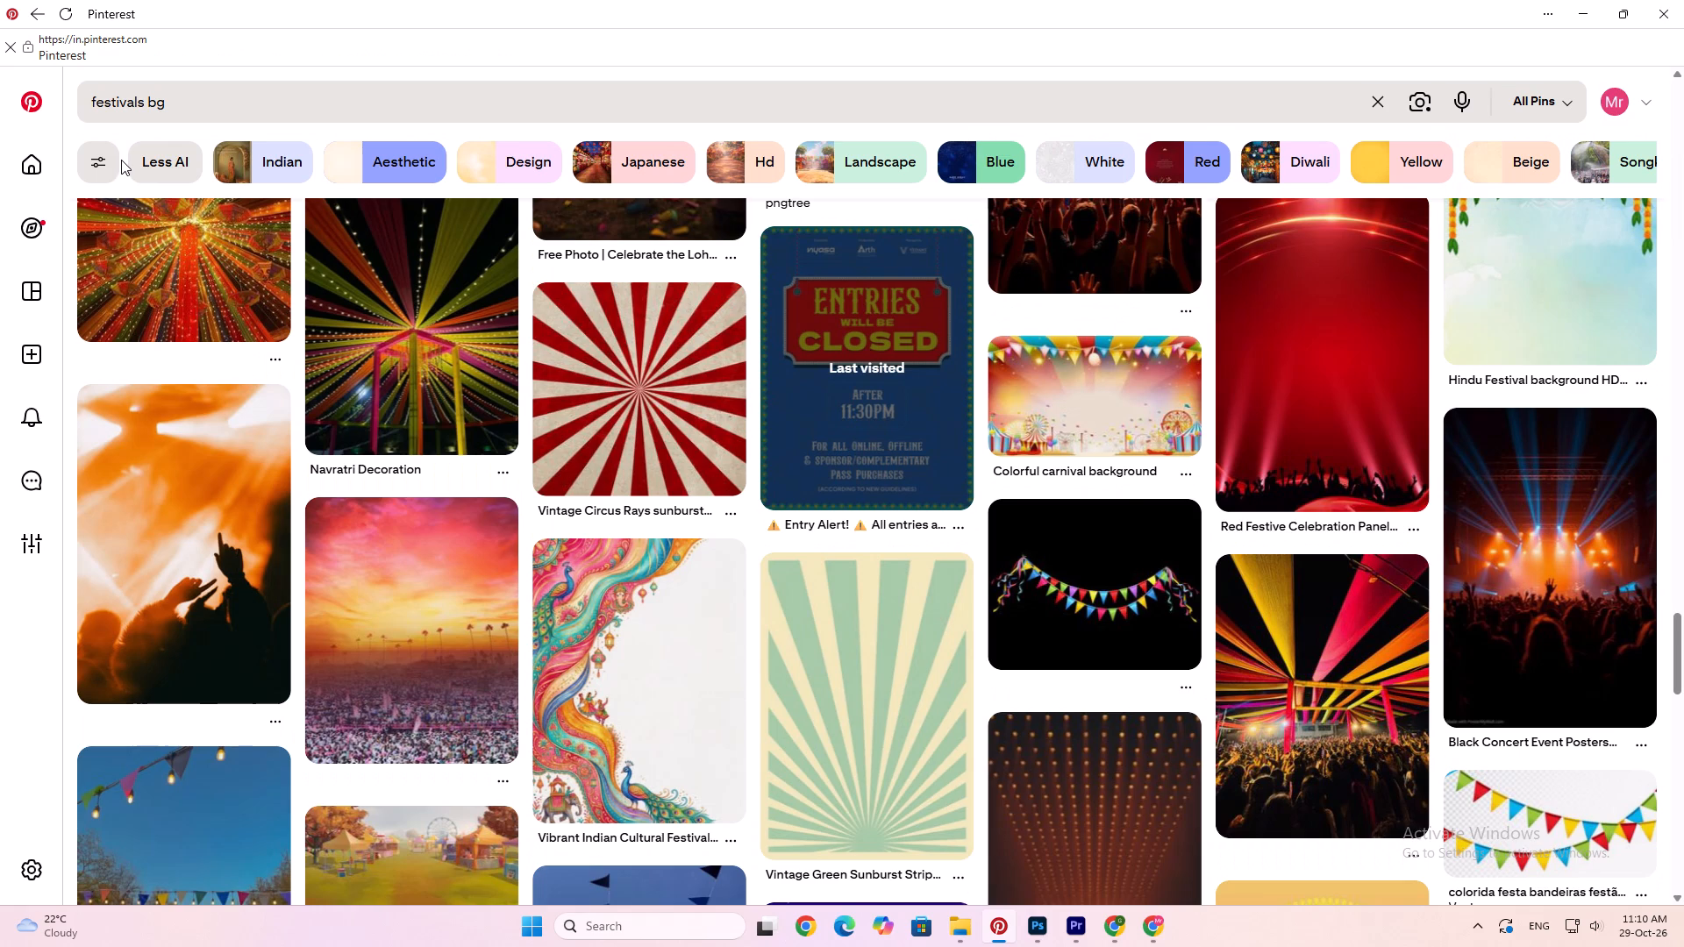
{"action": "scroll", "coordinate": [572, 552], "scroll_direction": "up", "scroll_amount": 20}
{"action": "scroll", "coordinate": [572, 552], "scroll_direction": "up", "scroll_amount": 5}
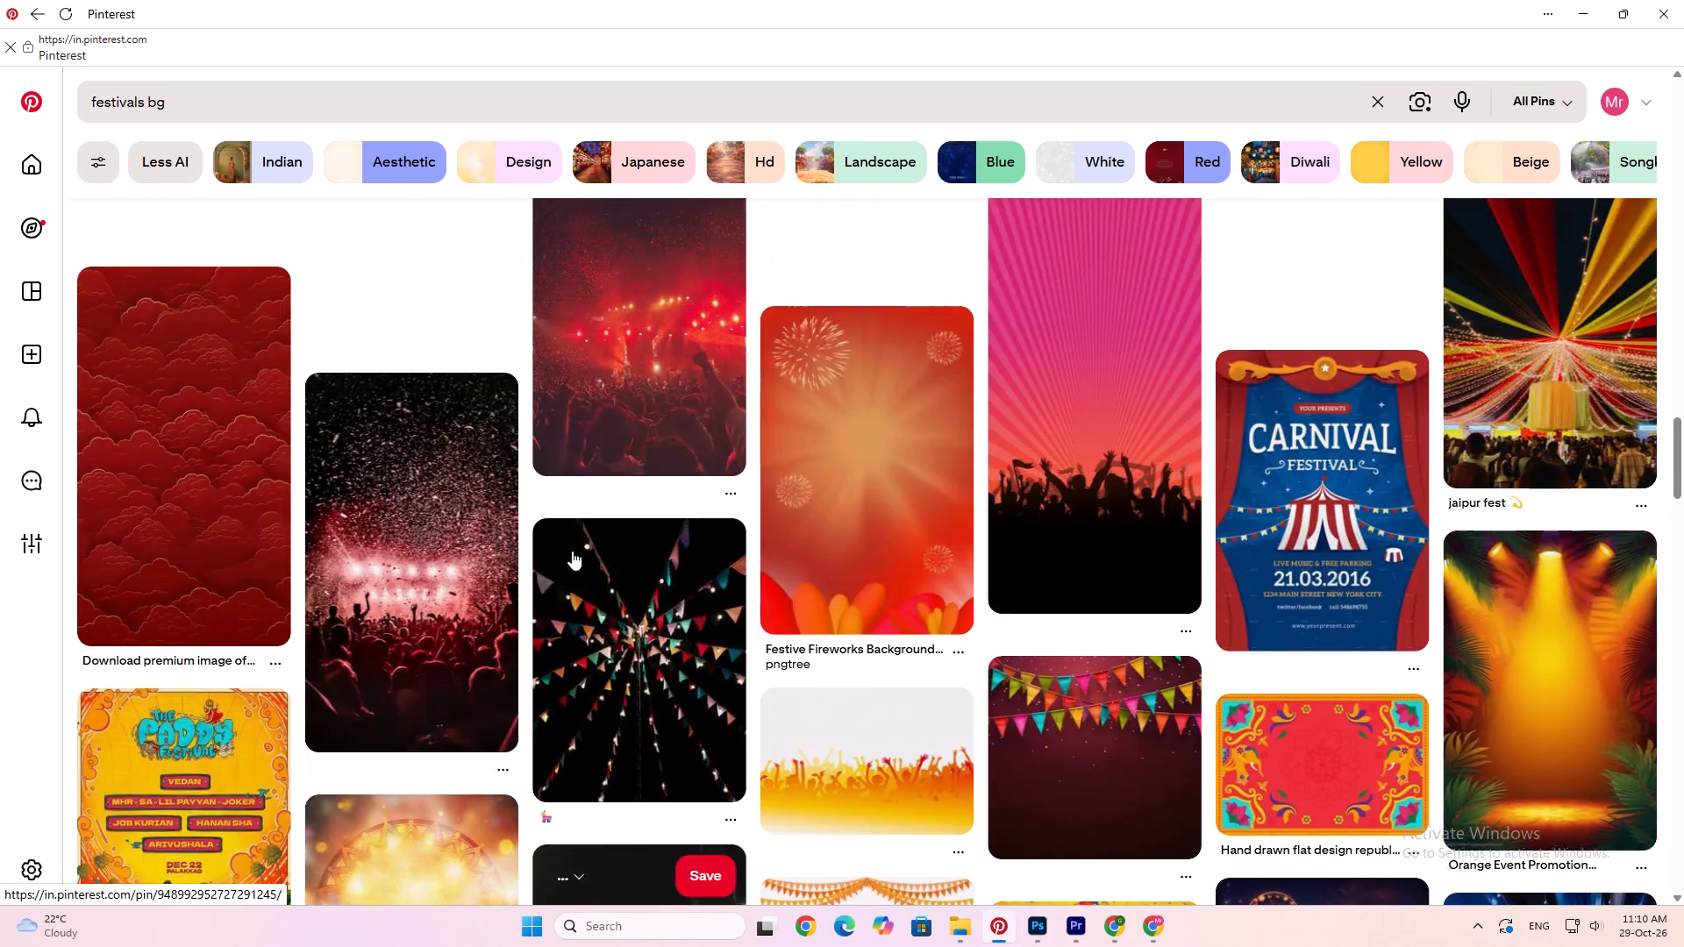
{"action": "scroll", "coordinate": [572, 551], "scroll_direction": "up", "scroll_amount": 20}
{"action": "scroll", "coordinate": [572, 551], "scroll_direction": "up", "scroll_amount": 13}
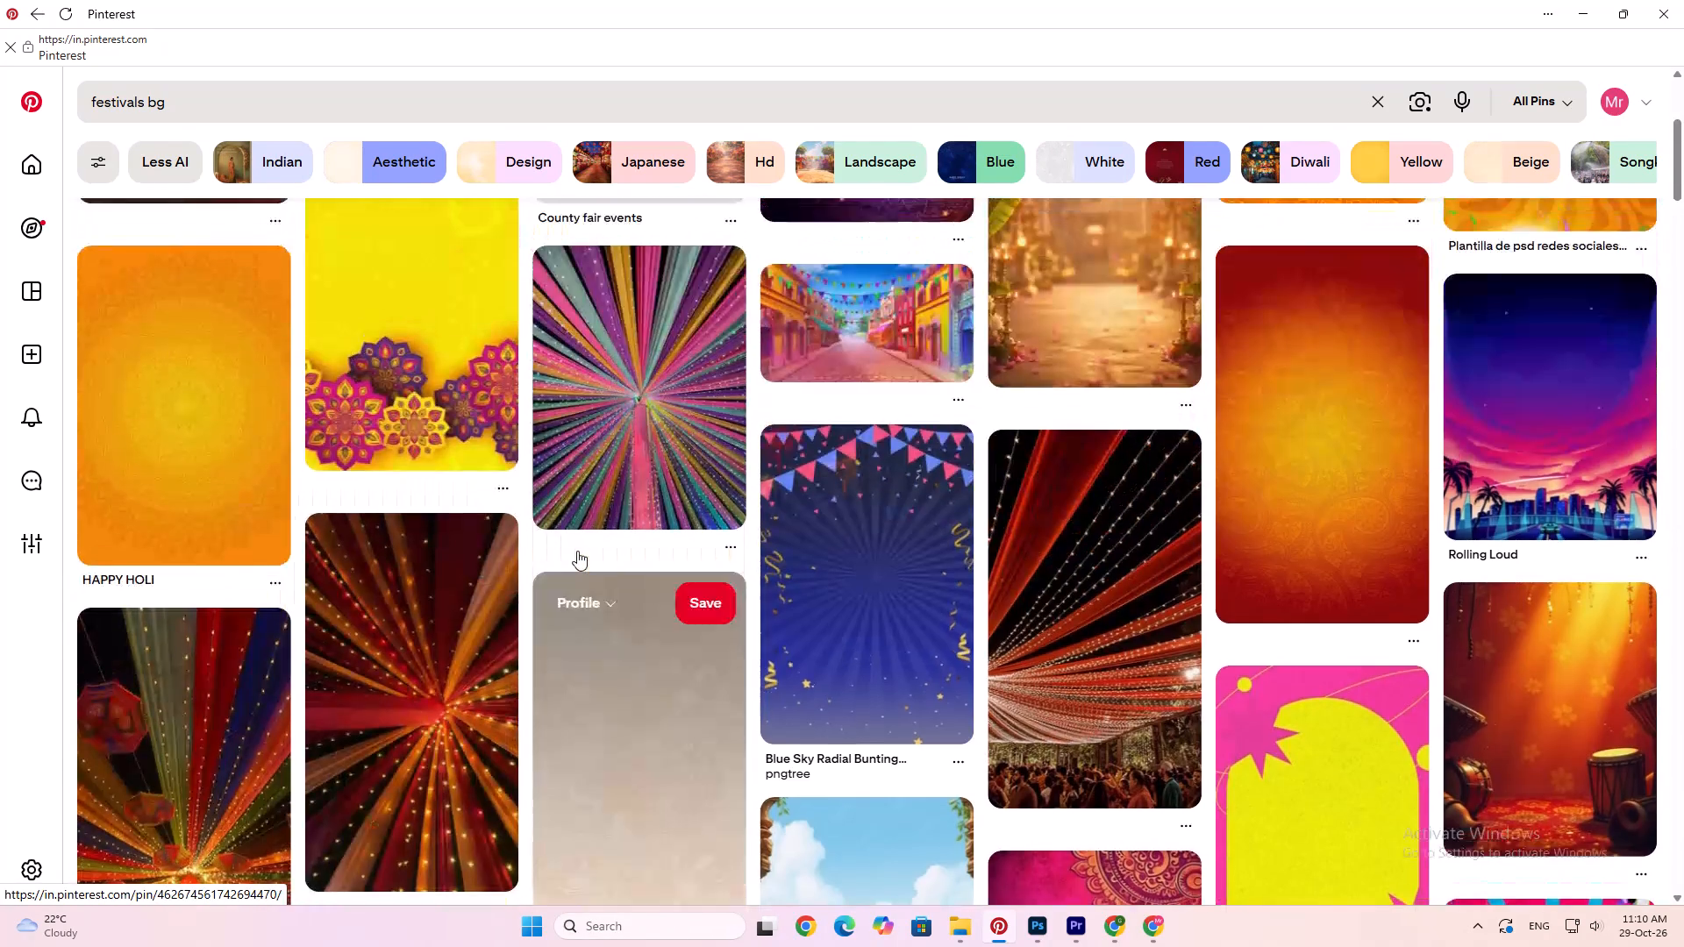
{"action": "scroll", "coordinate": [577, 551], "scroll_direction": "down", "scroll_amount": 7}
{"action": "scroll", "coordinate": [577, 551], "scroll_direction": "up", "scroll_amount": 5}
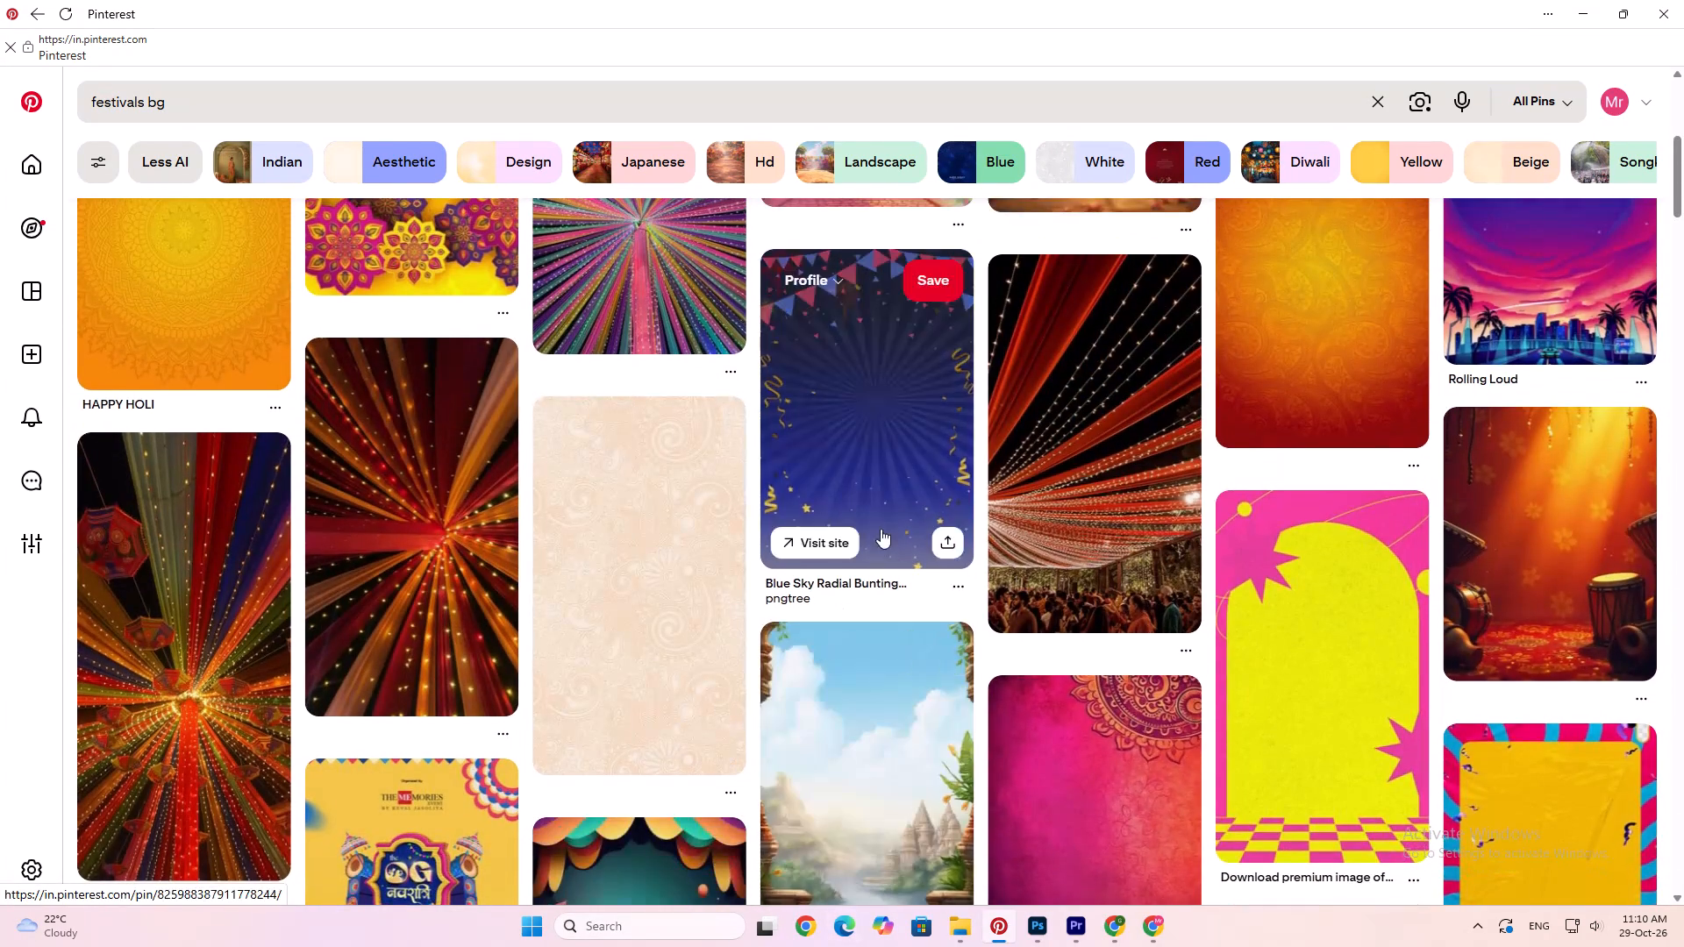
Open the "Blue Sky Radial Bunting Background" pin, examine its related backgrounds and return to the search results.
{"action": "left_click", "coordinate": [887, 417]}
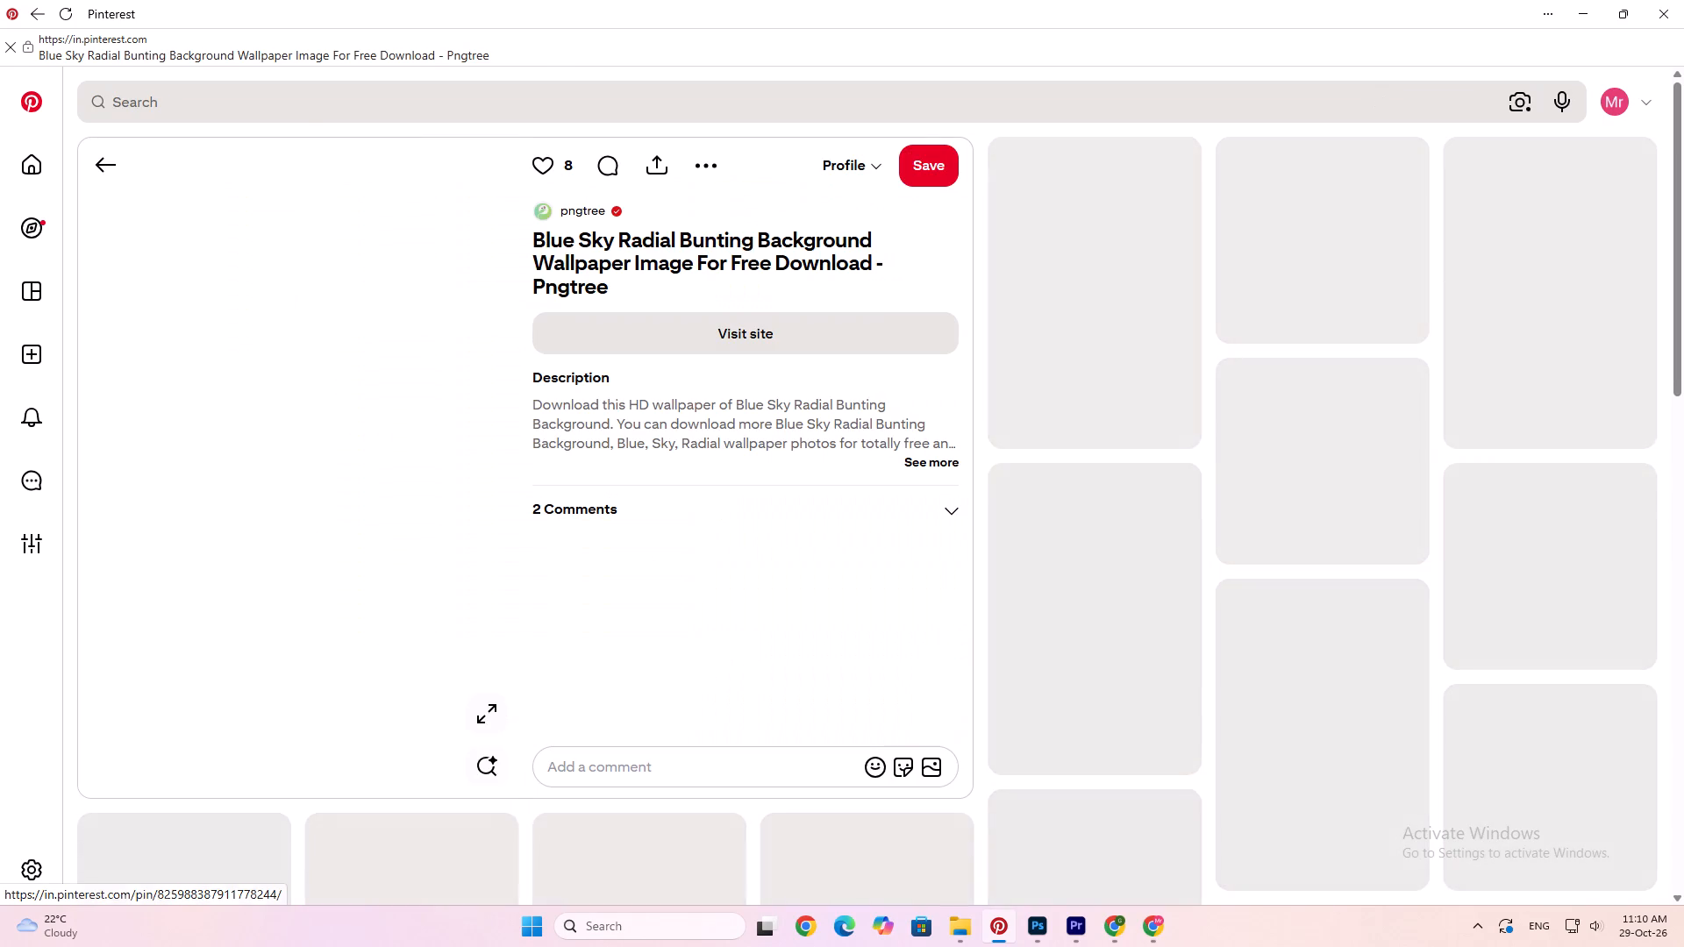
{"action": "scroll", "coordinate": [587, 508], "scroll_direction": "down", "scroll_amount": 4}
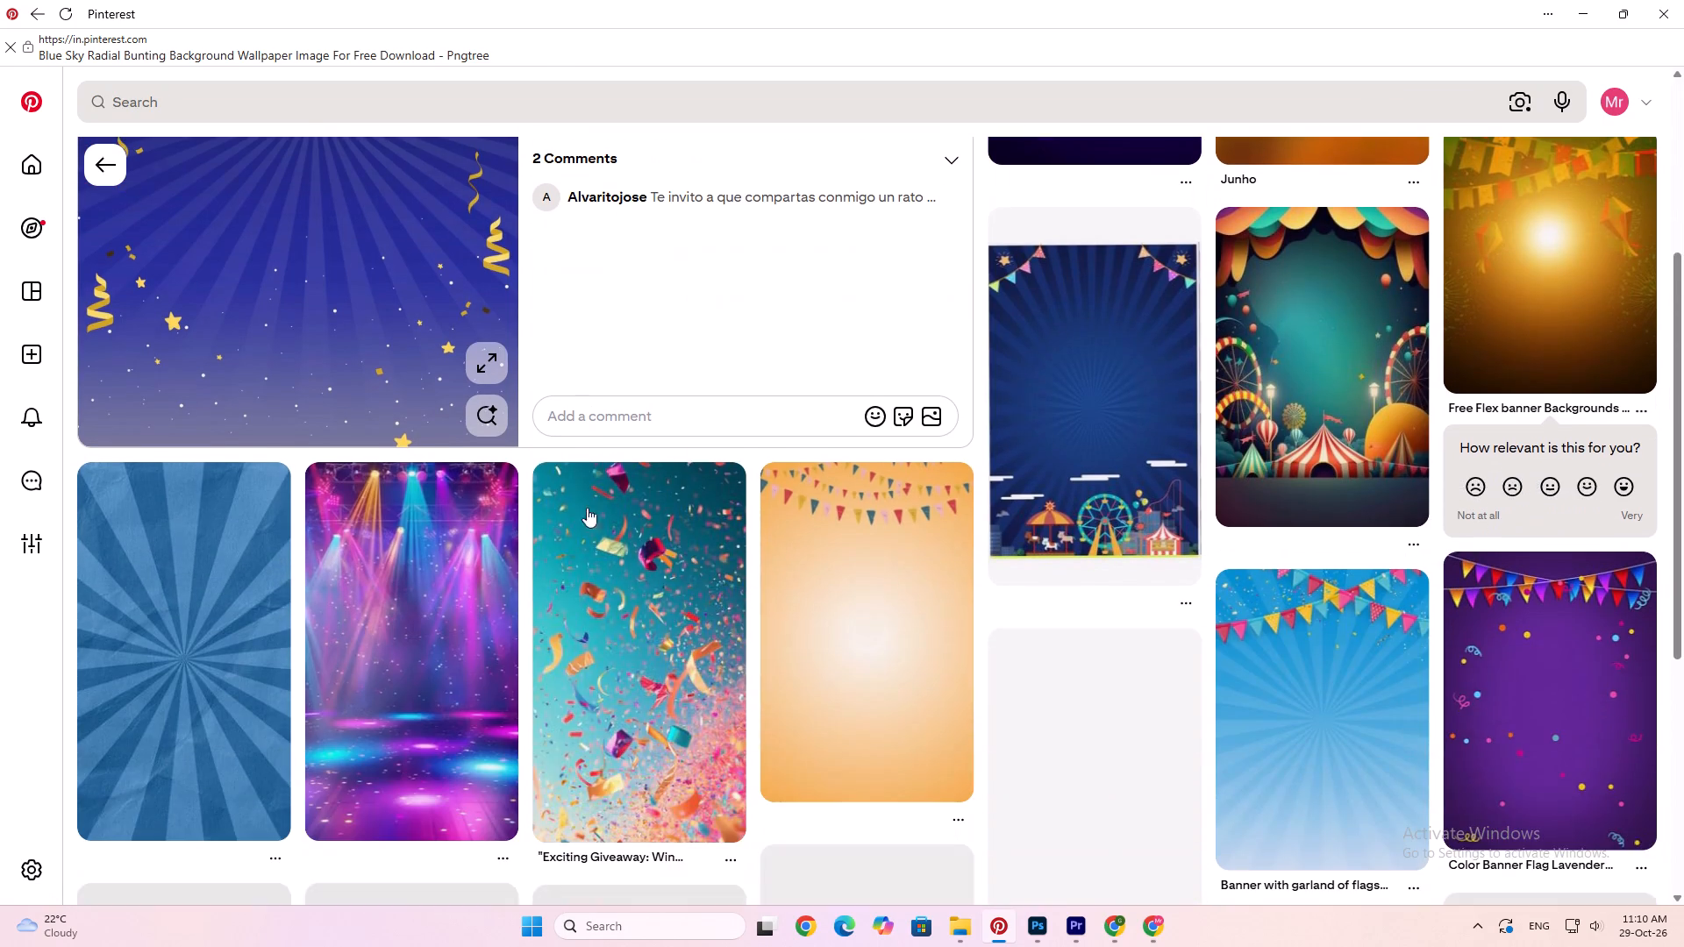
{"action": "scroll", "coordinate": [586, 499], "scroll_direction": "up", "scroll_amount": 5}
{"action": "left_click", "coordinate": [99, 180]}
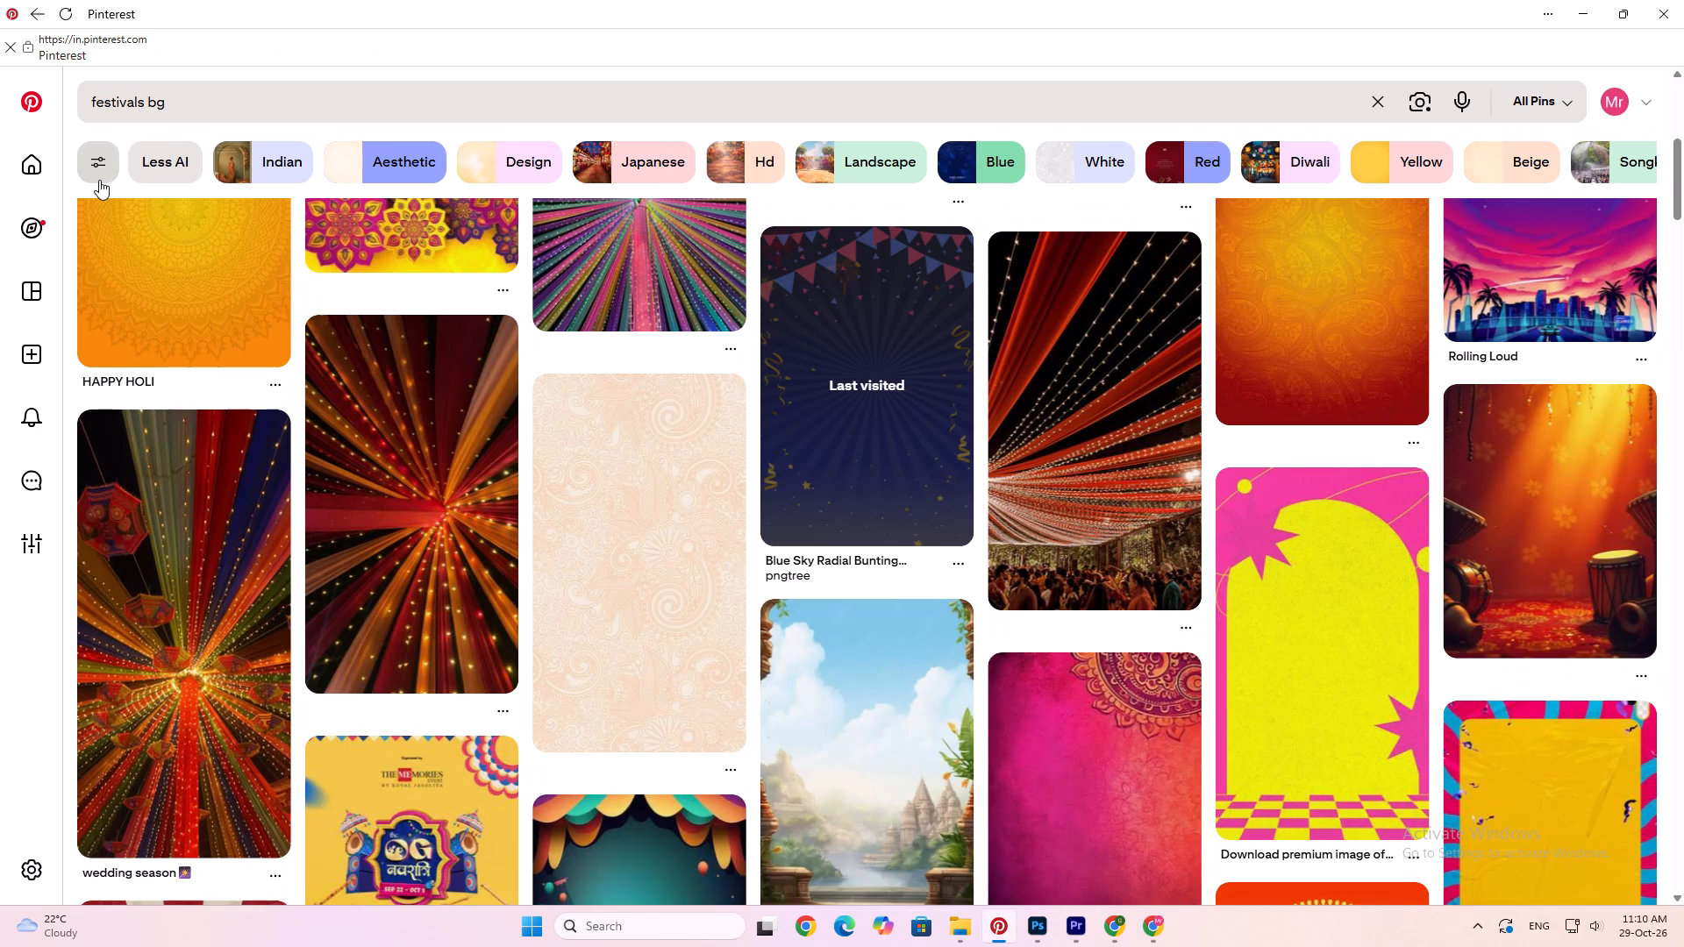
Open the "HAPPY HOLI" mandala pin and examine its related backgrounds for a suitable festive design.
{"action": "scroll", "coordinate": [225, 384], "scroll_direction": "up", "scroll_amount": 4}
{"action": "left_click", "coordinate": [199, 530]}
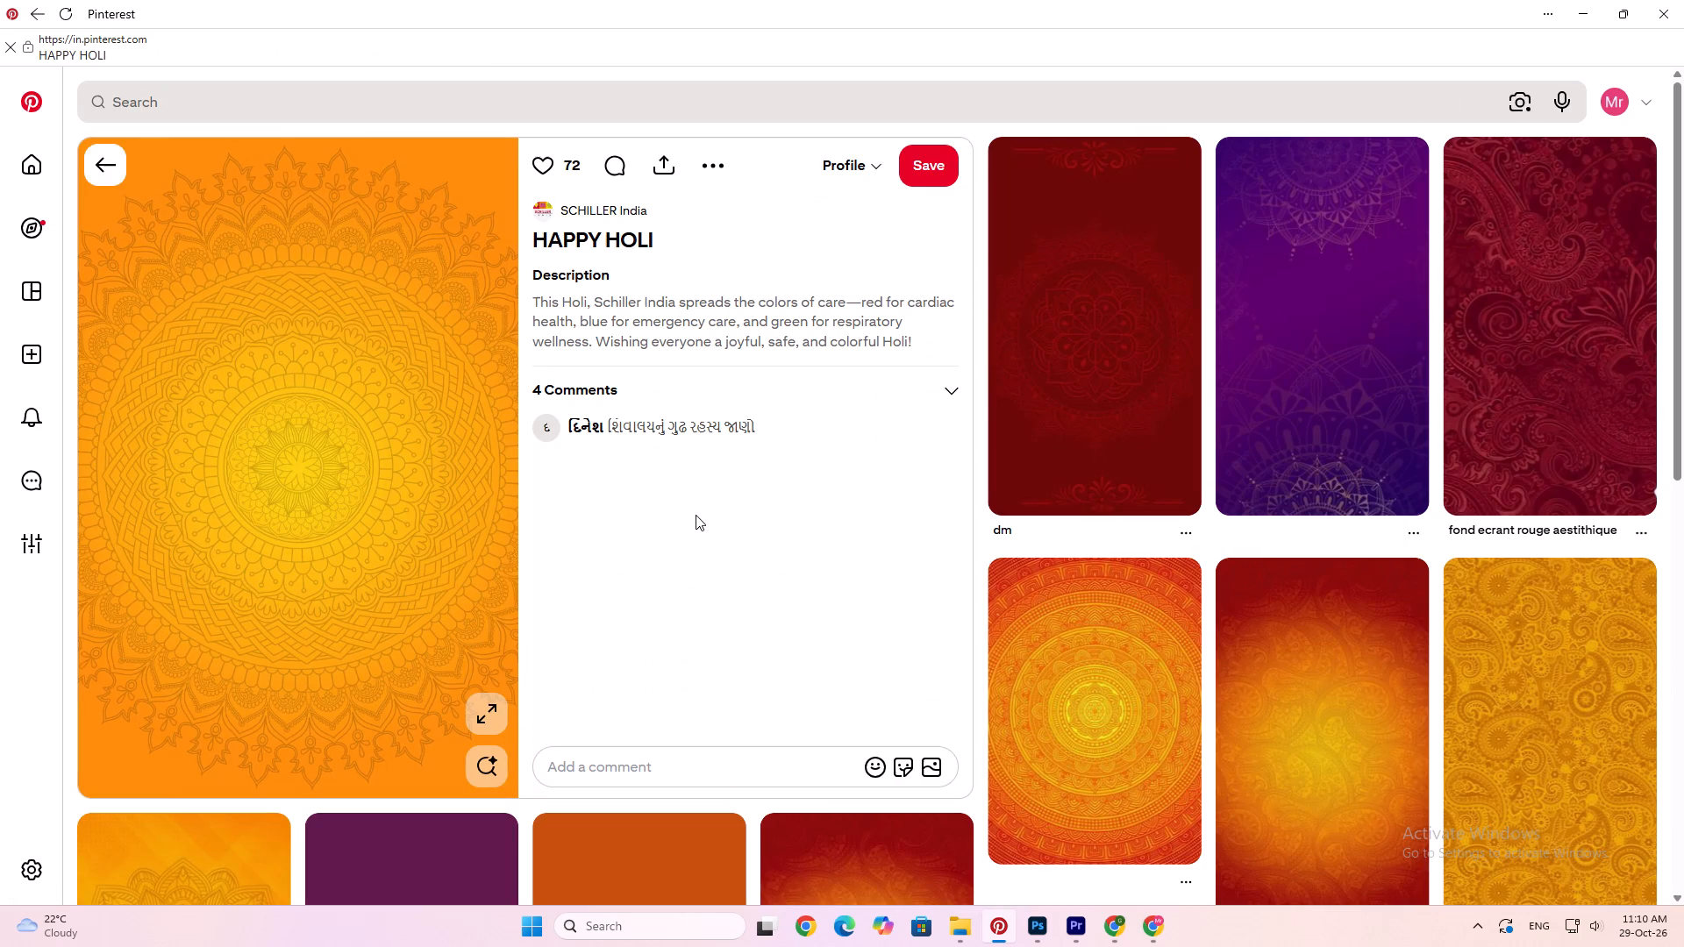
{"action": "scroll", "coordinate": [698, 505], "scroll_direction": "down", "scroll_amount": 5}
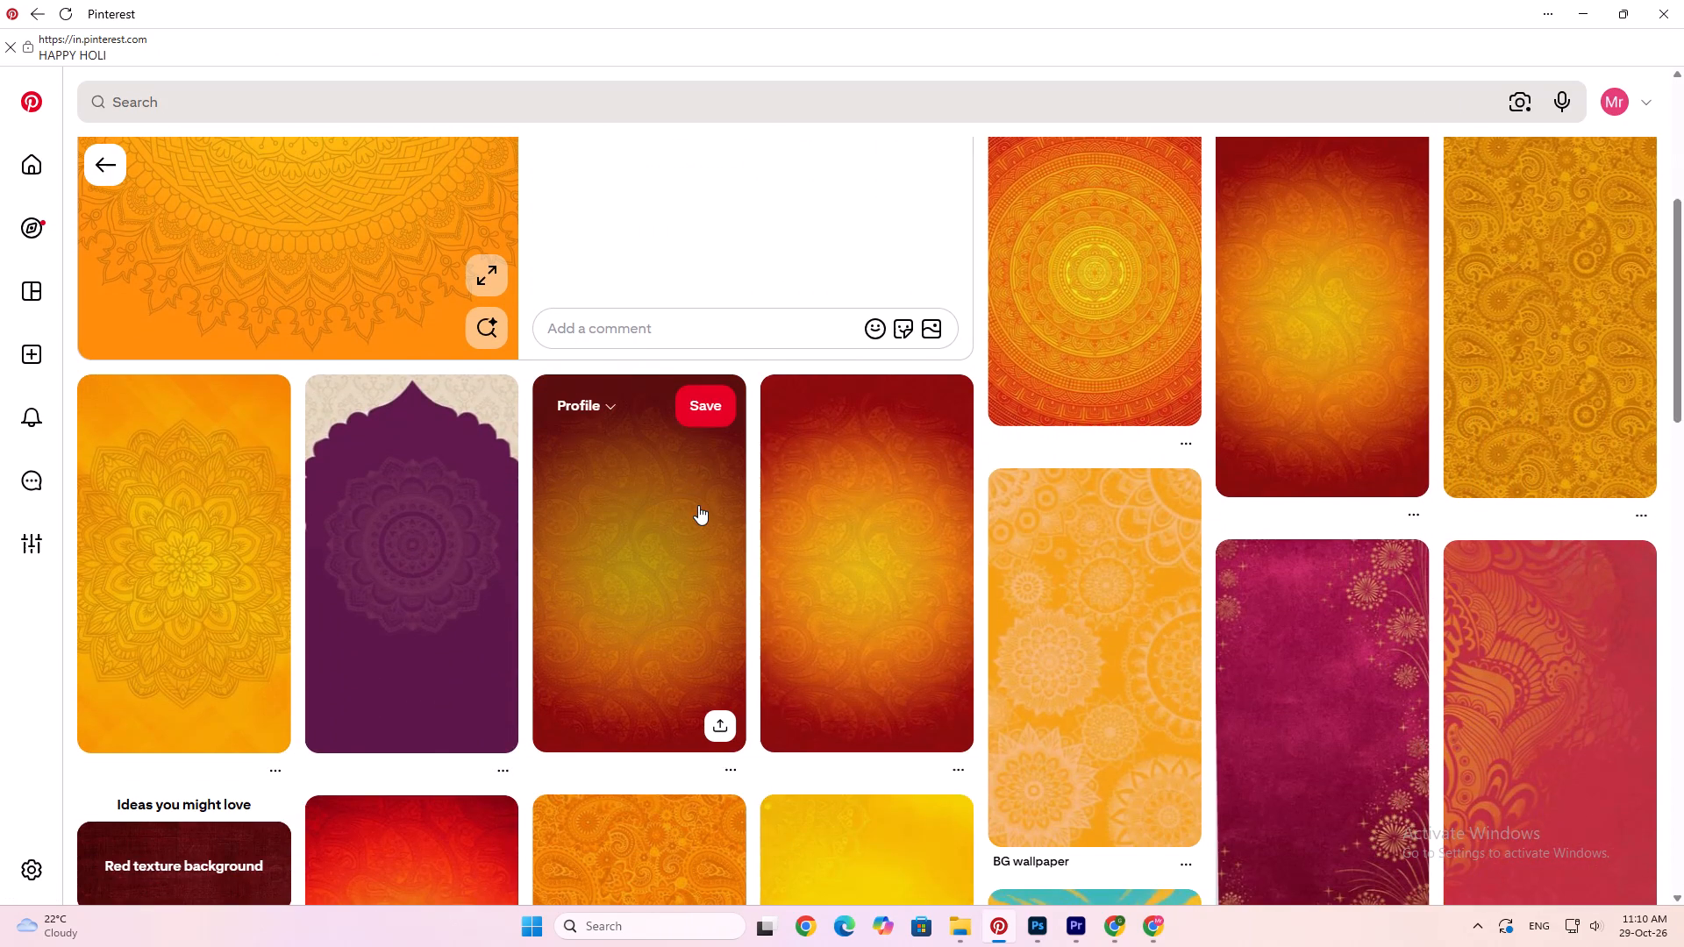
{"action": "scroll", "coordinate": [698, 505], "scroll_direction": "down", "scroll_amount": 2}
{"action": "scroll", "coordinate": [1294, 570], "scroll_direction": "down", "scroll_amount": 1}
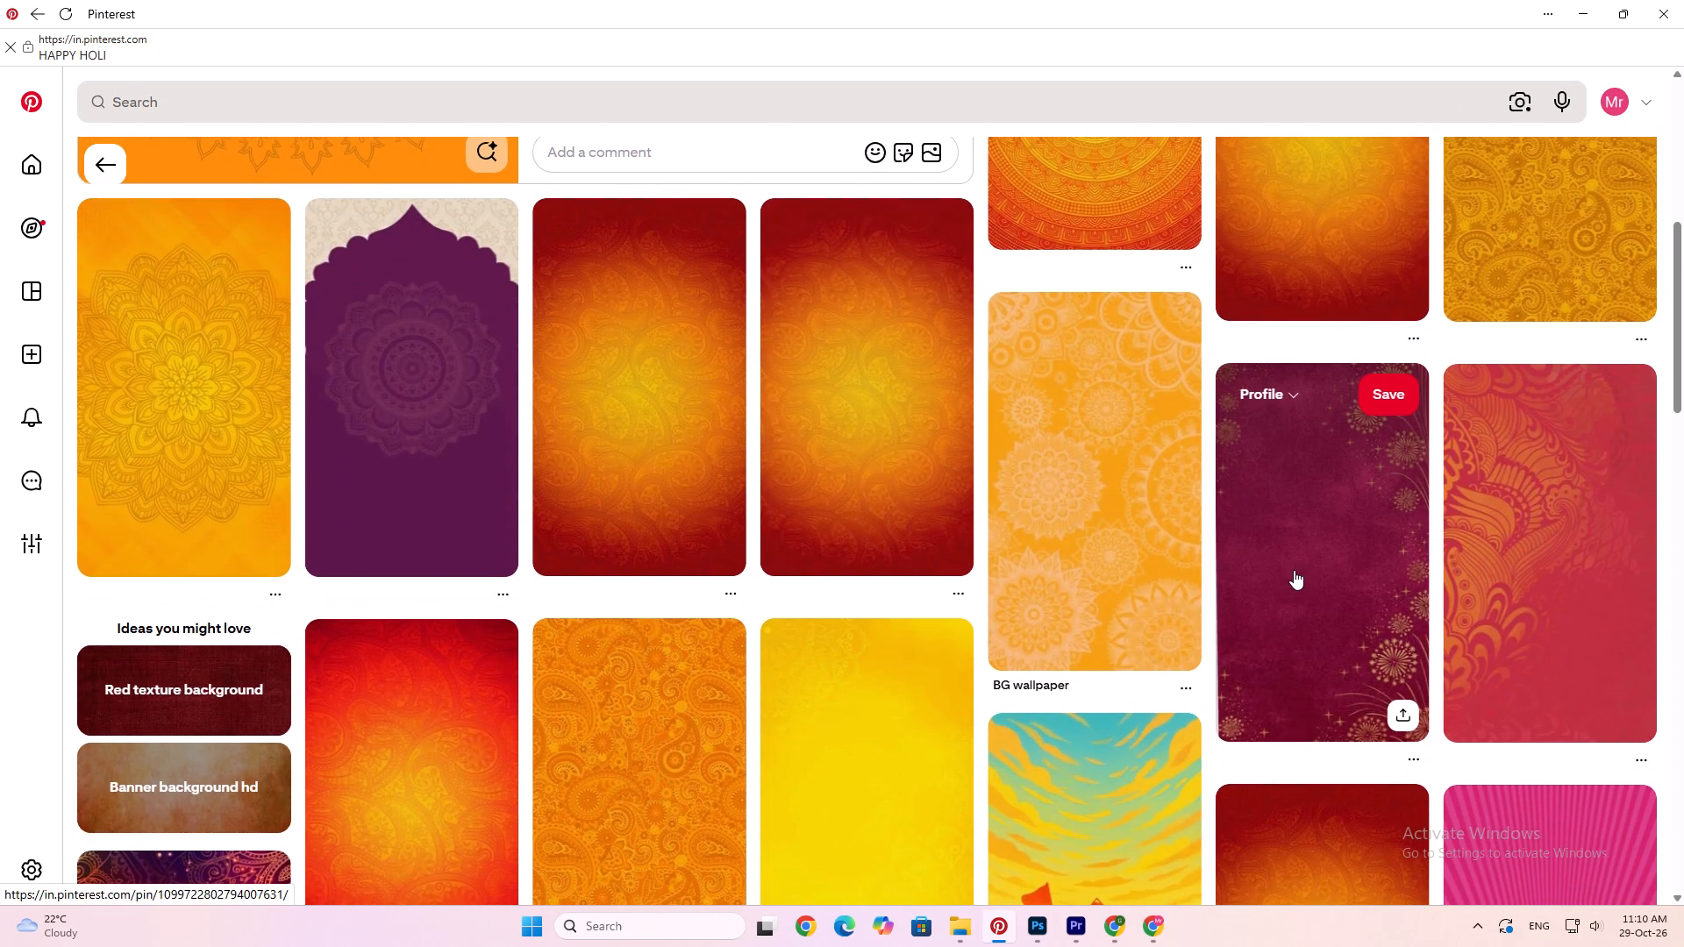
{"action": "scroll", "coordinate": [1294, 570], "scroll_direction": "down", "scroll_amount": 4}
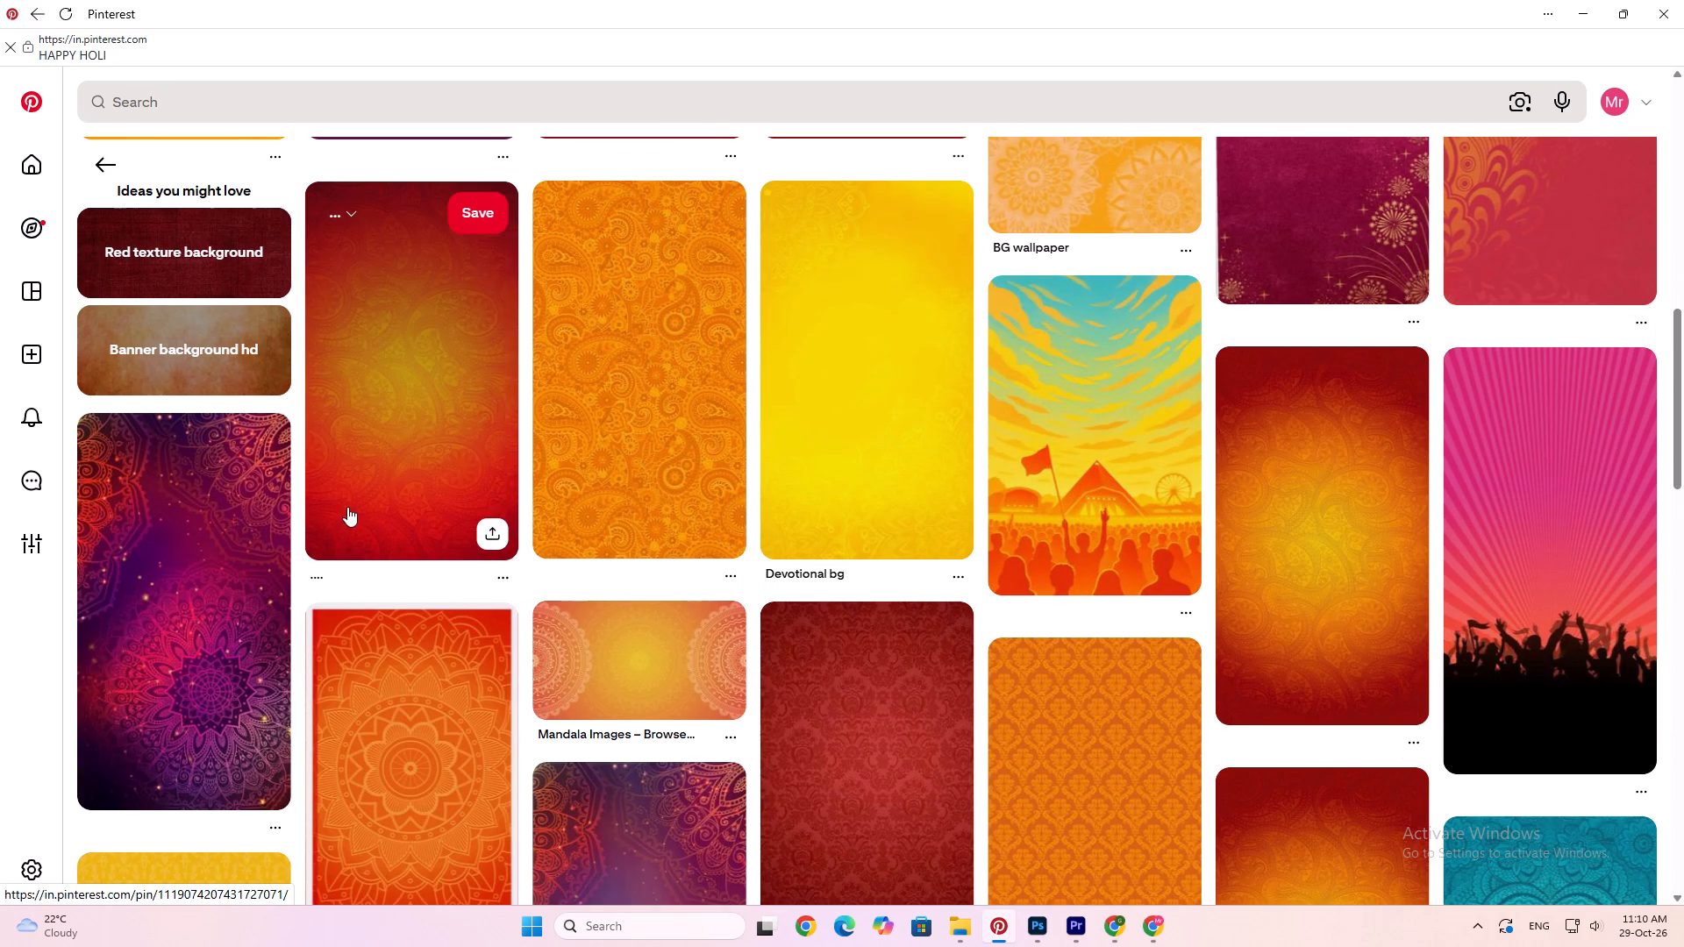
{"action": "scroll", "coordinate": [244, 521], "scroll_direction": "up", "scroll_amount": 1}
{"action": "scroll", "coordinate": [245, 520], "scroll_direction": "down", "scroll_amount": 4}
{"action": "scroll", "coordinate": [475, 596], "scroll_direction": "down", "scroll_amount": 2}
{"action": "scroll", "coordinate": [1108, 493], "scroll_direction": "down", "scroll_amount": 3}
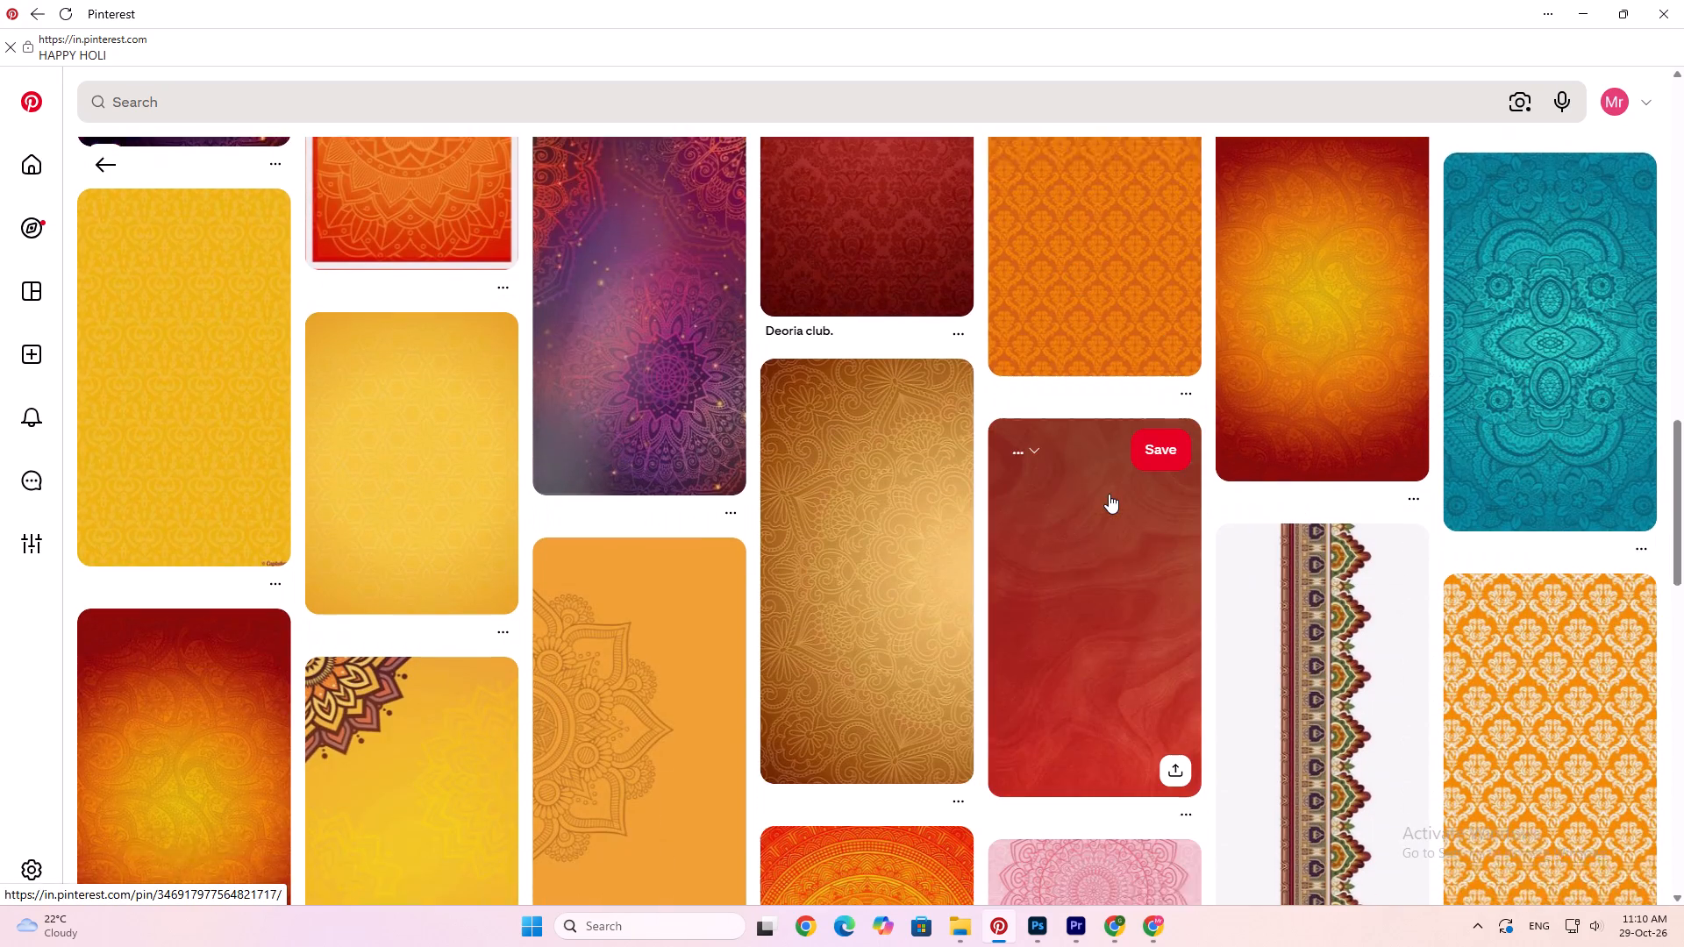
{"action": "scroll", "coordinate": [1252, 495], "scroll_direction": "down", "scroll_amount": 3}
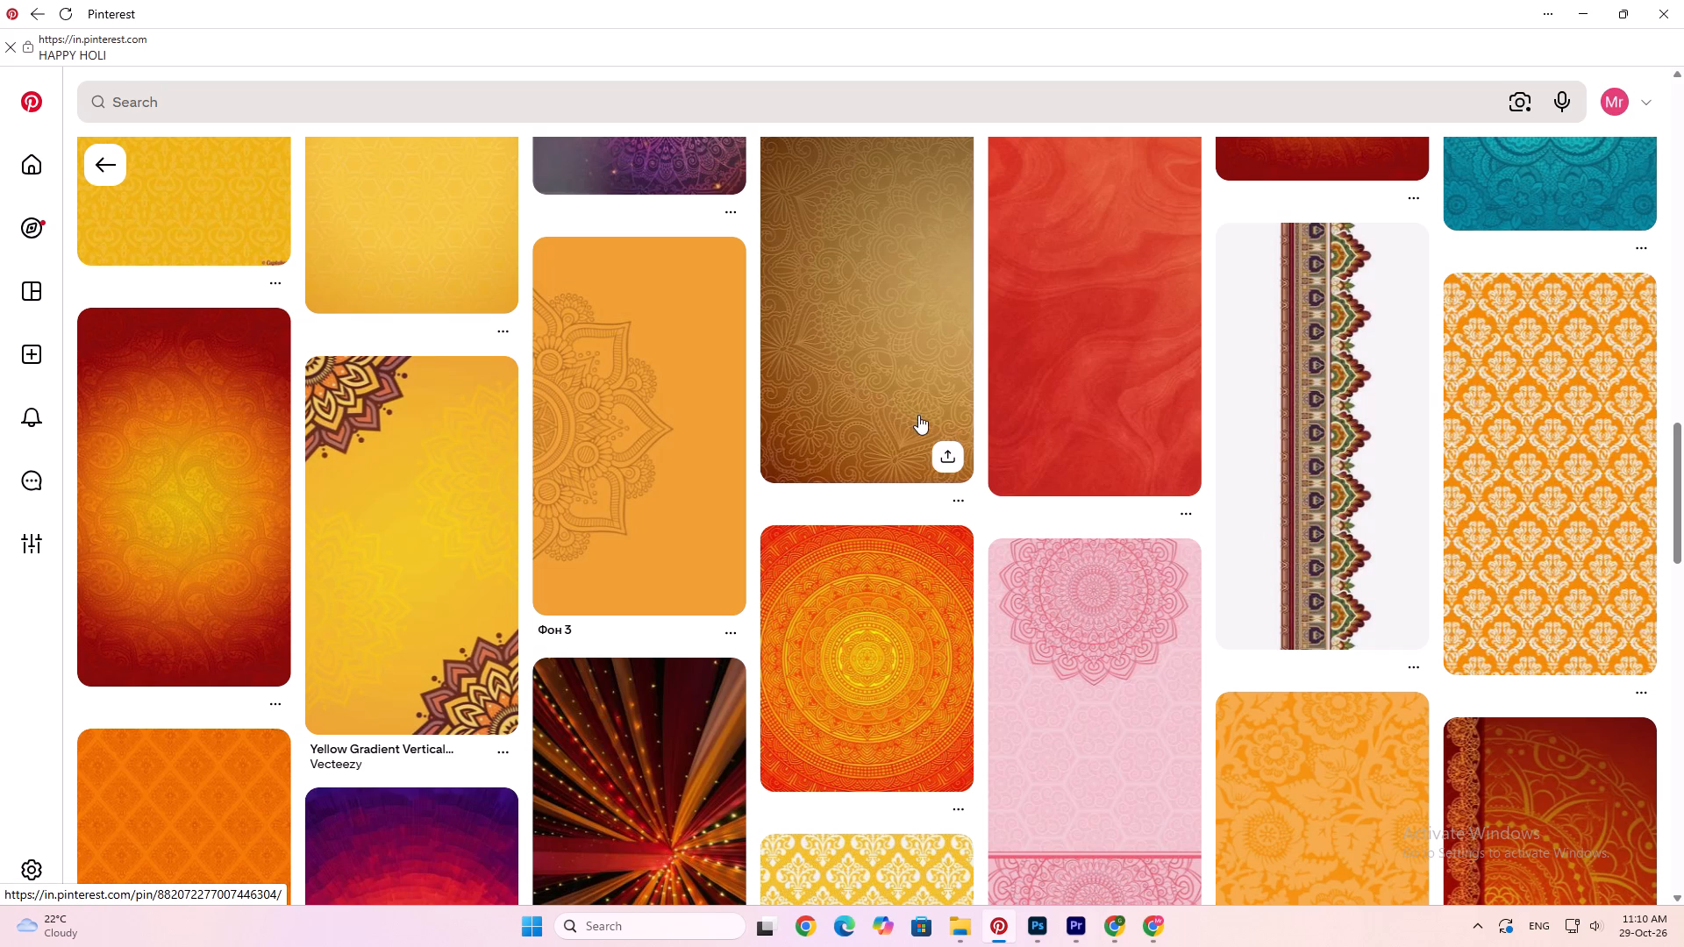
{"action": "scroll", "coordinate": [549, 485], "scroll_direction": "down", "scroll_amount": 1}
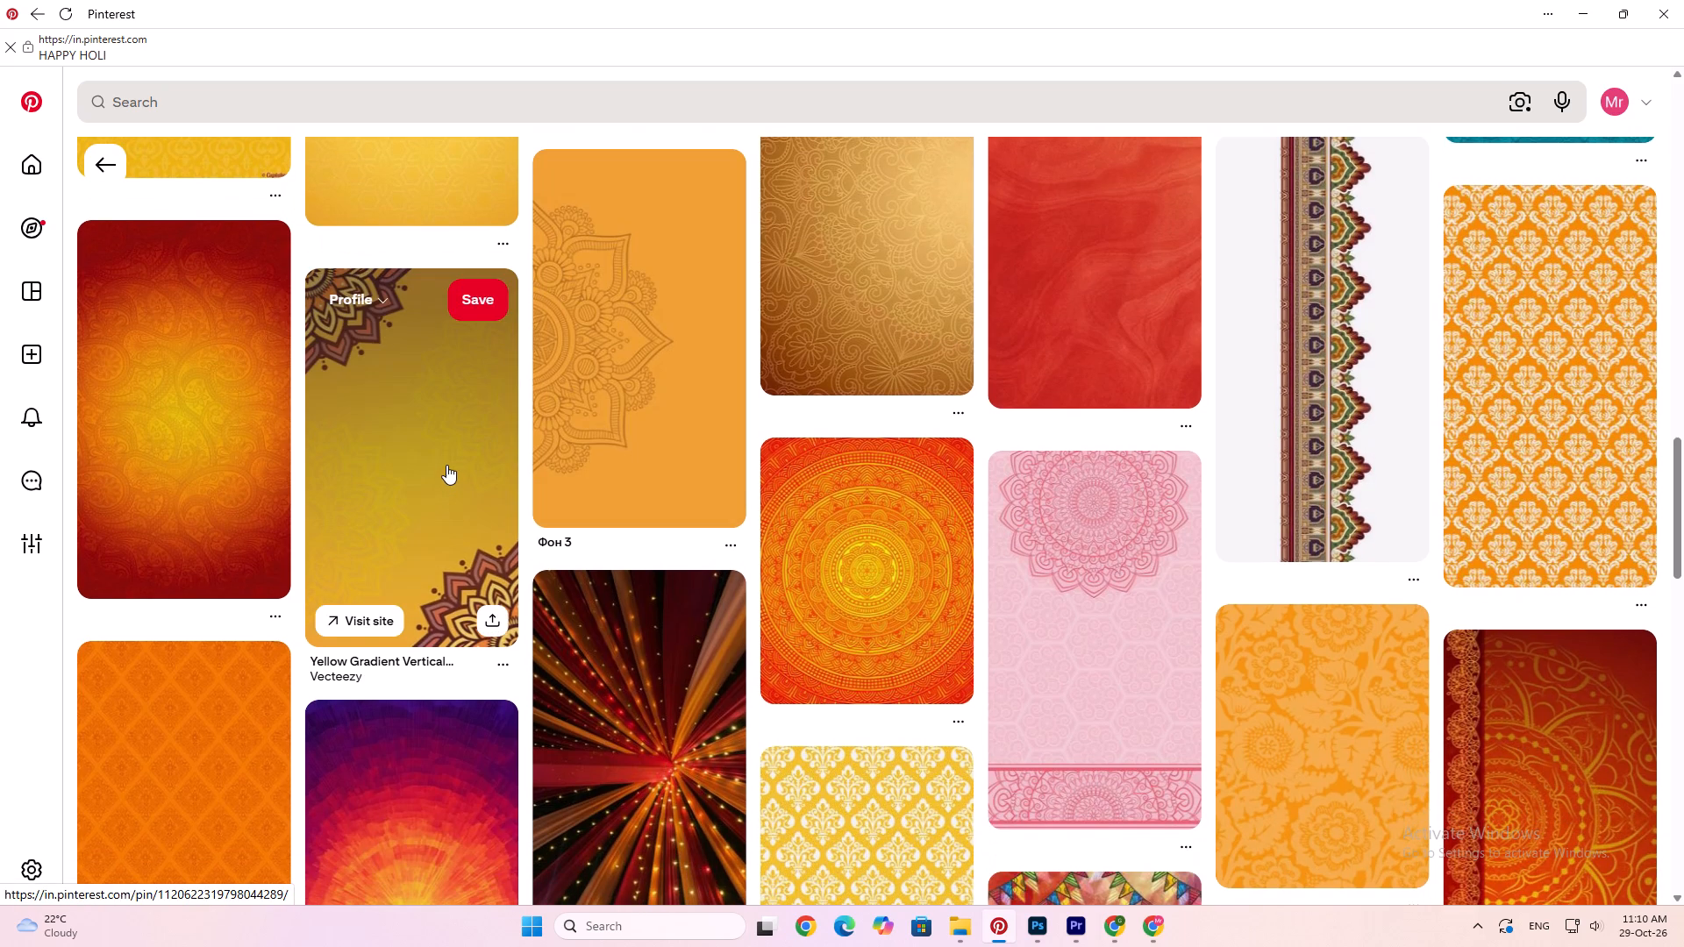
Open Vecteezy's "Yellow Gradient Vertical Background with Mandala Floral Borders" pin and download its image.
{"action": "left_click", "coordinate": [446, 465]}
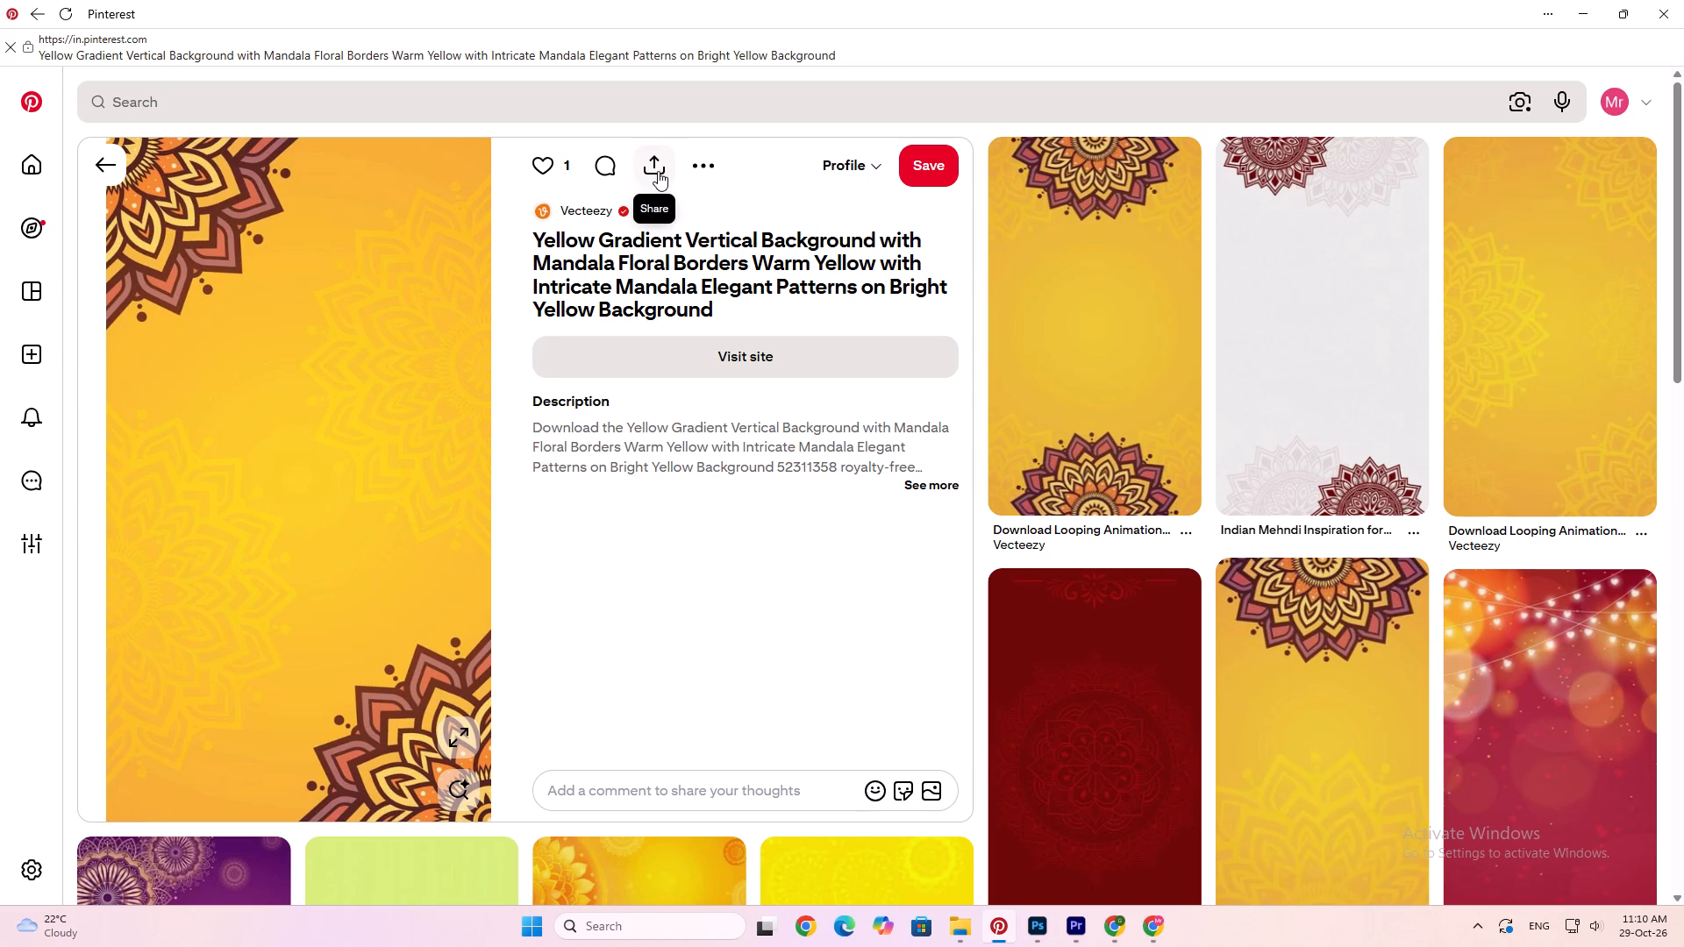
{"action": "left_click", "coordinate": [658, 171]}
{"action": "left_click", "coordinate": [718, 174]}
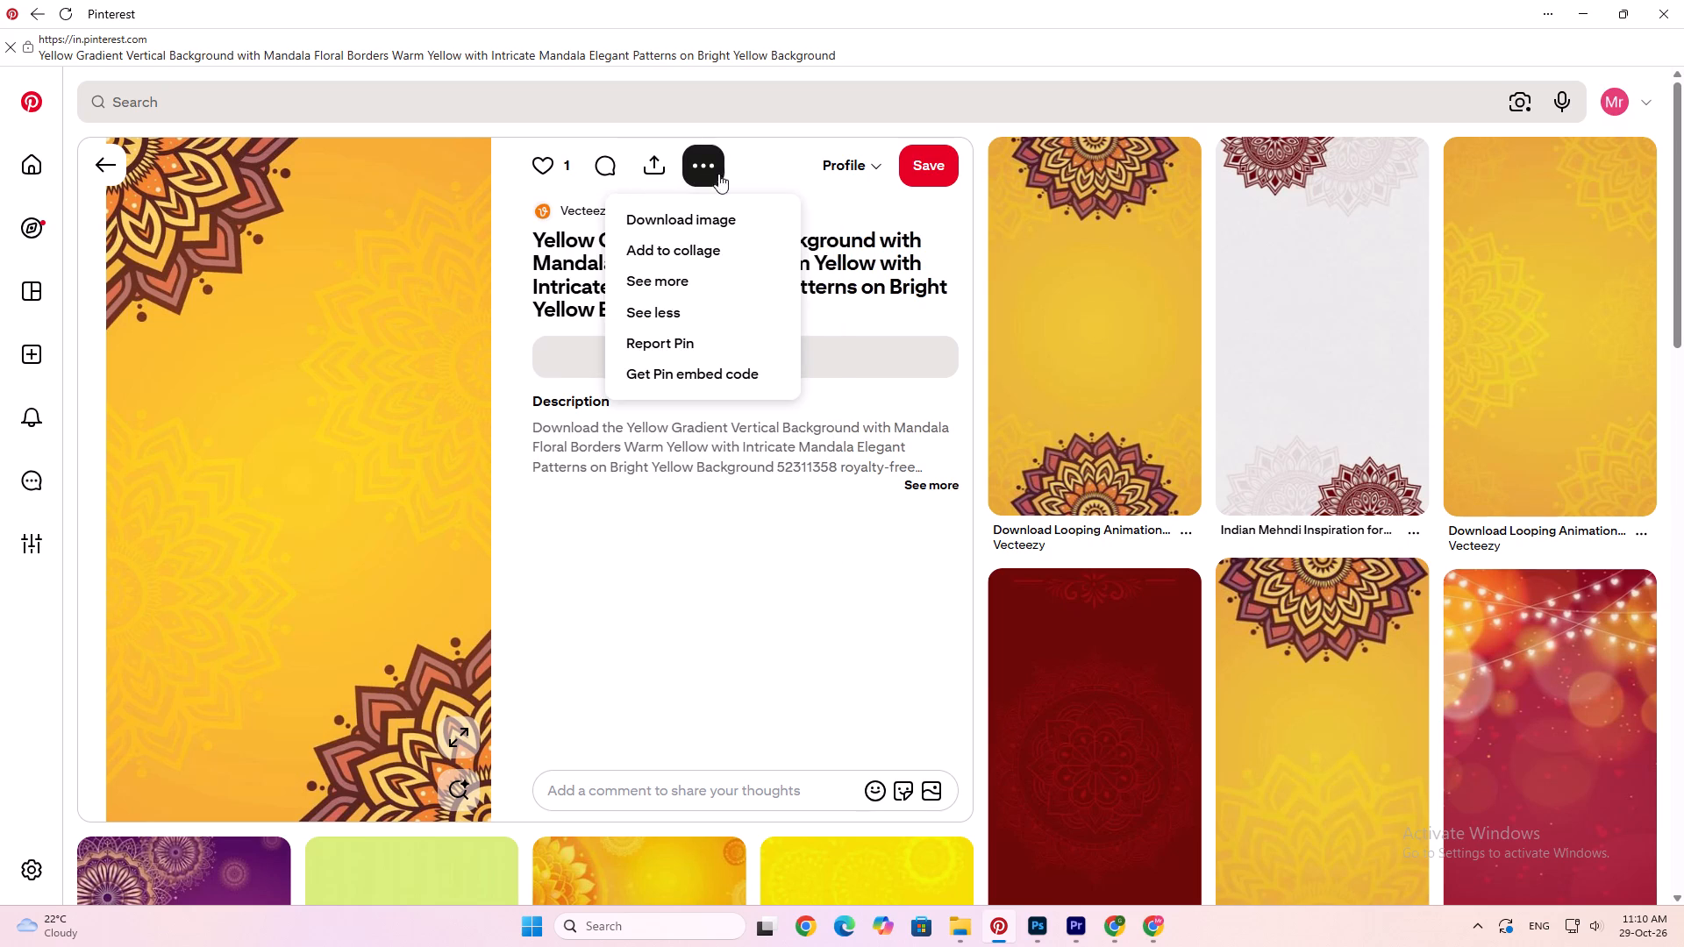
{"action": "left_click", "coordinate": [675, 221]}
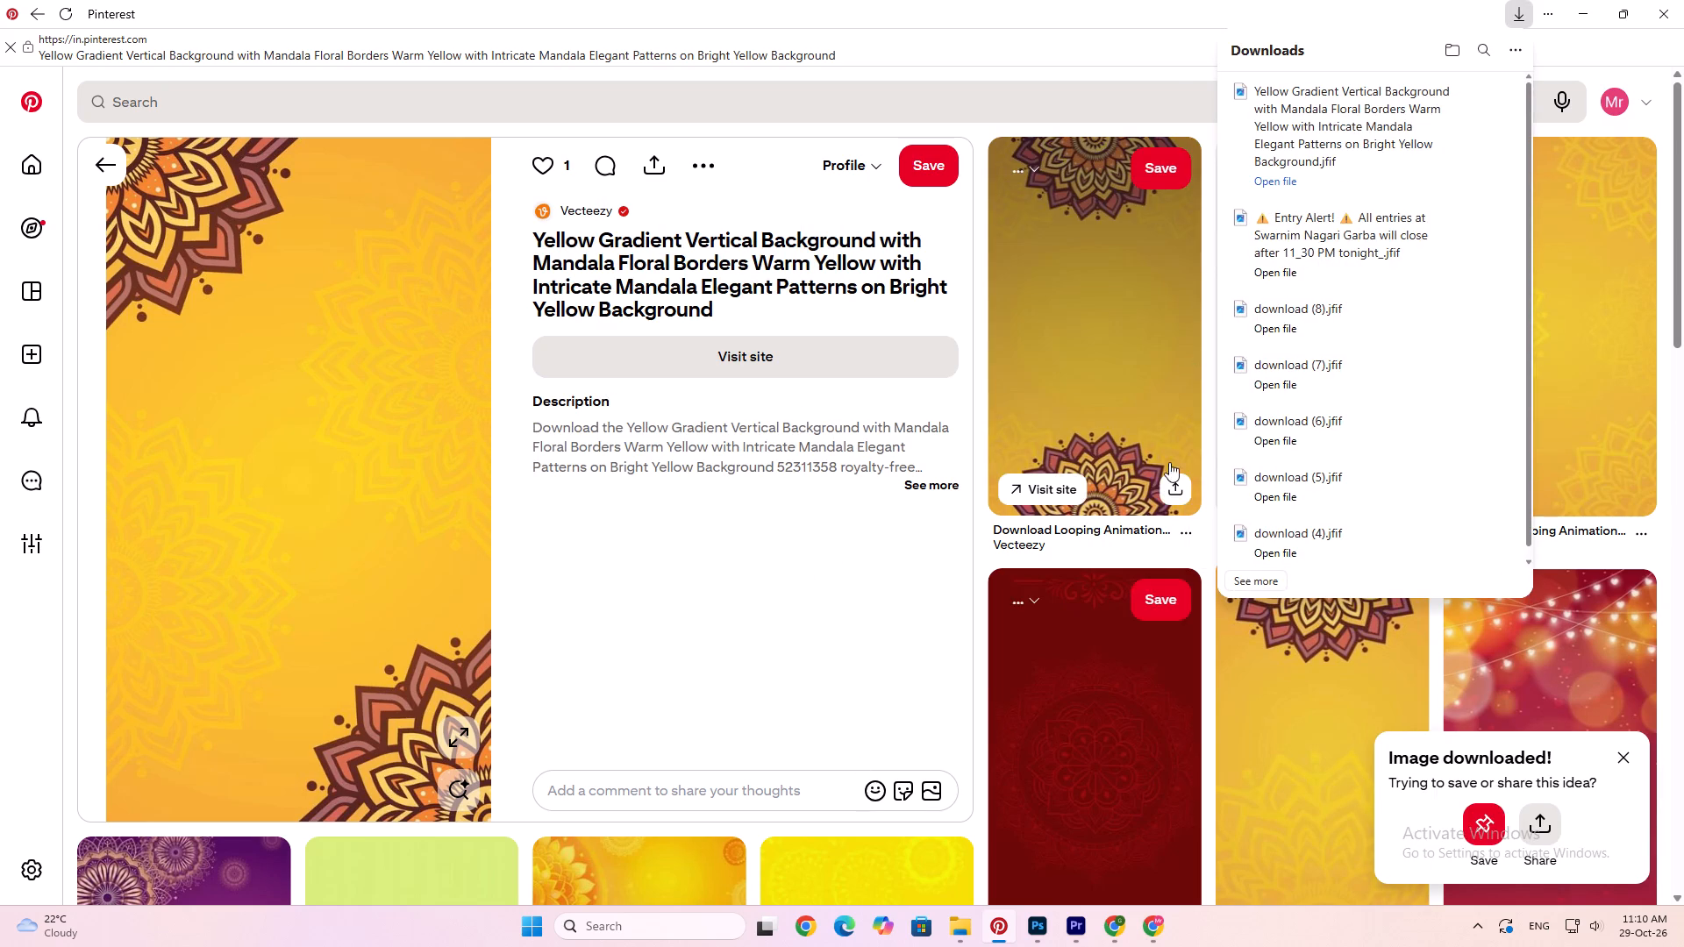
{"action": "left_click", "coordinate": [1596, 13]}
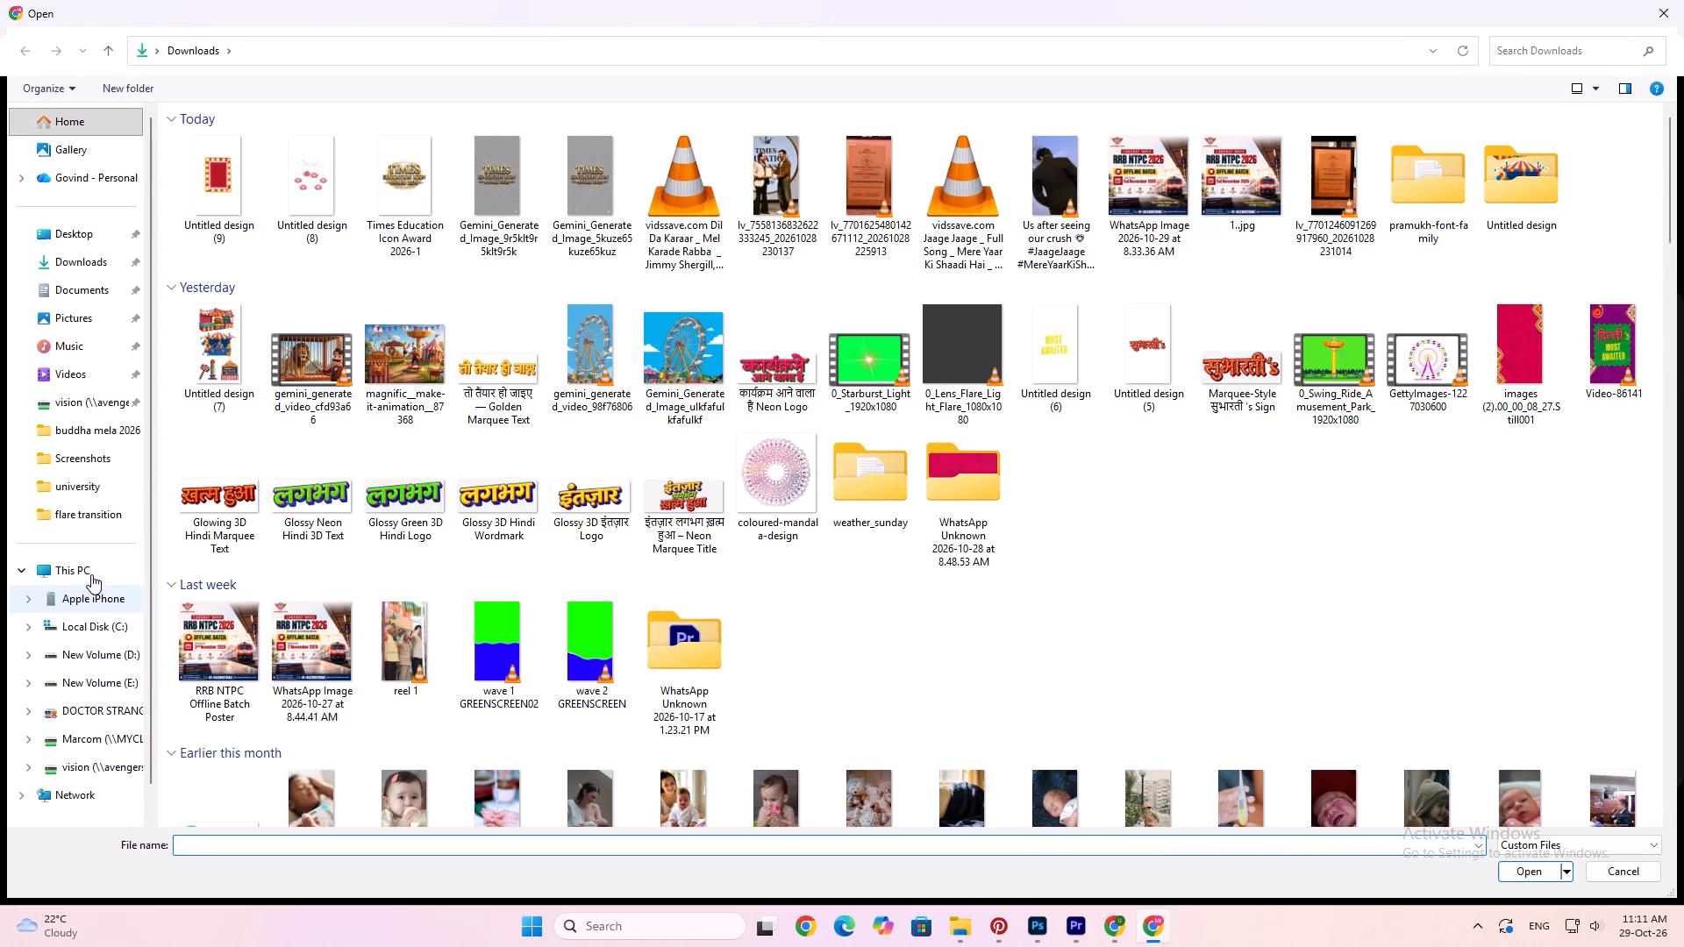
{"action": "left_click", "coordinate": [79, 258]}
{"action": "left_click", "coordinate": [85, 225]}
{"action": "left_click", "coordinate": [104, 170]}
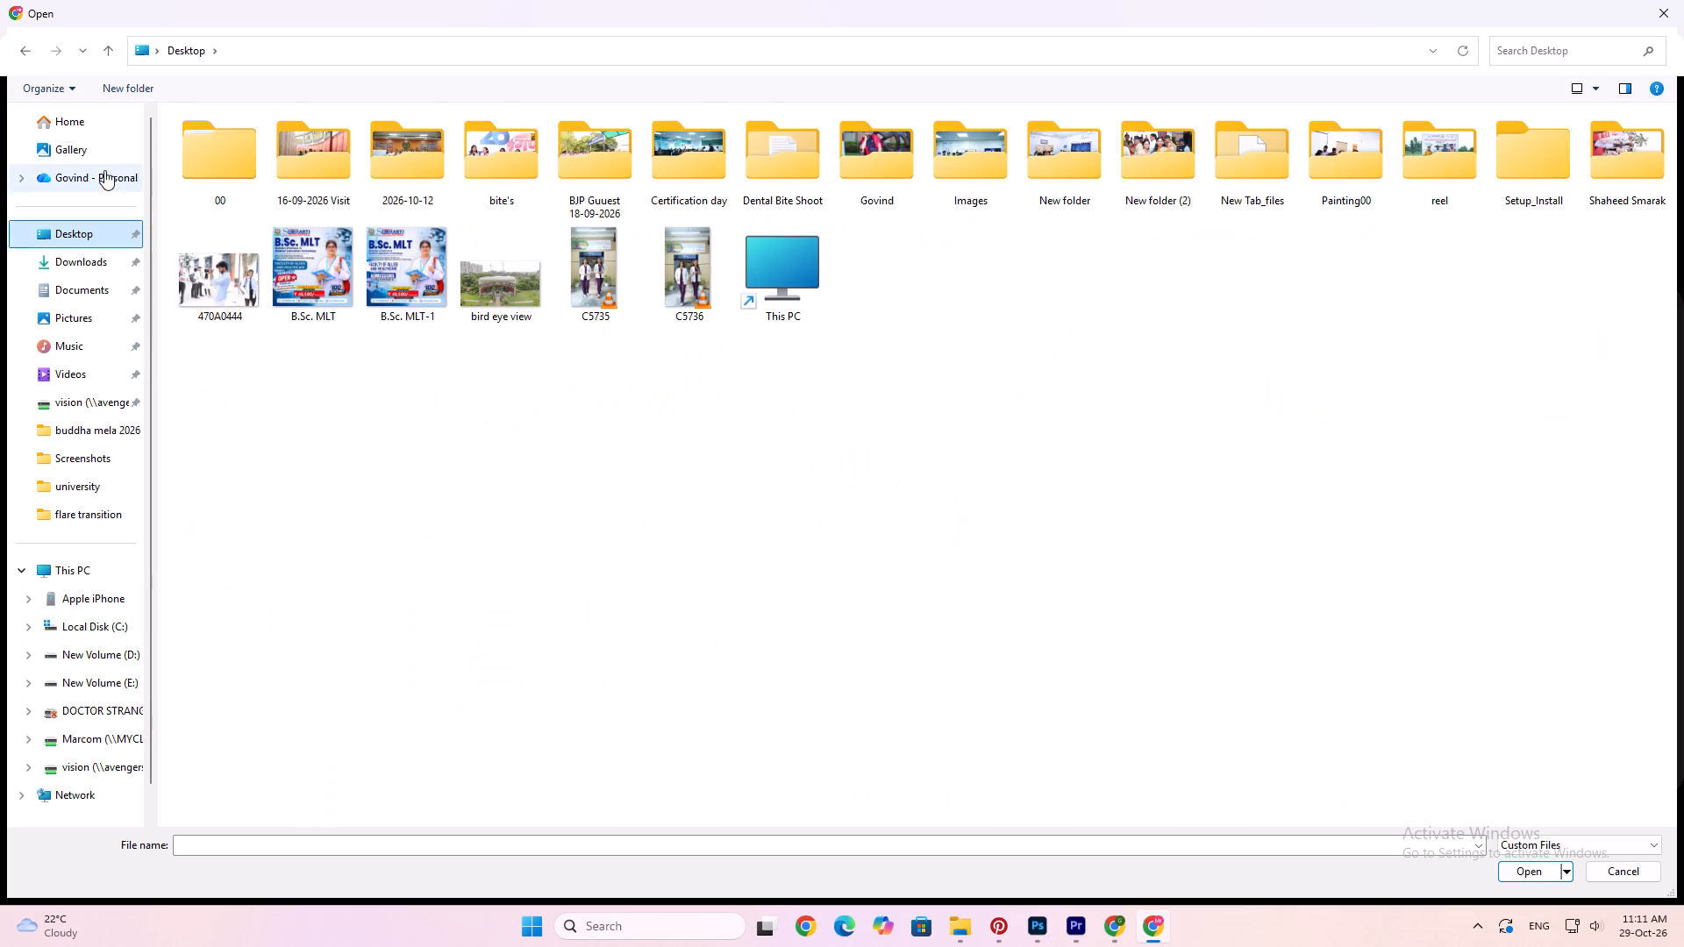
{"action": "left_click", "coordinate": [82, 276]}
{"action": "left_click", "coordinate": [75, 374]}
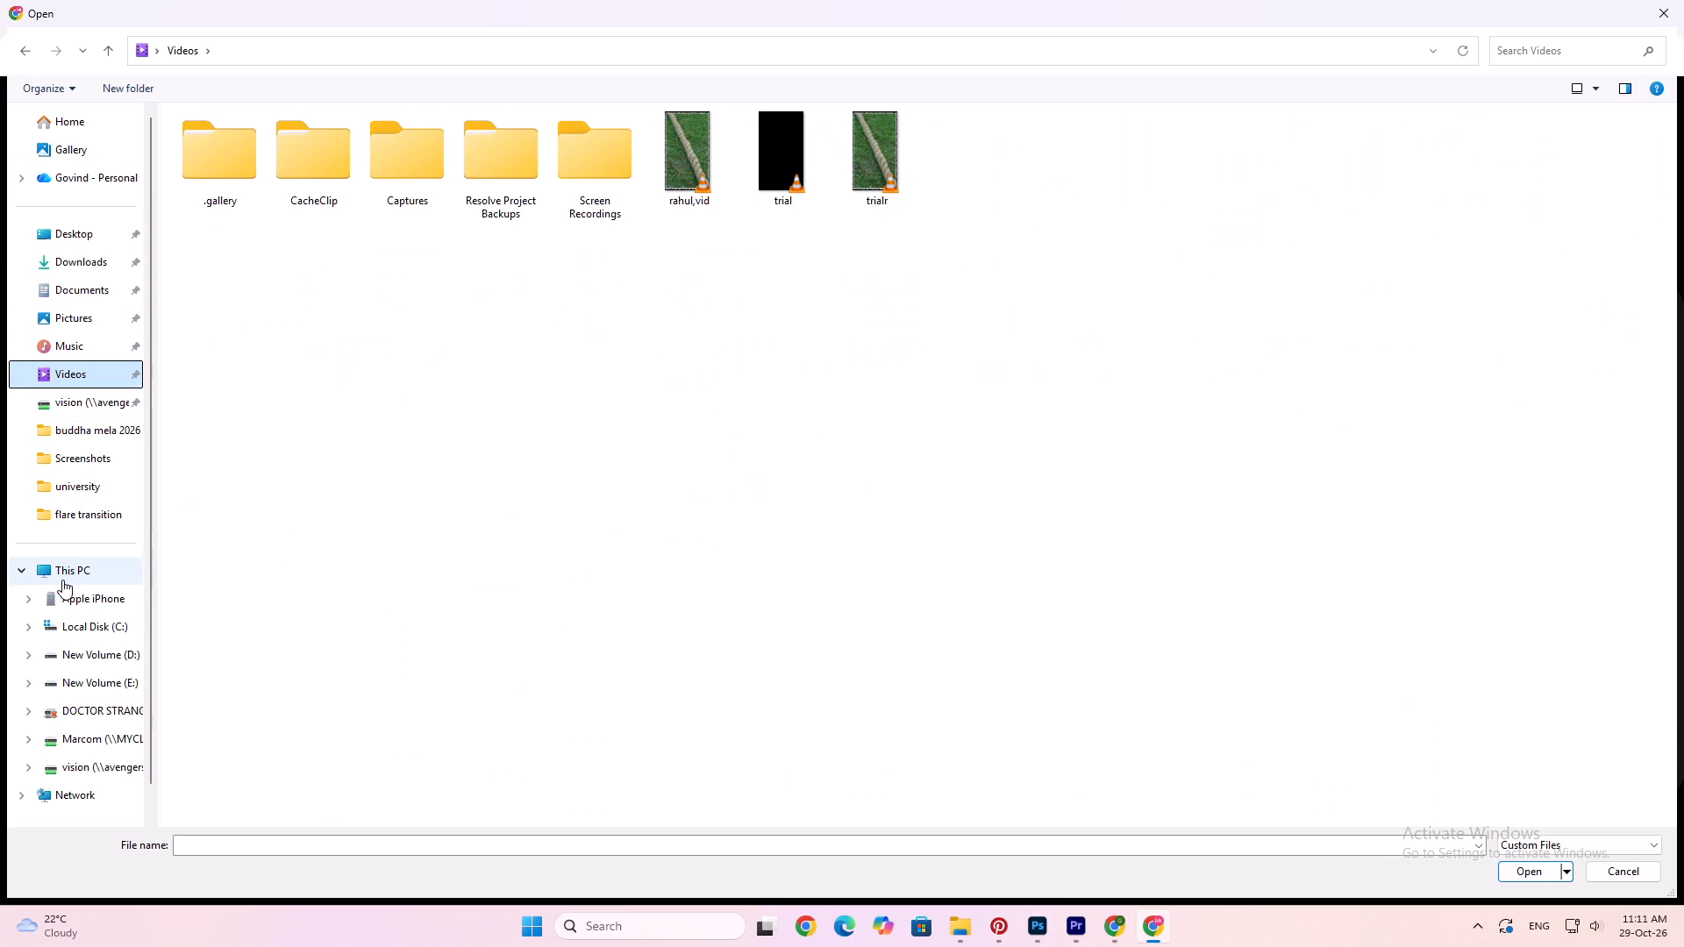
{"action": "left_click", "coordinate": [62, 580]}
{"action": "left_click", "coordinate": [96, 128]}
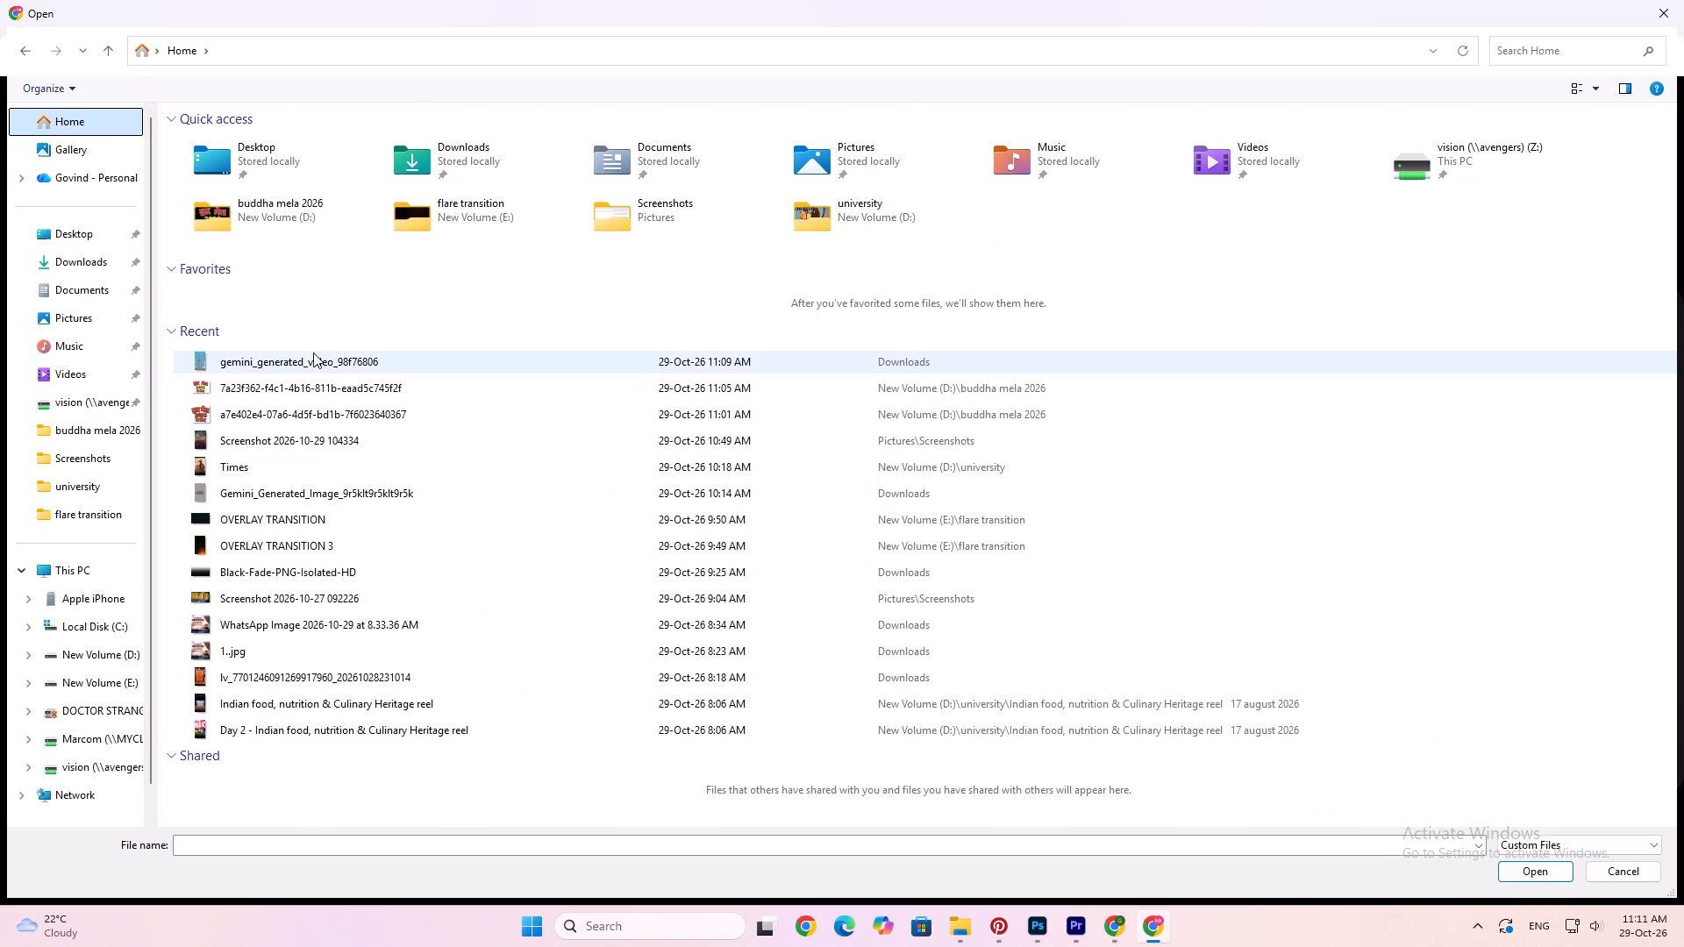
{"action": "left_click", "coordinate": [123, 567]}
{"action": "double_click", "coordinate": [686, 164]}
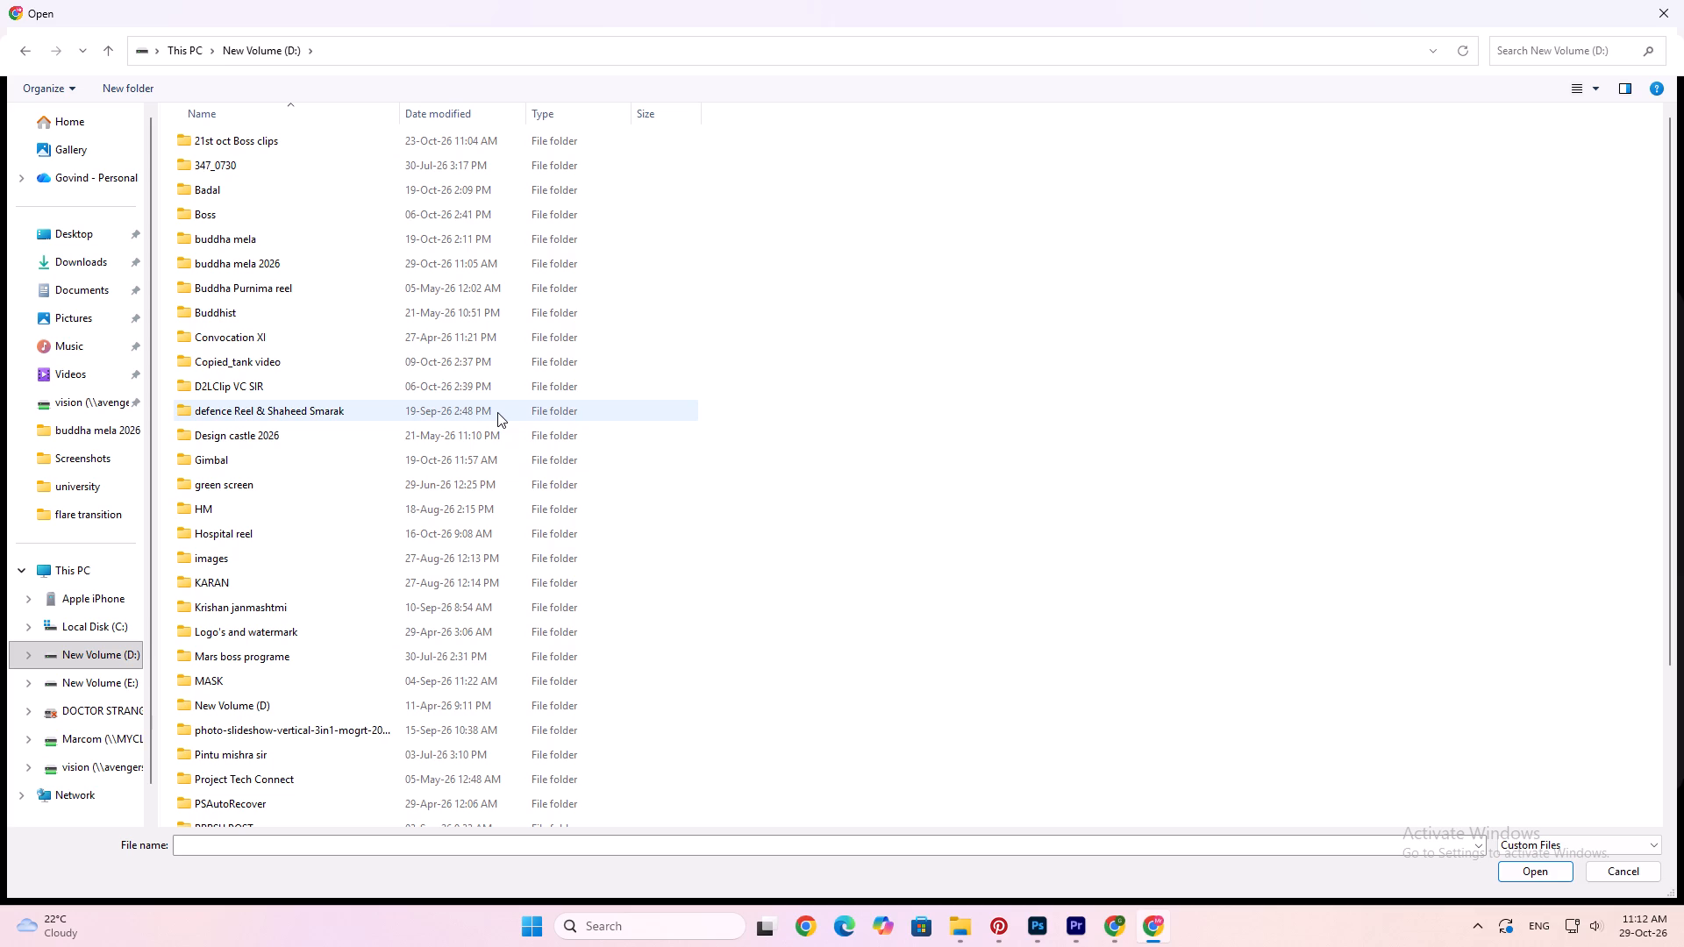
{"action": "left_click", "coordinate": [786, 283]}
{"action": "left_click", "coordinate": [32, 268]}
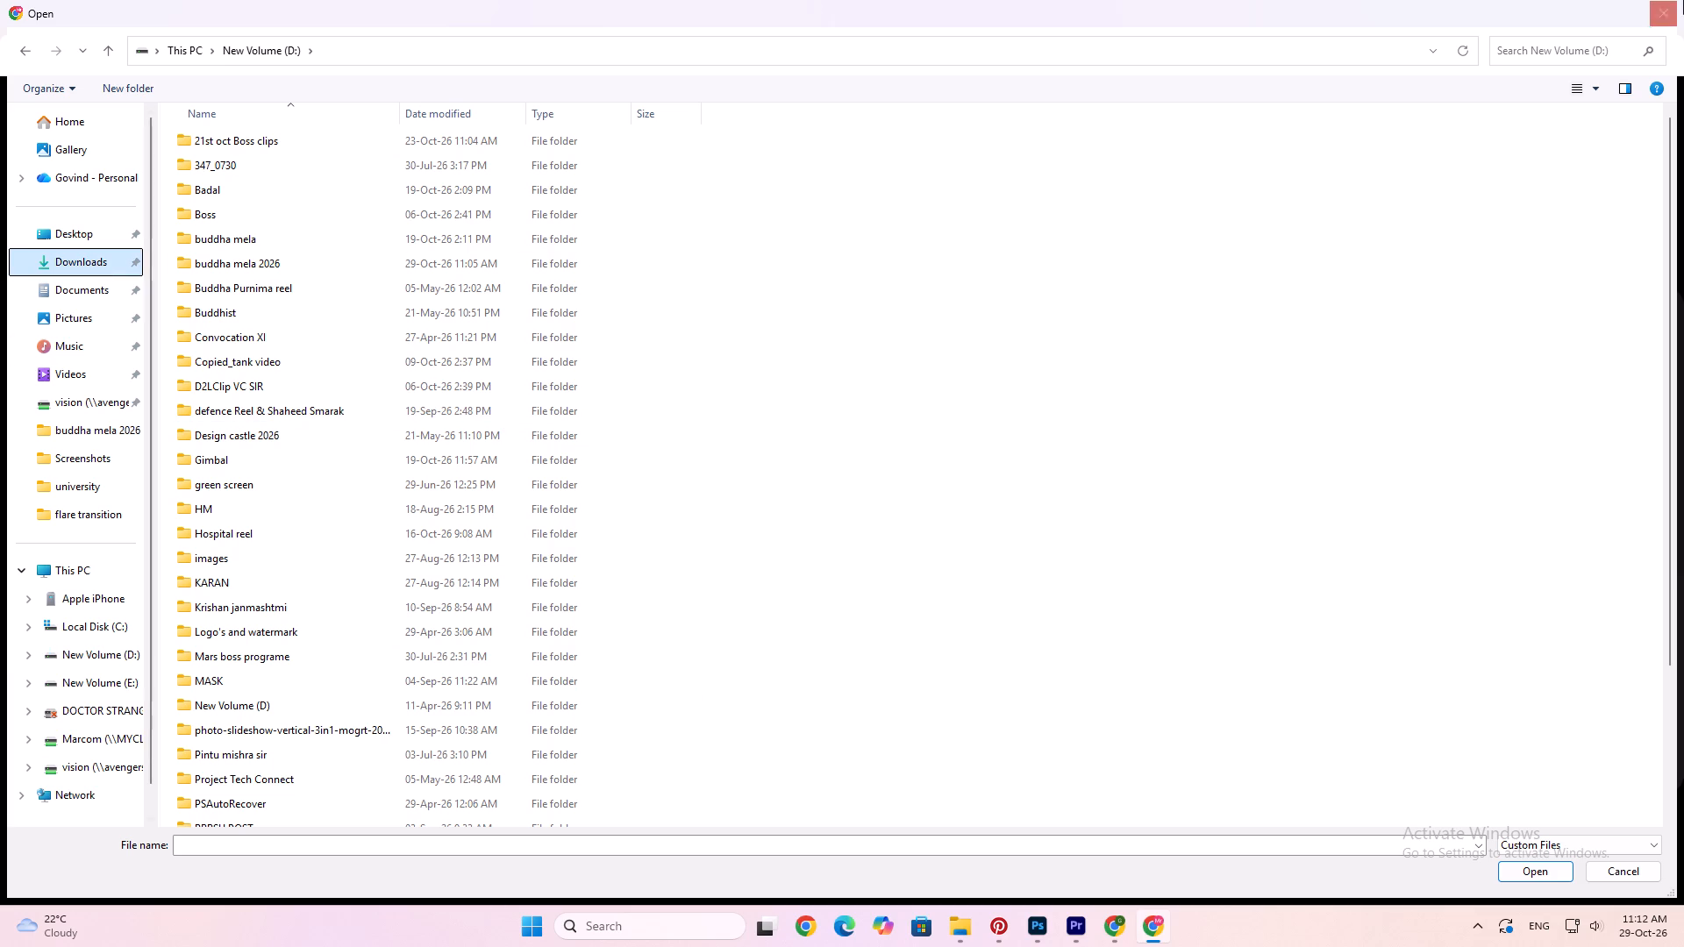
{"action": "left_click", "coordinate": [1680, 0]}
Switch to the Downloads folder in File Explorer and open the yellow mandala background image for viewing.
{"action": "left_click", "coordinate": [1587, 0]}
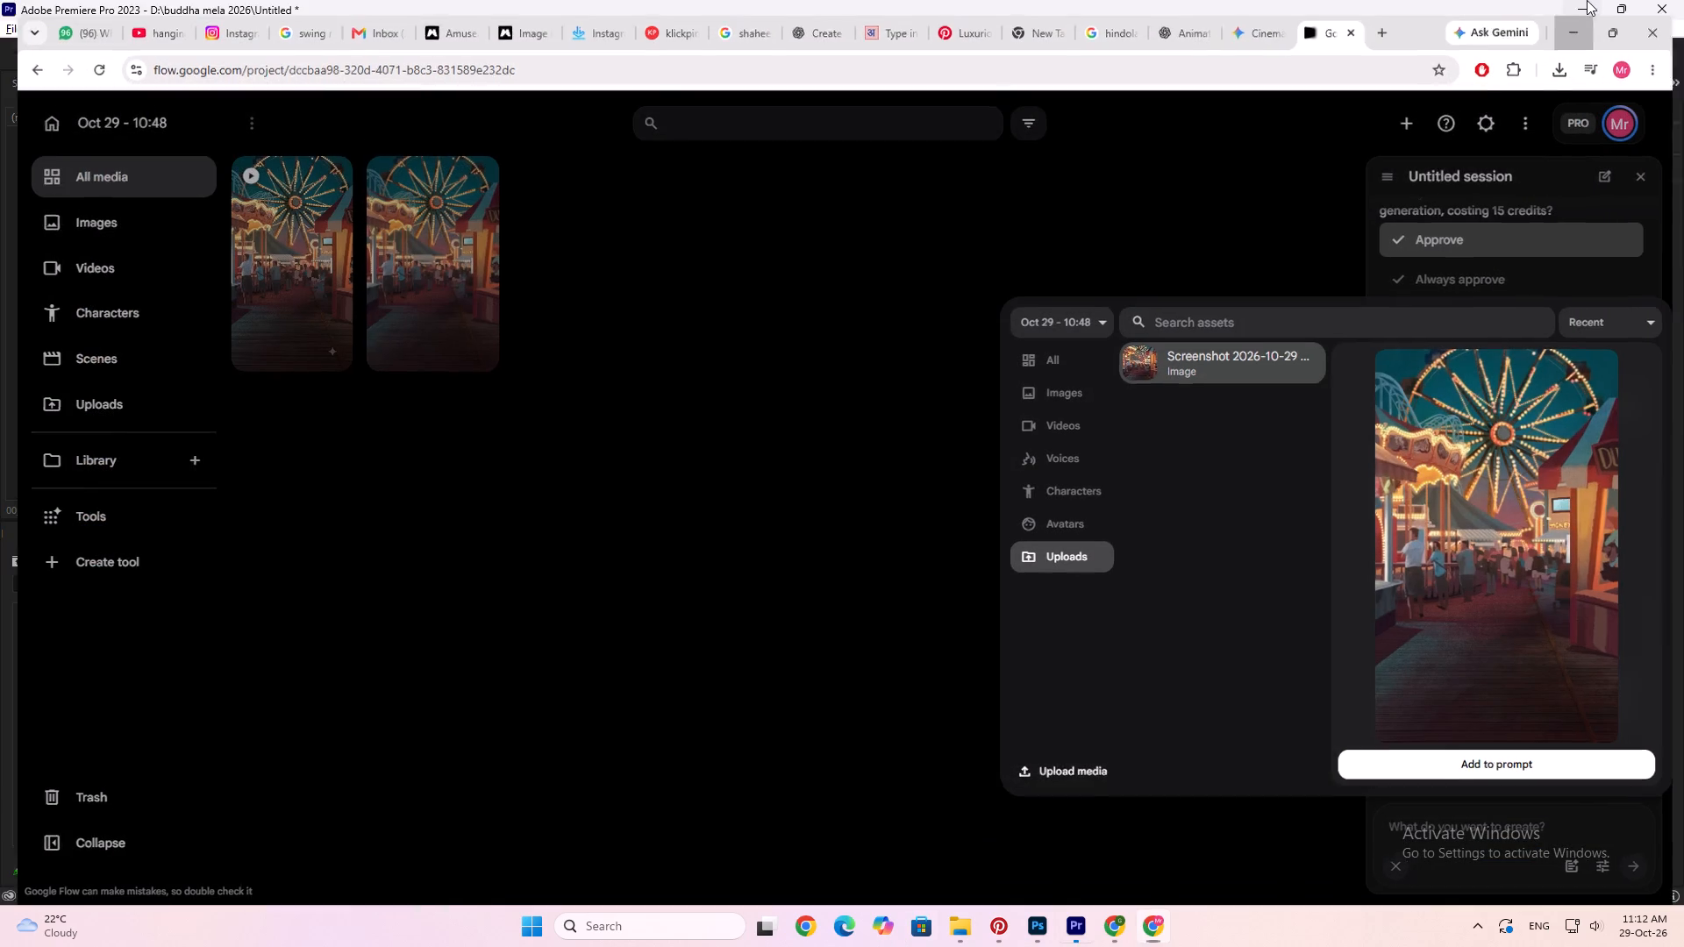
{"action": "left_click", "coordinate": [1587, 0]}
{"action": "left_click", "coordinate": [1583, 6]}
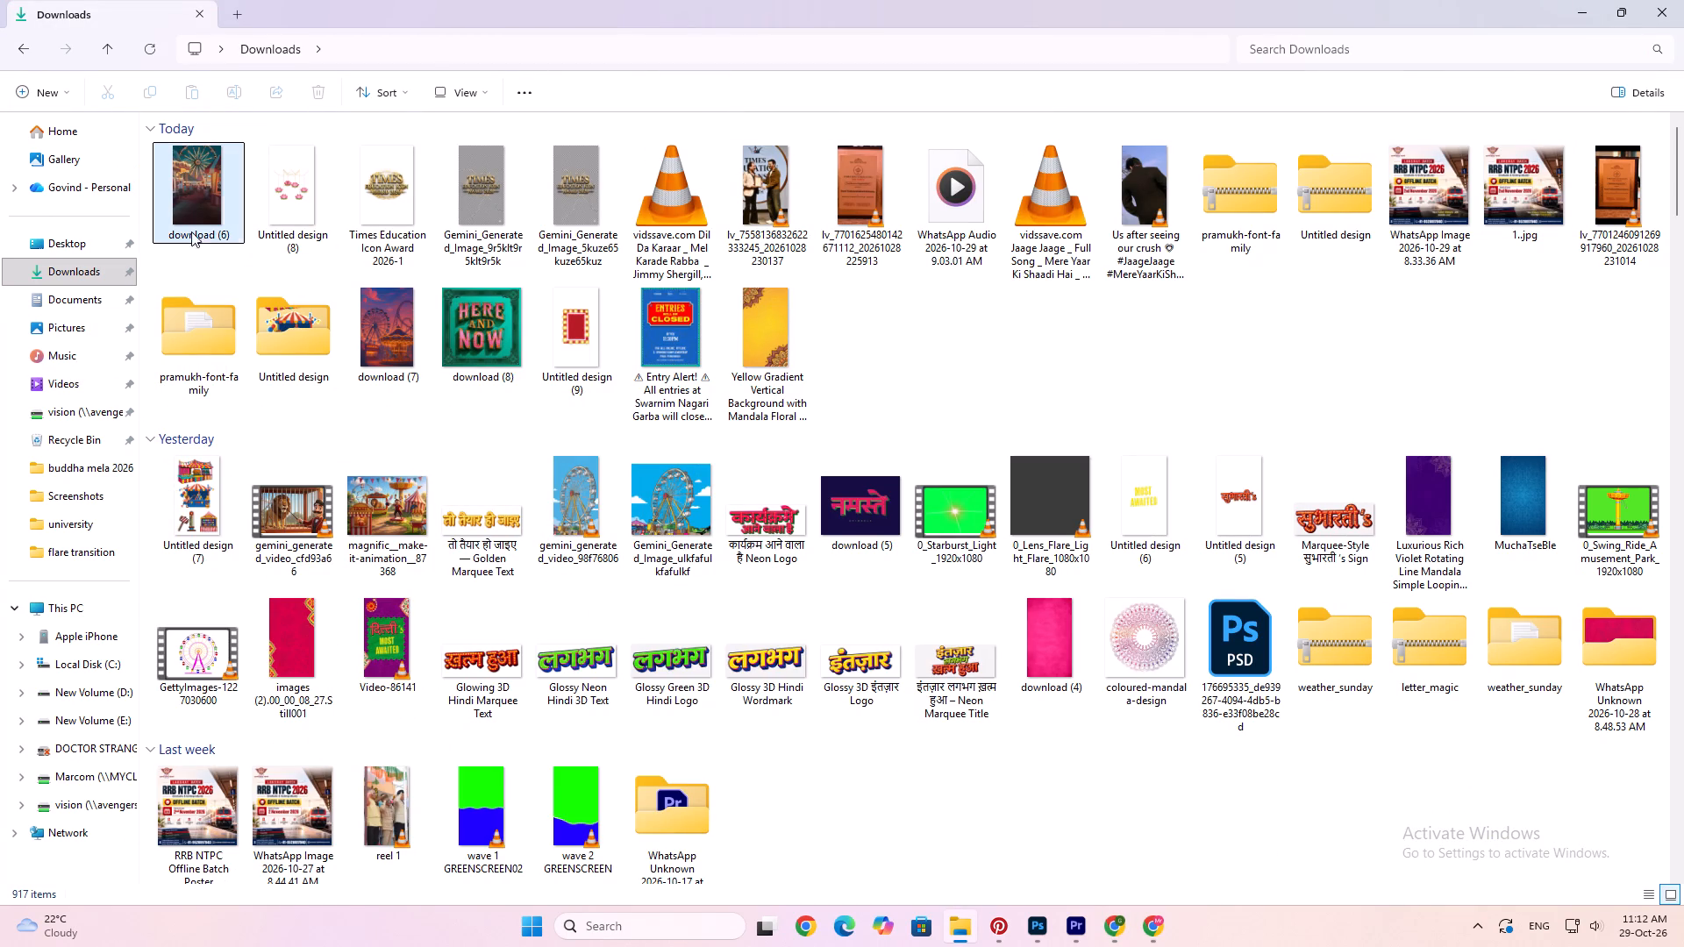
{"action": "right_click", "coordinate": [917, 395]}
{"action": "left_click", "coordinate": [965, 602]}
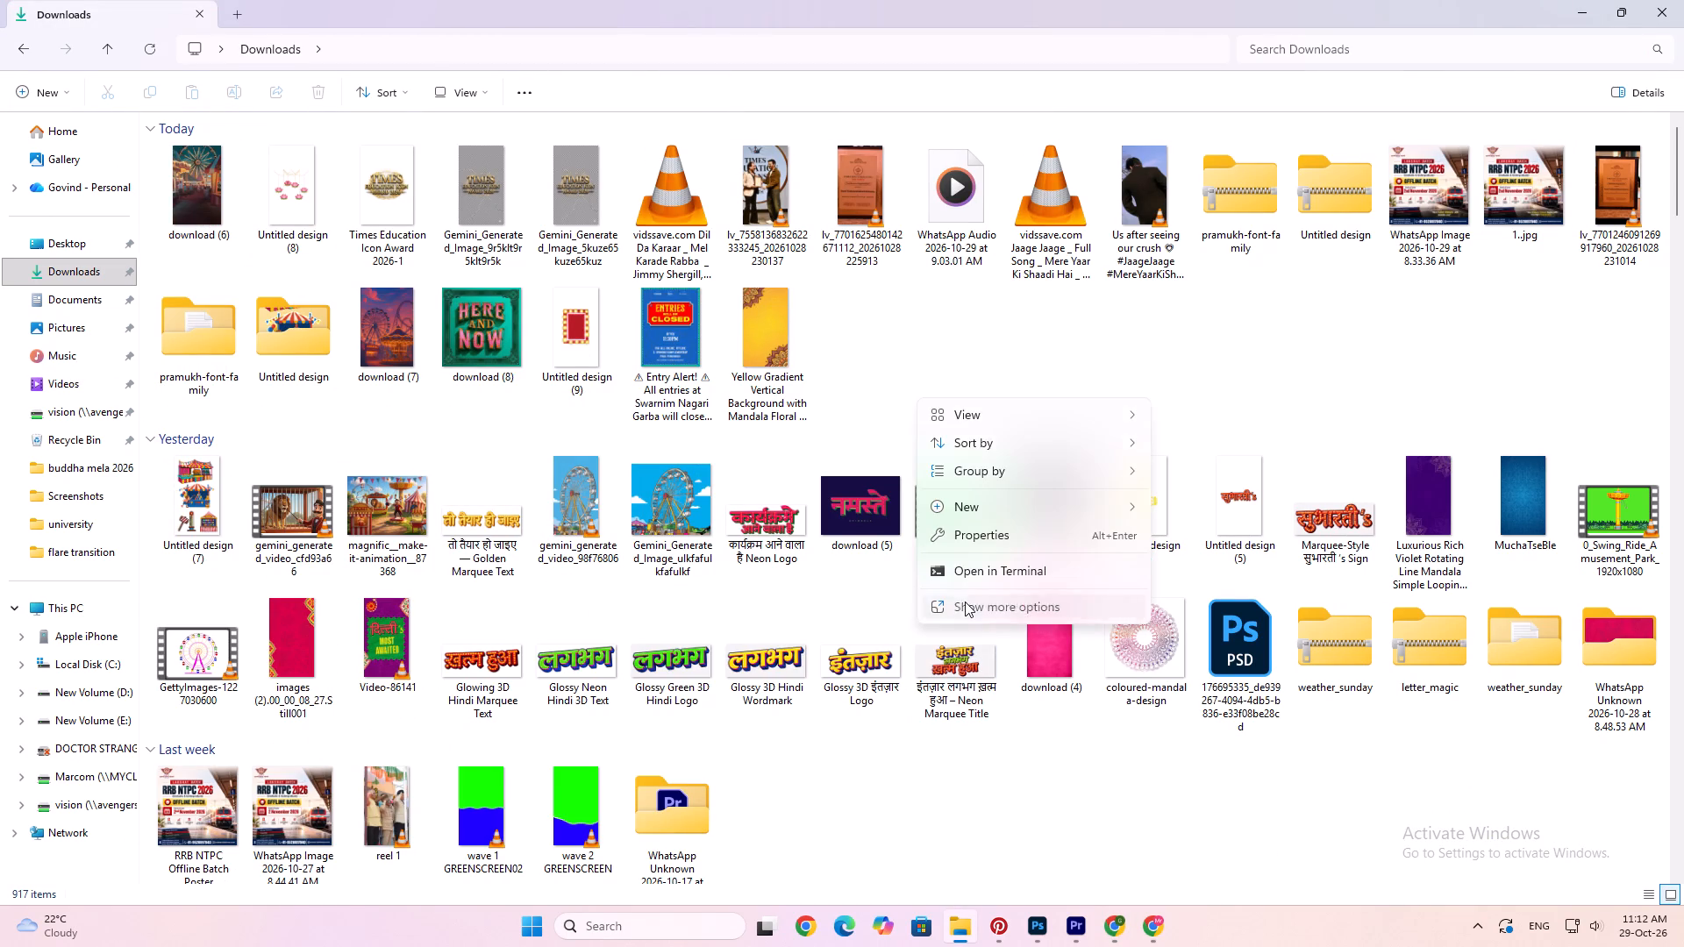
{"action": "left_click", "coordinate": [967, 478]}
{"action": "double_click", "coordinate": [239, 228]}
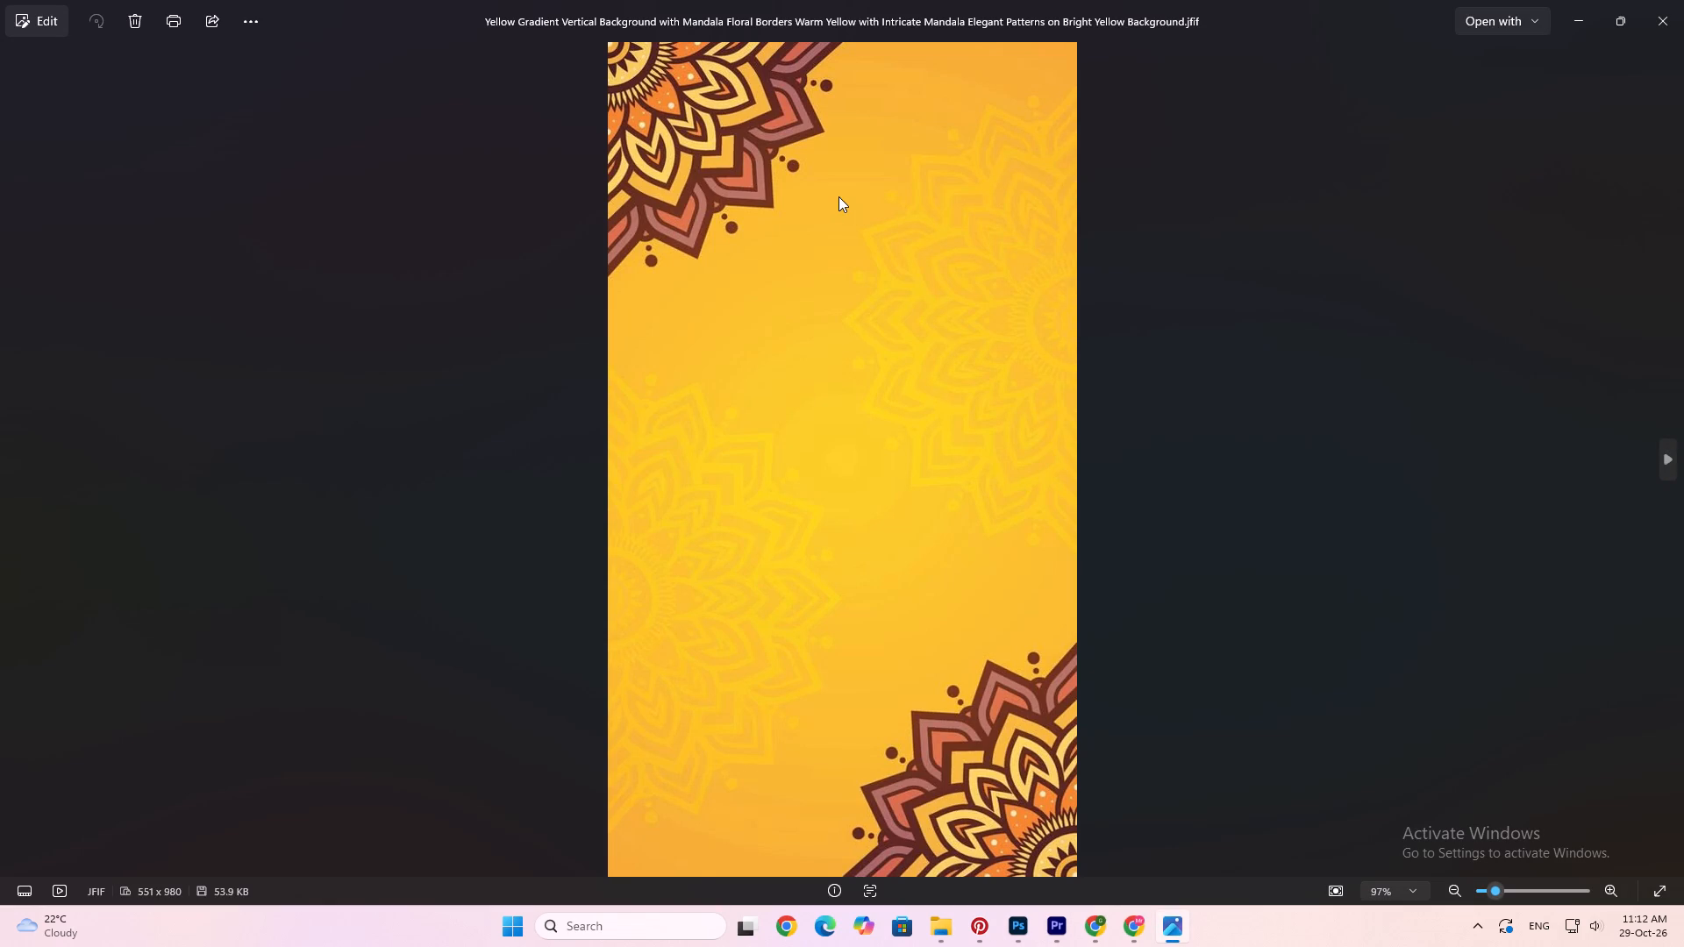
{"action": "key", "text": "Pause"}
{"action": "key", "text": "F12"}
{"action": "scroll", "coordinate": [844, 198], "scroll_direction": "up", "scroll_amount": 1}
{"action": "scroll", "coordinate": [844, 198], "scroll_direction": "down", "scroll_amount": 6}
{"action": "scroll", "coordinate": [844, 198], "scroll_direction": "up", "scroll_amount": 2}
{"action": "scroll", "coordinate": [844, 198], "scroll_direction": "down", "scroll_amount": 5}
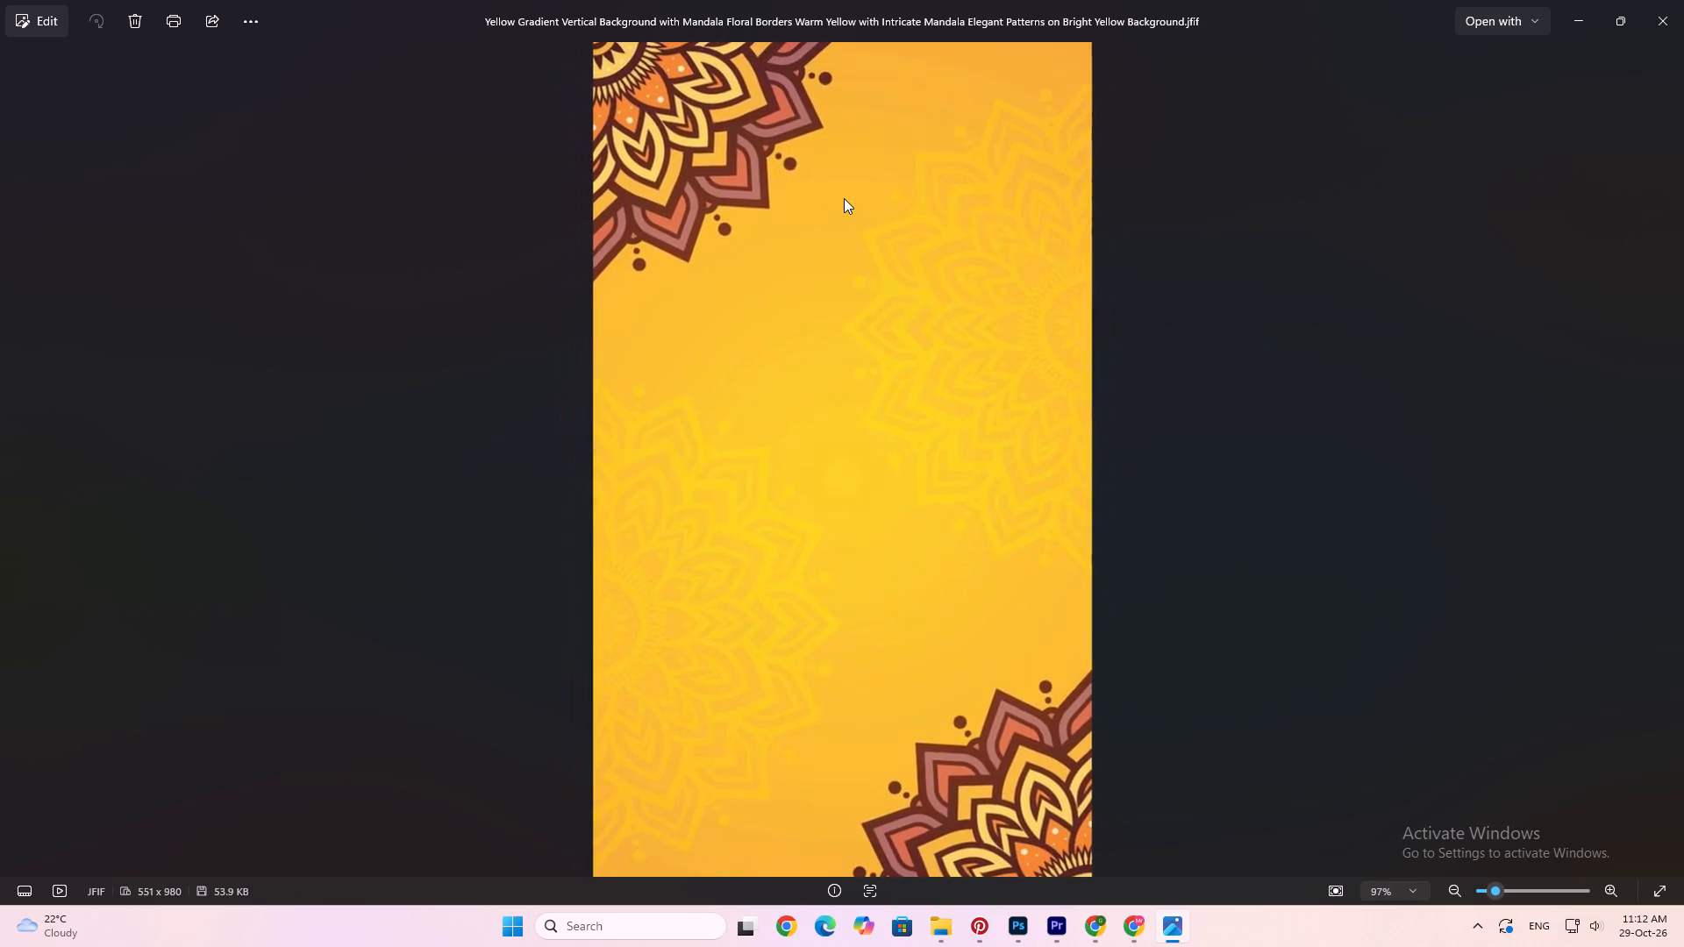
{"action": "key", "text": "Print"}
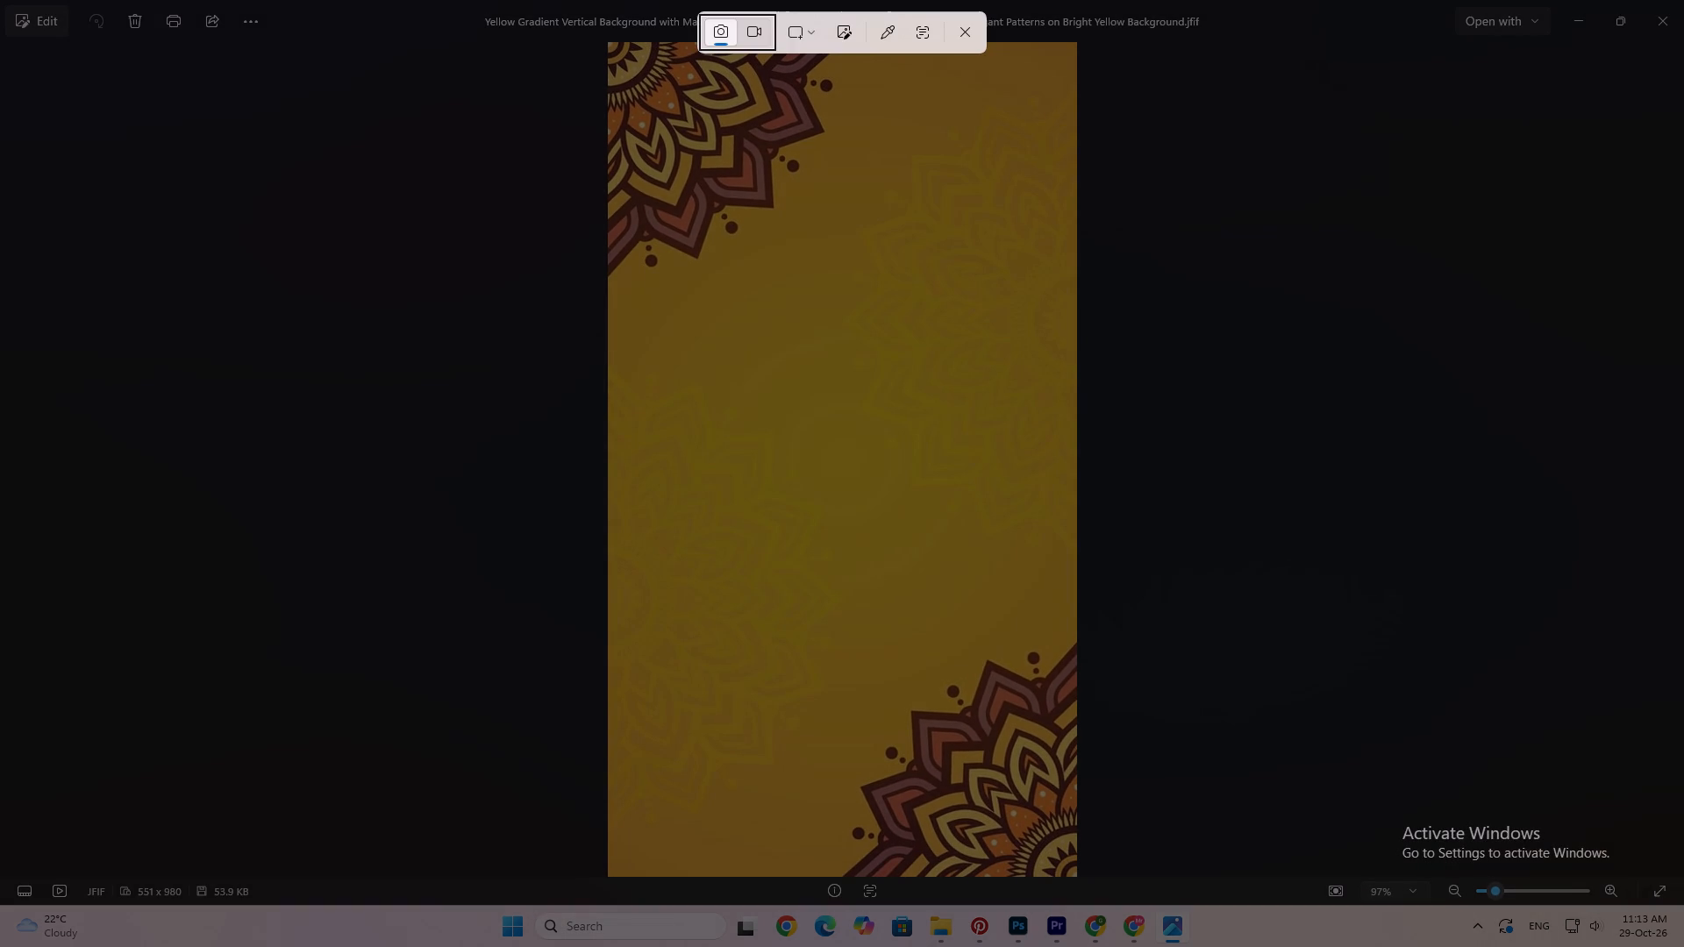
{"action": "left_click_drag", "start_coordinate": [610, 41], "coordinate": [1073, 875]}
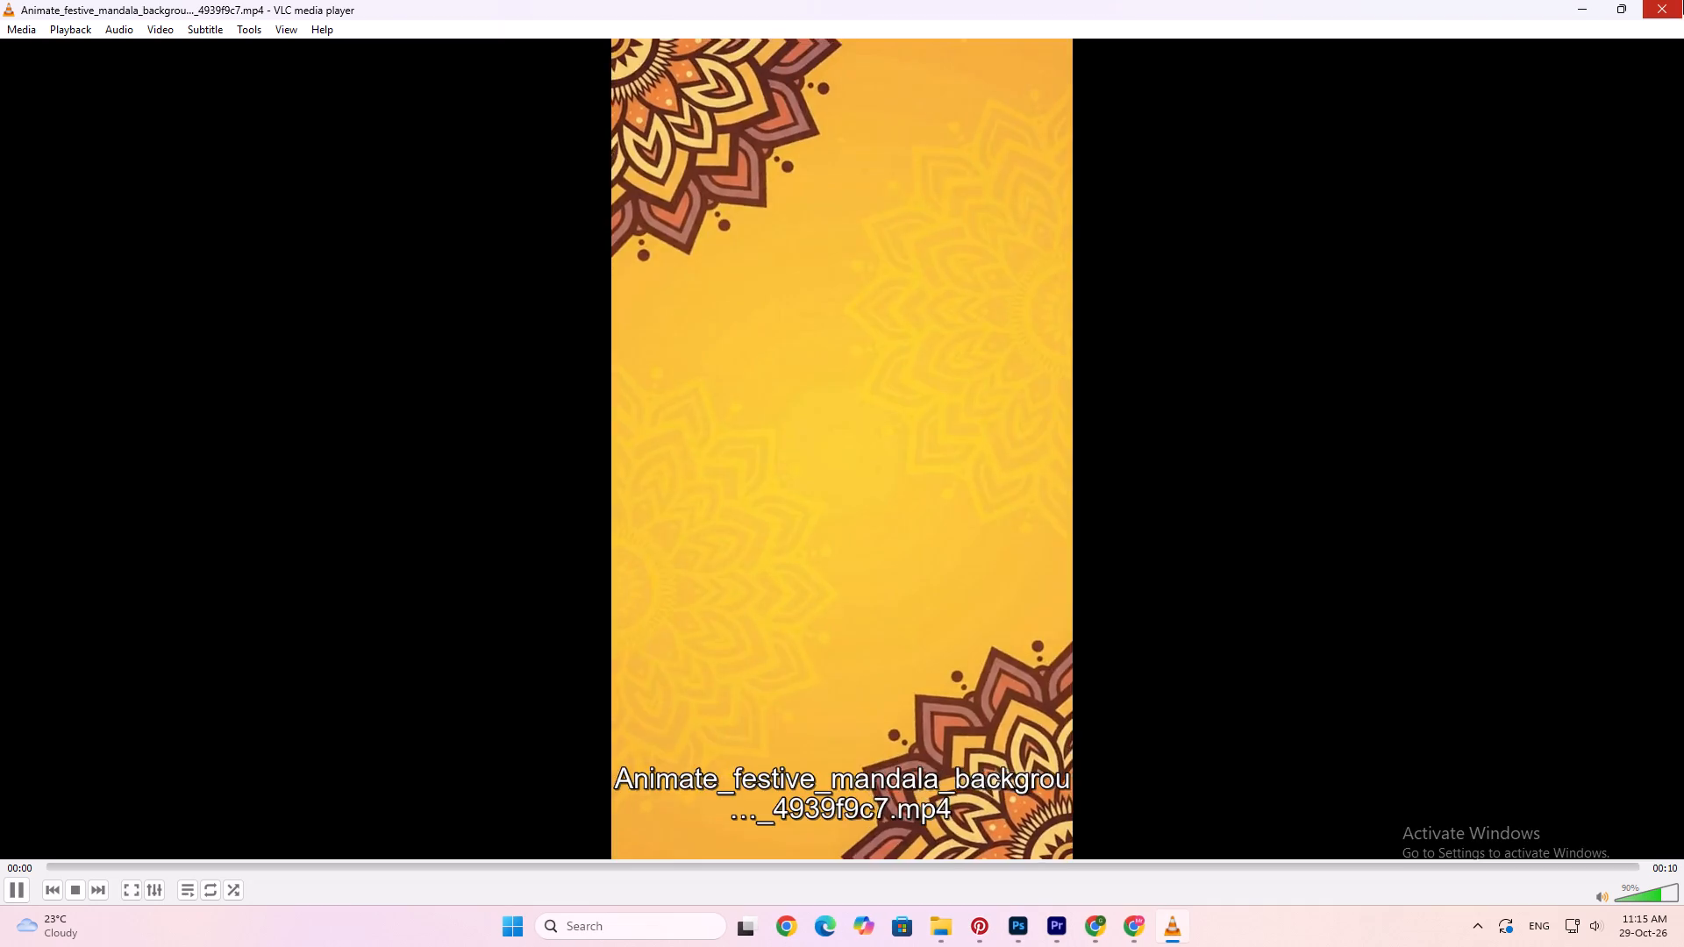
{"action": "left_click", "coordinate": [1683, 0]}
Import the downloaded mandala video from Chrome's recent downloads into the bin of the Premiere Pro project.
{"action": "left_click", "coordinate": [1566, 59]}
{"action": "left_click_drag", "start_coordinate": [1420, 141], "coordinate": [1126, 830]}
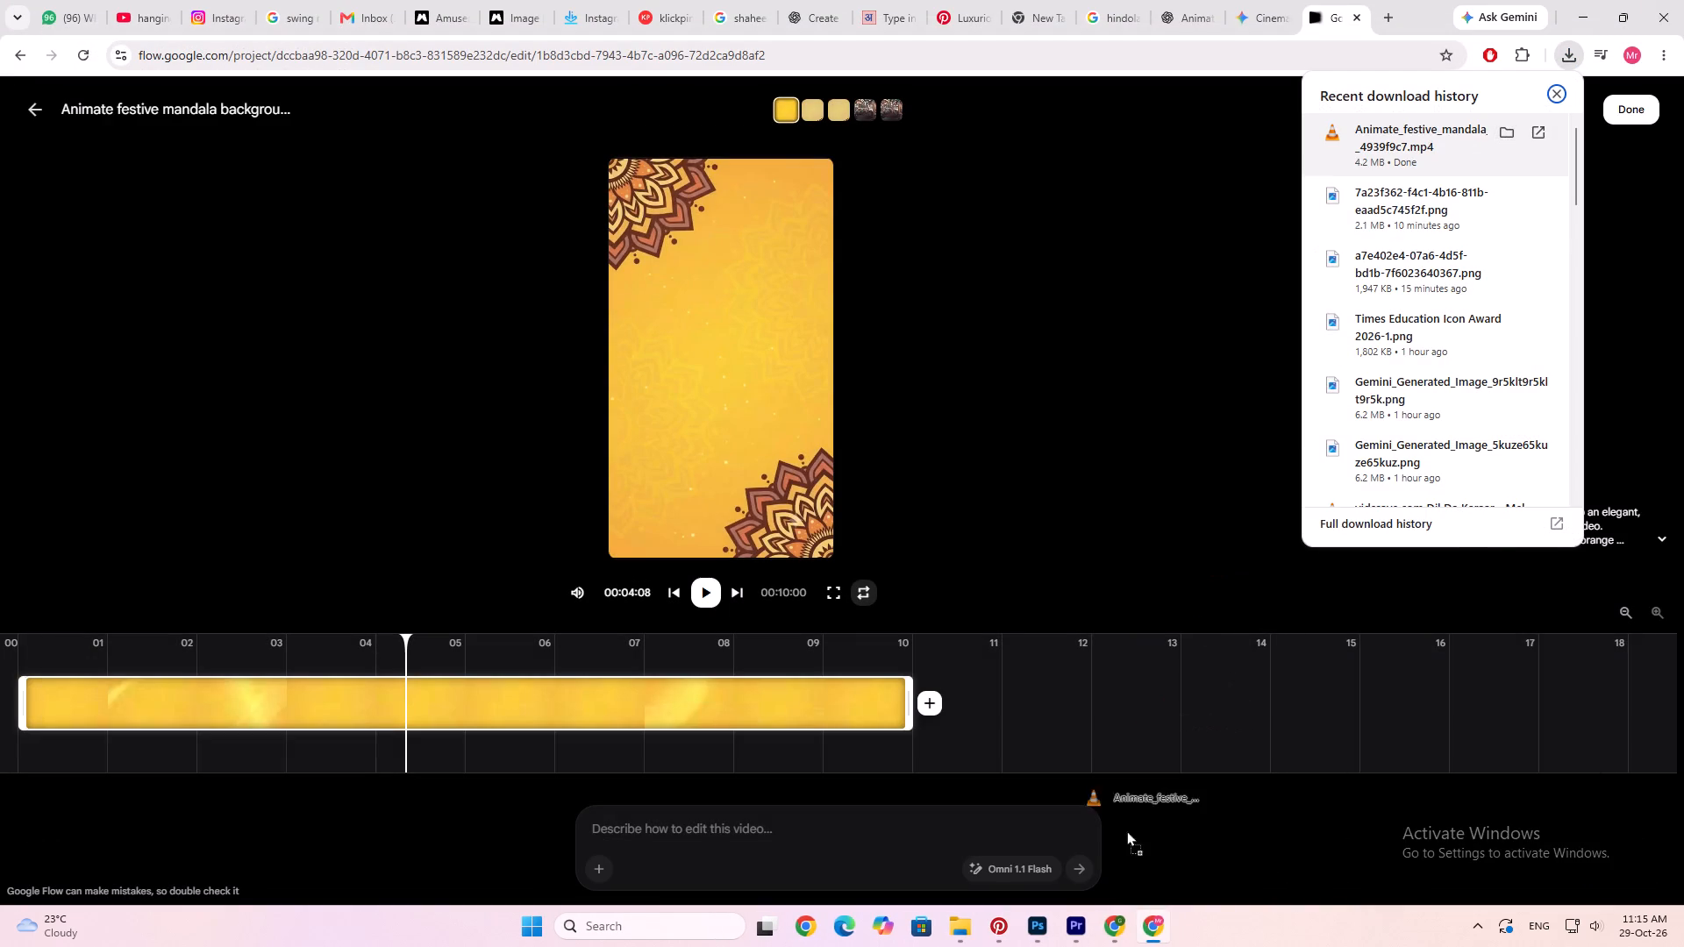
{"action": "left_click_drag", "start_coordinate": [1126, 830], "coordinate": [334, 802]}
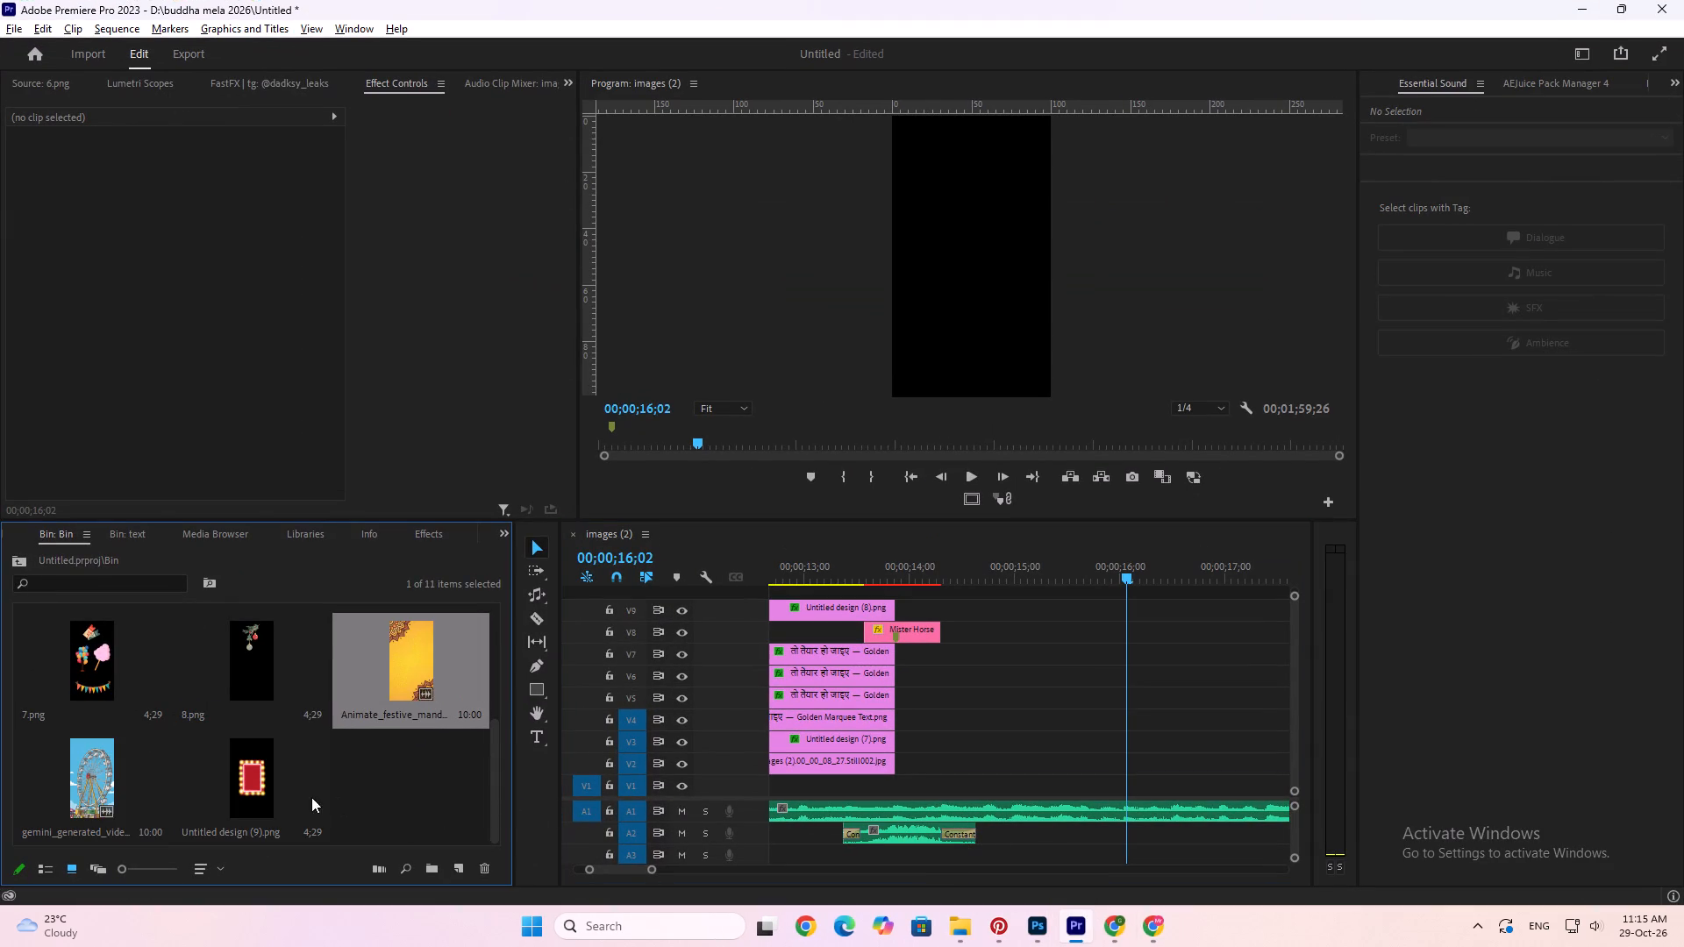
Place the mandala video on track V3, with its audio on A3, starting at about 14 seconds.
{"action": "left_click_drag", "start_coordinate": [396, 680], "coordinate": [922, 755]}
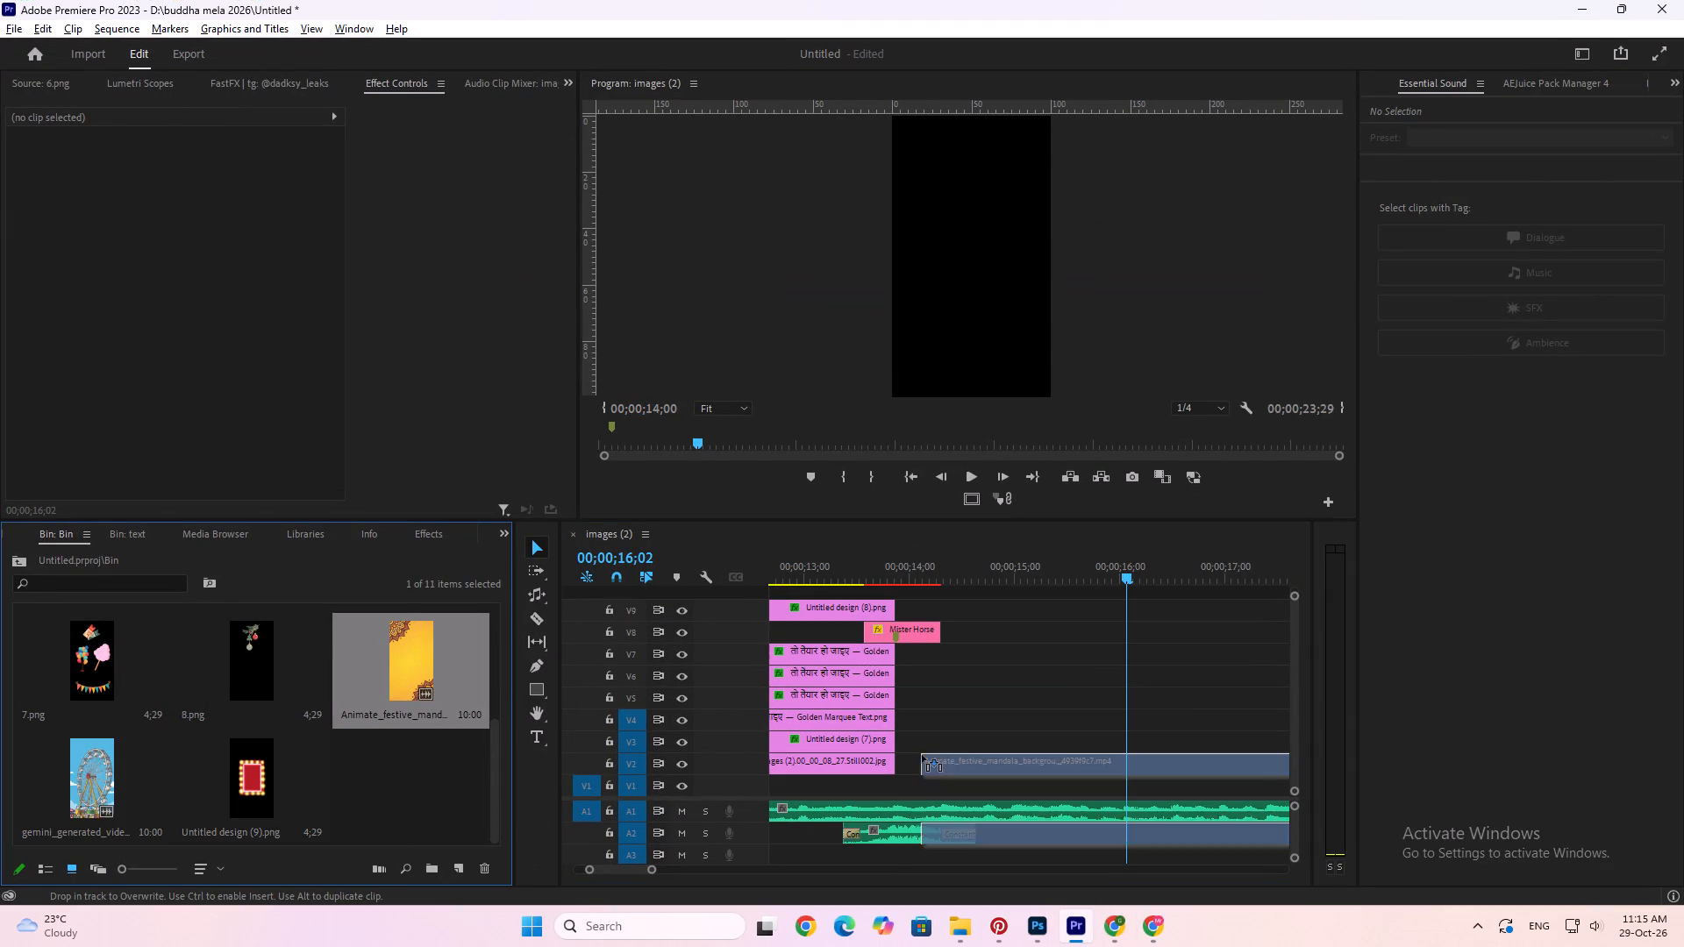
{"action": "left_click_drag", "start_coordinate": [922, 755], "coordinate": [933, 737]}
Unlink the mandala video from its audio and delete the audio clip from track A3.
{"action": "scroll", "coordinate": [975, 725], "scroll_direction": "down", "scroll_amount": 8, "text": "alt"}
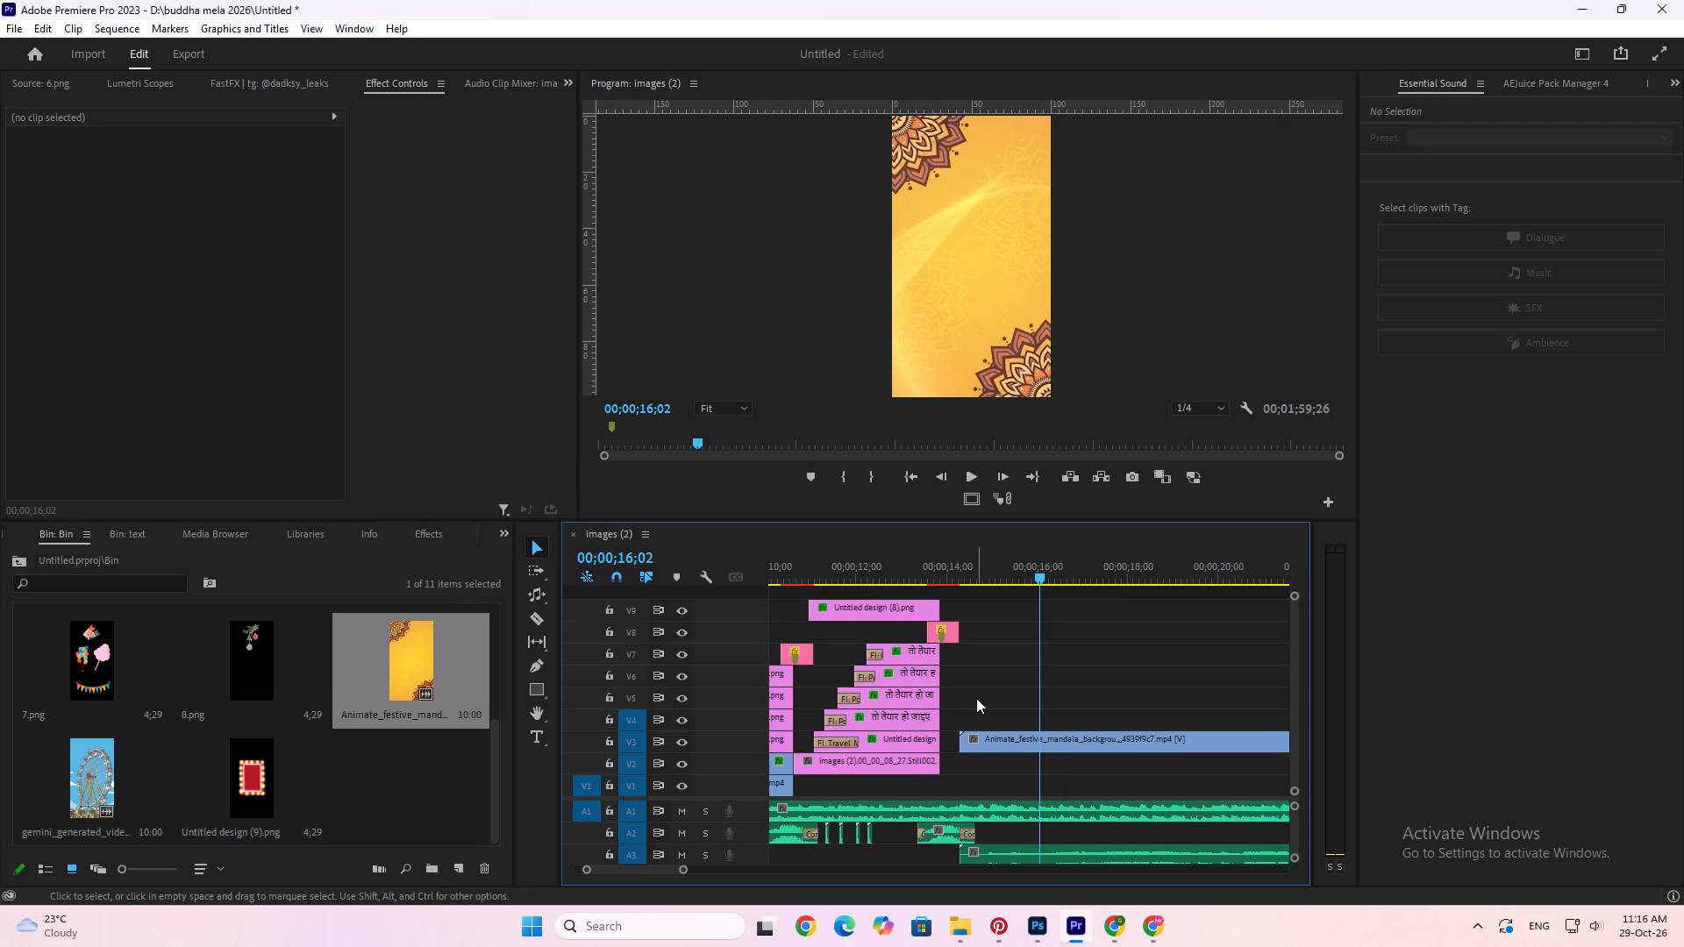
{"action": "key", "text": "space"}
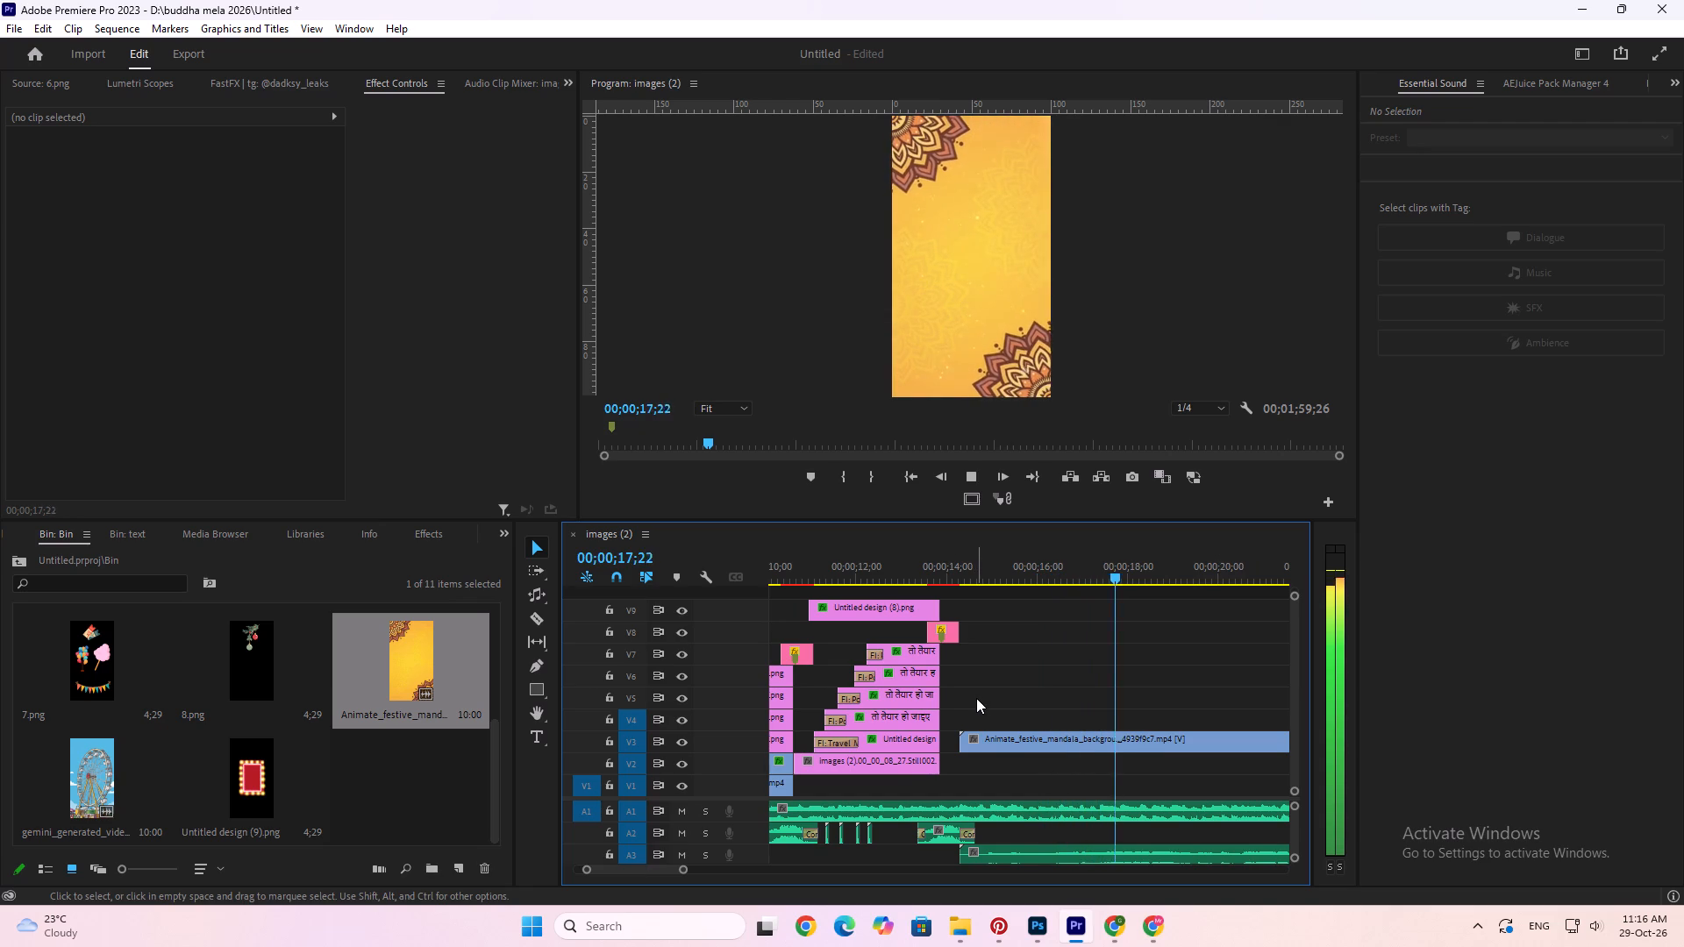
{"action": "scroll", "coordinate": [942, 722], "scroll_direction": "down", "scroll_amount": 6, "text": "alt"}
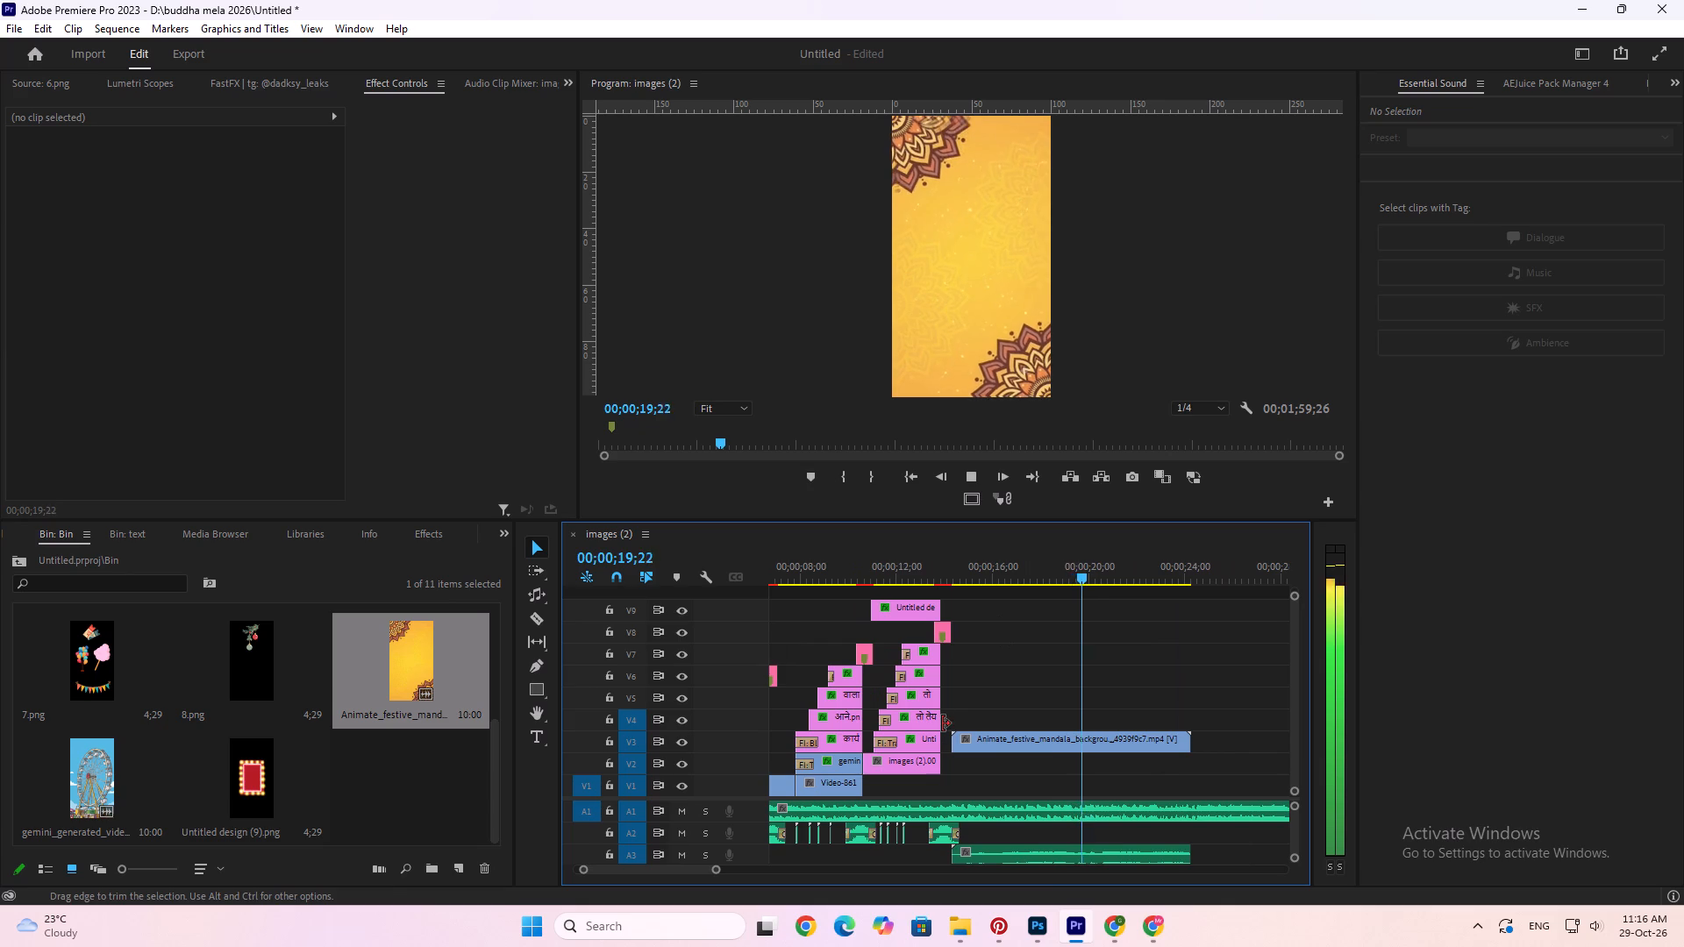
{"action": "key", "text": "space"}
{"action": "left_click", "coordinate": [1075, 858]}
{"action": "key", "text": "ctrl+l"}
{"action": "left_click", "coordinate": [1075, 858]}
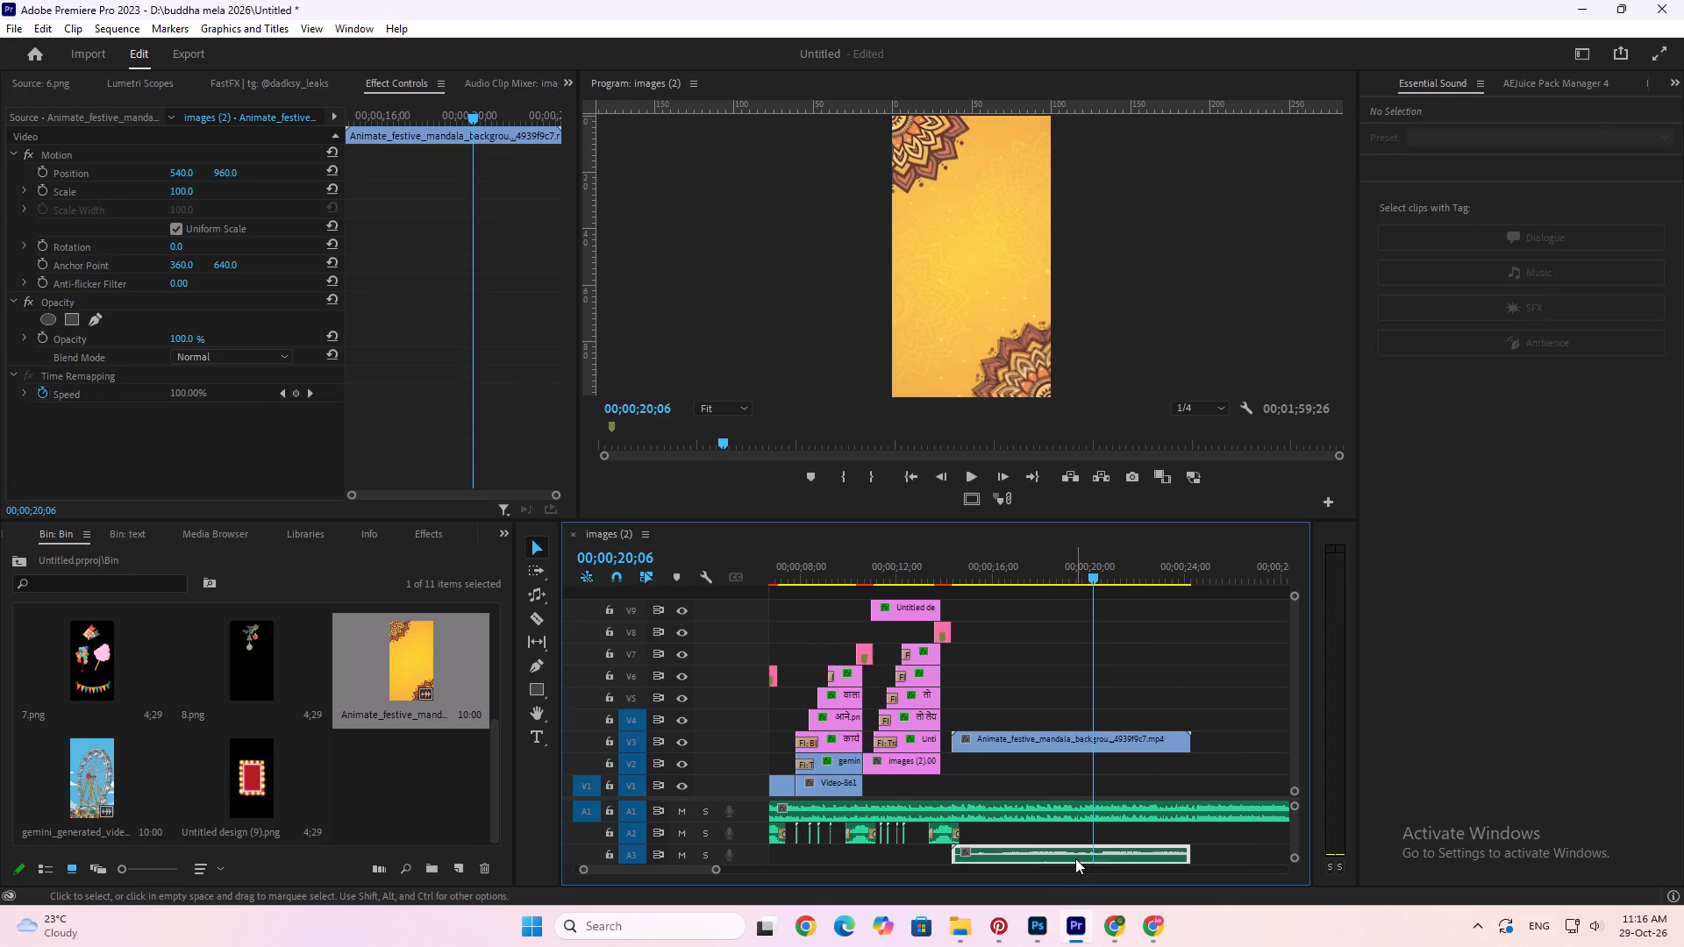
{"action": "key", "text": "Delete"}
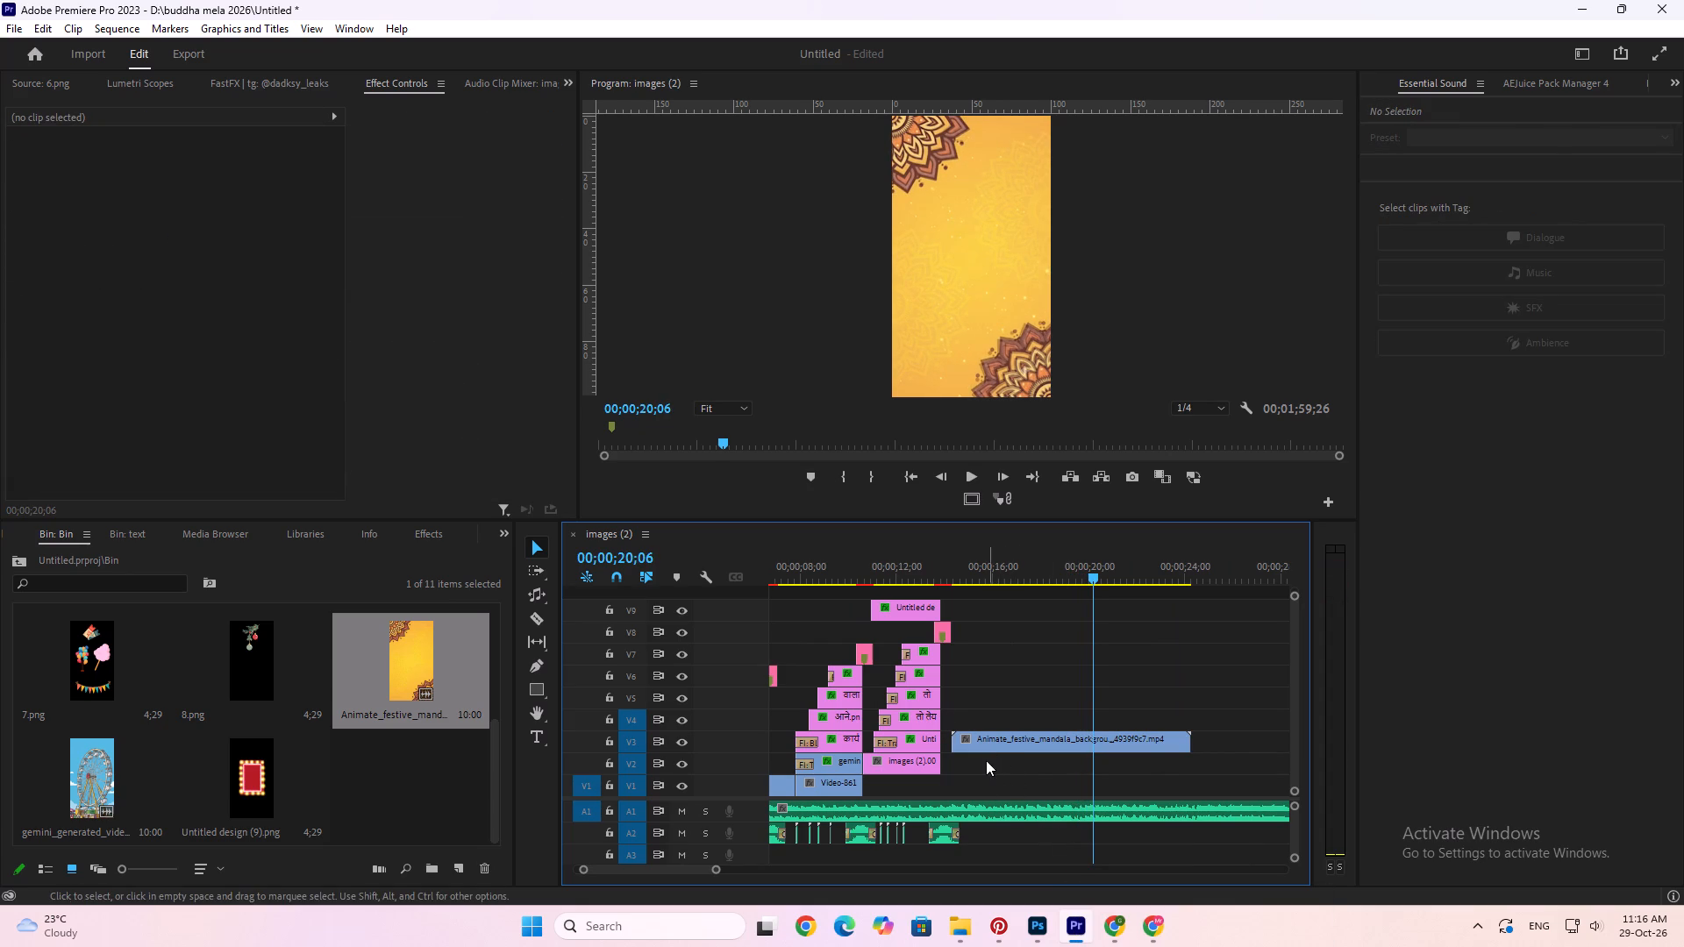
Play the end of the pink scene, then shift all of that scene's video clips down one track.
{"action": "left_click", "coordinate": [879, 566]}
{"action": "key", "text": "space"}
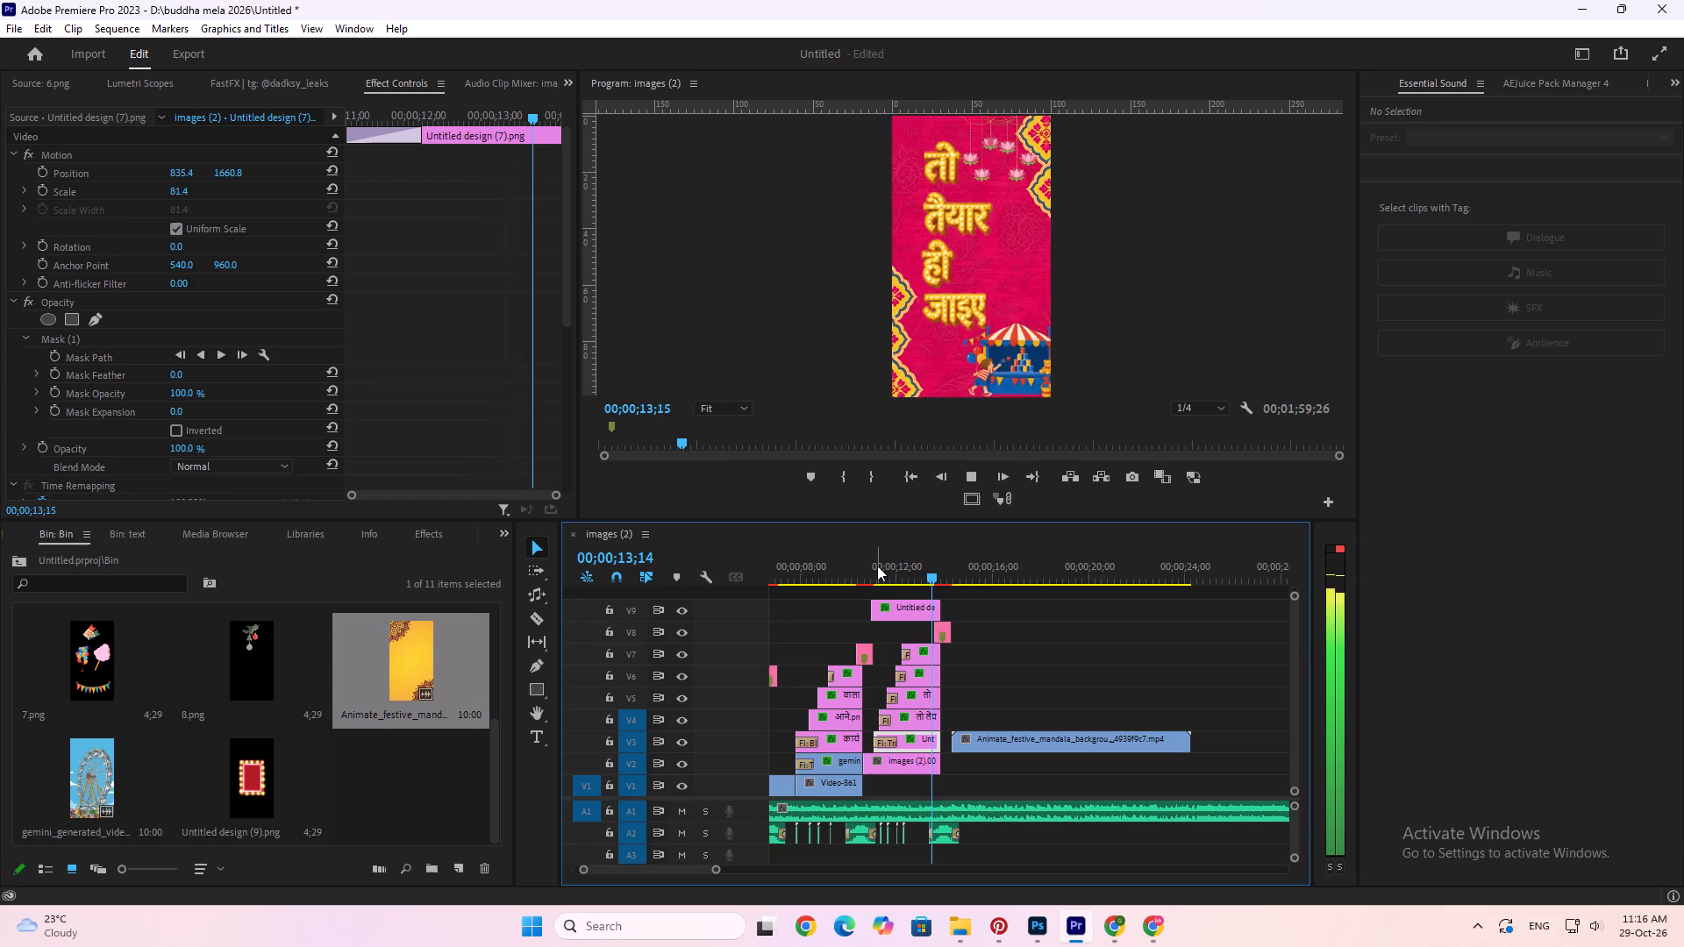
{"action": "key", "text": "space"}
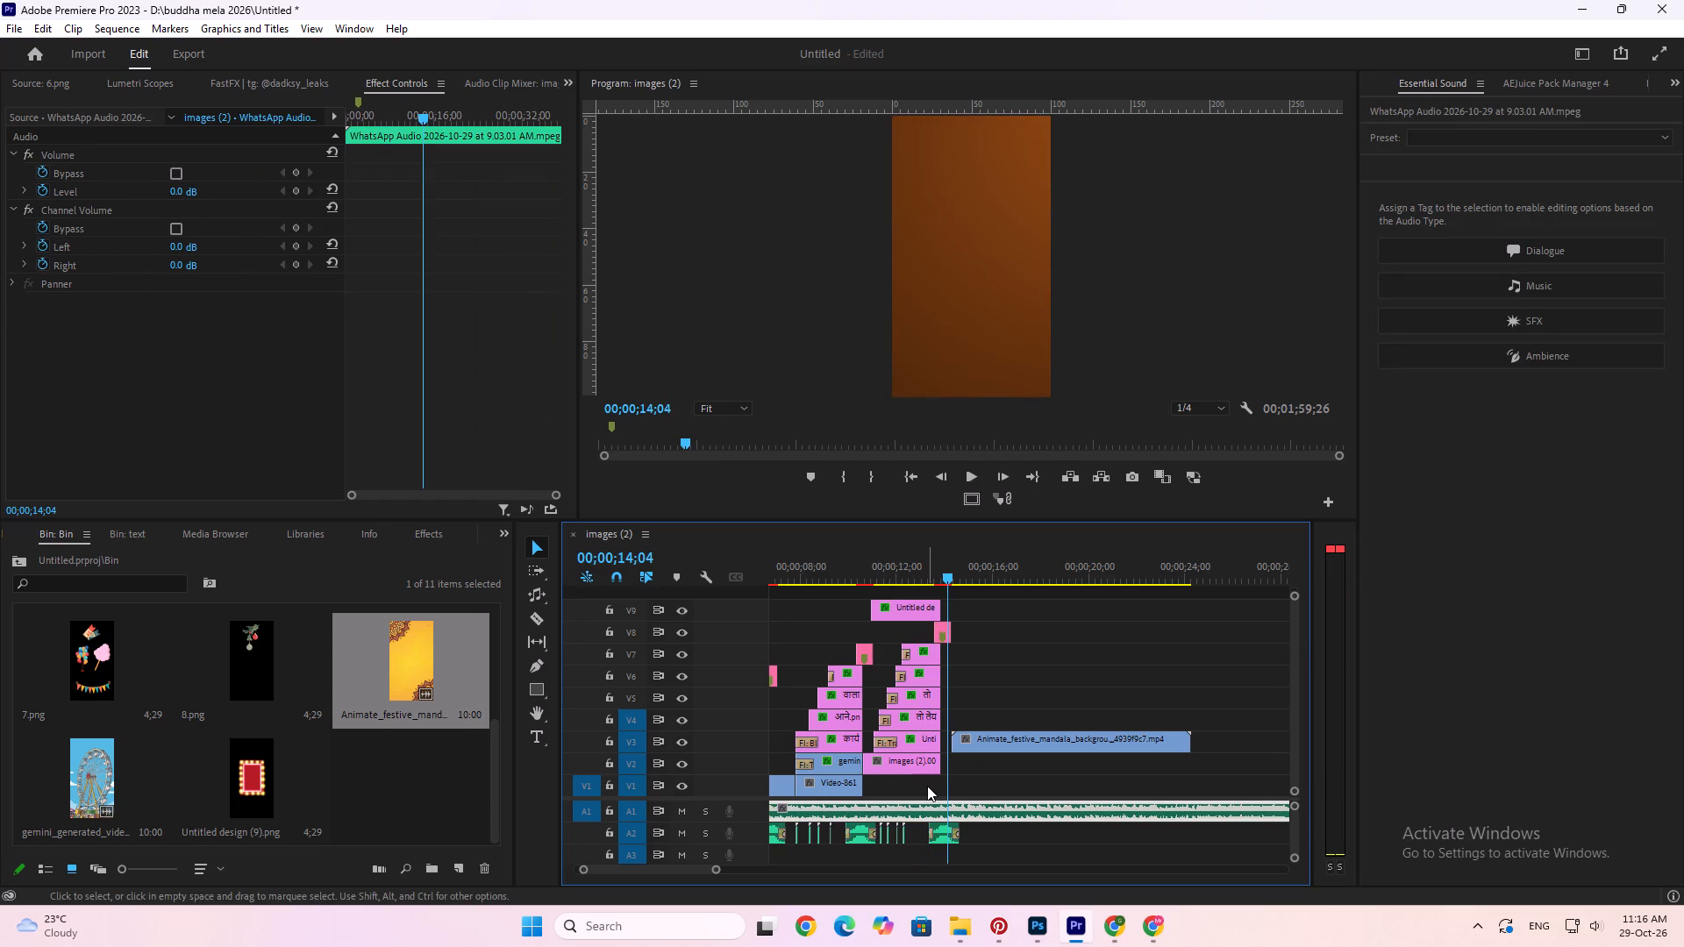
{"action": "left_click_drag", "start_coordinate": [930, 787], "coordinate": [936, 609]}
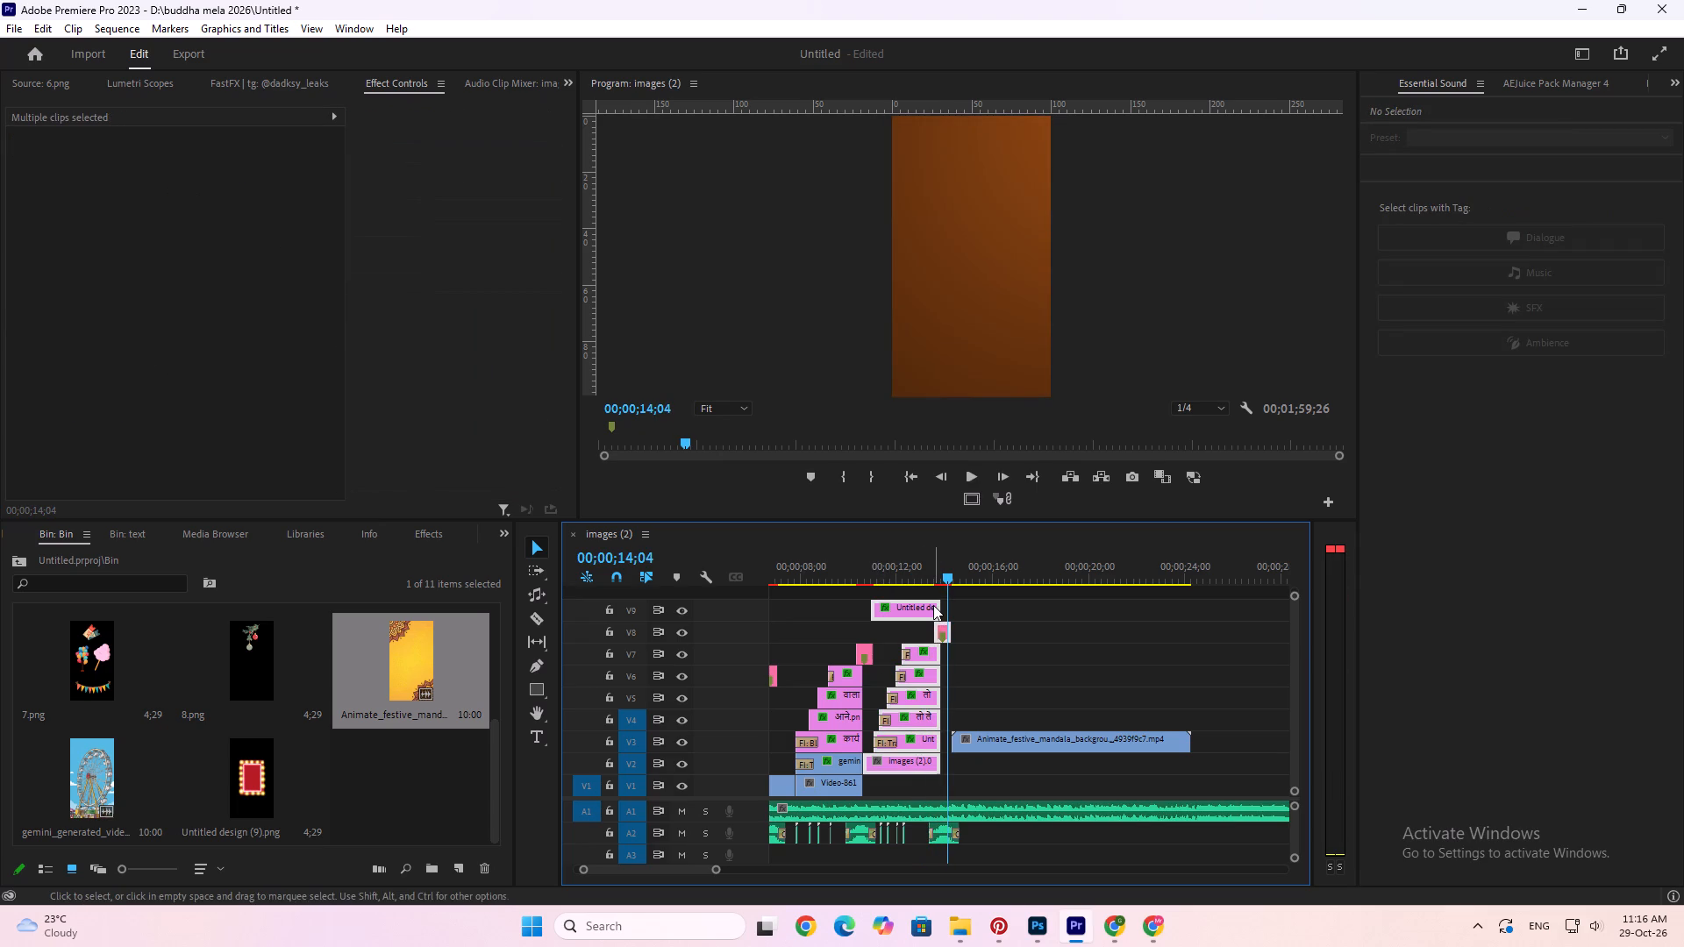
{"action": "key", "text": "alt+Down"}
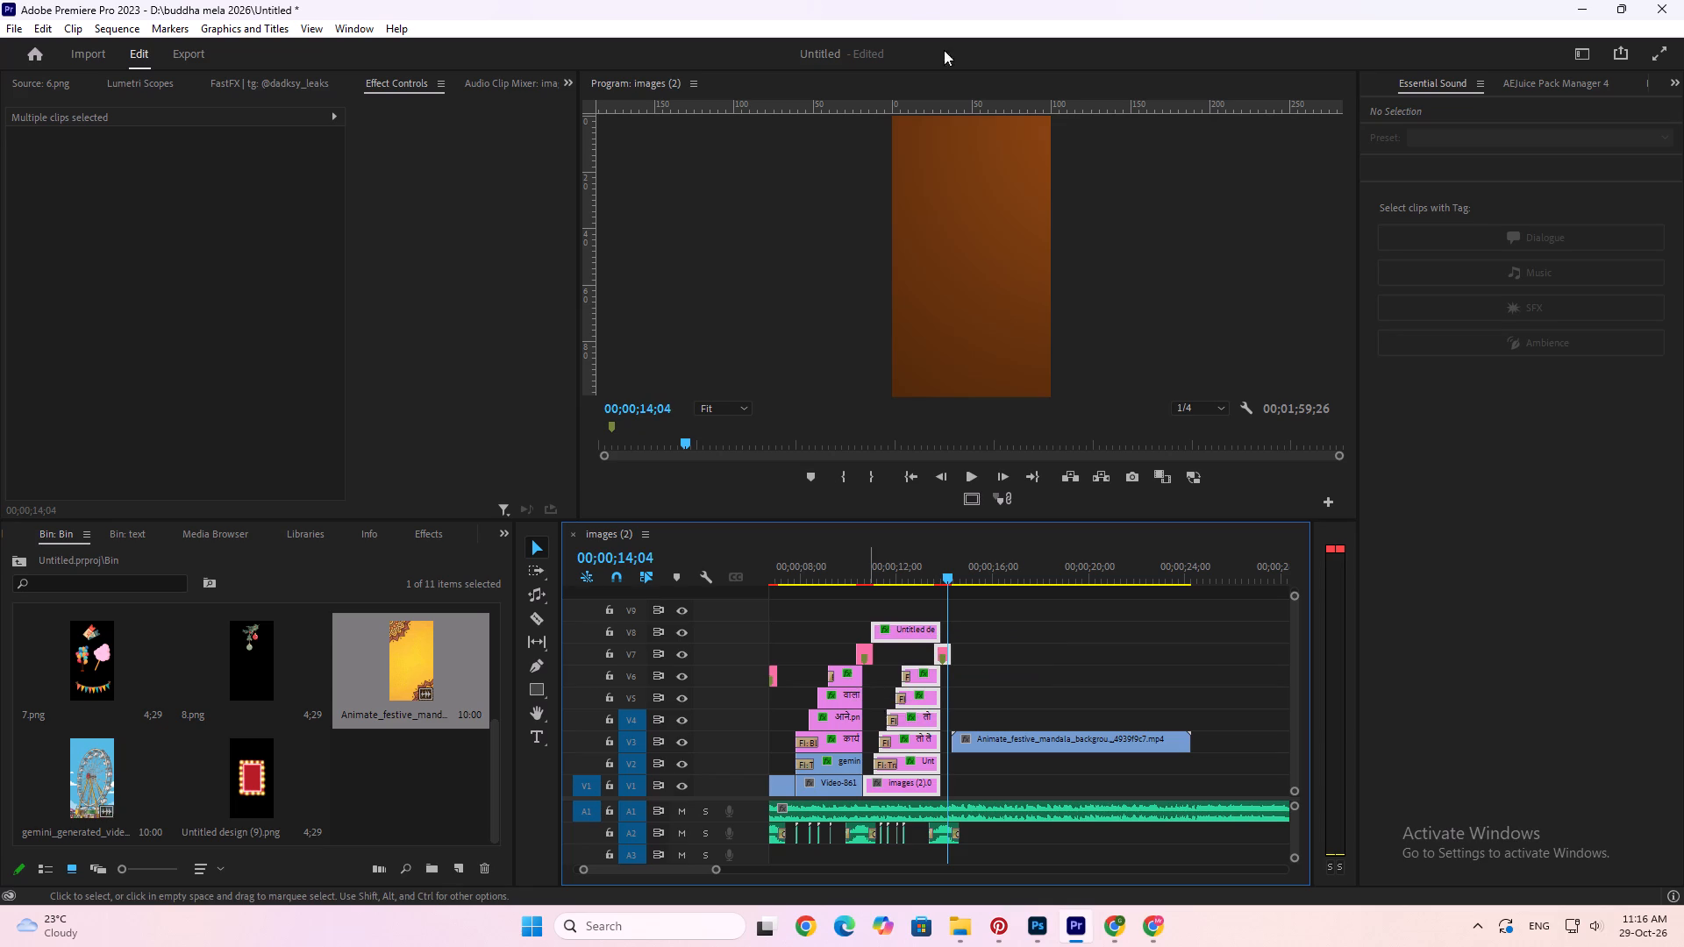
Move the light leak at the end of the pink scene up to track V9, above Untitled design (8).png.
{"action": "scroll", "coordinate": [897, 734], "scroll_direction": "up", "scroll_amount": 8, "text": "alt"}
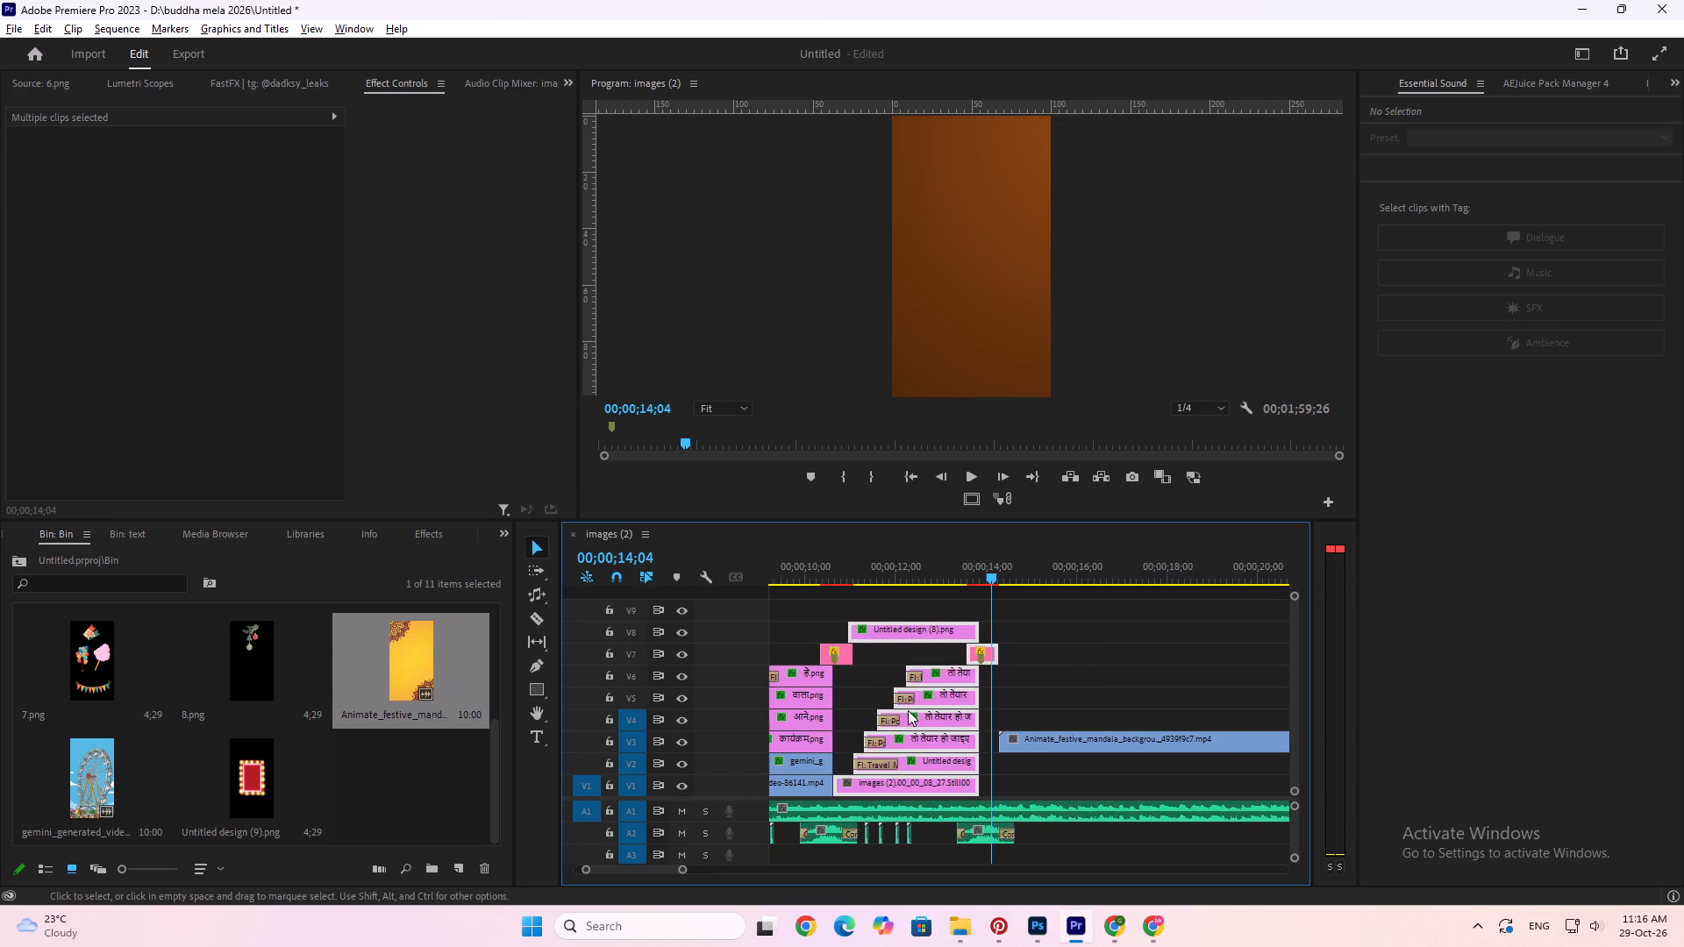
{"action": "scroll", "coordinate": [908, 710], "scroll_direction": "up", "scroll_amount": 2, "text": "alt"}
{"action": "left_click", "coordinate": [1085, 602]}
{"action": "left_click", "coordinate": [1018, 659]}
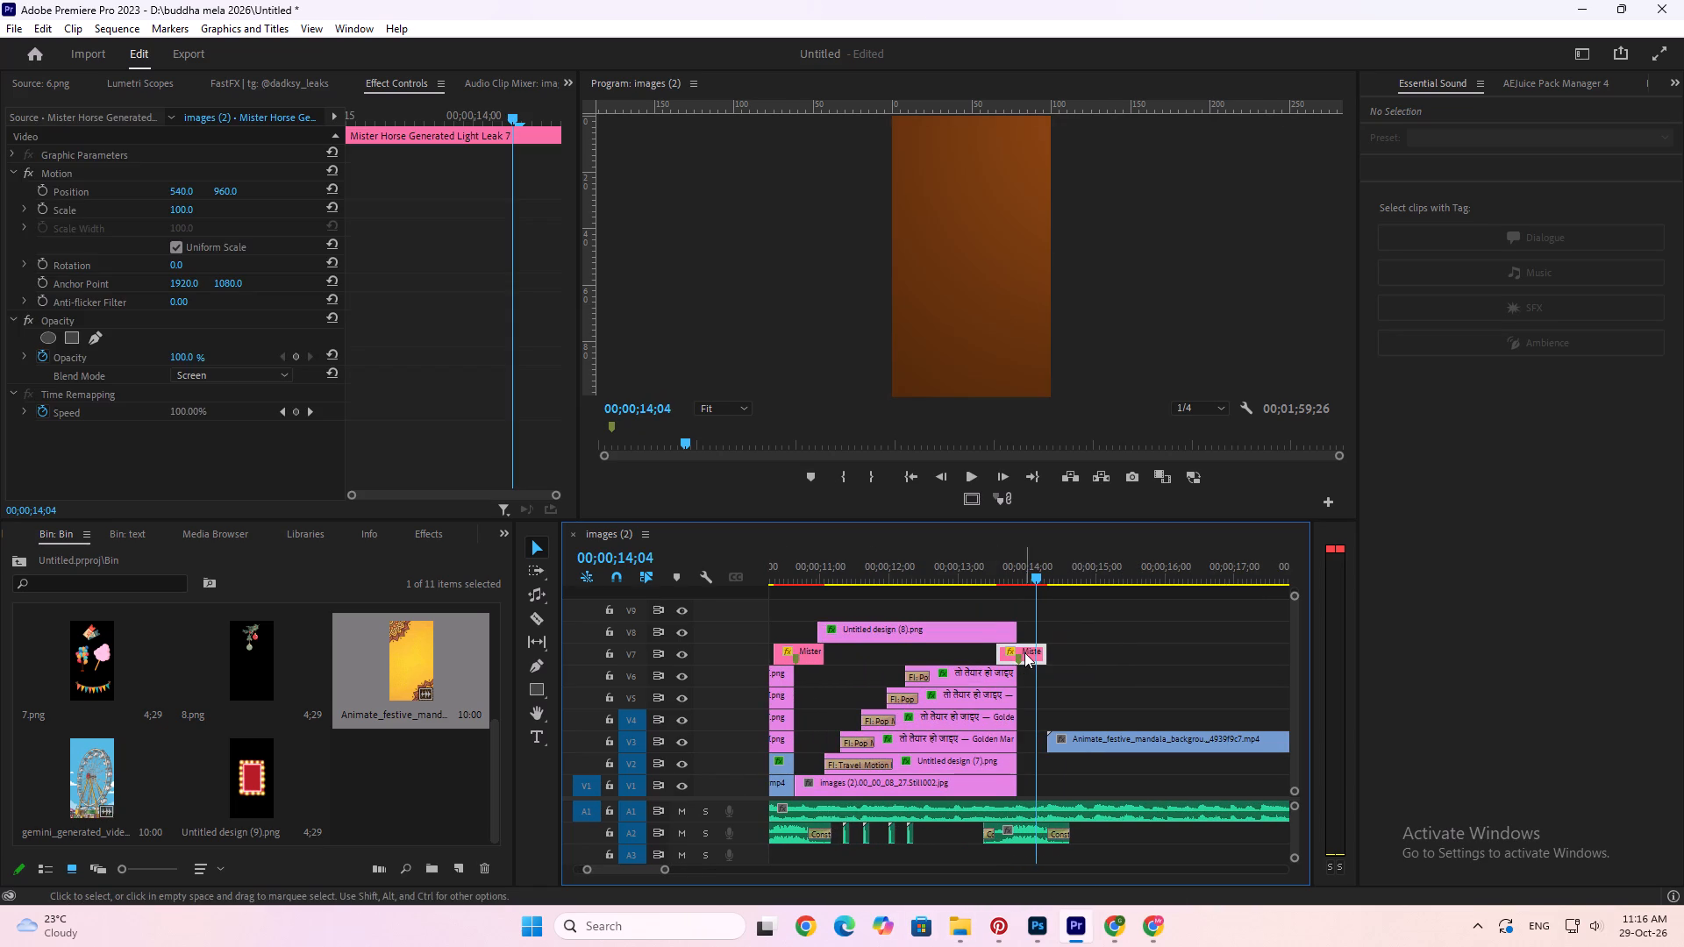
{"action": "left_click_drag", "start_coordinate": [1024, 652], "coordinate": [1021, 616]}
{"action": "left_click", "coordinate": [984, 641]}
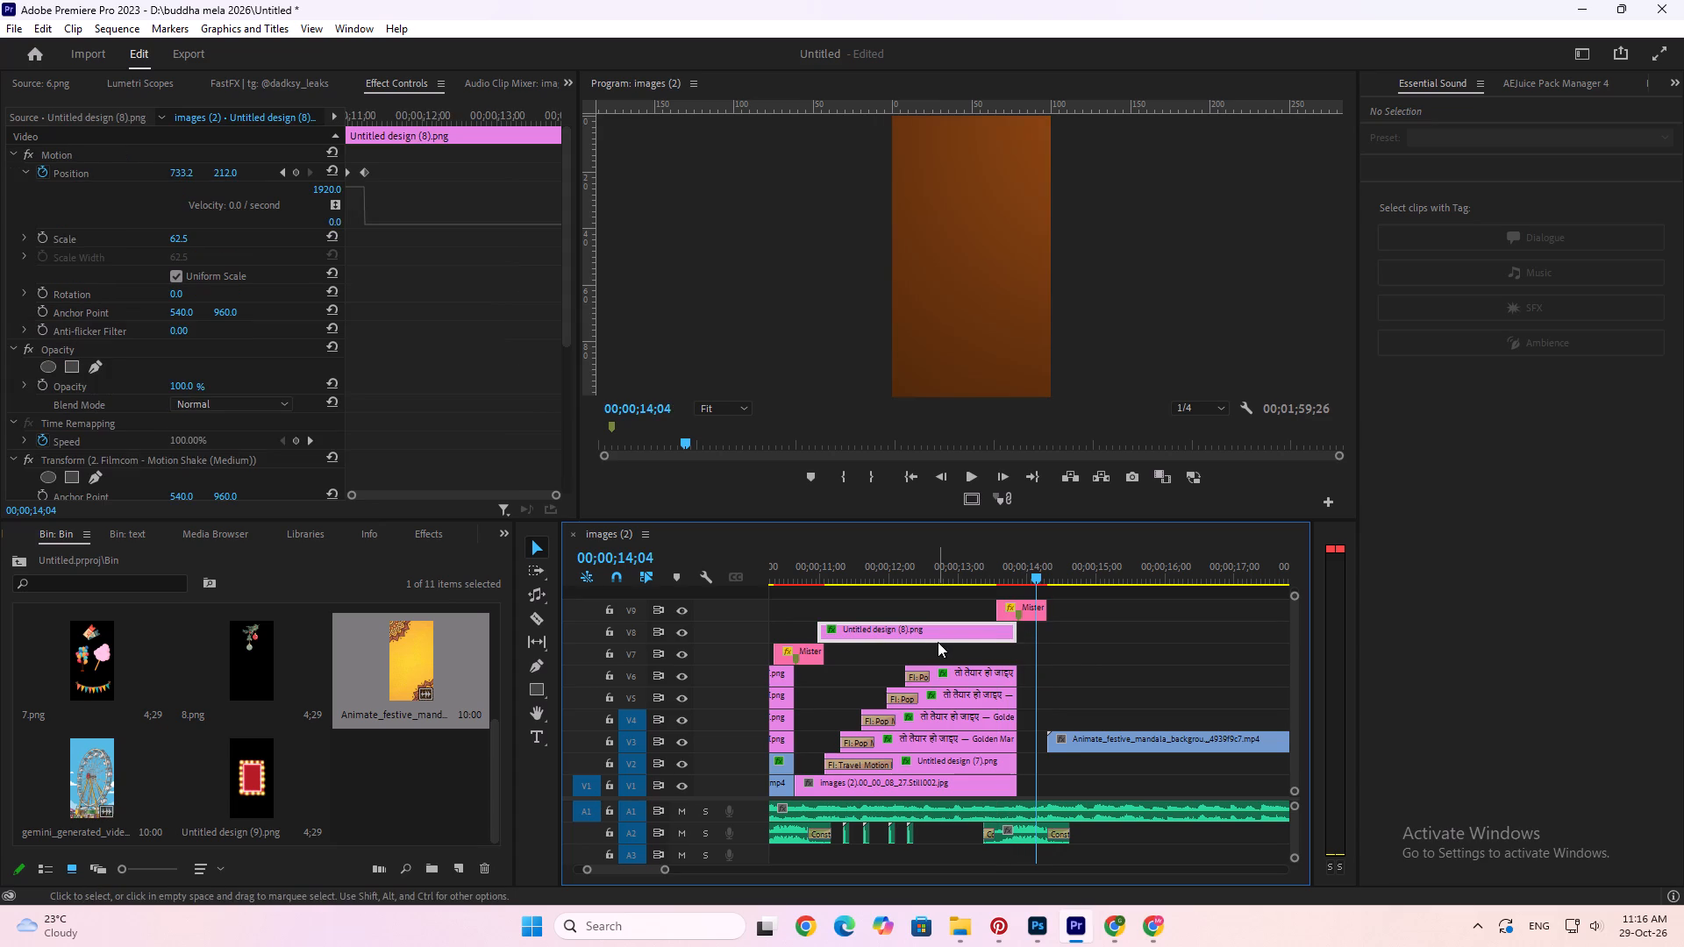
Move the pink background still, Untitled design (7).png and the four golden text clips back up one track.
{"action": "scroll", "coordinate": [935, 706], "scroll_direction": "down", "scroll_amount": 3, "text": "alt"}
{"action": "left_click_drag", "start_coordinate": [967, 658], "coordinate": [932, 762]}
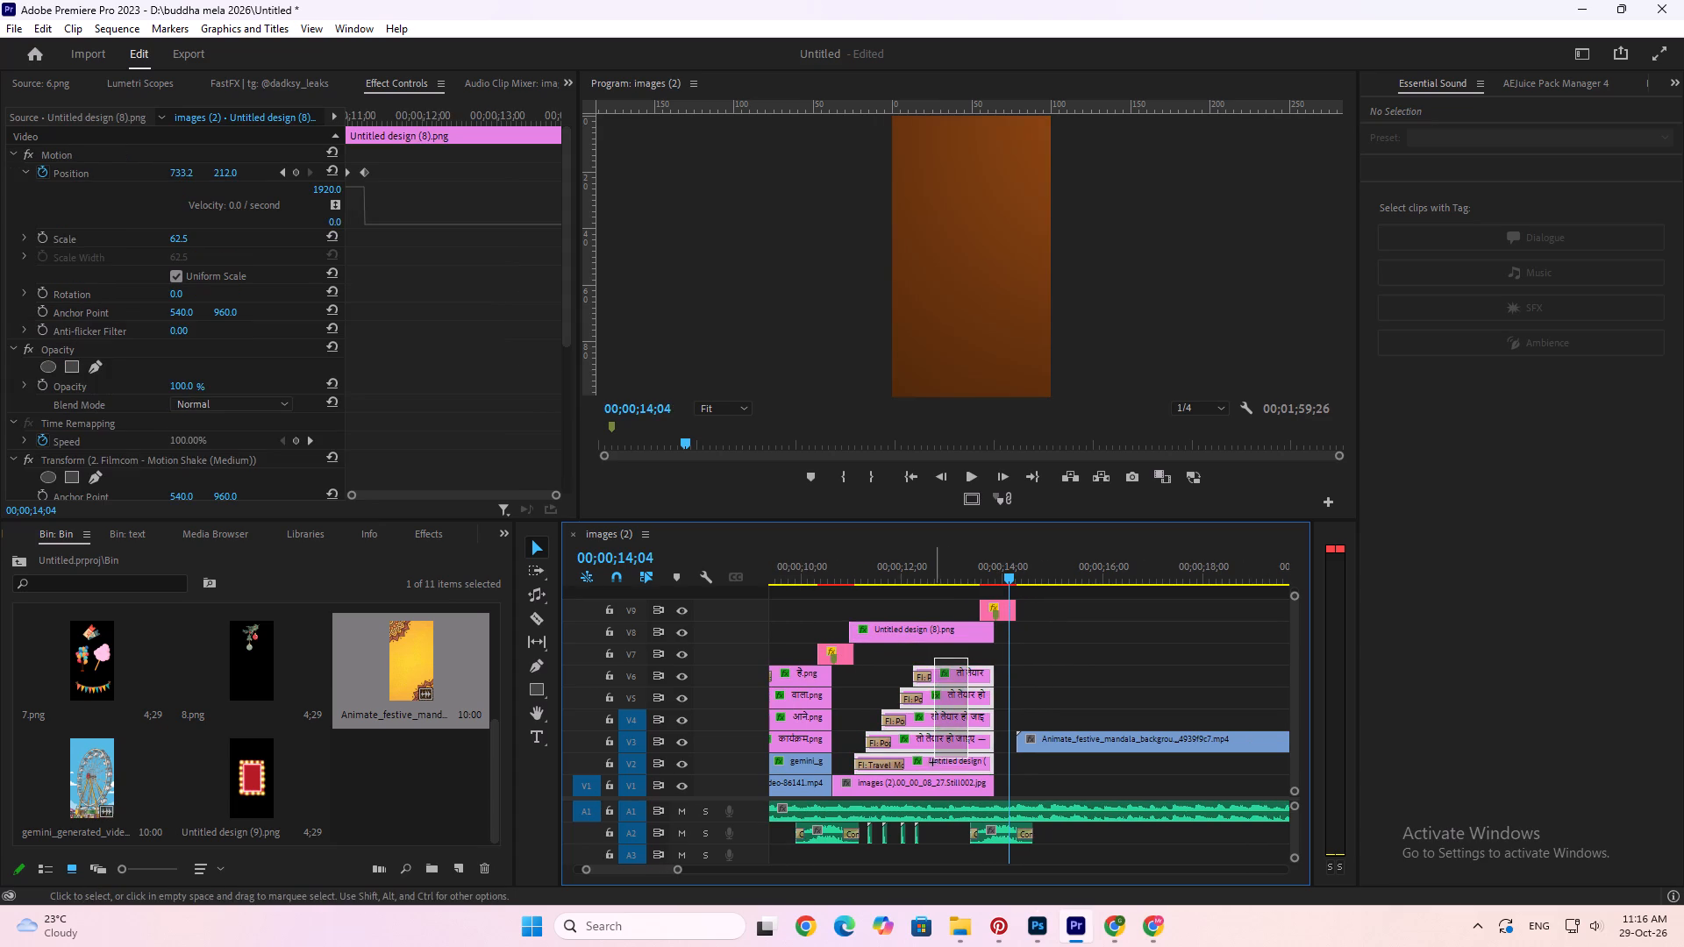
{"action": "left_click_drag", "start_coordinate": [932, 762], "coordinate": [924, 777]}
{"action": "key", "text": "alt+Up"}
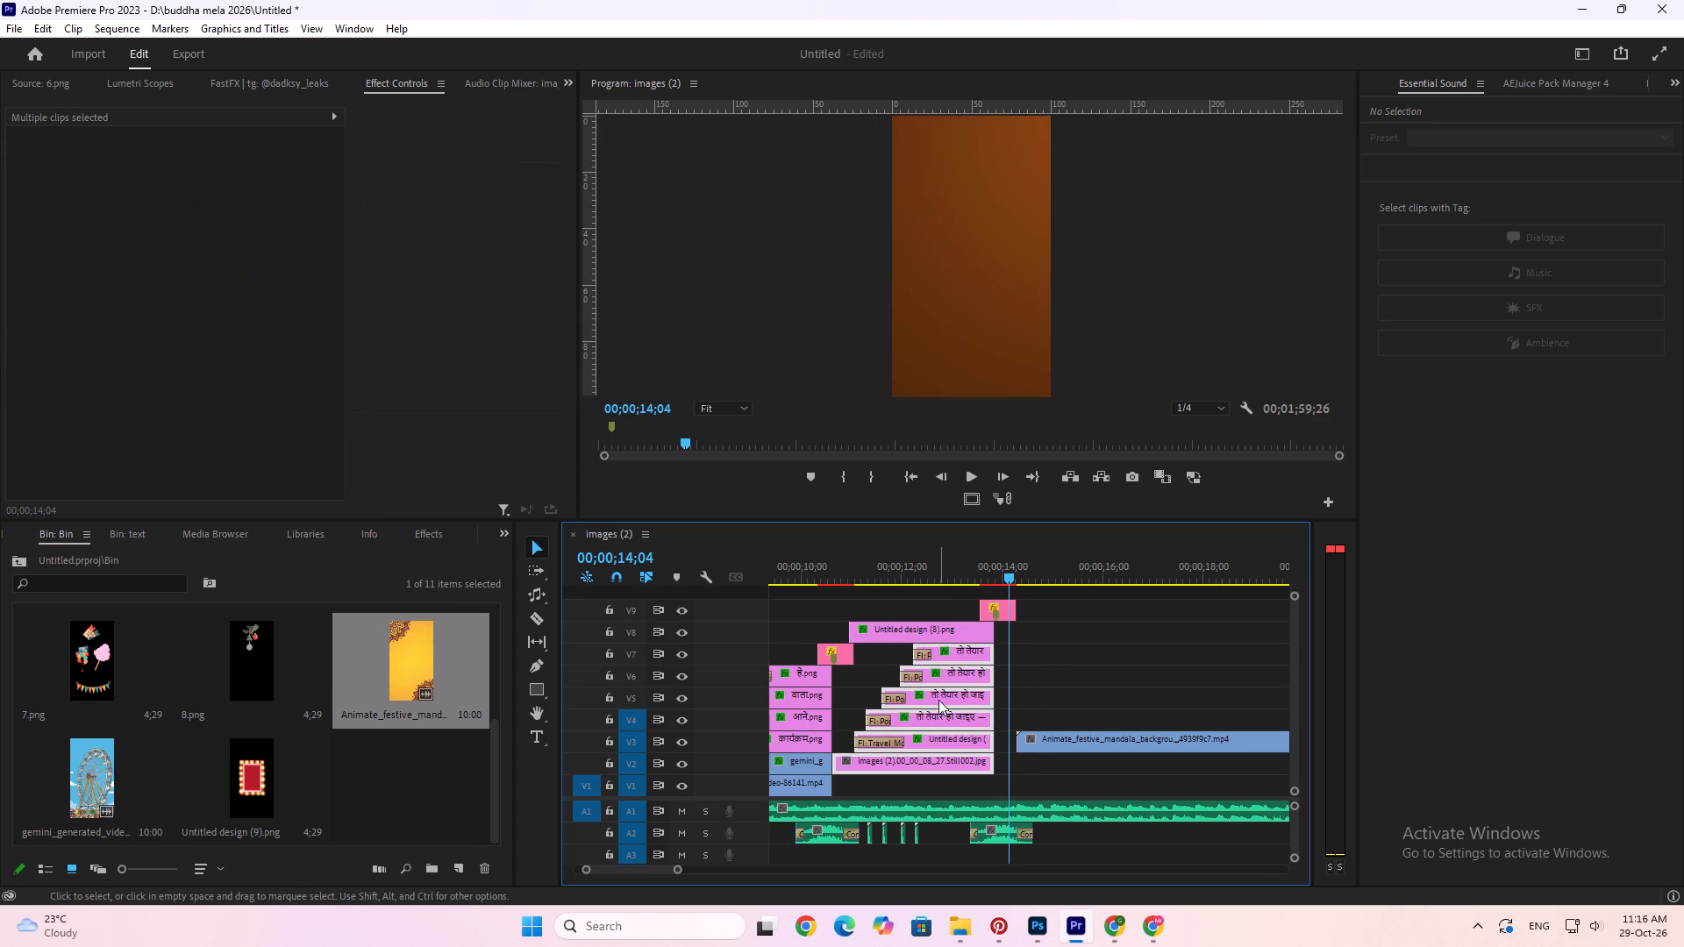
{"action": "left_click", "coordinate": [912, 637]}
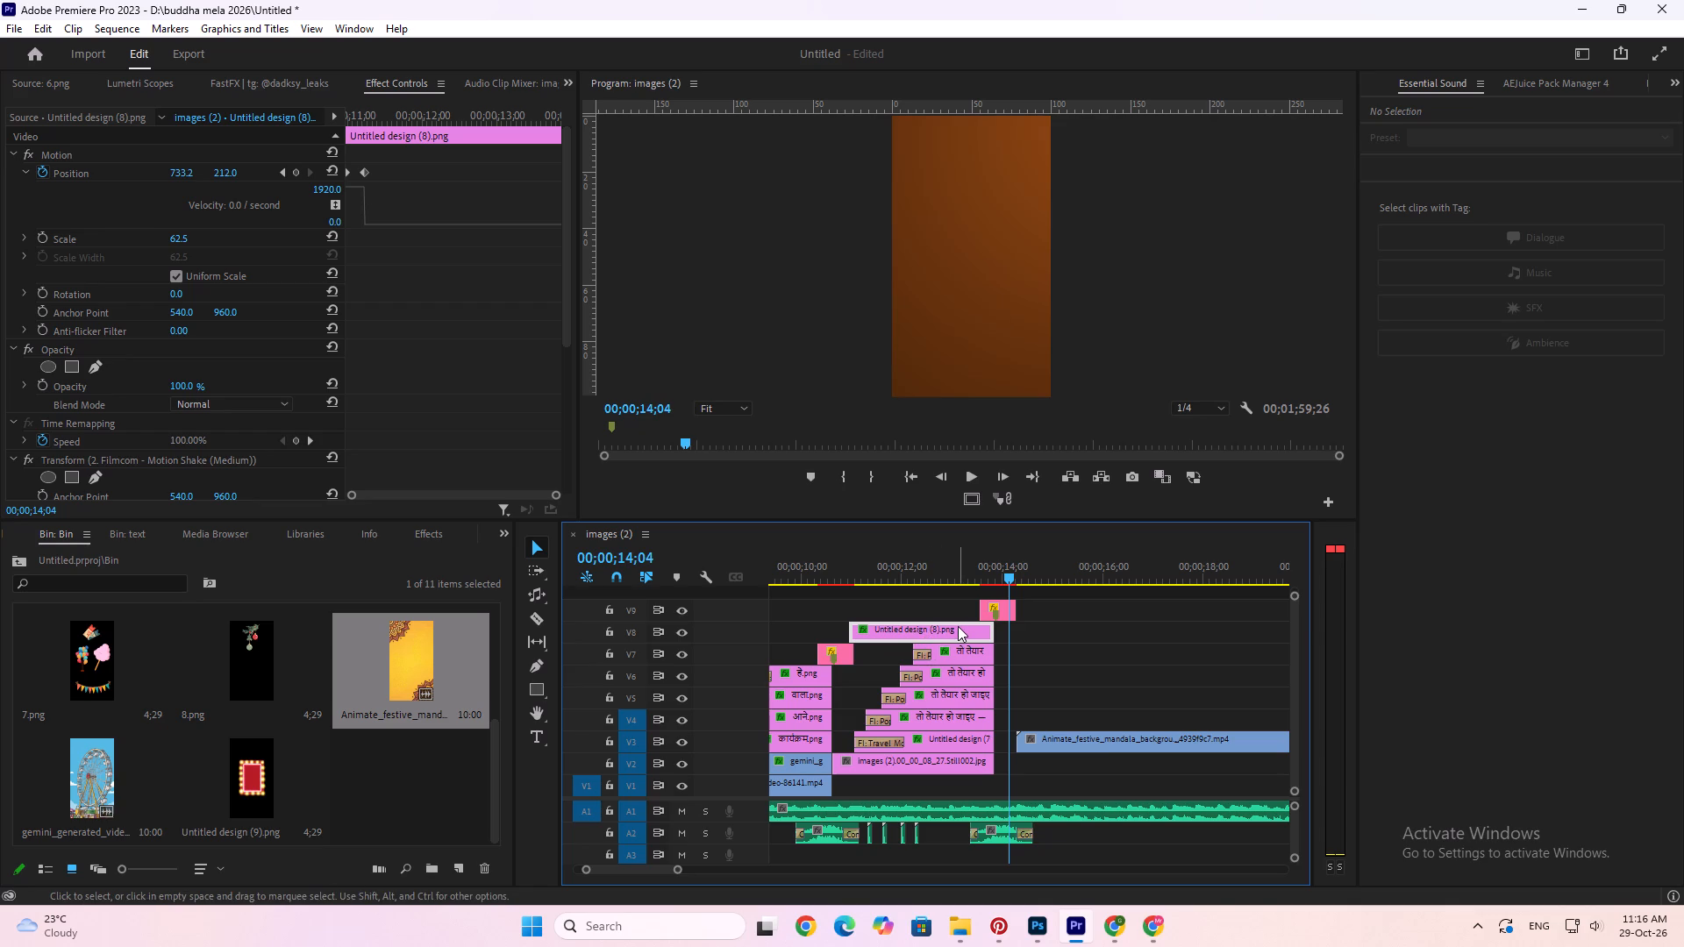
Play the transition, then move the mandala video down to track V2, starting directly where the pink scene ends.
{"action": "left_click", "coordinate": [910, 563]}
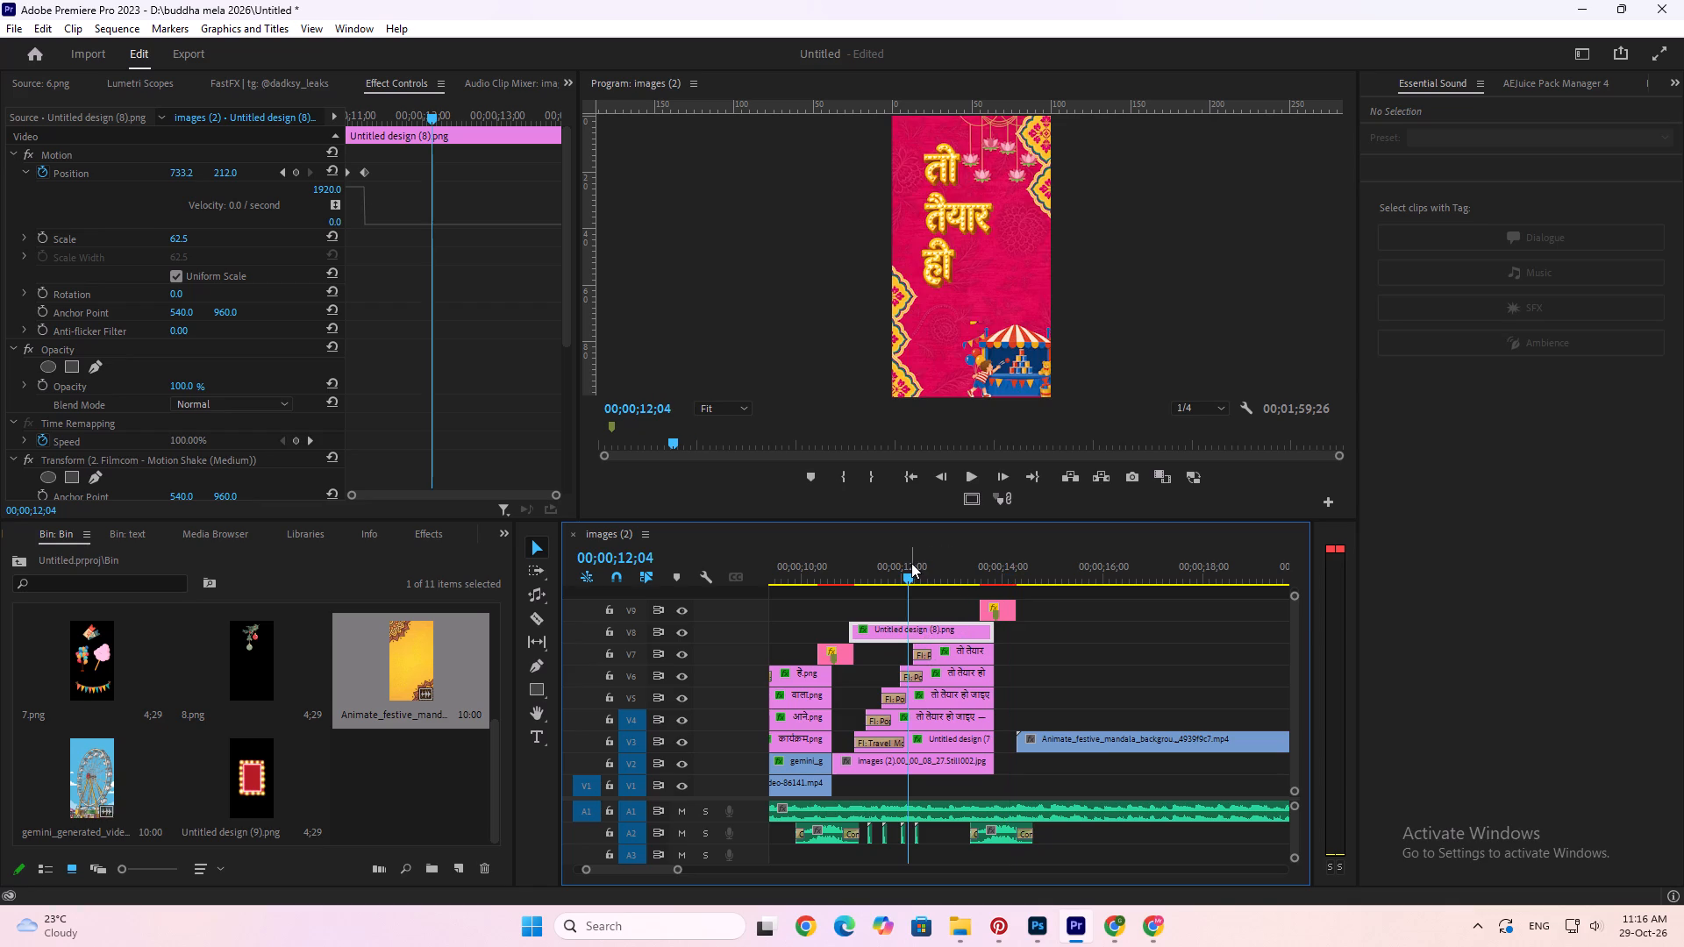
{"action": "key", "text": "space"}
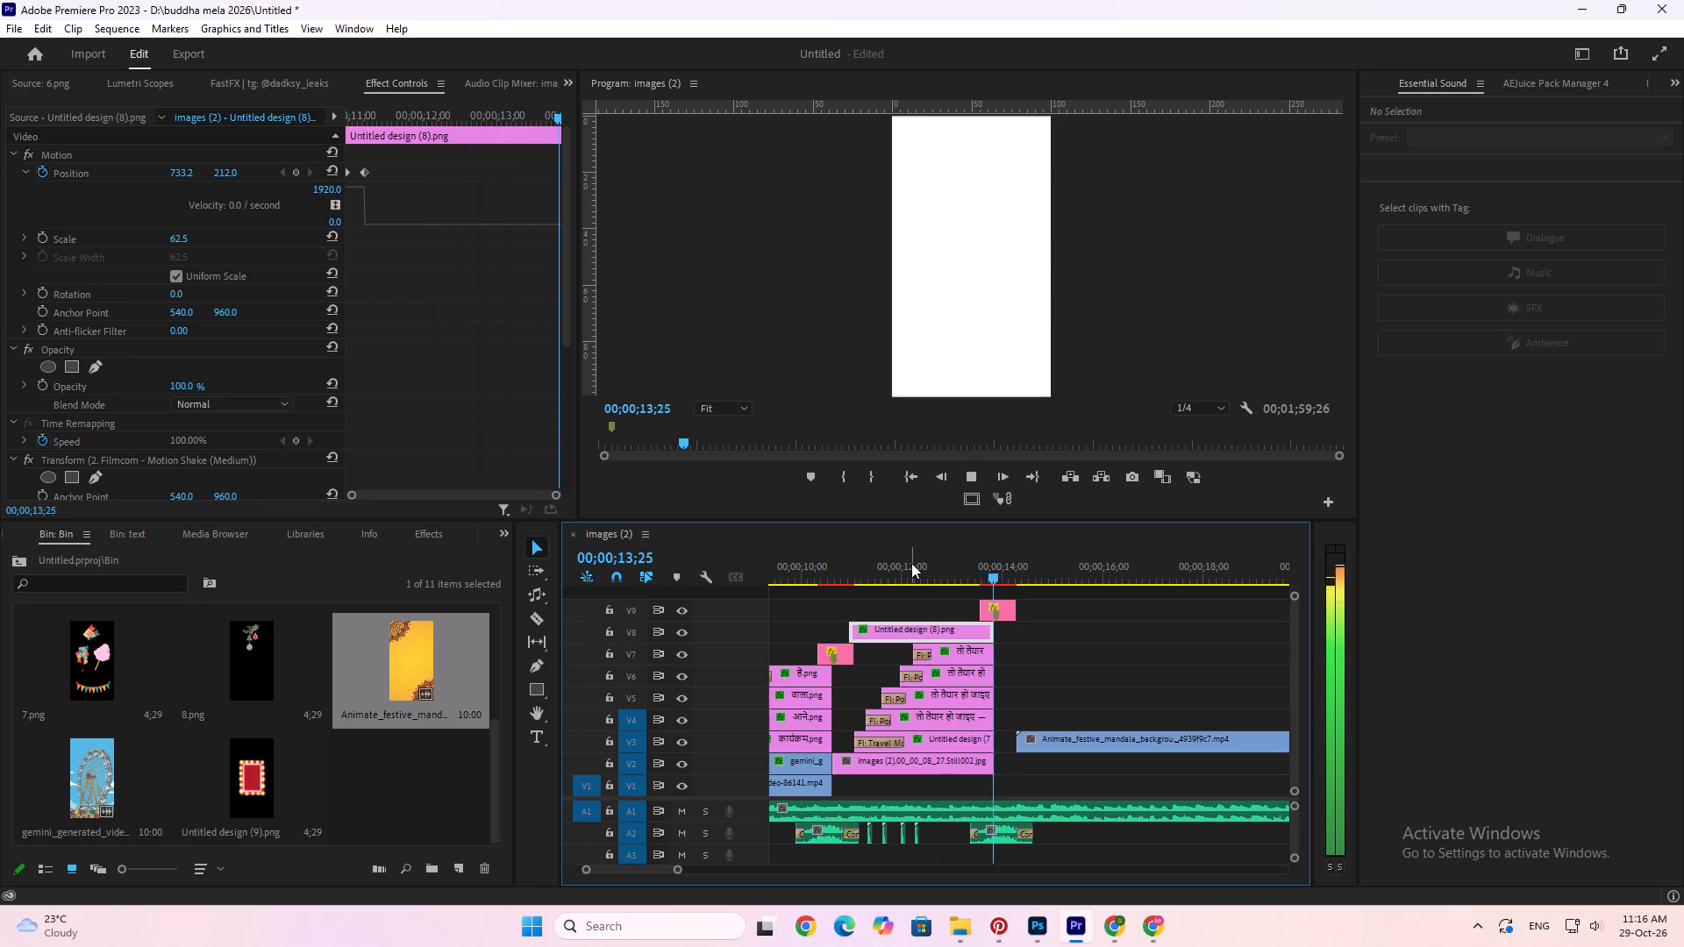
{"action": "key", "text": "space"}
{"action": "left_click_drag", "start_coordinate": [1041, 737], "coordinate": [1022, 758]}
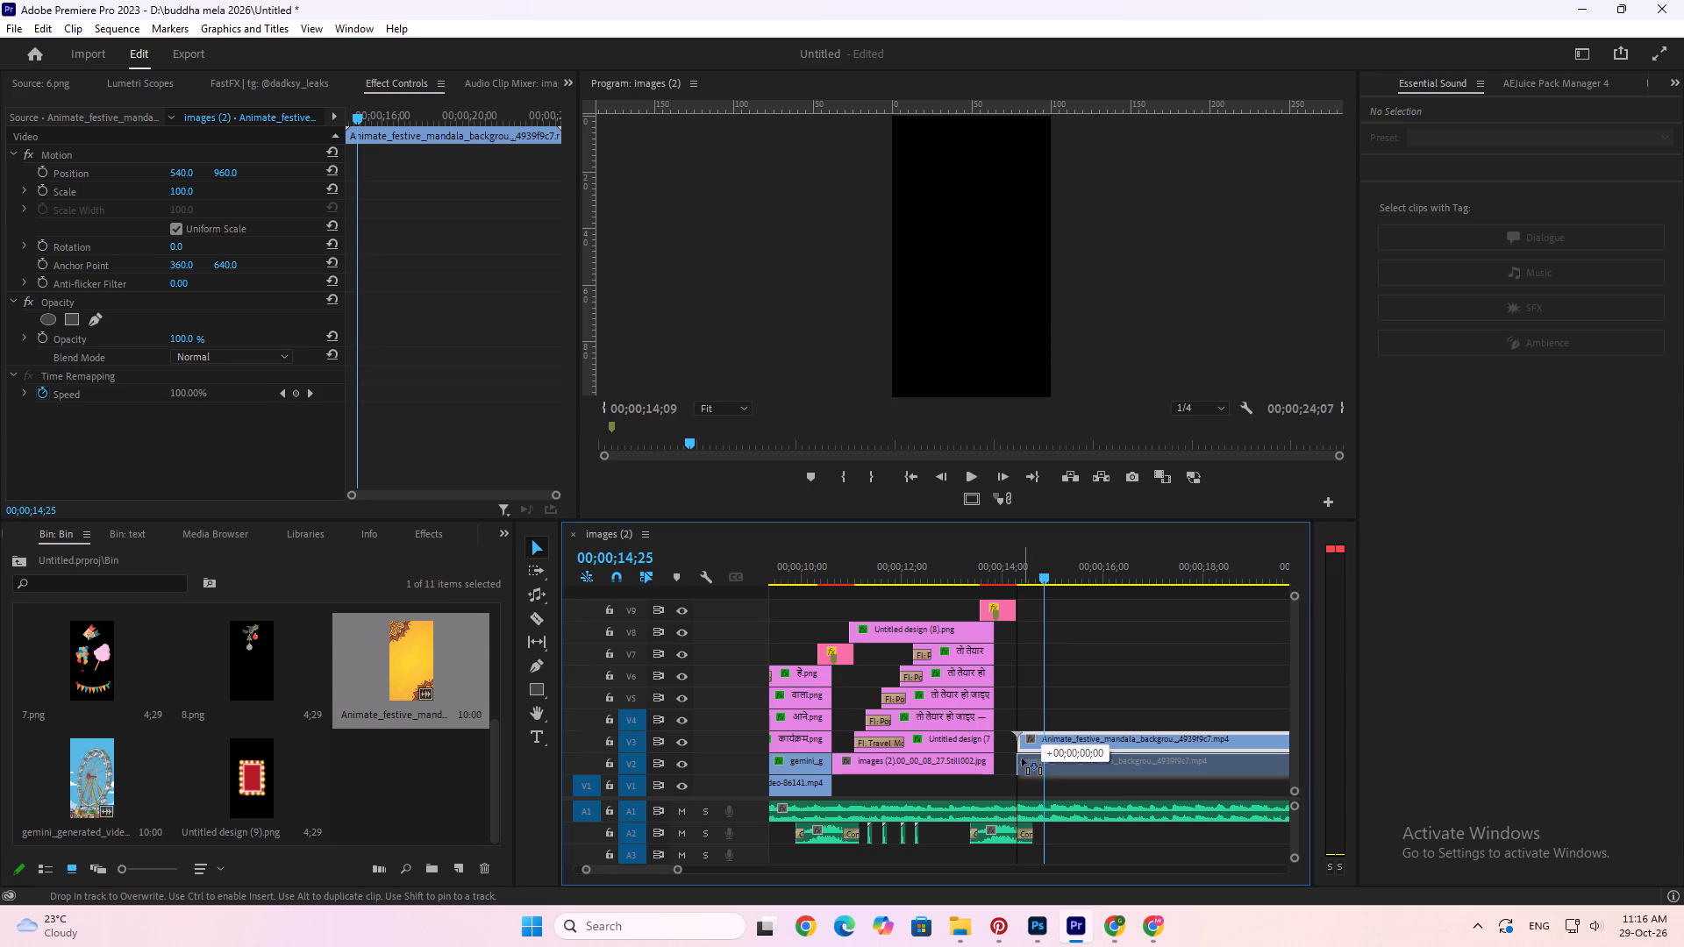
{"action": "left_click_drag", "start_coordinate": [1022, 758], "coordinate": [1008, 758]}
{"action": "left_click_drag", "start_coordinate": [1025, 759], "coordinate": [1016, 762]}
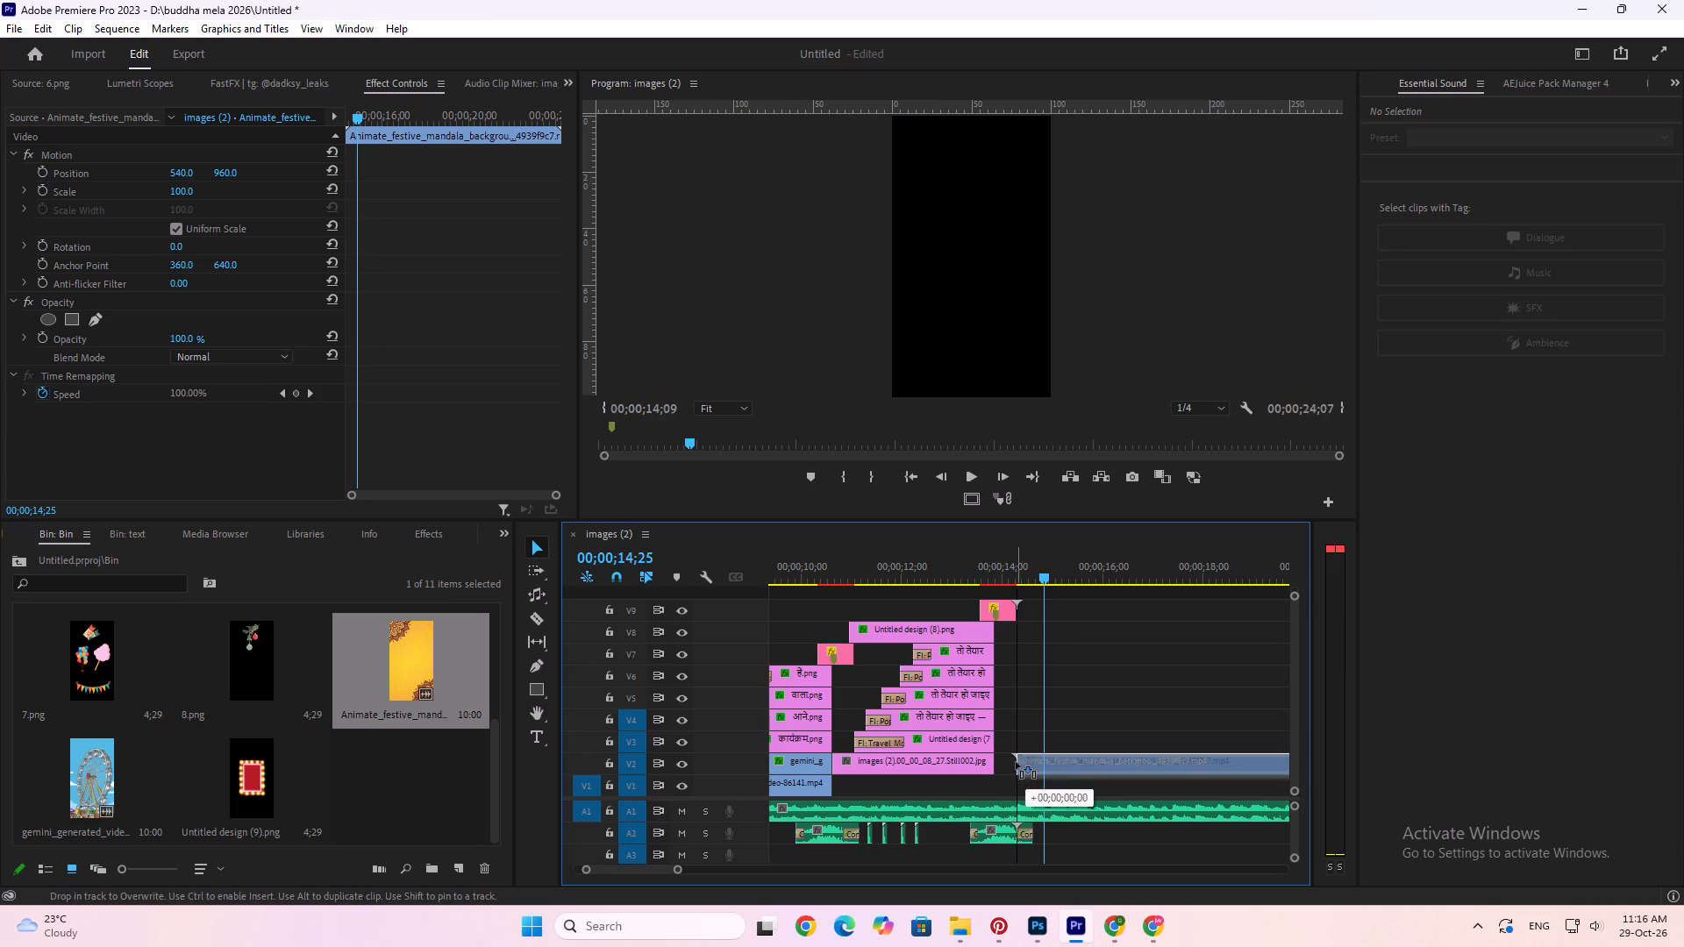
{"action": "left_click_drag", "start_coordinate": [1016, 762], "coordinate": [1011, 759]}
{"action": "scroll", "coordinate": [966, 769], "scroll_direction": "down", "scroll_amount": 3, "text": "alt"}
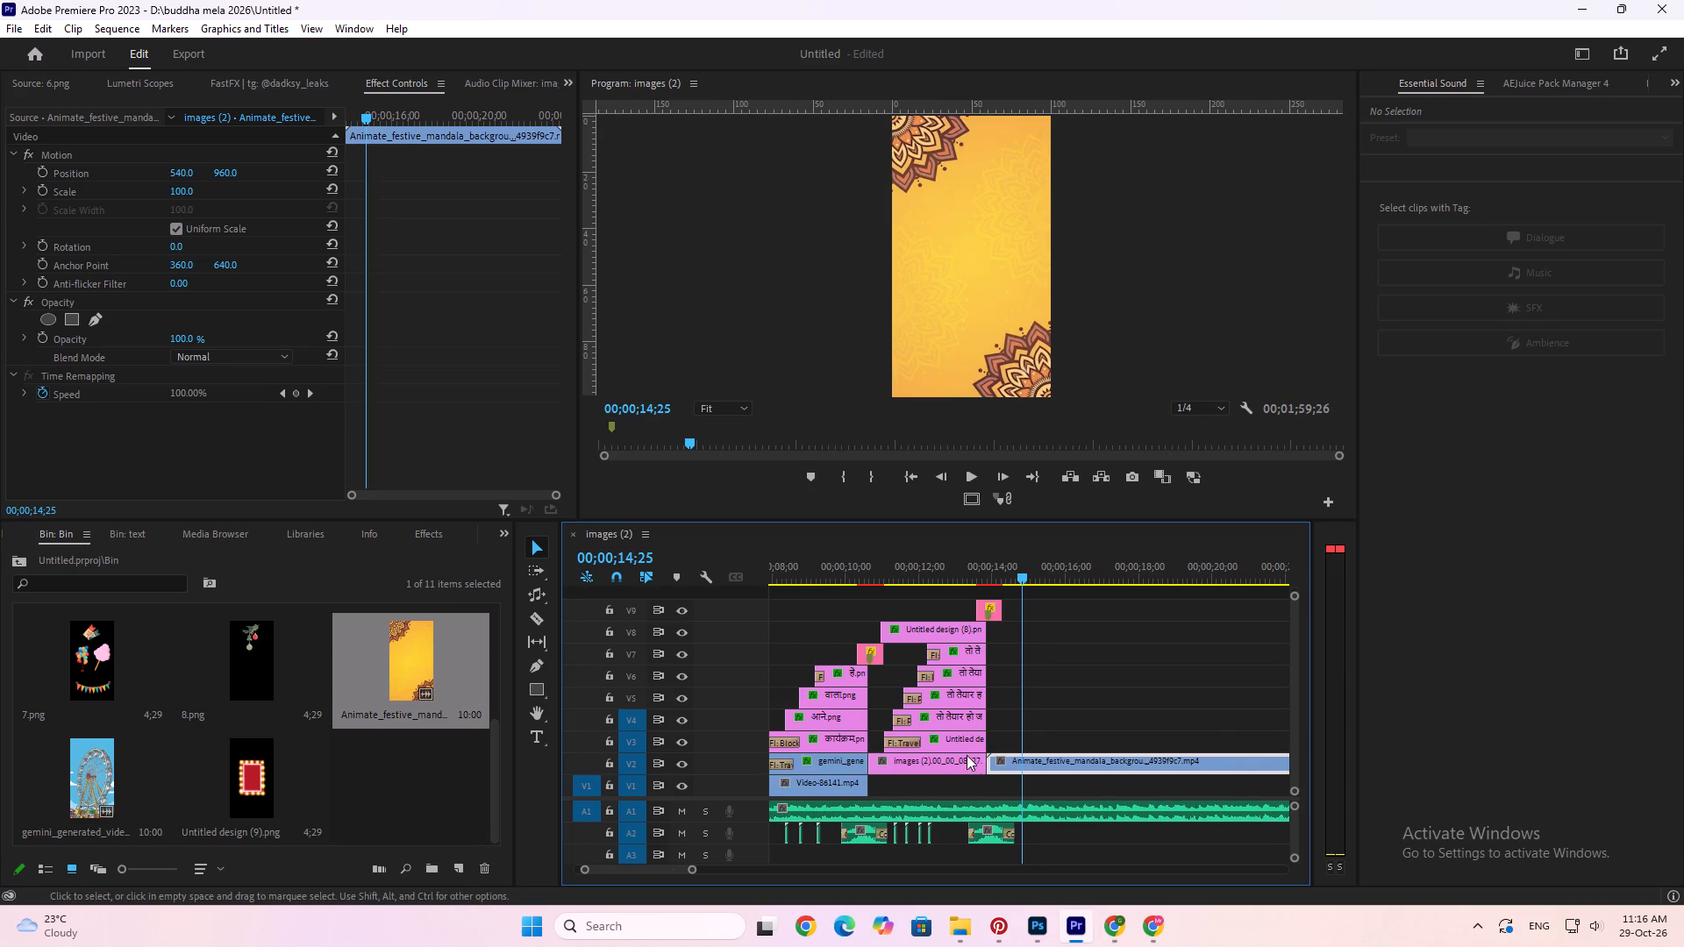
Lower the pink background still to V1, Untitled design (7).png to V2 and the four golden text clips to V3 through V6.
{"action": "left_click", "coordinate": [966, 756]}
{"action": "key", "text": "alt+Down"}
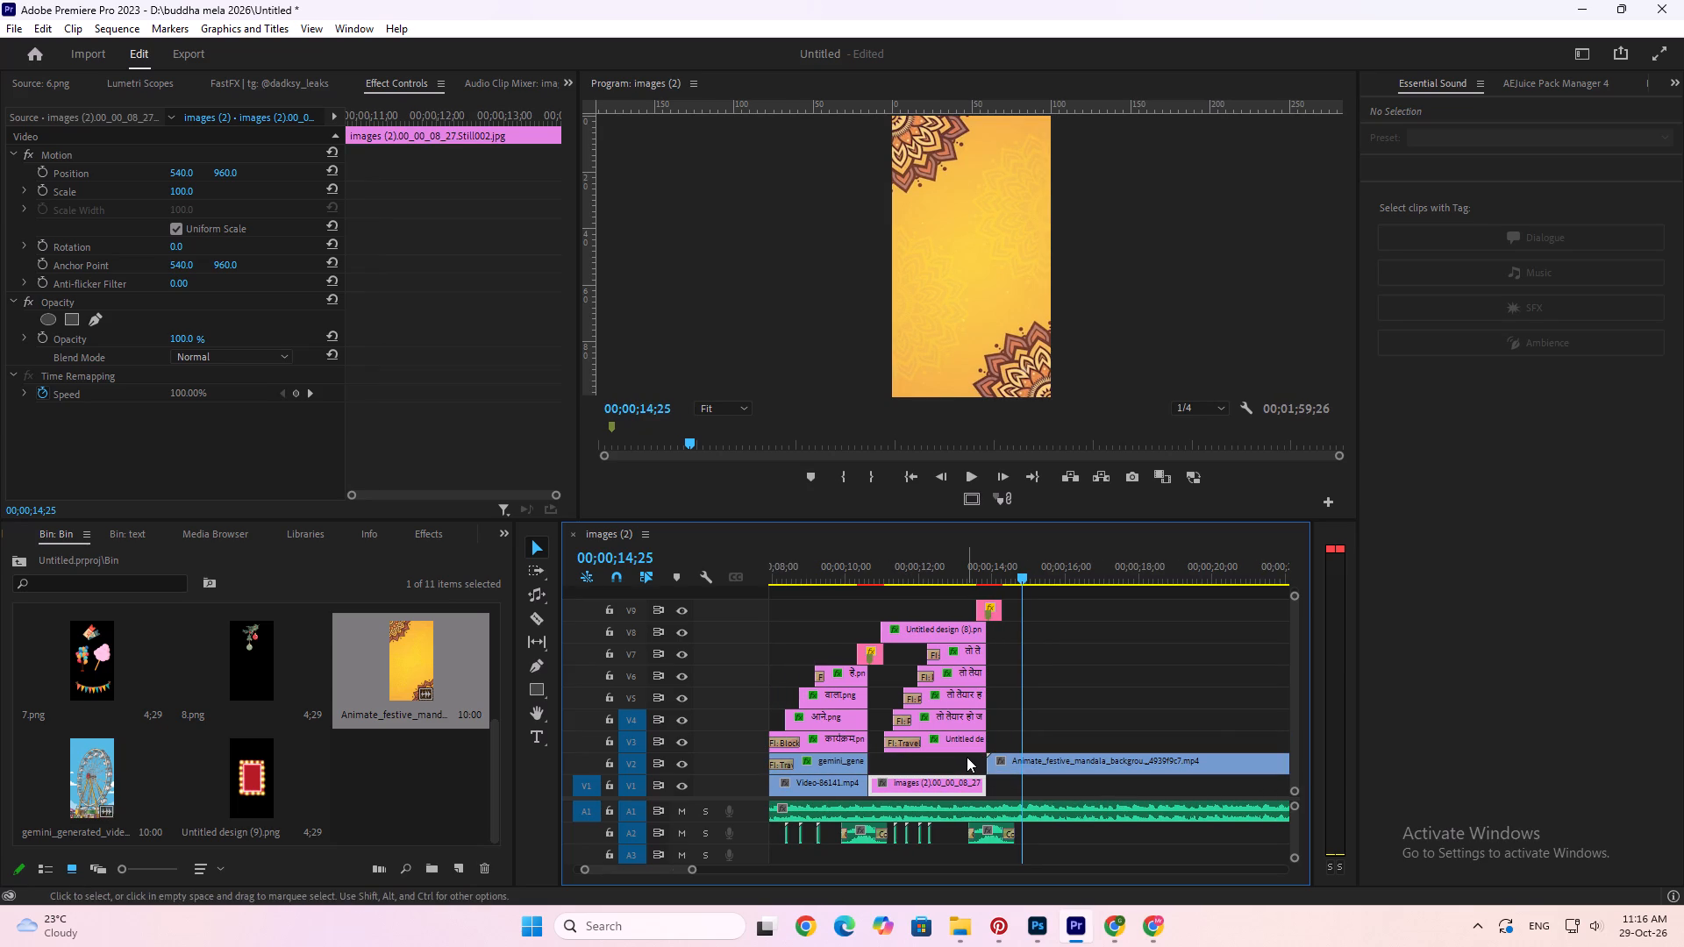
{"action": "left_click", "coordinate": [951, 737]}
{"action": "key", "text": "alt+Down"}
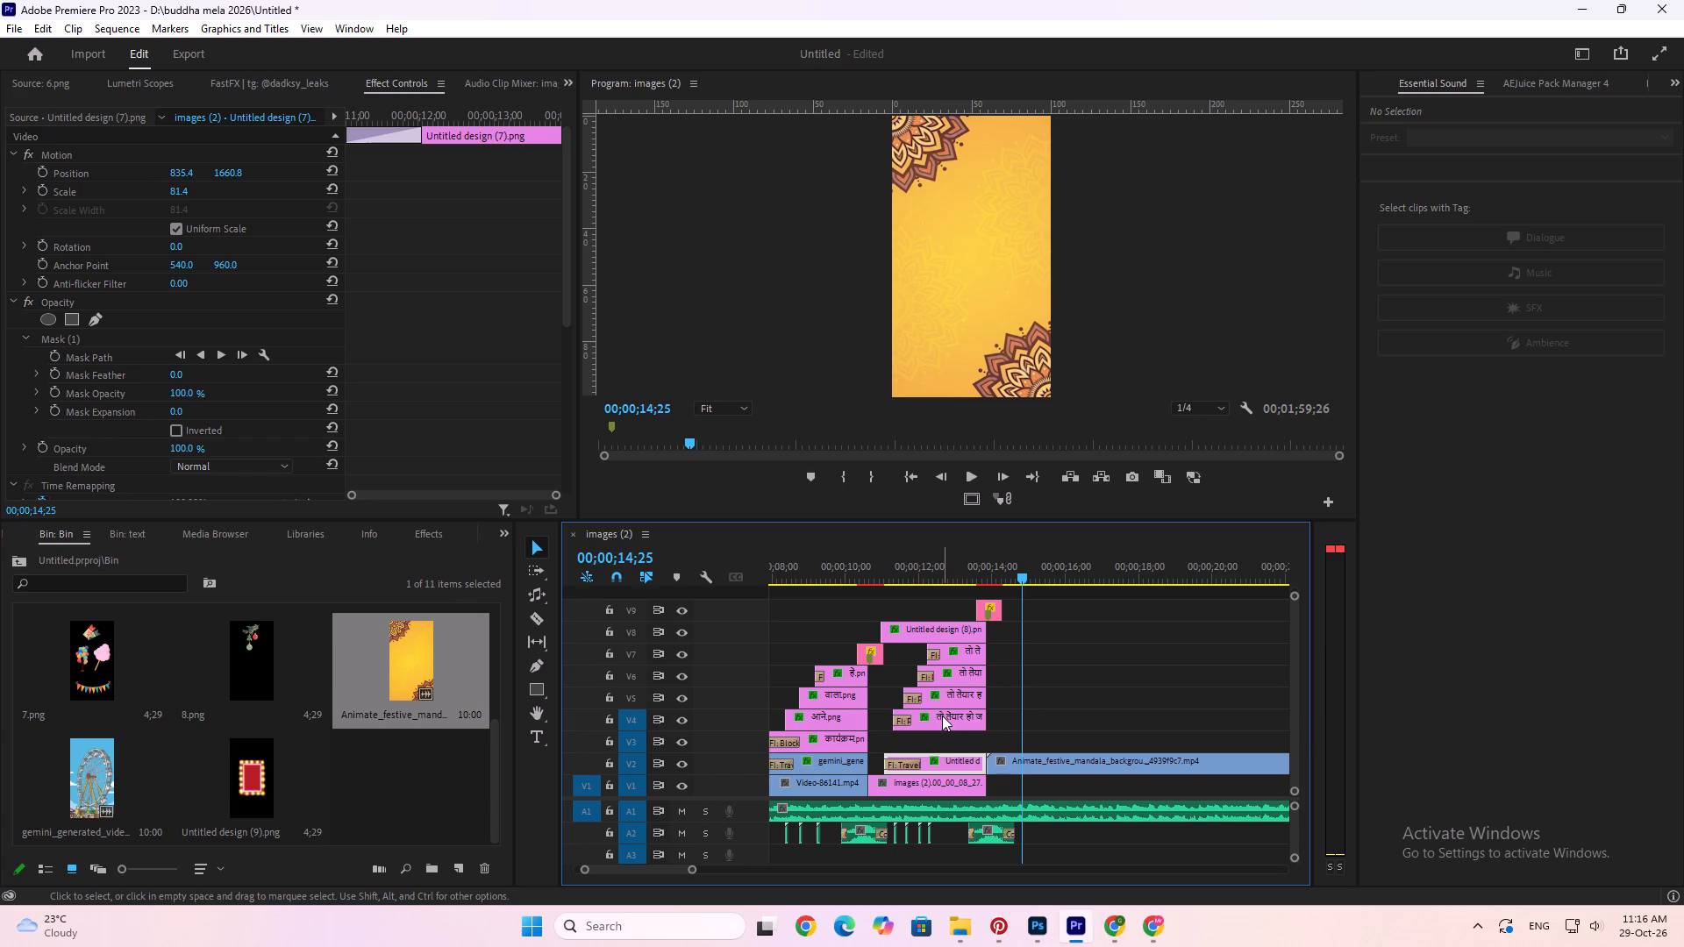
{"action": "left_click", "coordinate": [953, 727]}
{"action": "left_click", "coordinate": [953, 716]}
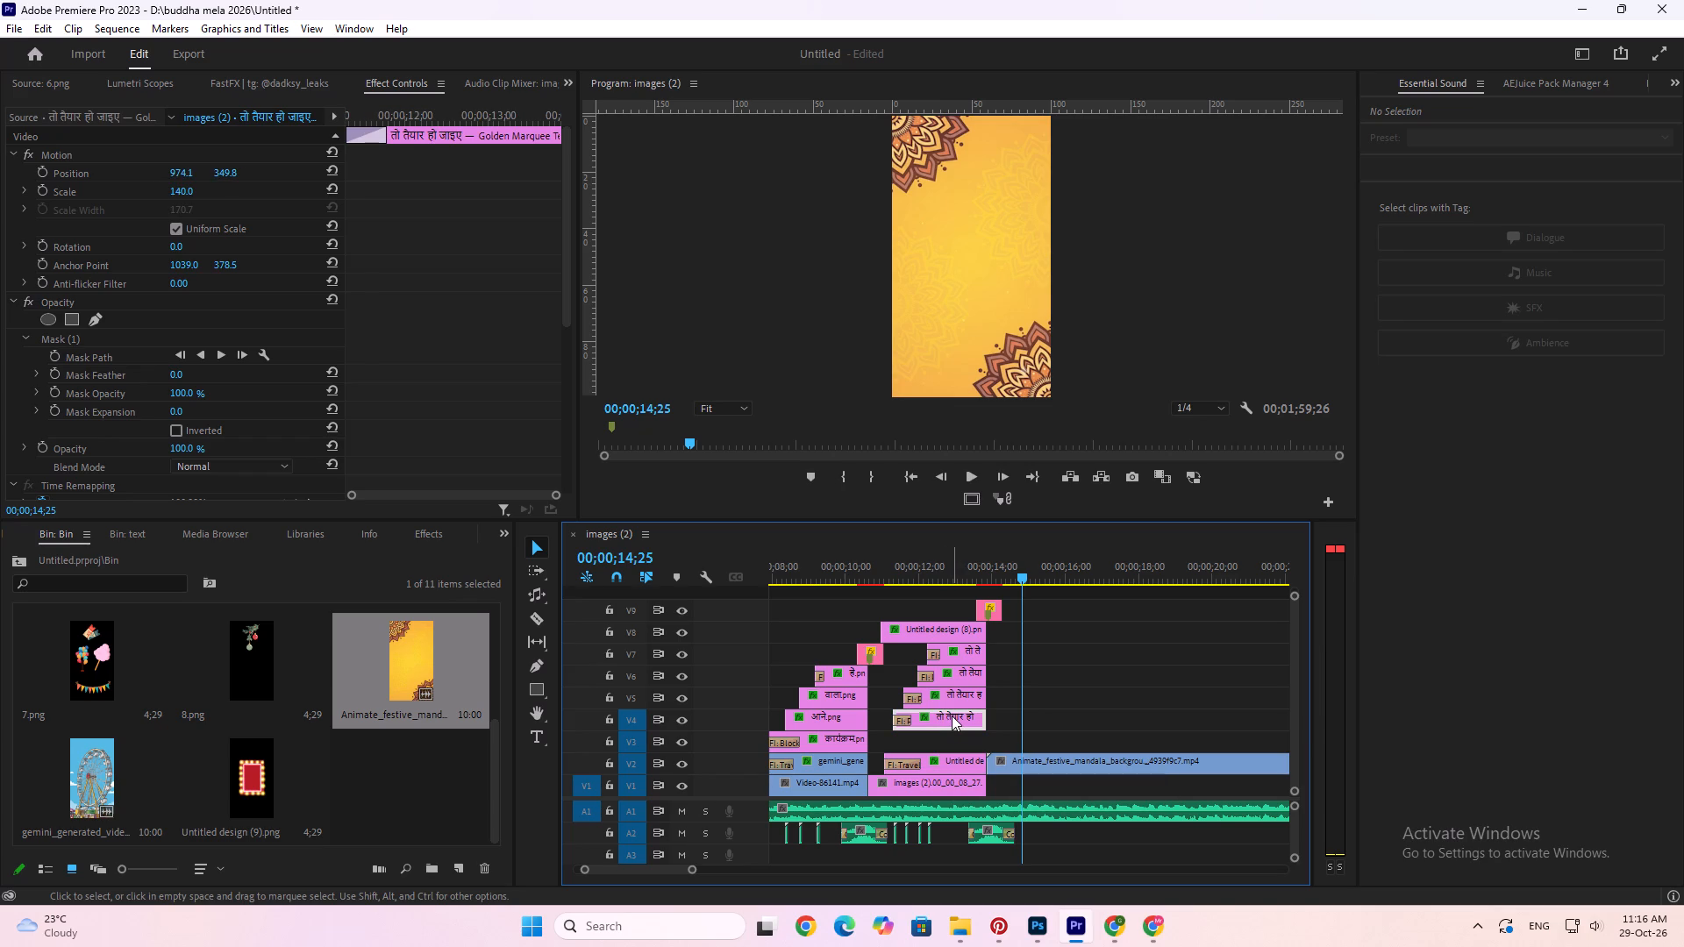
{"action": "key", "text": "alt+Down"}
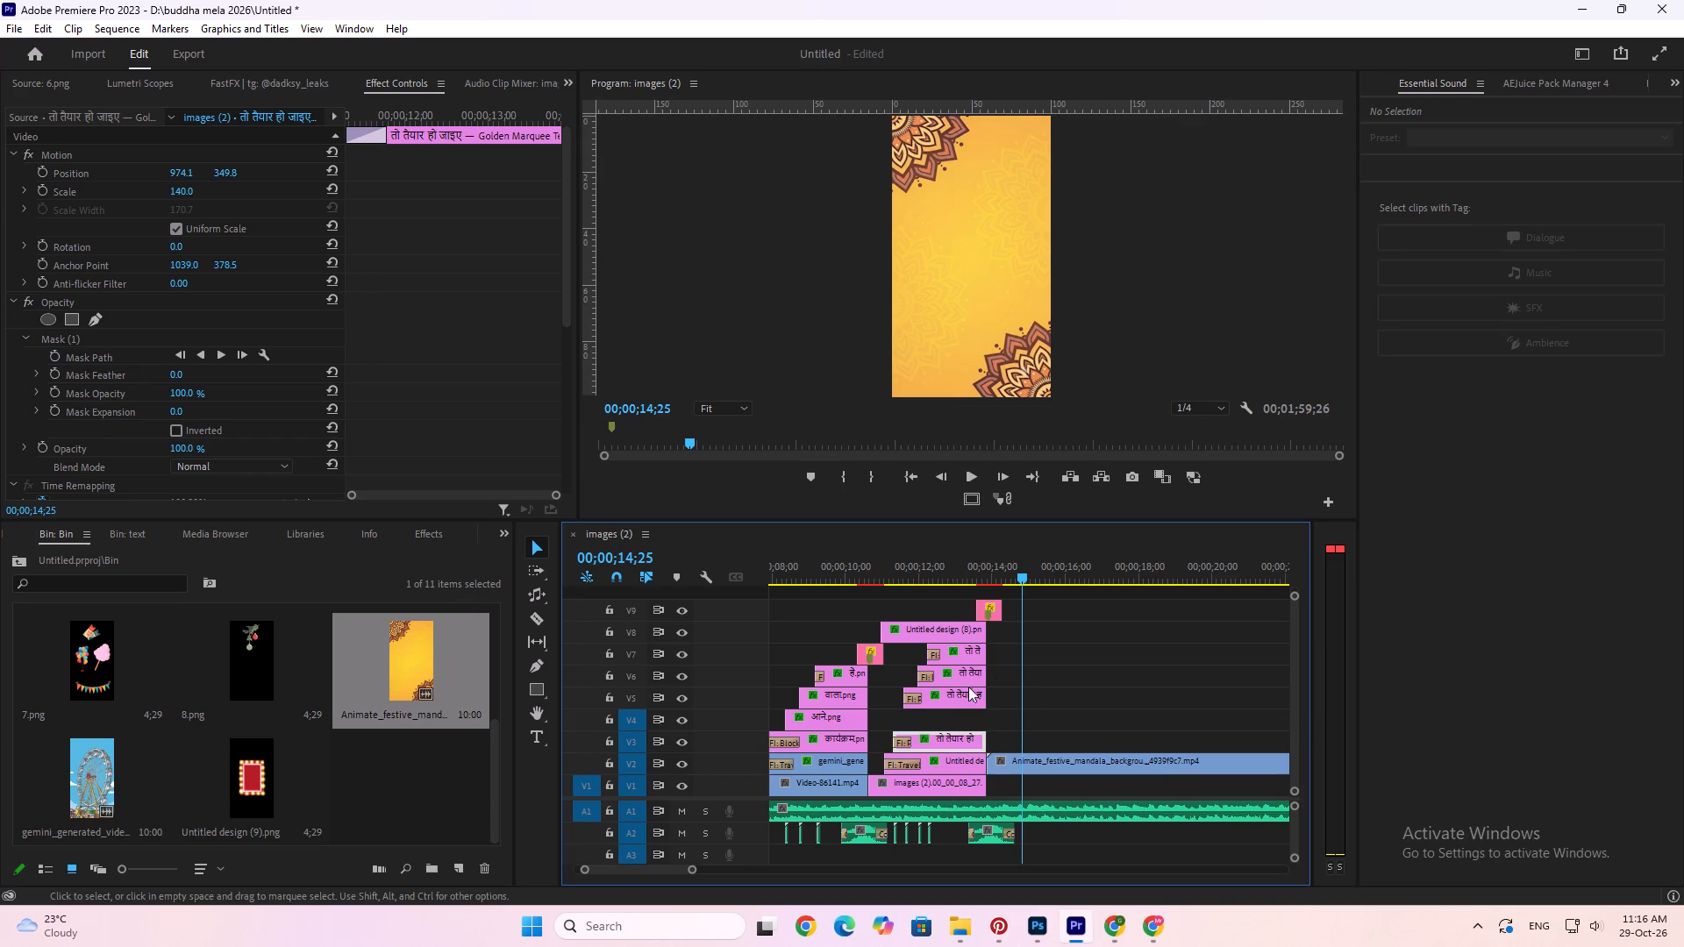
{"action": "left_click", "coordinate": [967, 696]}
{"action": "left_click", "coordinate": [1000, 651]}
{"action": "left_click_drag", "start_coordinate": [1028, 645], "coordinate": [975, 689]}
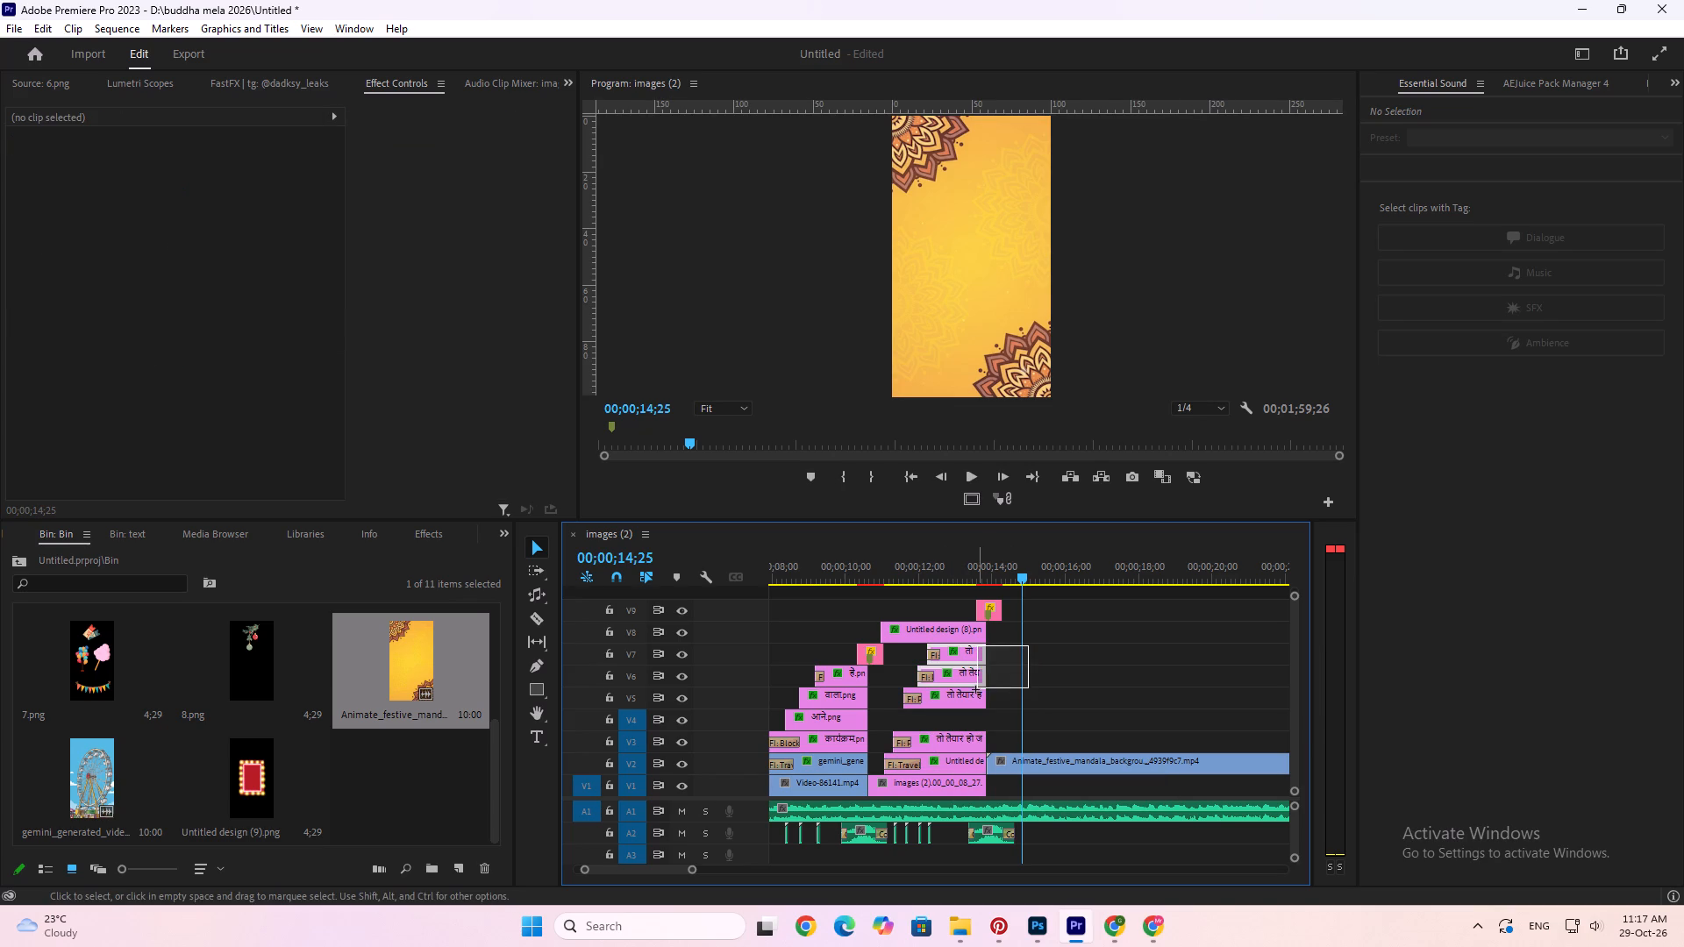
{"action": "left_click_drag", "start_coordinate": [975, 689], "coordinate": [975, 690]}
{"action": "key", "text": "alt+Down"}
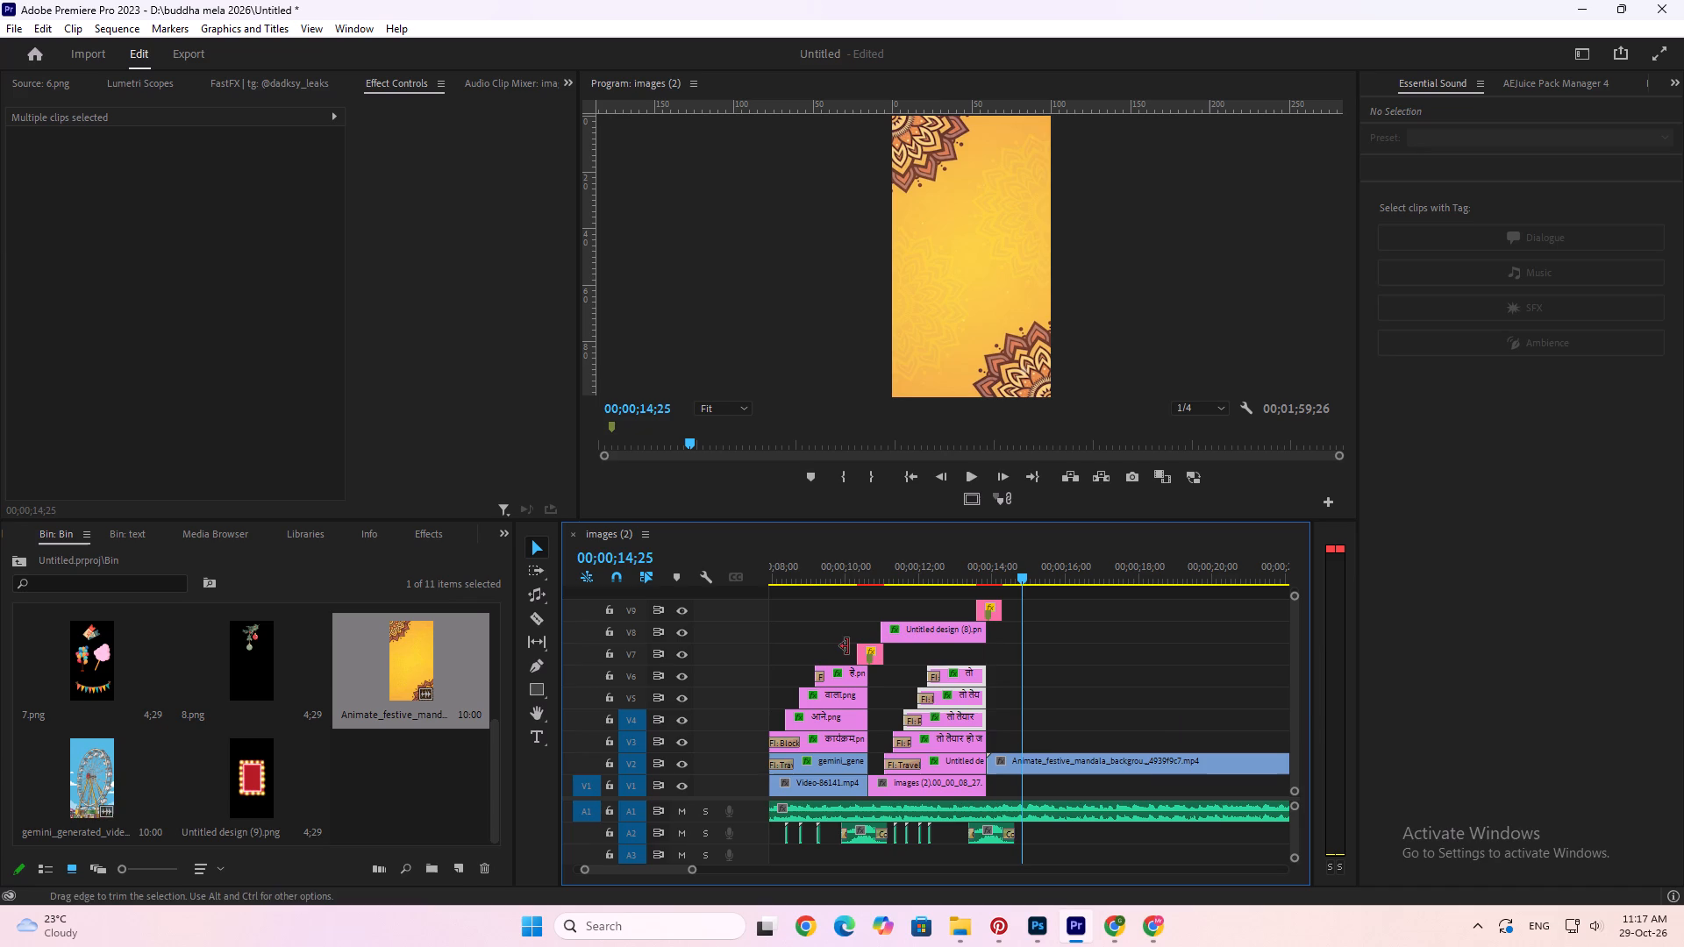
Raise the light leak at the start of the pink scene from V7 to V9.
{"action": "left_click_drag", "start_coordinate": [873, 655], "coordinate": [874, 613]}
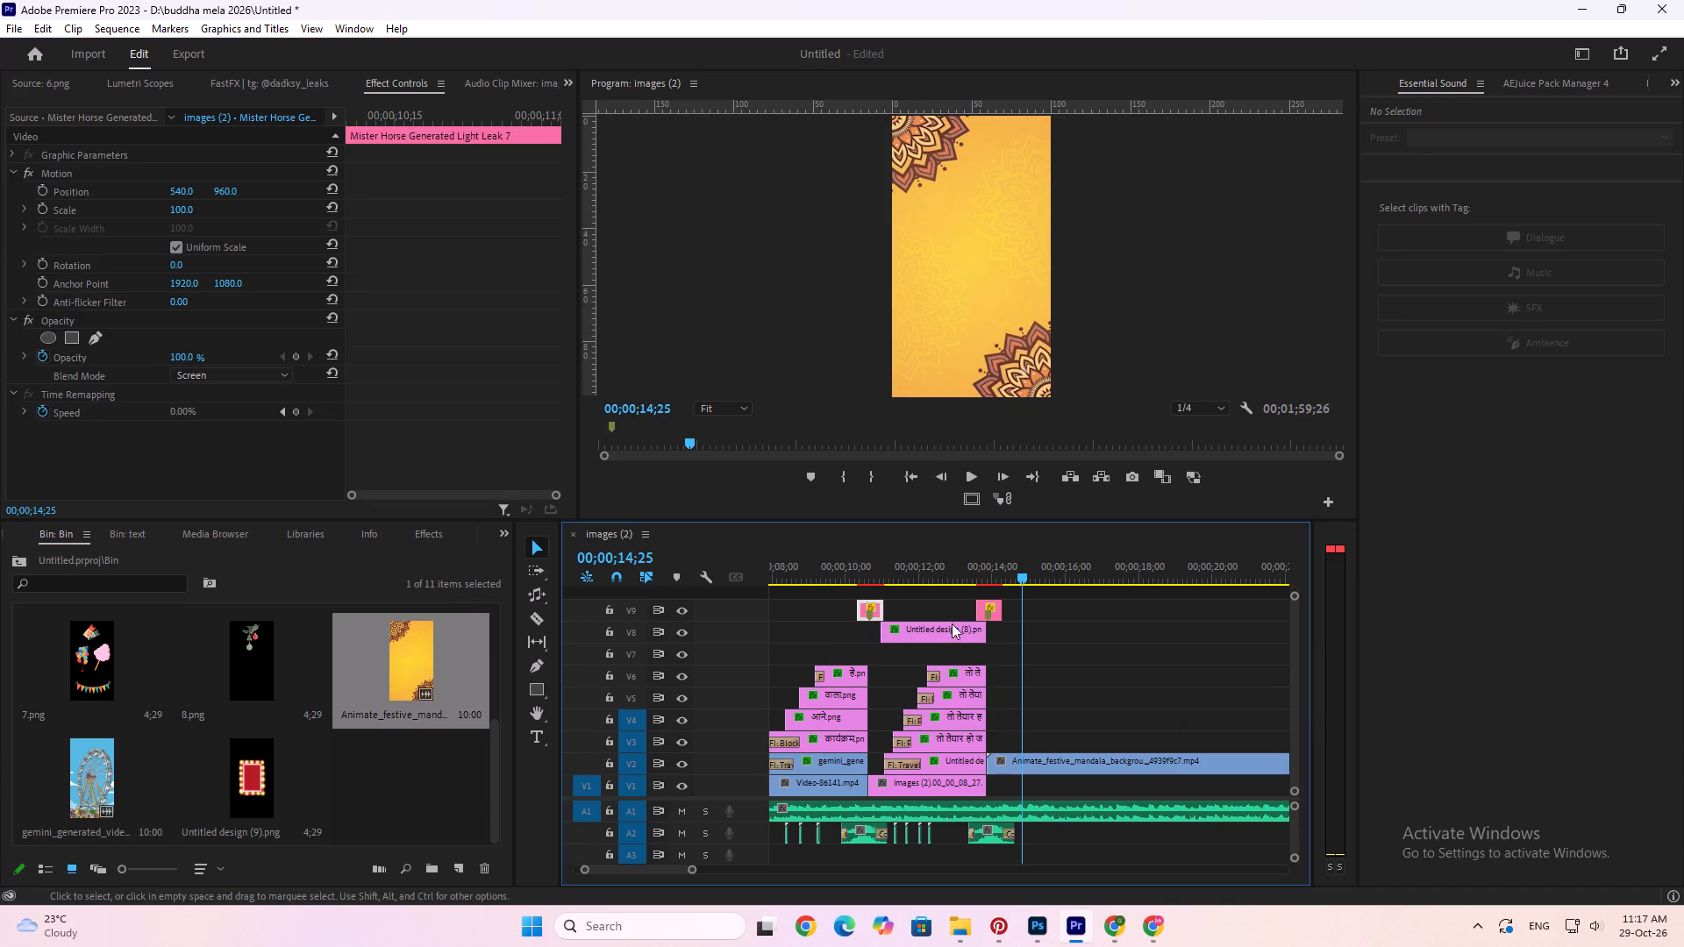
Lower Untitled design (8).png to V7 together with the light leak at the pink scene's end to V8.
{"action": "left_click_drag", "start_coordinate": [1021, 606], "coordinate": [985, 643]}
{"action": "left_click_drag", "start_coordinate": [1032, 603], "coordinate": [987, 631]}
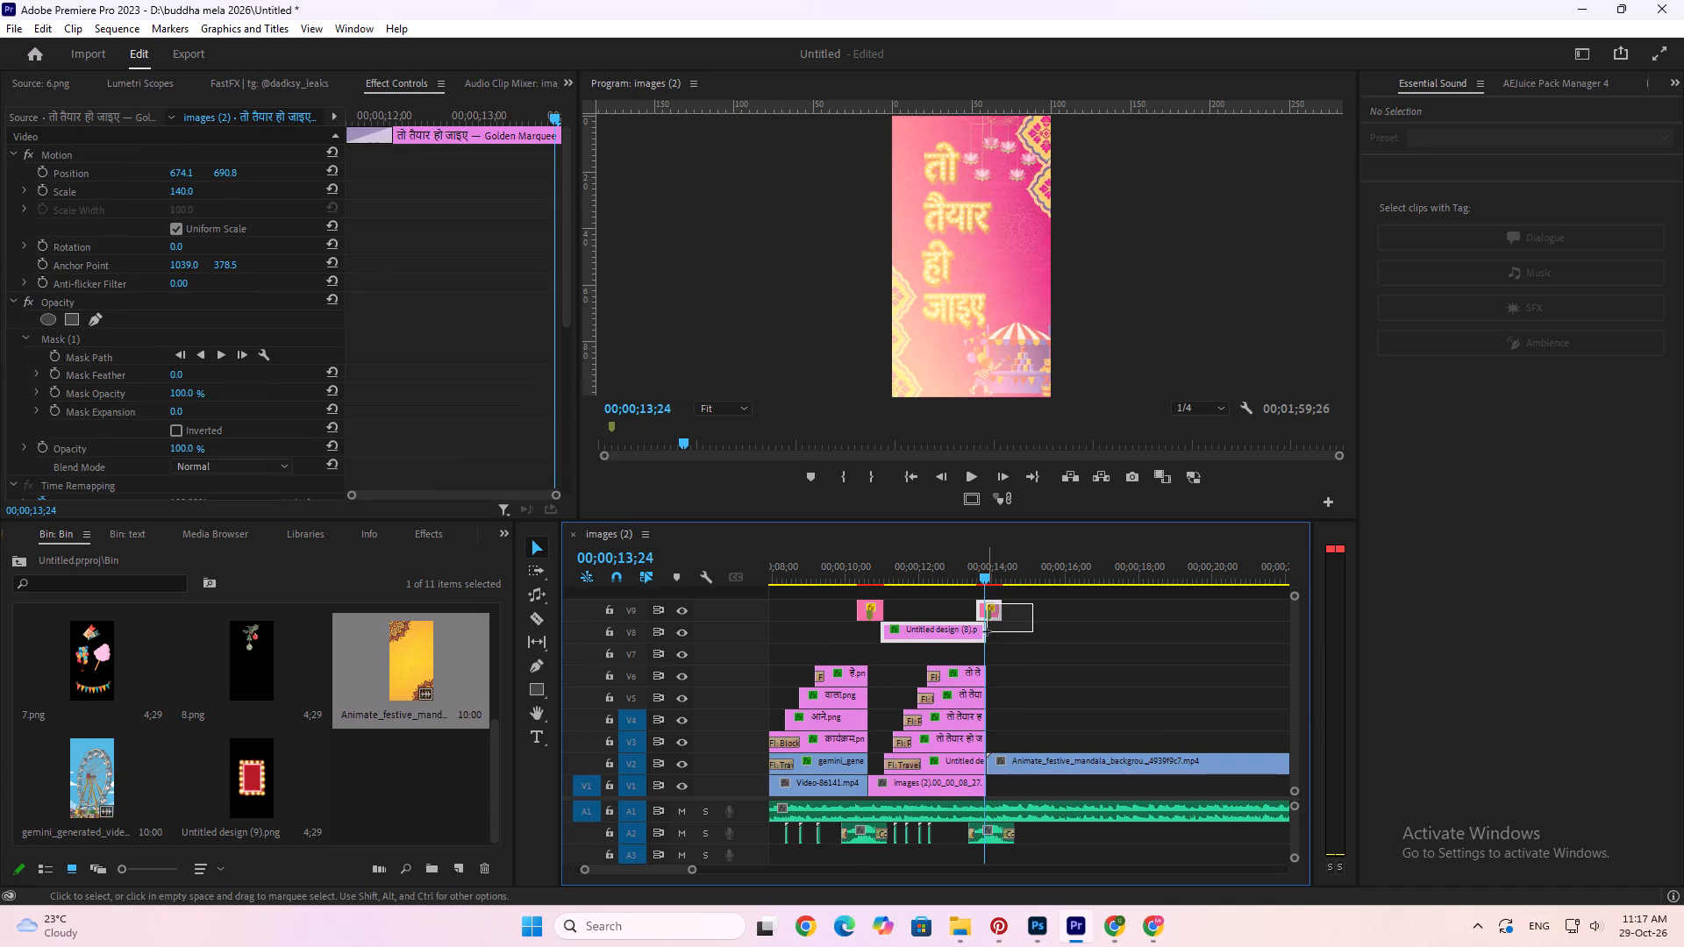
{"action": "key", "text": "alt+Down"}
{"action": "left_click", "coordinate": [904, 632]}
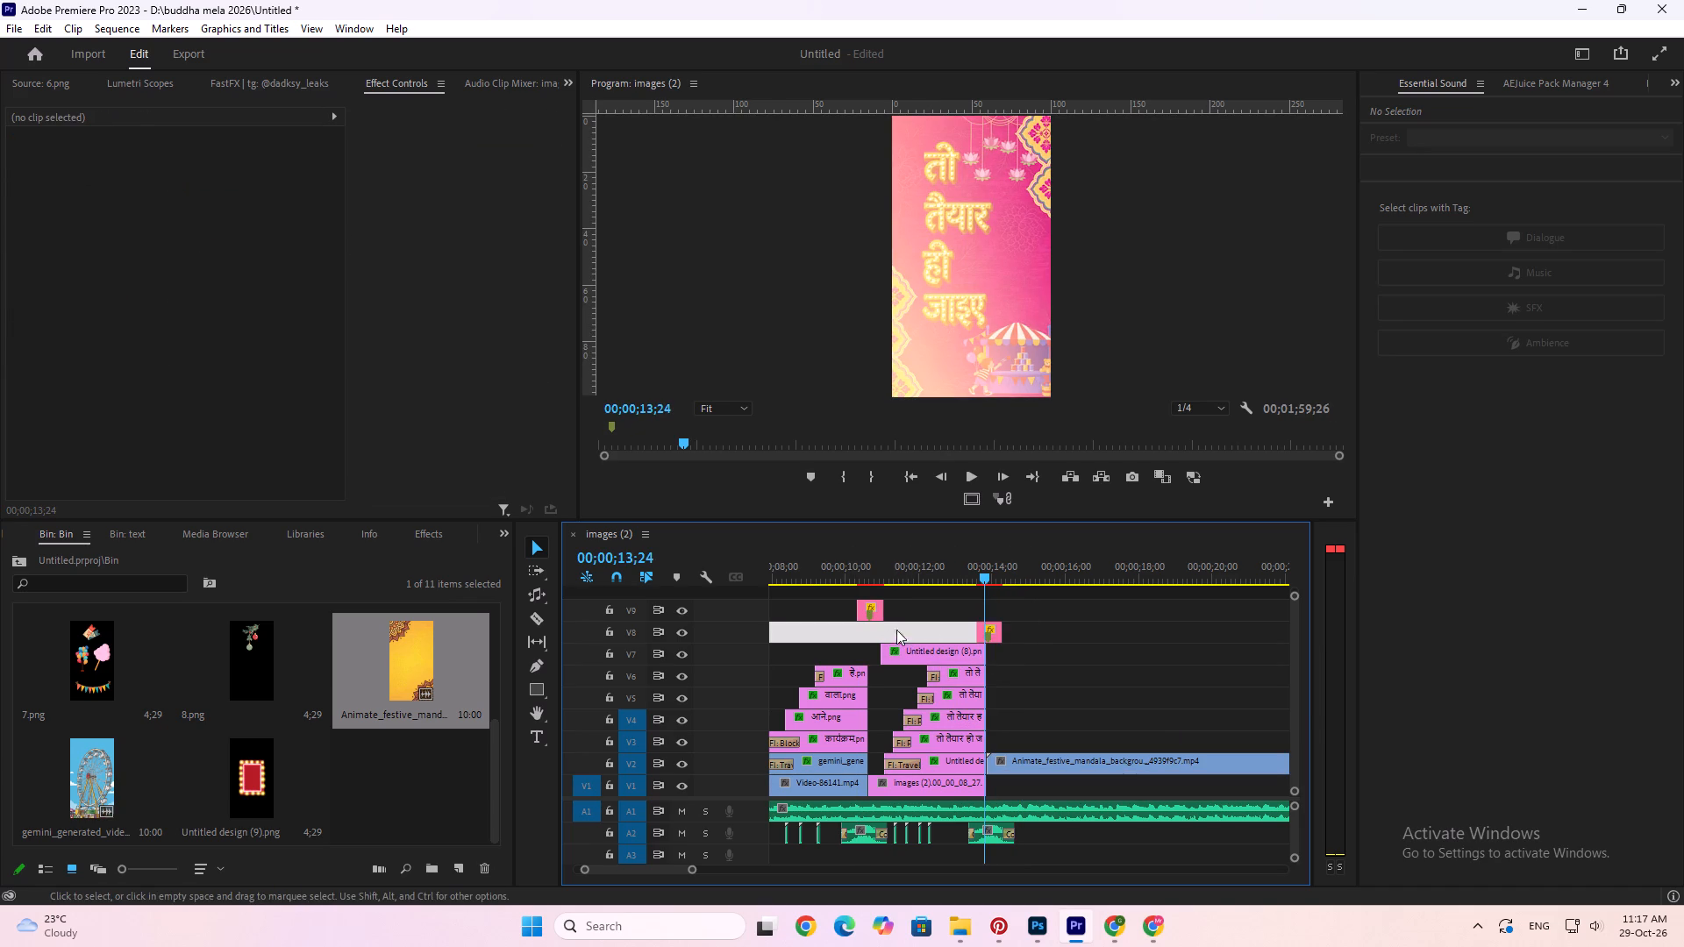
{"action": "left_click", "coordinate": [1074, 630]}
Play the start of the pink scene and lower its opening light leak to track V8.
{"action": "left_click", "coordinate": [855, 576]}
{"action": "key", "text": "space"}
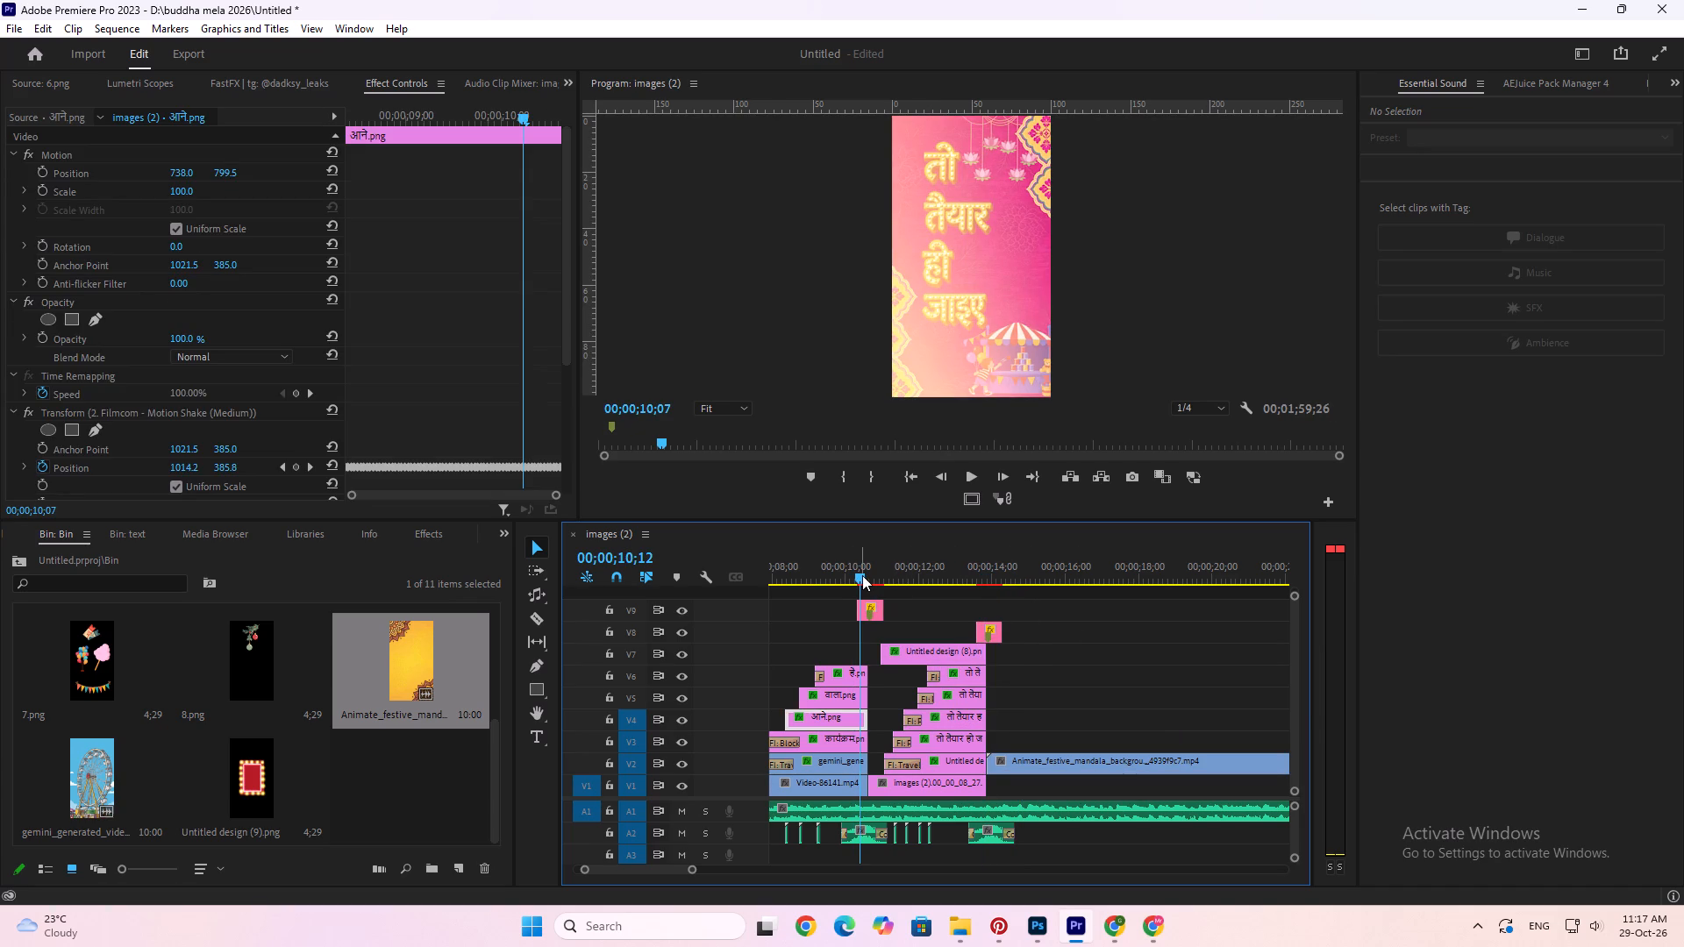
{"action": "scroll", "coordinate": [874, 589], "scroll_direction": "up", "scroll_amount": 5, "text": "alt"}
{"action": "key", "text": "space"}
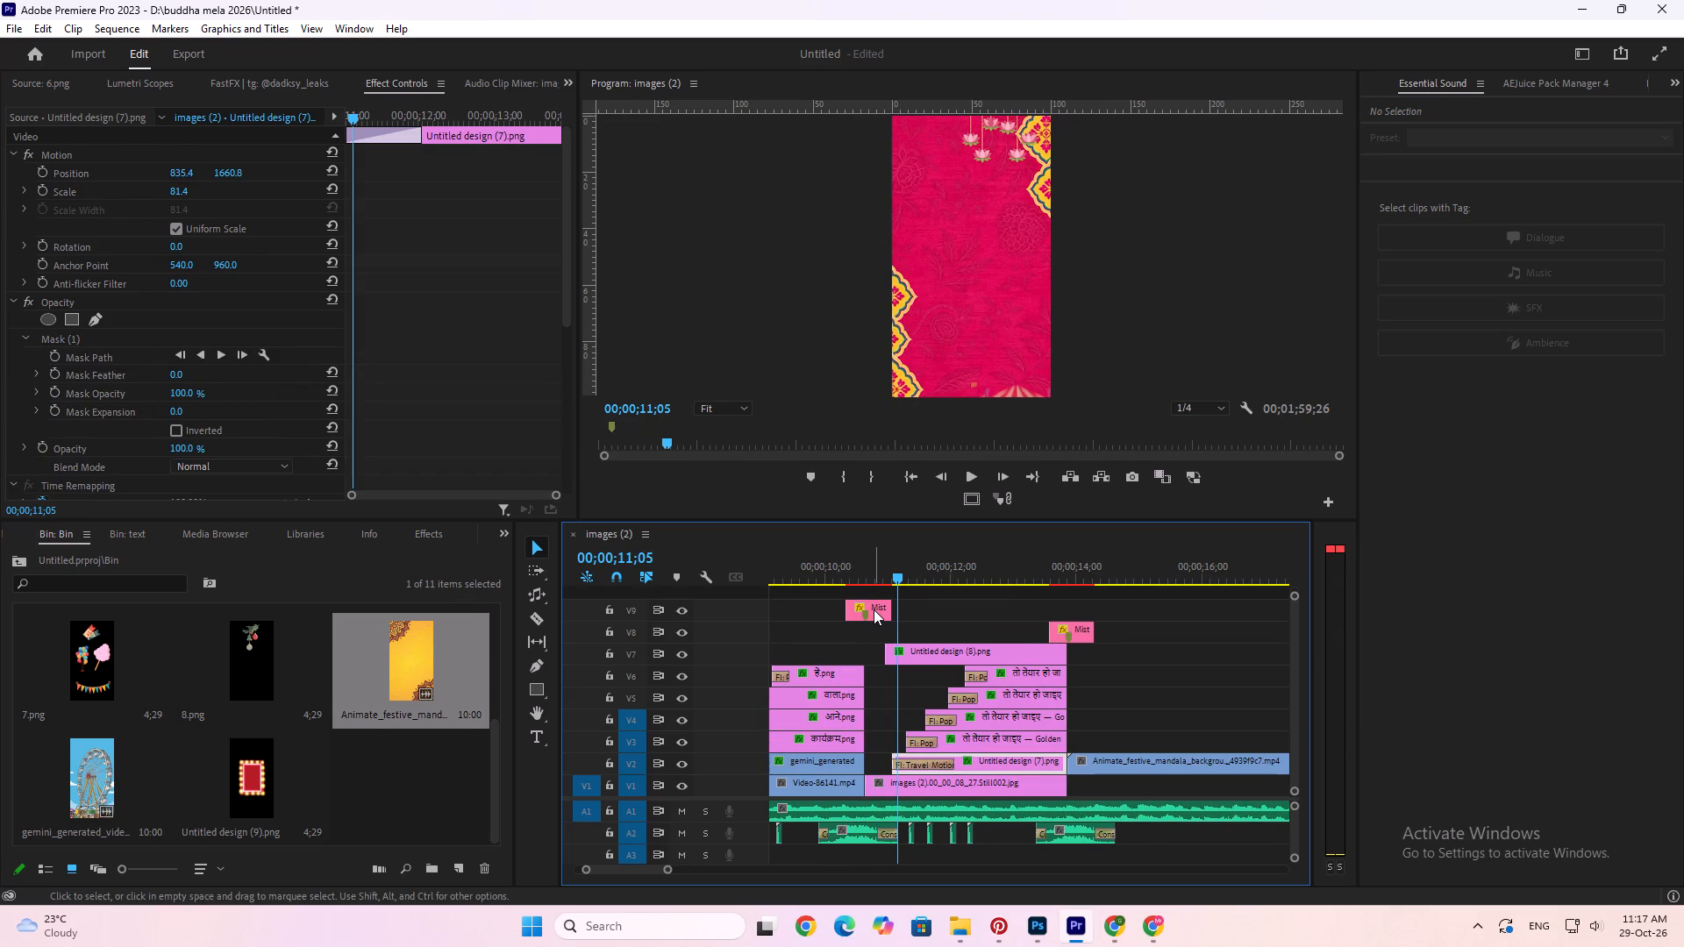
{"action": "left_click_drag", "start_coordinate": [874, 609], "coordinate": [872, 634]}
Move the mandala video down to track V1, directly after the pink still, and play back the transition between them.
{"action": "left_click", "coordinate": [841, 574]}
{"action": "key", "text": "space"}
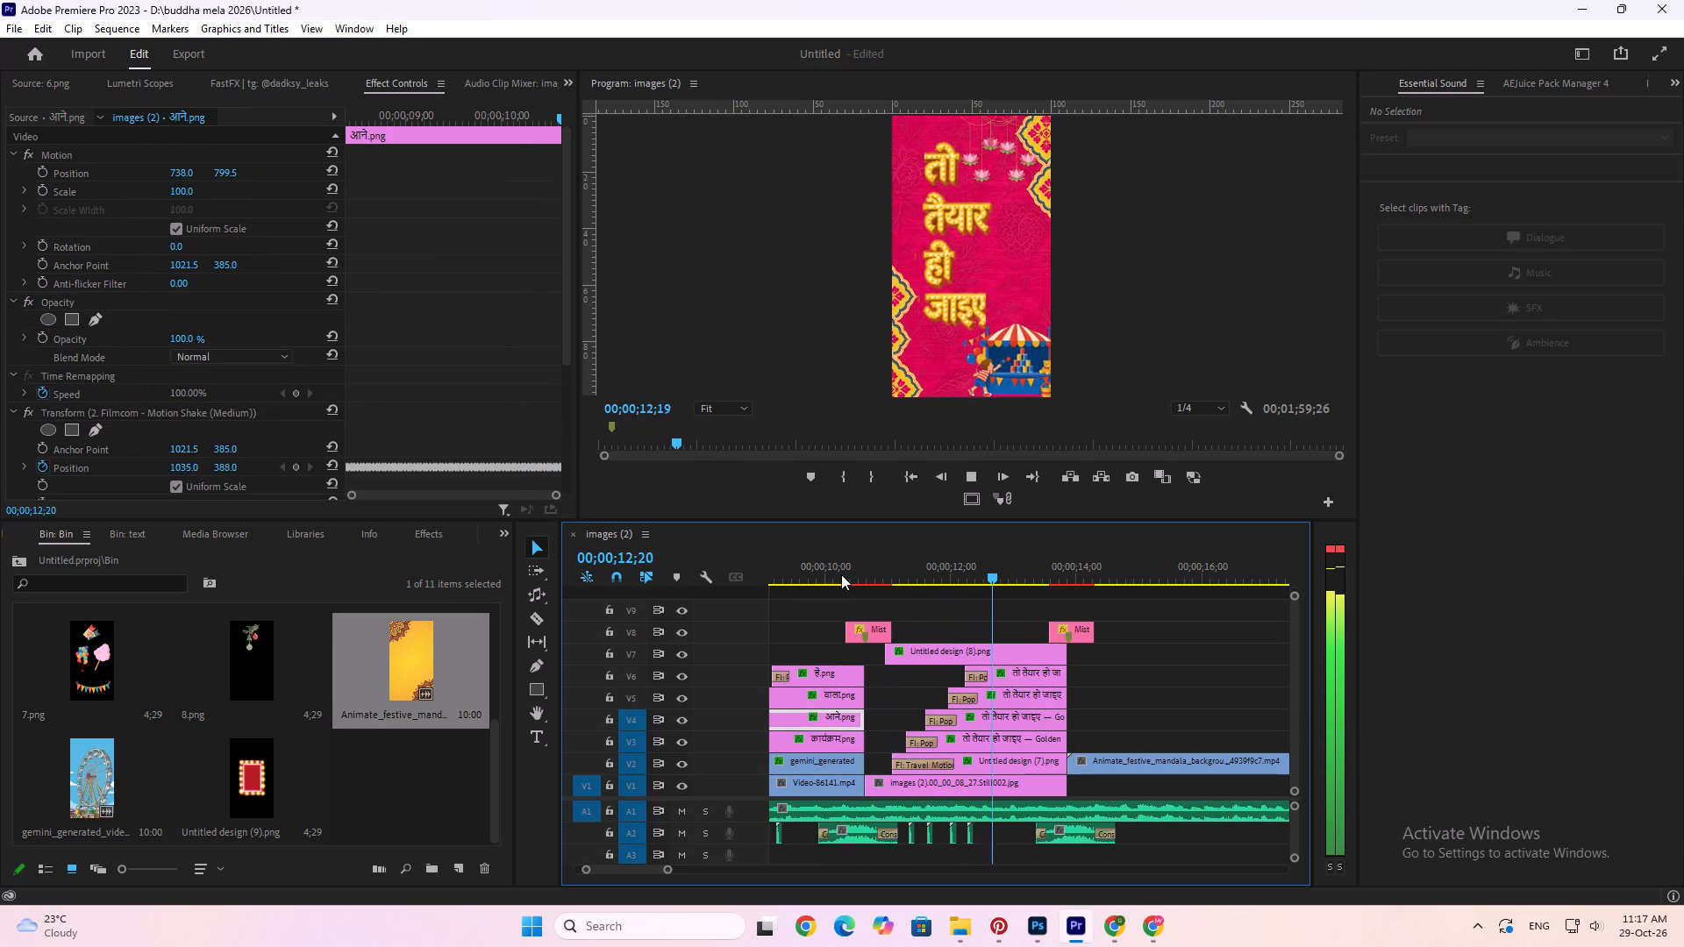
{"action": "scroll", "coordinate": [841, 574], "scroll_direction": "down", "scroll_amount": 6}
{"action": "scroll", "coordinate": [870, 667], "scroll_direction": "down", "scroll_amount": 7, "text": "alt"}
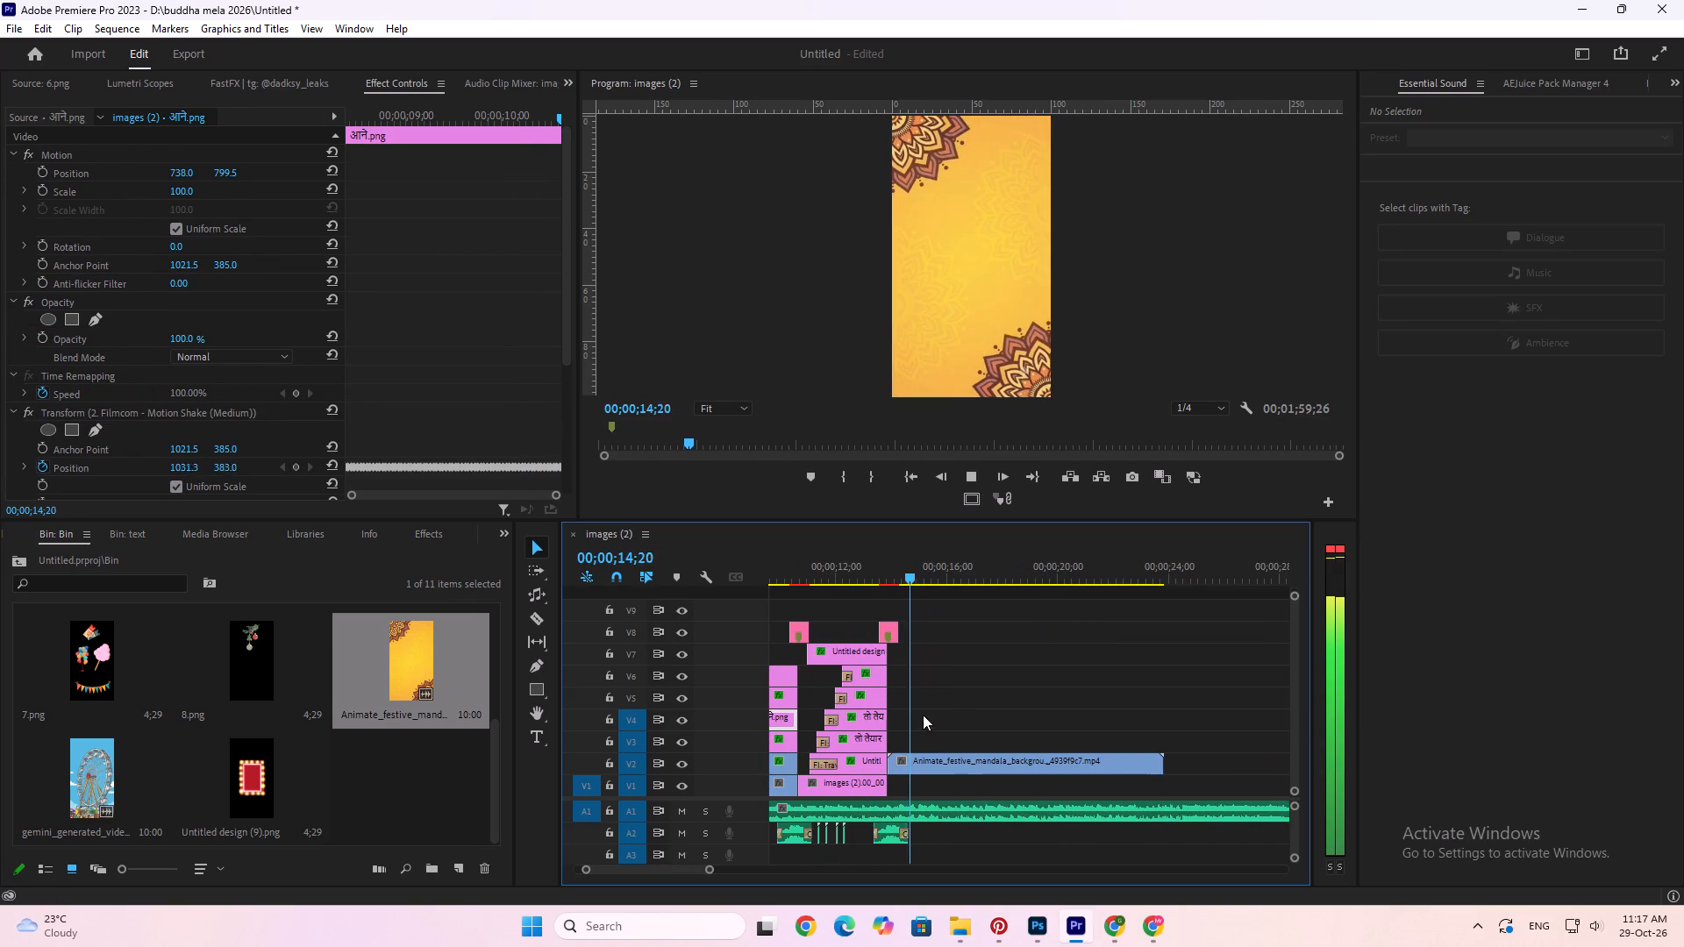
{"action": "key", "text": "space"}
{"action": "left_click_drag", "start_coordinate": [950, 770], "coordinate": [953, 780]}
{"action": "left_click", "coordinate": [885, 566]}
{"action": "key", "text": "space"}
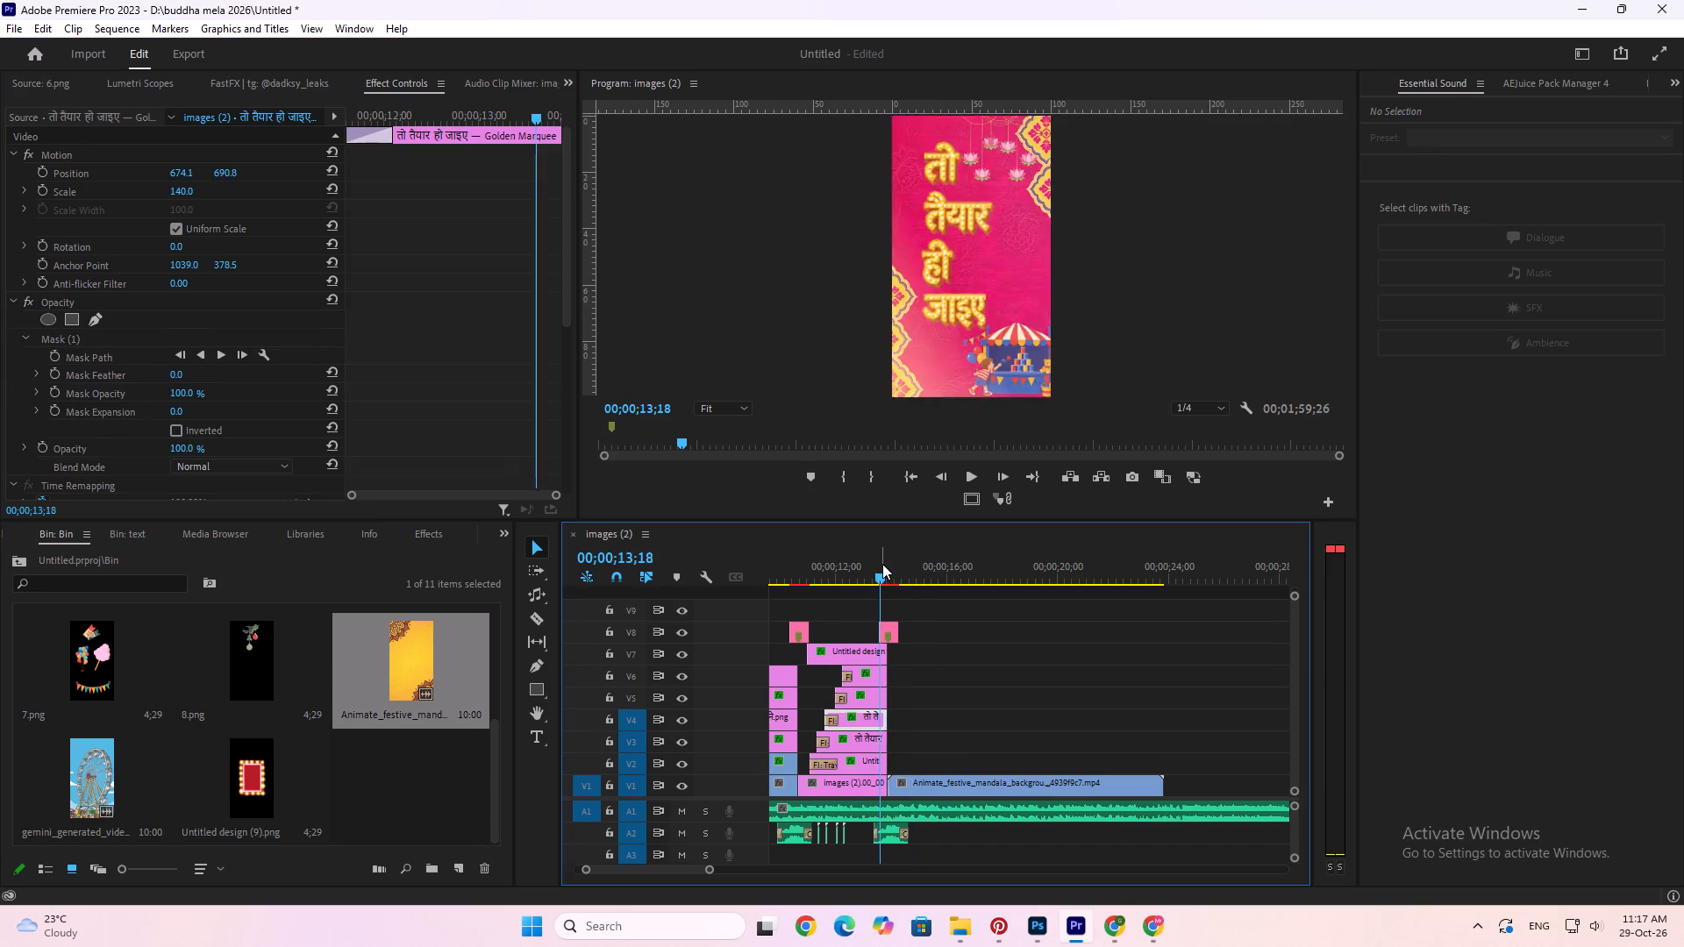
{"action": "scroll", "coordinate": [890, 613], "scroll_direction": "up", "scroll_amount": 5, "text": "alt"}
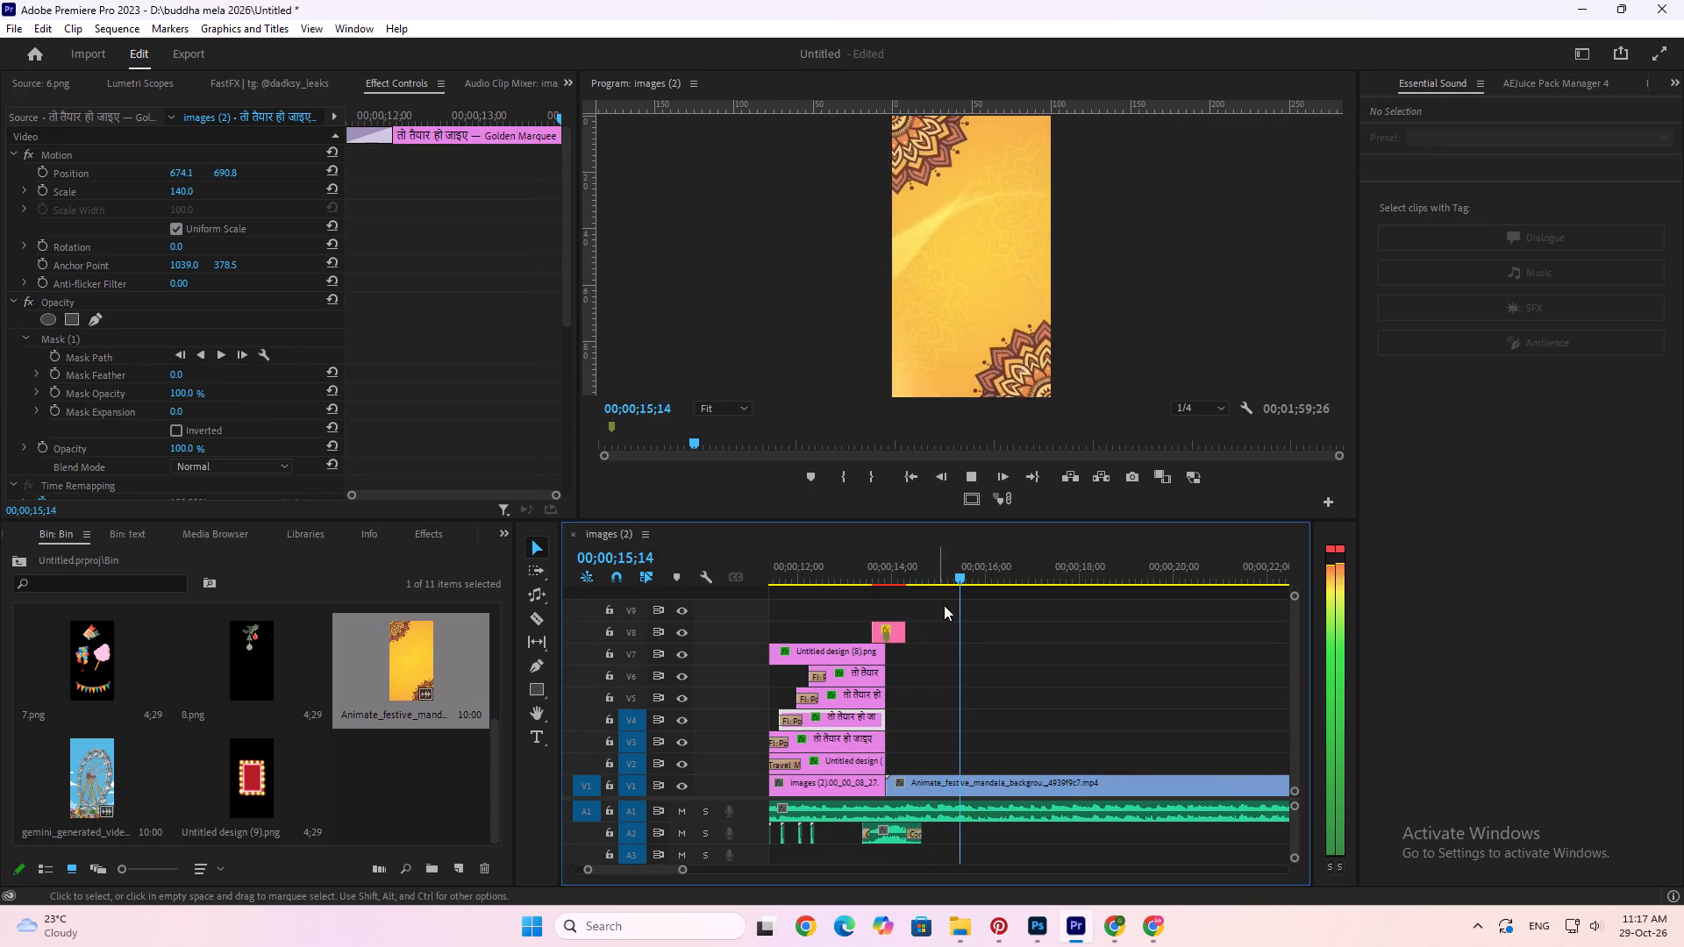
Play the transition into the mandala scene and place Untitled design (9).png on V2 at 00;00;14;22.
{"action": "key", "text": "space"}
{"action": "left_click_drag", "start_coordinate": [898, 565], "coordinate": [888, 561]}
{"action": "key", "text": "space"}
{"action": "key", "text": "space"}
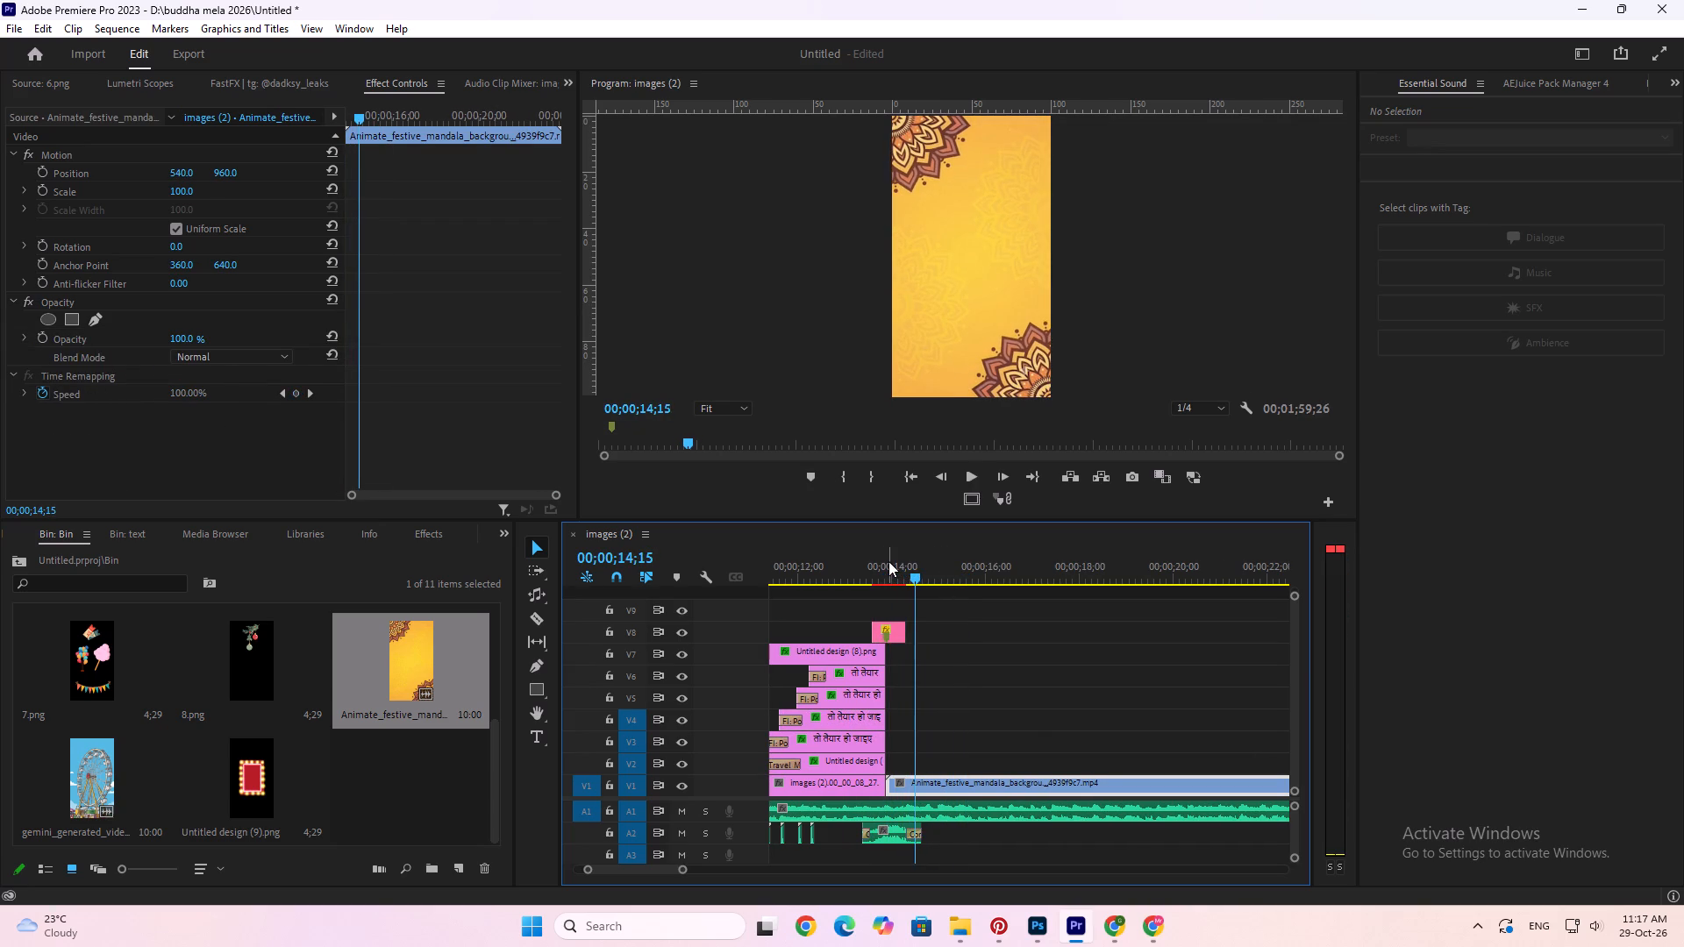
{"action": "key", "text": "space"}
{"action": "key", "text": "space"}
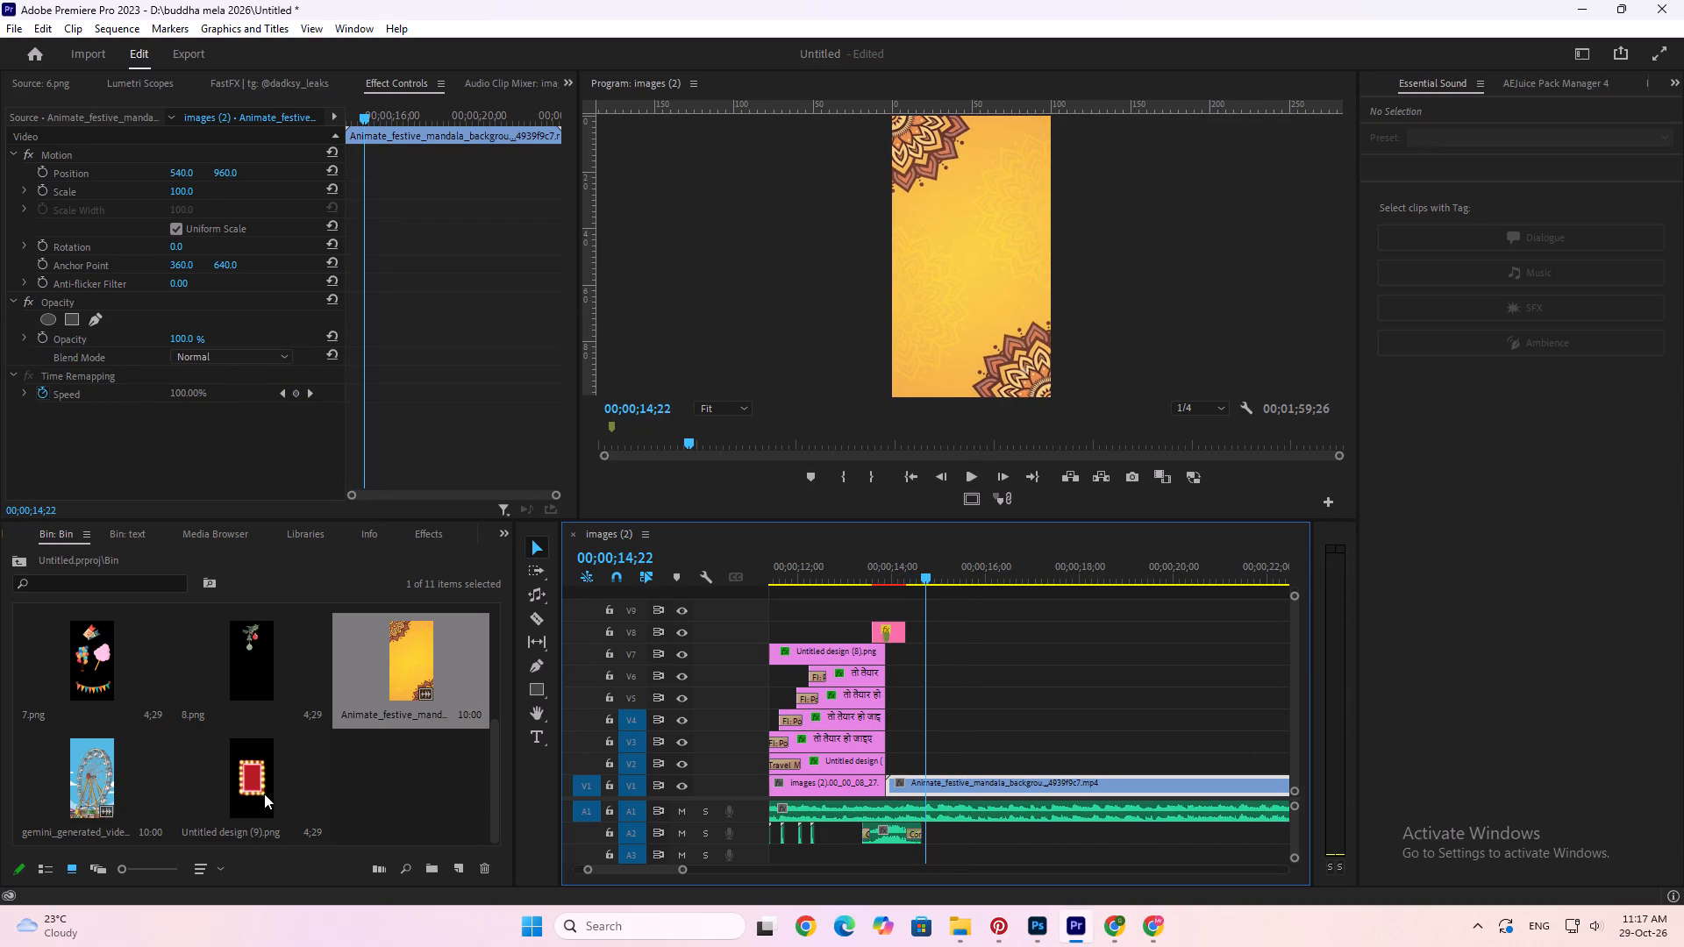
{"action": "left_click_drag", "start_coordinate": [264, 794], "coordinate": [931, 761]}
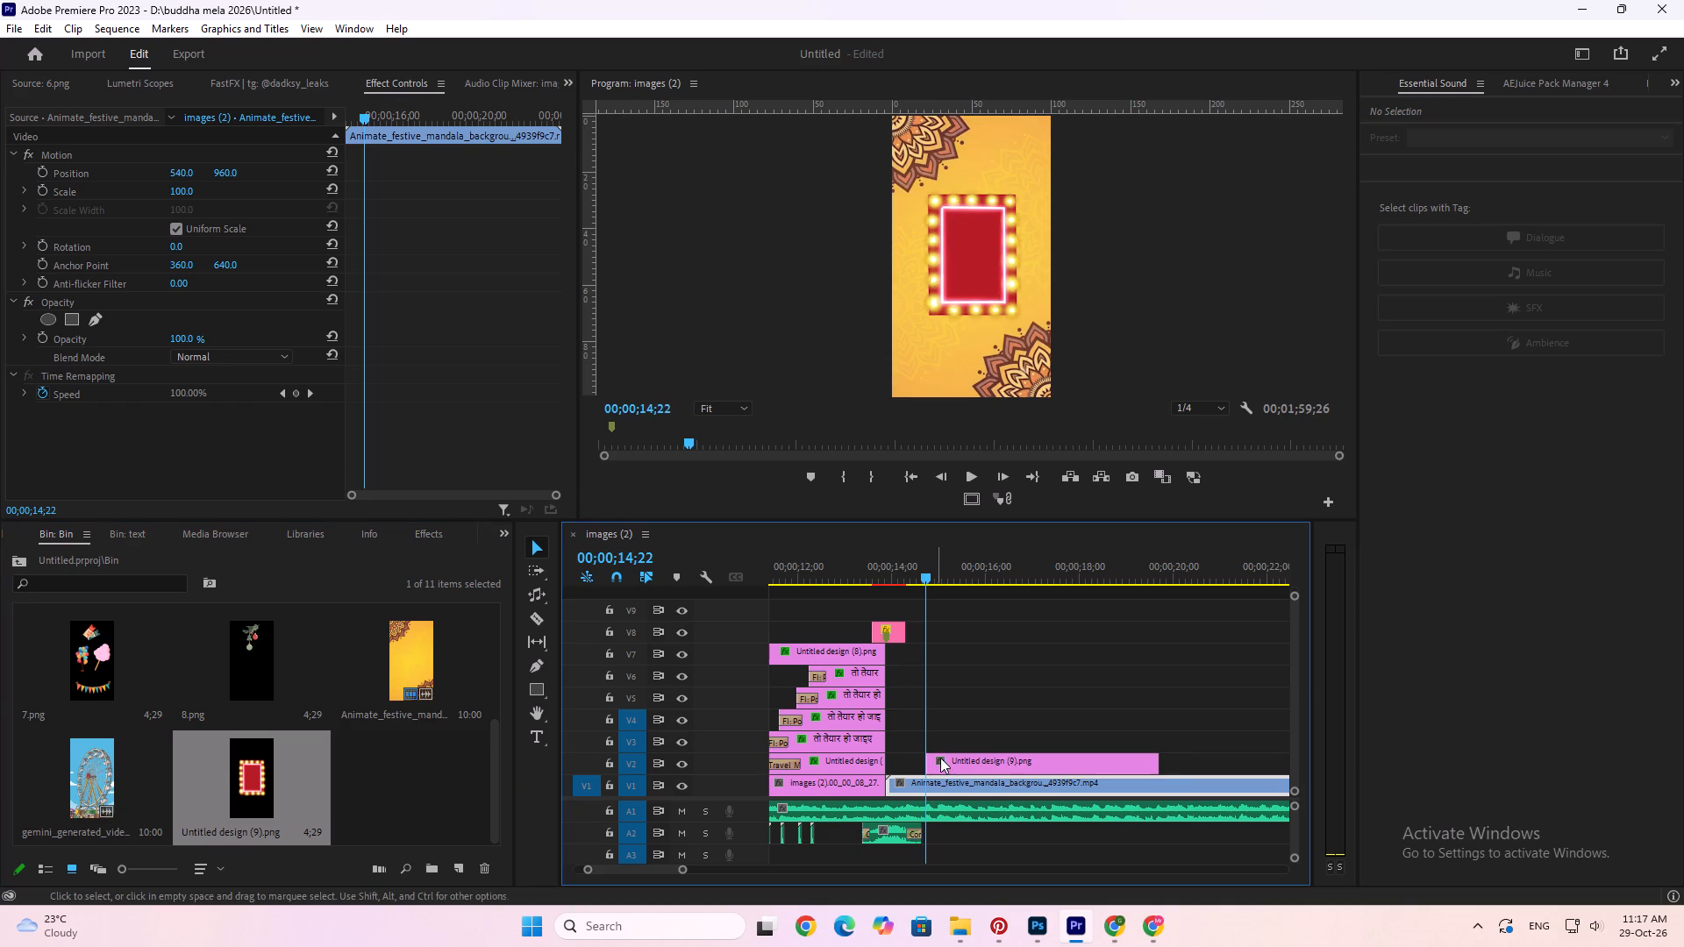
Examine the red marquee frame over the mandala background full screen and play the transition leading into it.
{"action": "left_click", "coordinate": [1028, 403]}
{"action": "key", "text": "ctrl+grave"}
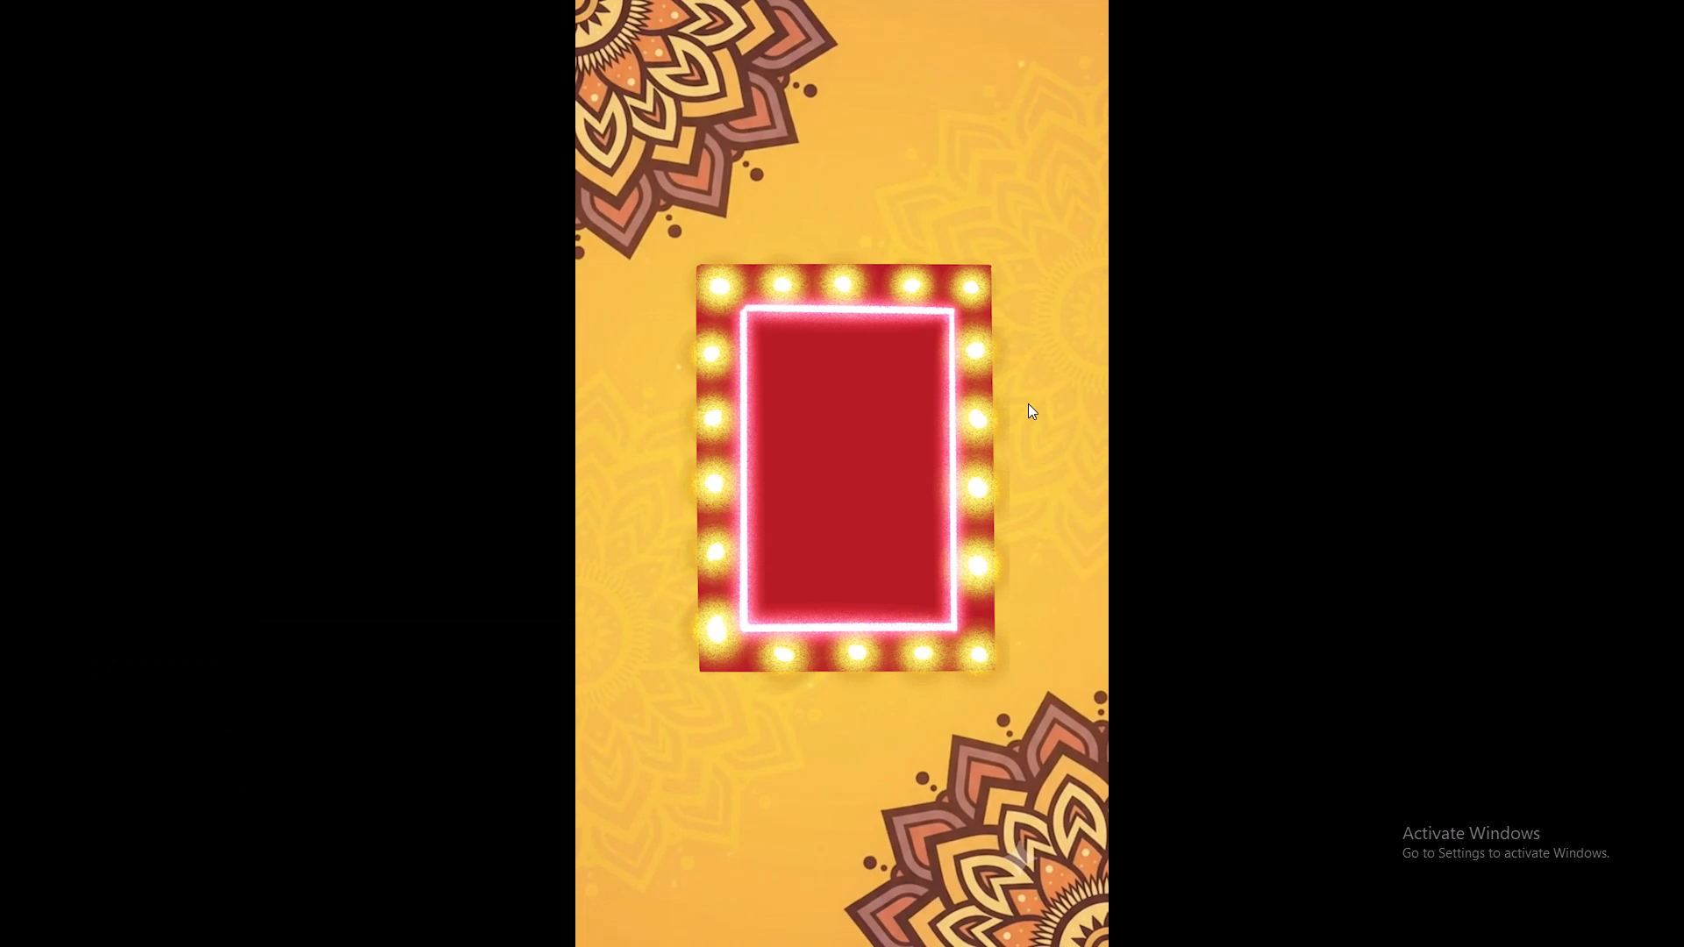
{"action": "key", "text": "grave"}
{"action": "key", "text": "ctrl+grave"}
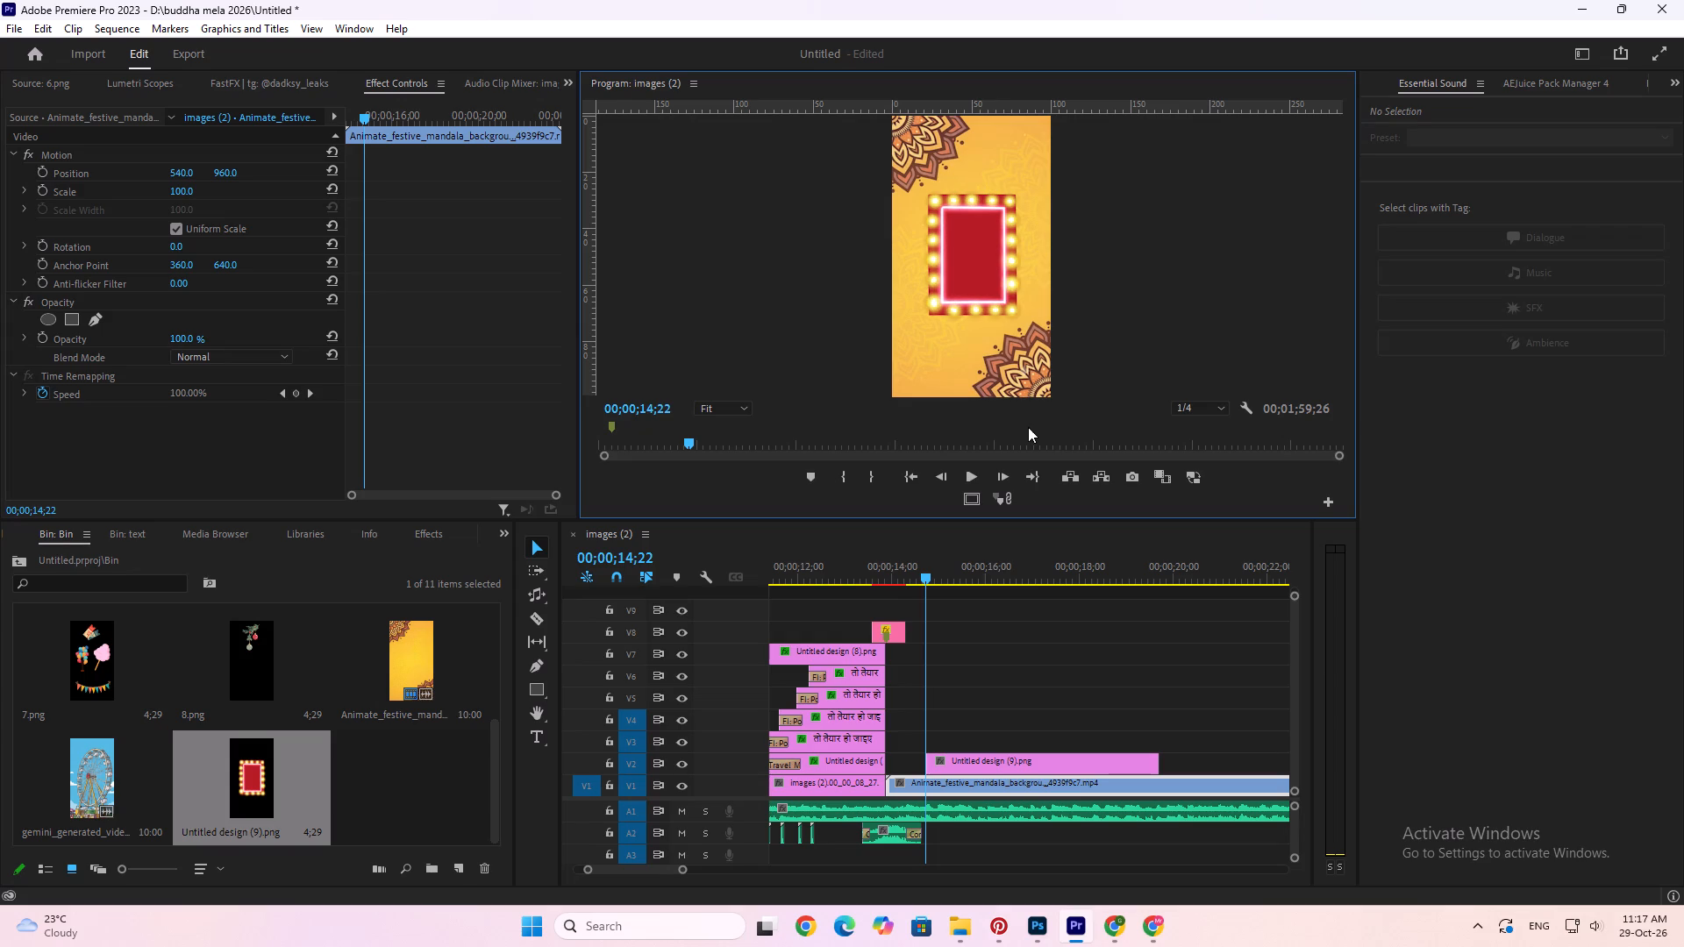
{"action": "left_click", "coordinate": [890, 574]}
{"action": "left_click", "coordinate": [876, 565]}
{"action": "key", "text": "space"}
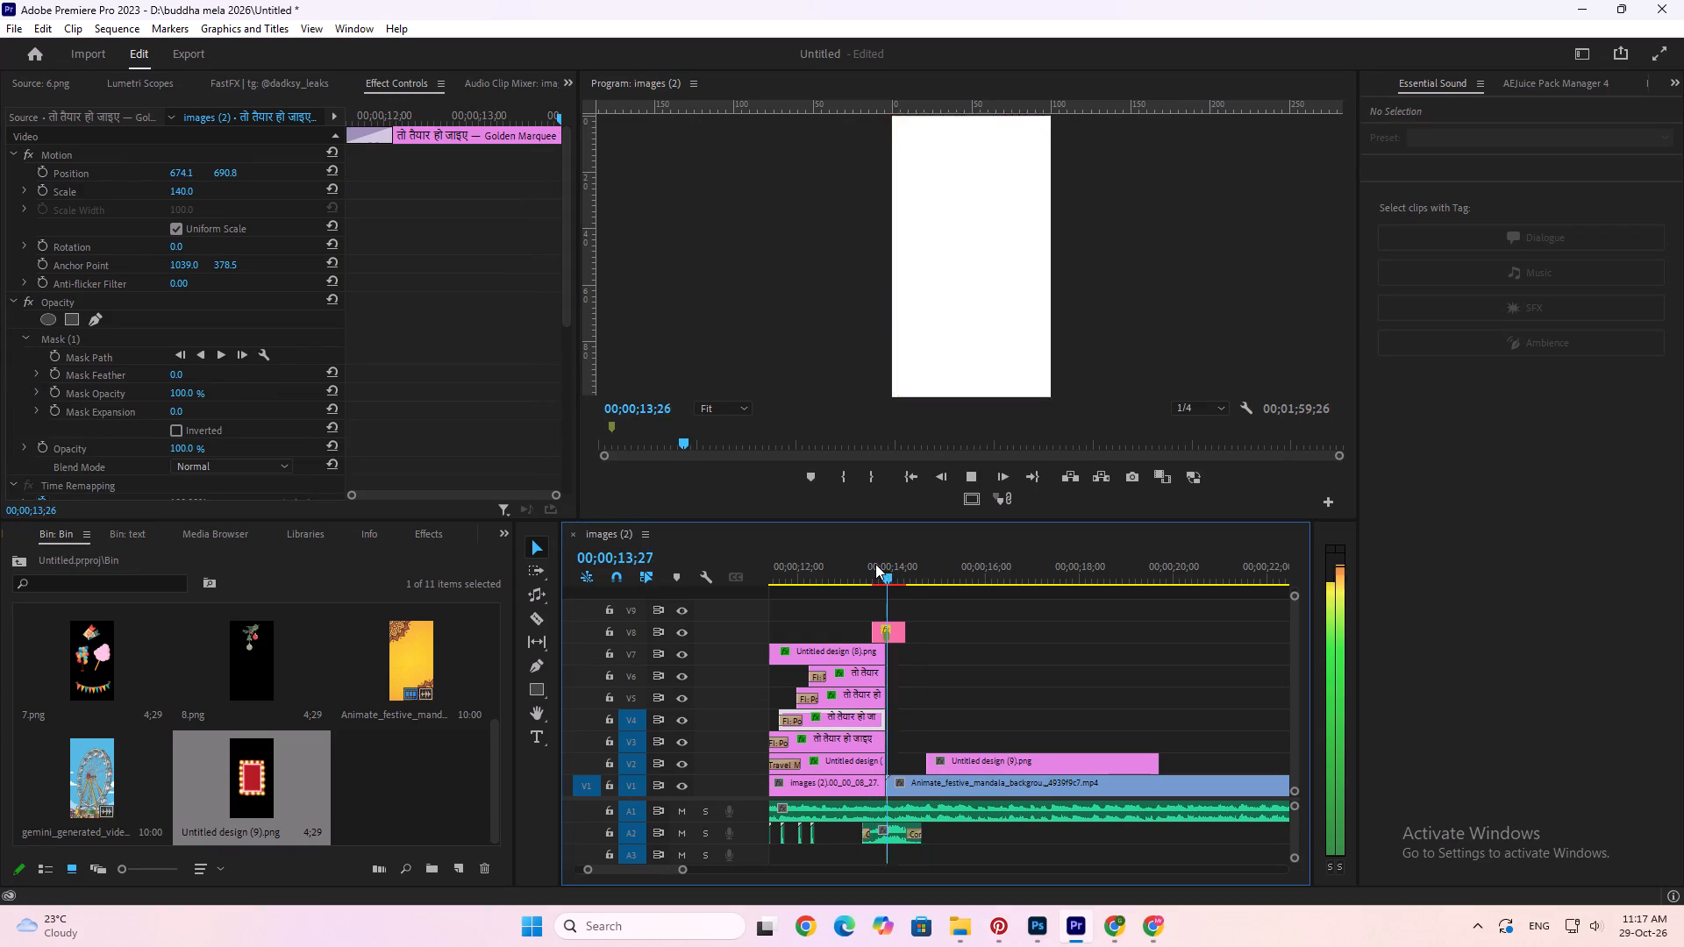
{"action": "key", "text": "space"}
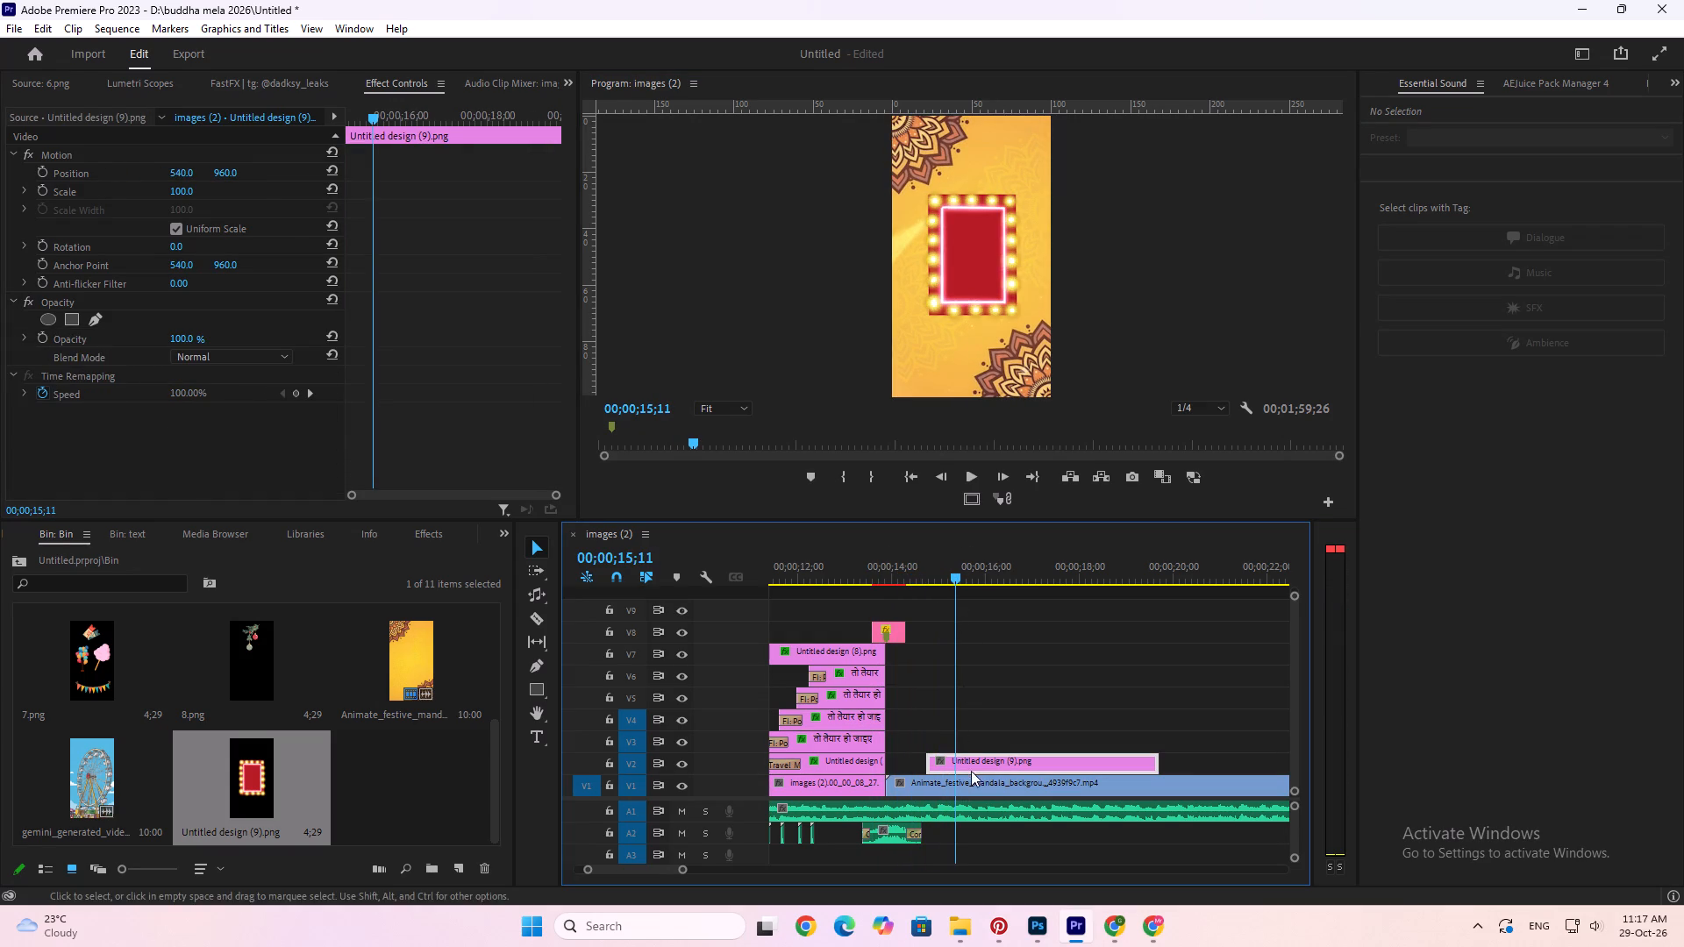
Shorten Untitled design (9).png and the mandala video so both end at 00;00;18;03, deleting the rest of the background.
{"action": "scroll", "coordinate": [992, 706], "scroll_direction": "down", "scroll_amount": 4, "text": "alt"}
{"action": "scroll", "coordinate": [992, 706], "scroll_direction": "down", "scroll_amount": 2}
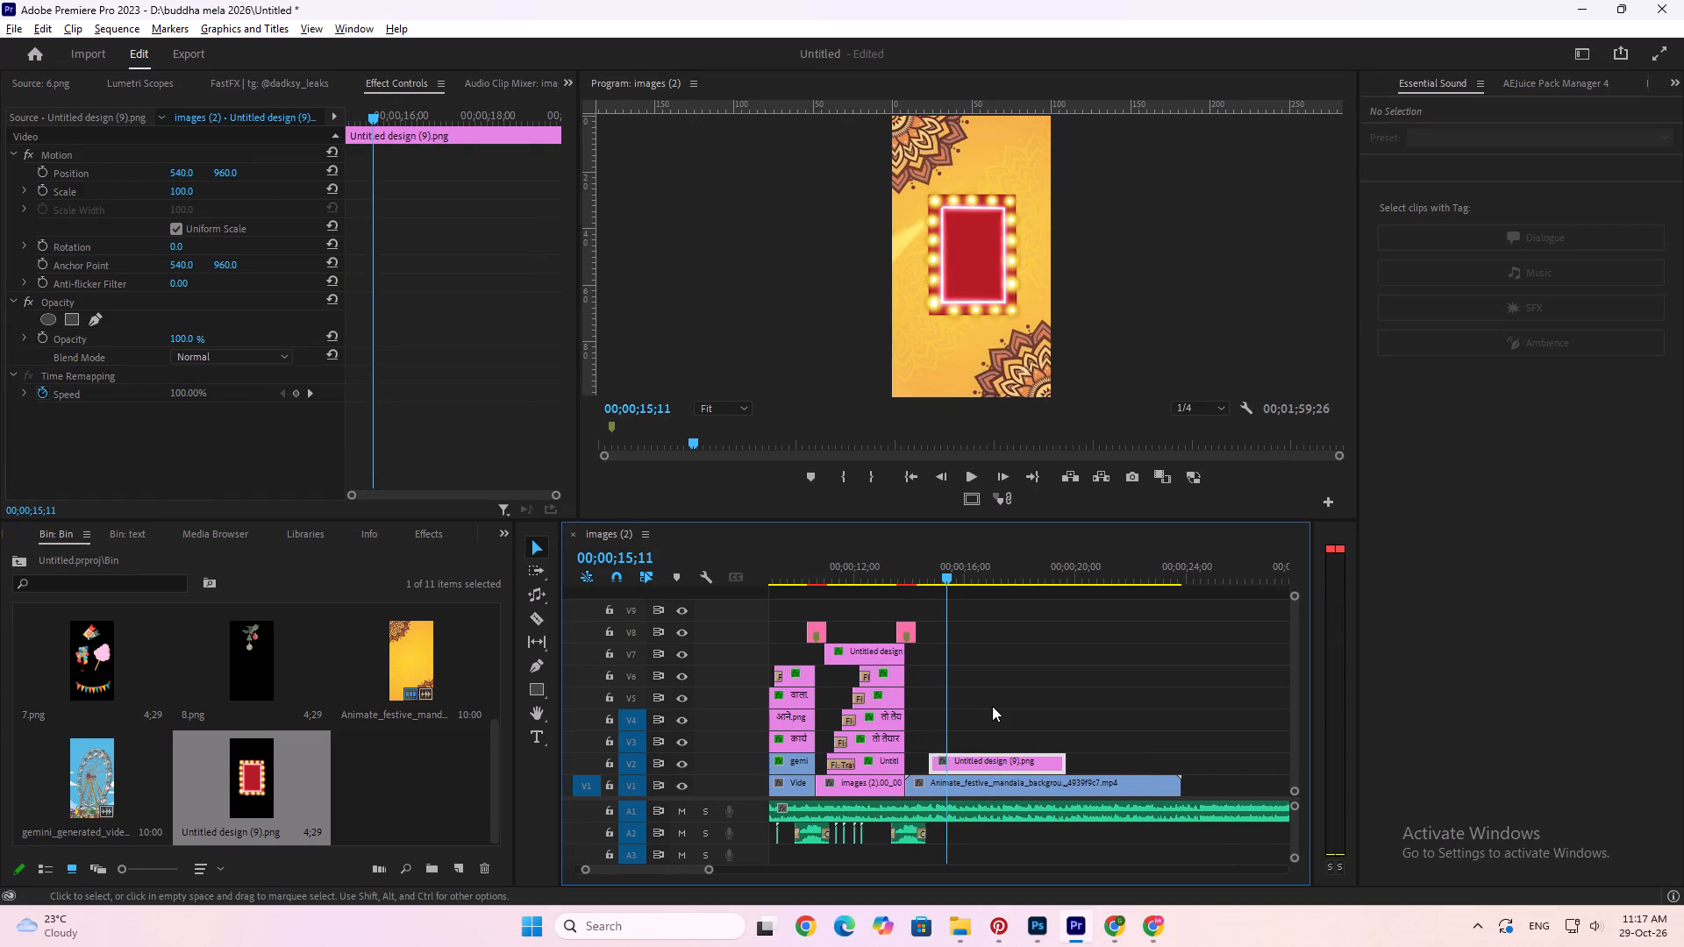
{"action": "left_click", "coordinate": [927, 577]}
{"action": "key", "text": "space"}
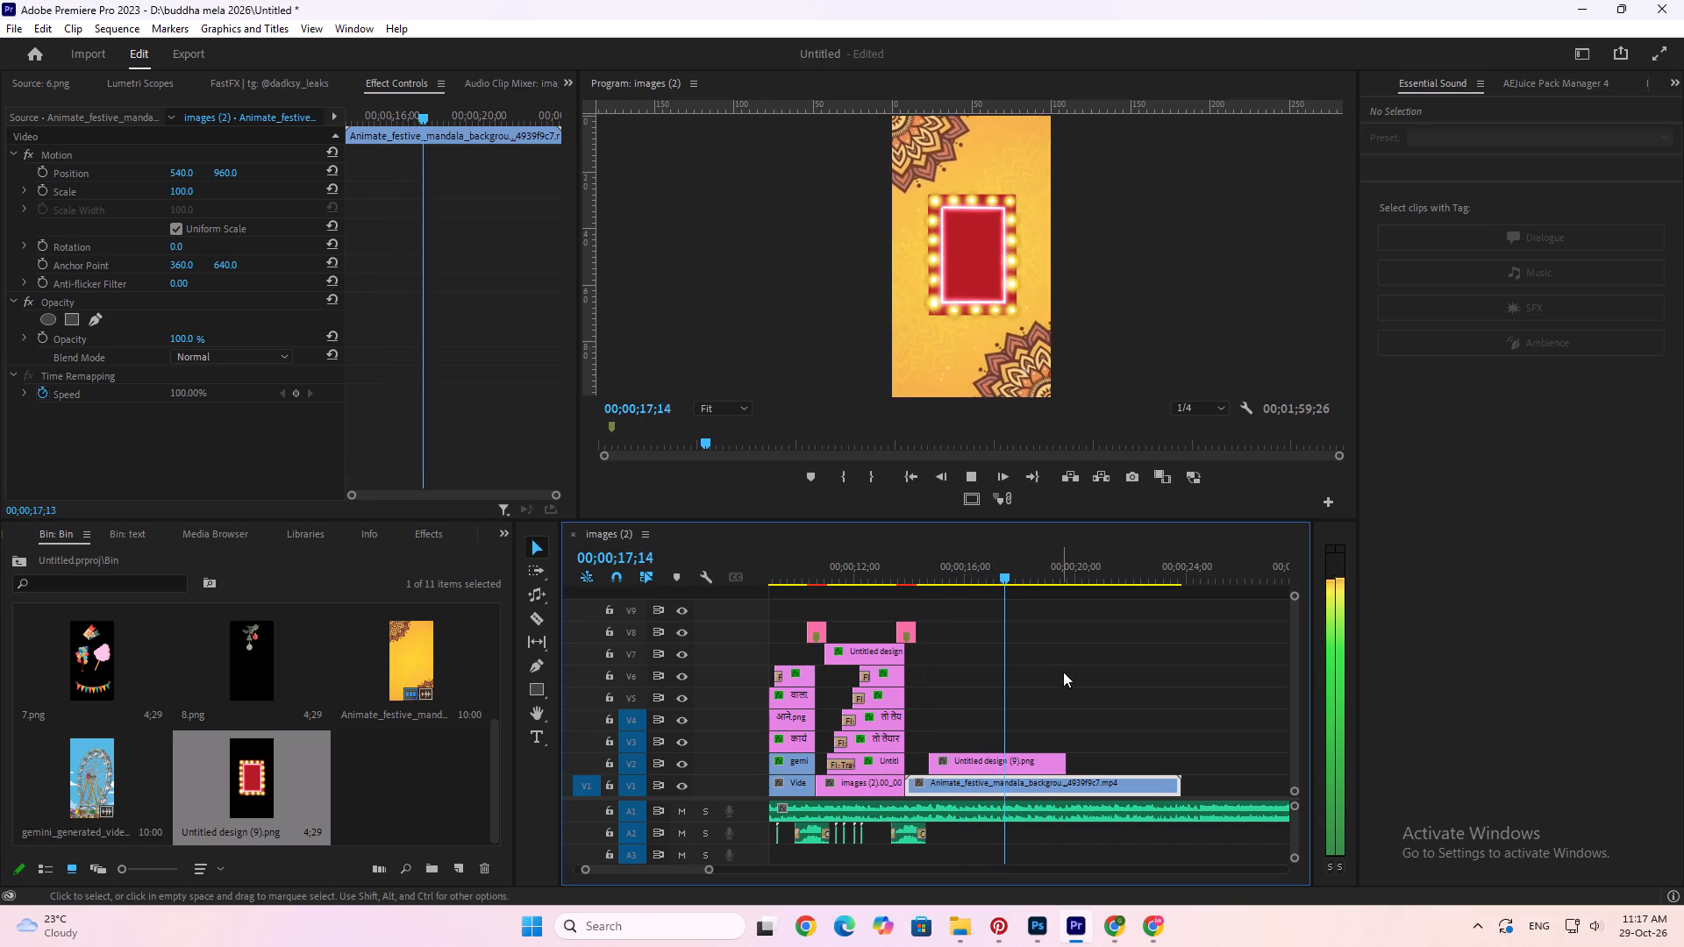
{"action": "key", "text": "space"}
{"action": "key", "text": "space"}
{"action": "key", "text": "space"}
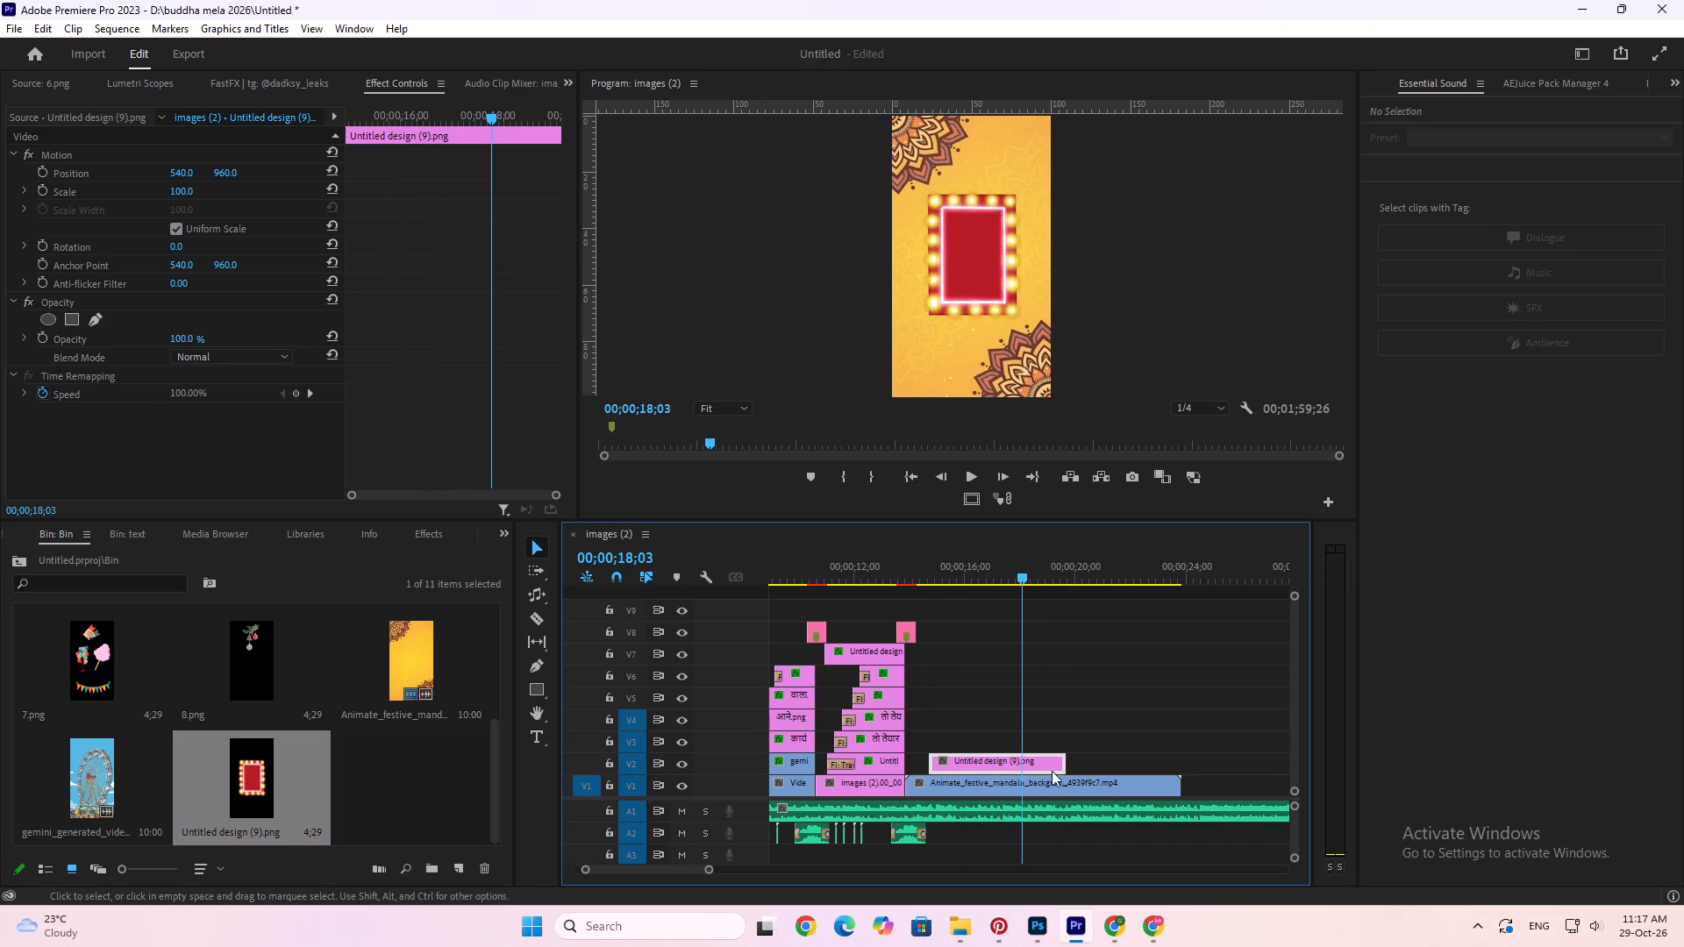
{"action": "left_click_drag", "start_coordinate": [1061, 767], "coordinate": [1018, 766]}
{"action": "left_click", "coordinate": [1061, 787]}
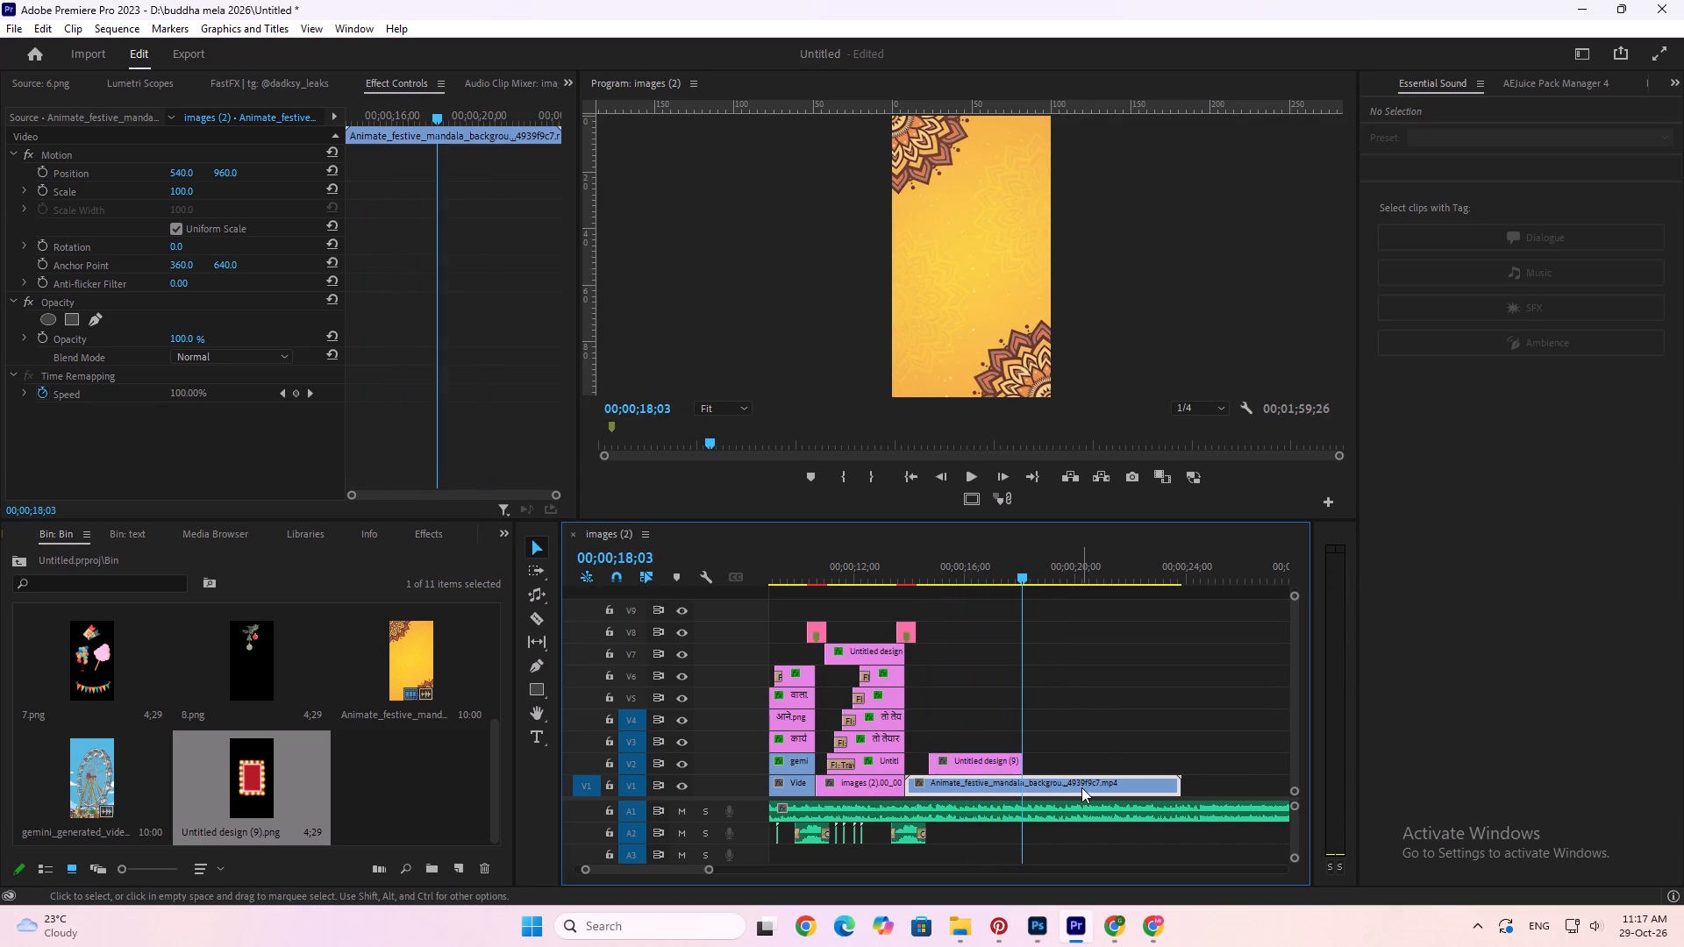
{"action": "key", "text": "c"}
{"action": "left_click", "coordinate": [1080, 778]}
{"action": "key", "text": "Delete"}
Replay the transition and extend the start of Untitled design (9).png back to 00;00;14;09, where the light leak ends.
{"action": "scroll", "coordinate": [1080, 778], "scroll_direction": "up", "scroll_amount": 7}
{"action": "scroll", "coordinate": [1012, 734], "scroll_direction": "up", "scroll_amount": 5}
{"action": "left_click", "coordinate": [929, 543]}
{"action": "left_click", "coordinate": [936, 552]}
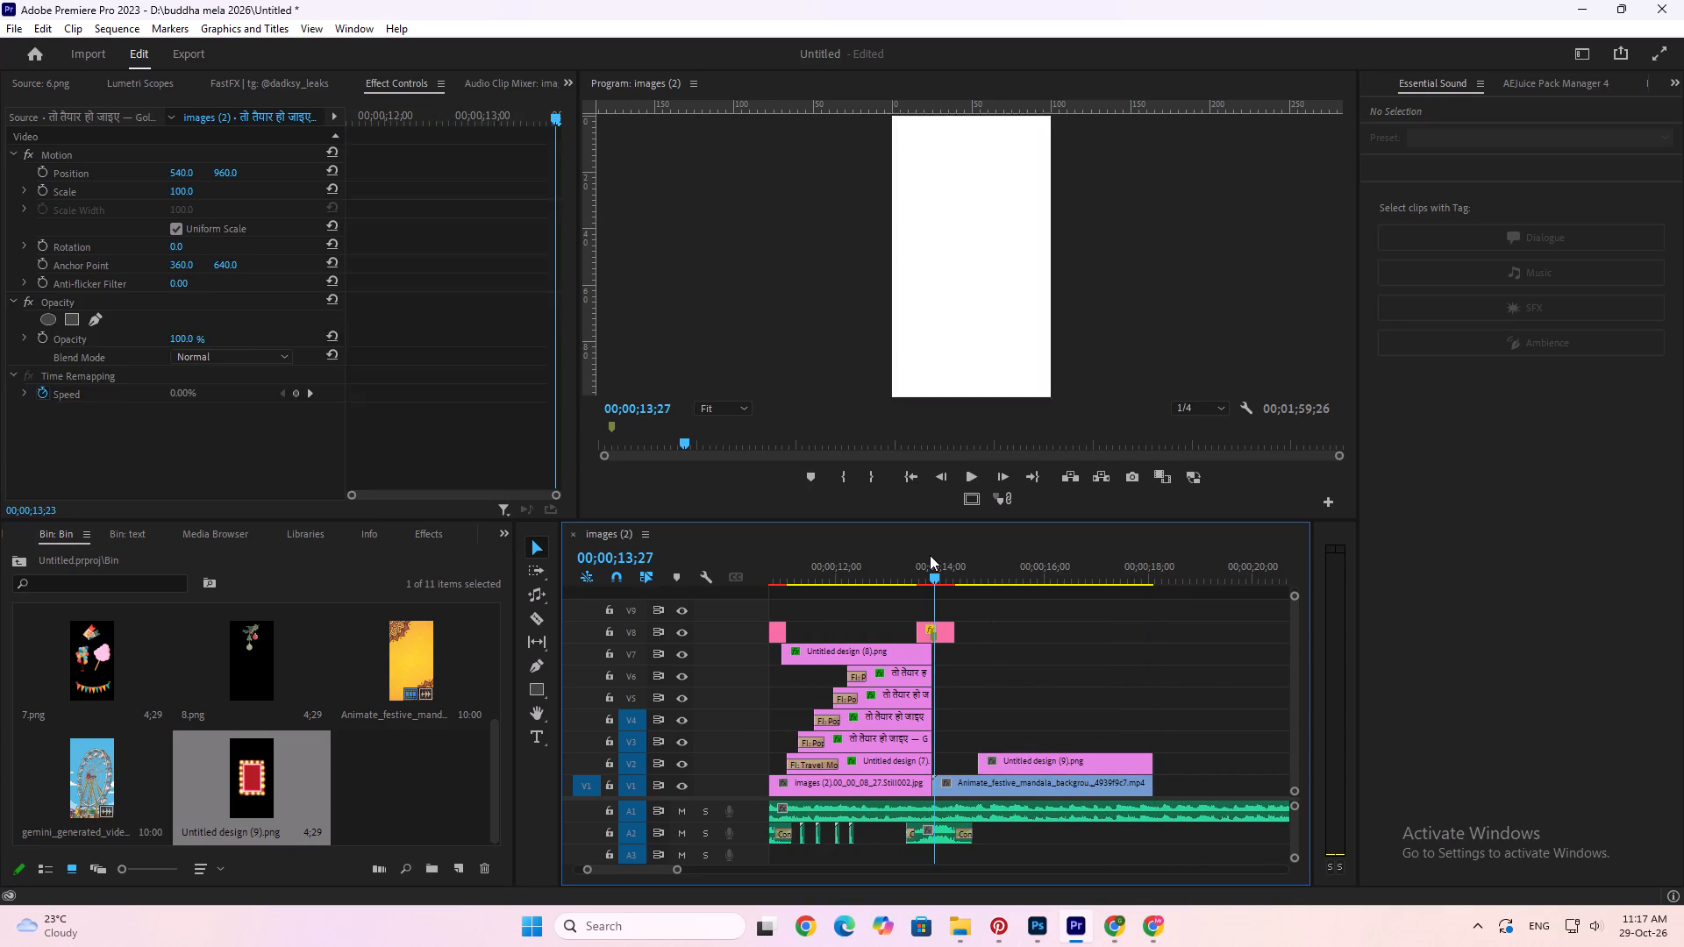
{"action": "key", "text": "space"}
{"action": "key", "text": "space"}
{"action": "left_click_drag", "start_coordinate": [978, 765], "coordinate": [952, 765]}
{"action": "key", "text": "space"}
{"action": "key", "text": "space"}
{"action": "left_click_drag", "start_coordinate": [957, 761], "coordinate": [967, 763]}
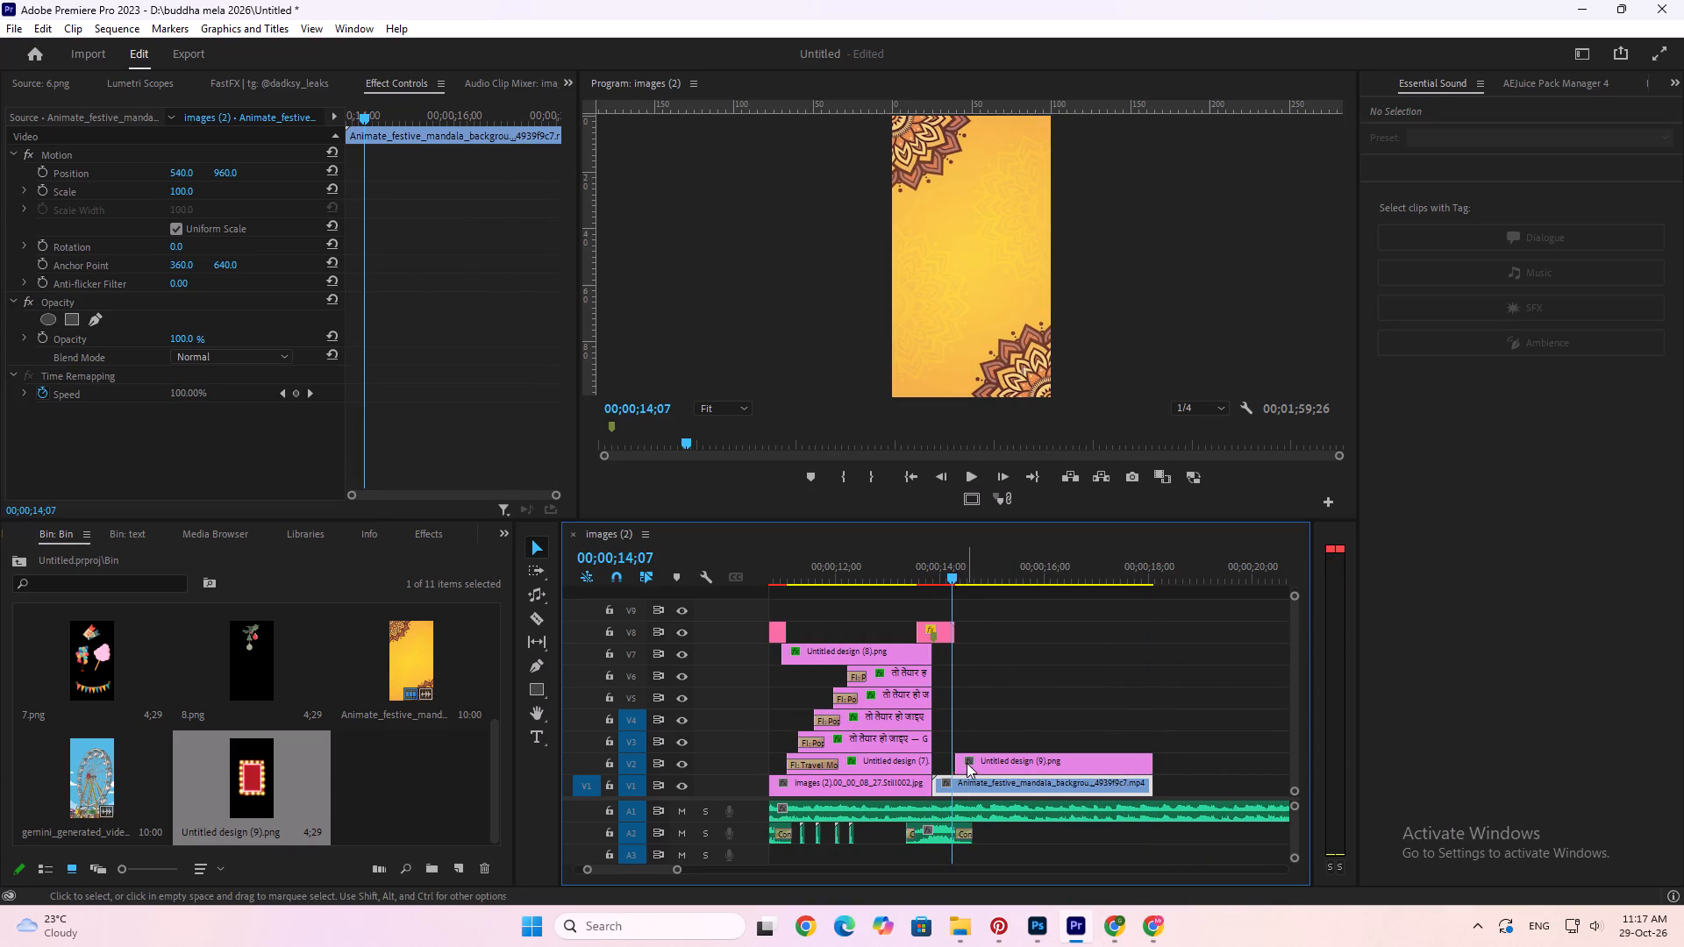
Apply the Filmcom - Motion Shake (Medium) preset to Untitled design (9).png on V2 and play the result.
{"action": "left_click", "coordinate": [970, 766]}
{"action": "key", "text": "Down"}
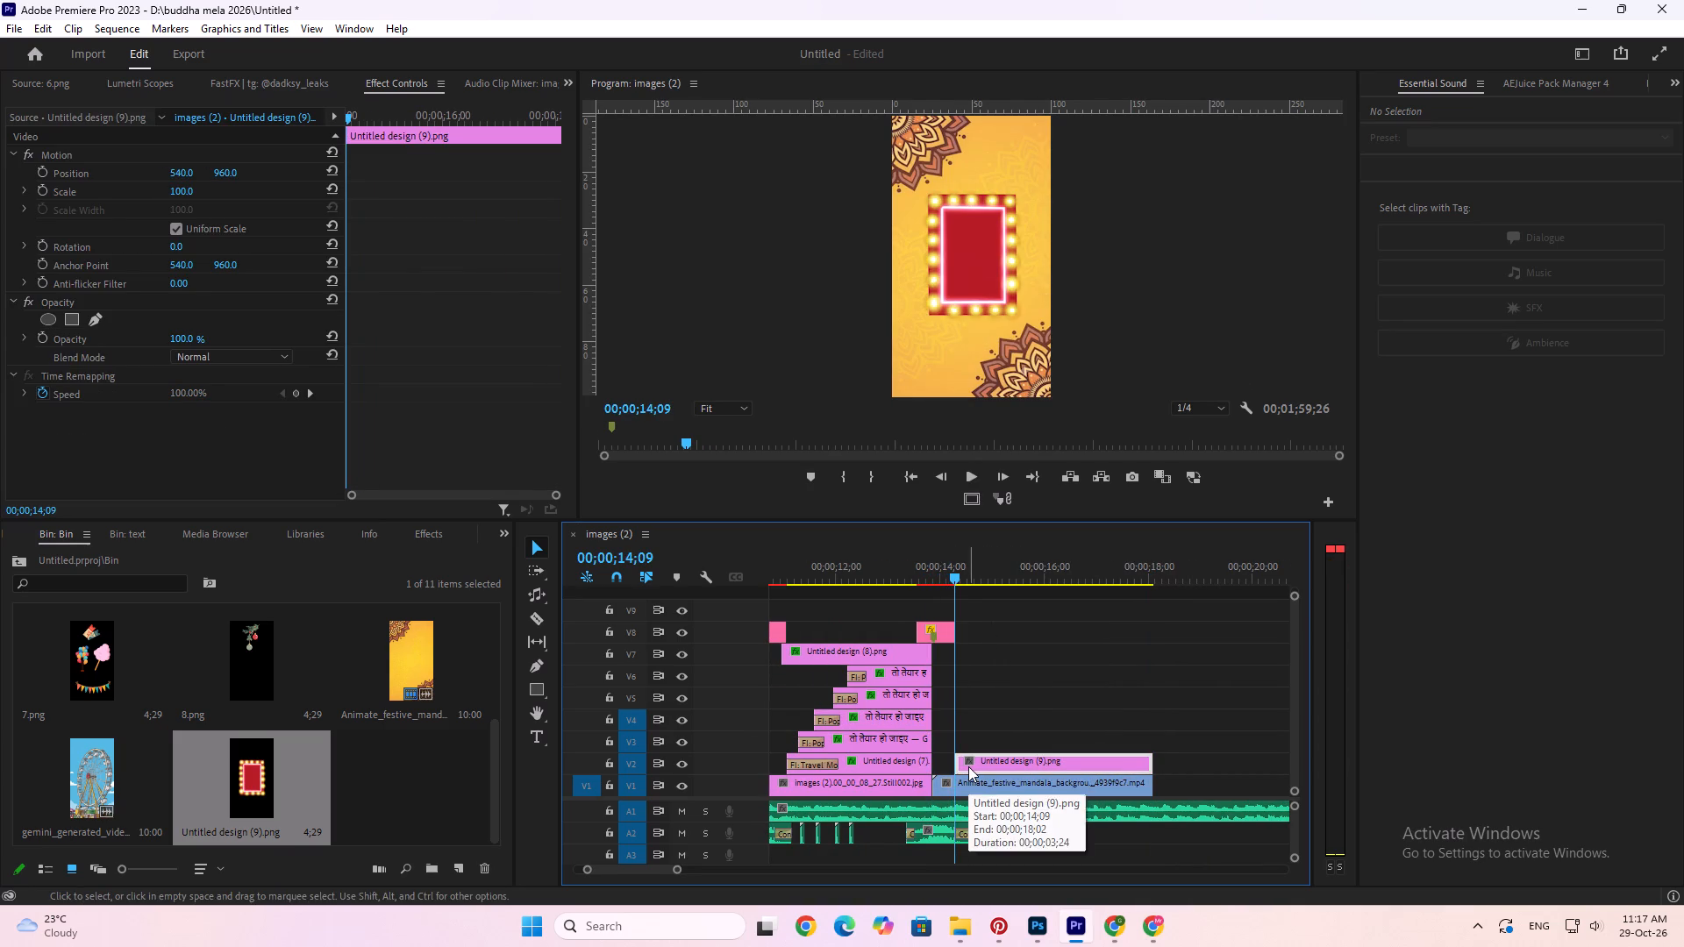
{"action": "scroll", "coordinate": [968, 766], "scroll_direction": "up", "scroll_amount": 5, "text": "alt"}
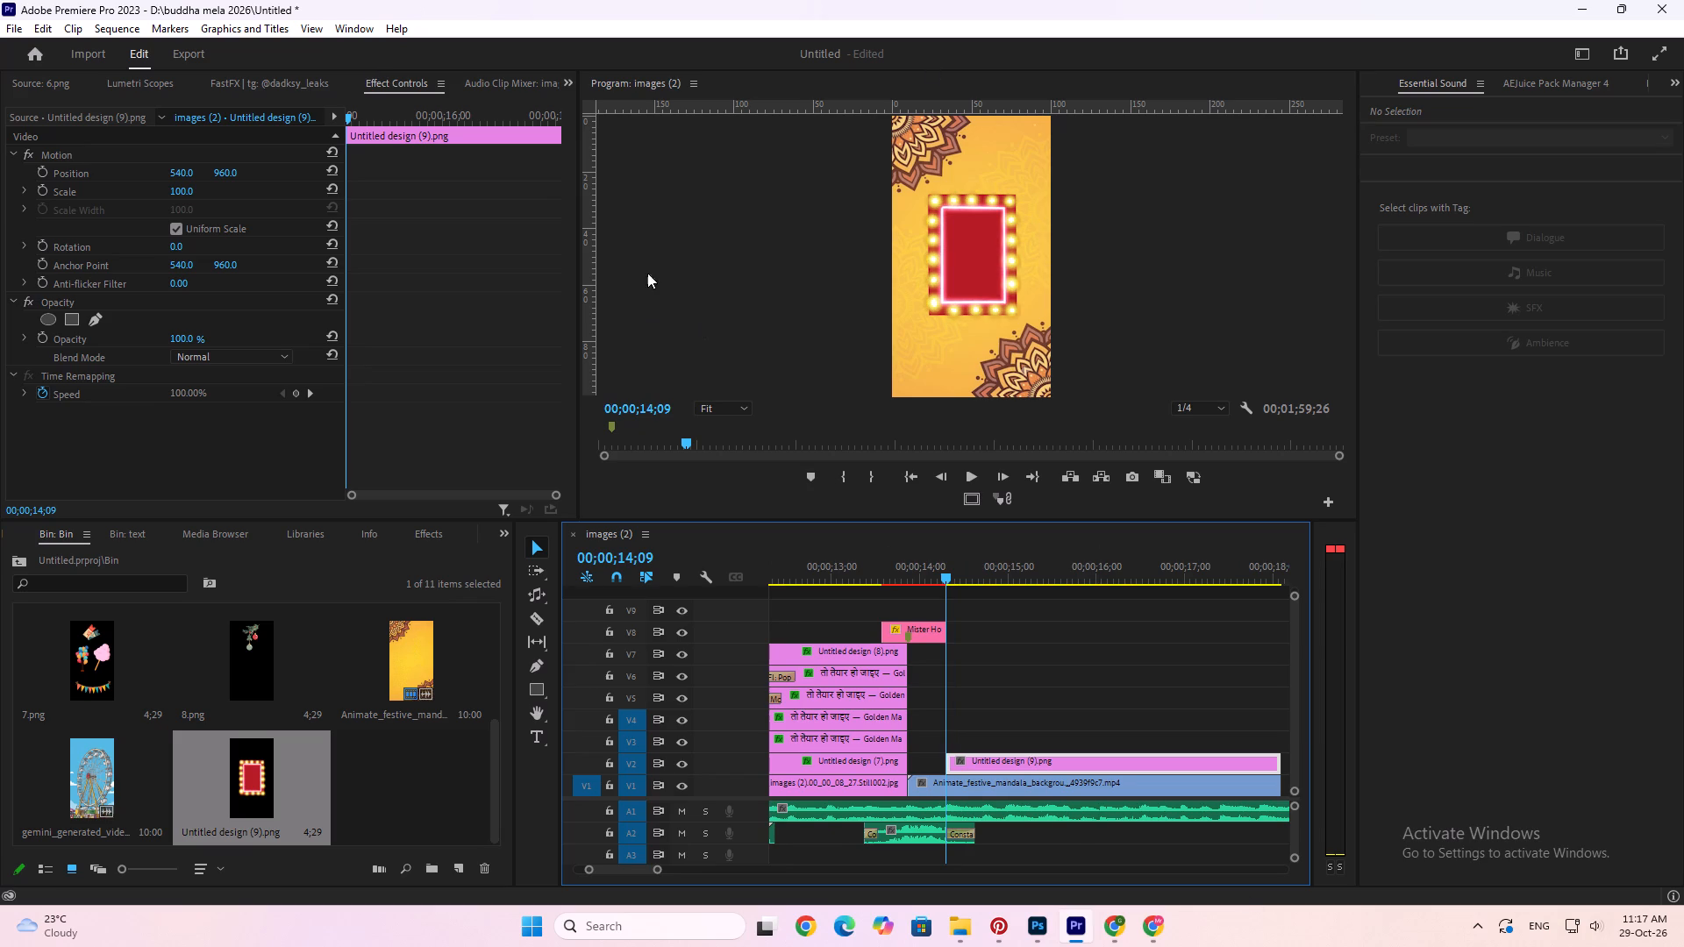
{"action": "left_click", "coordinate": [451, 540]}
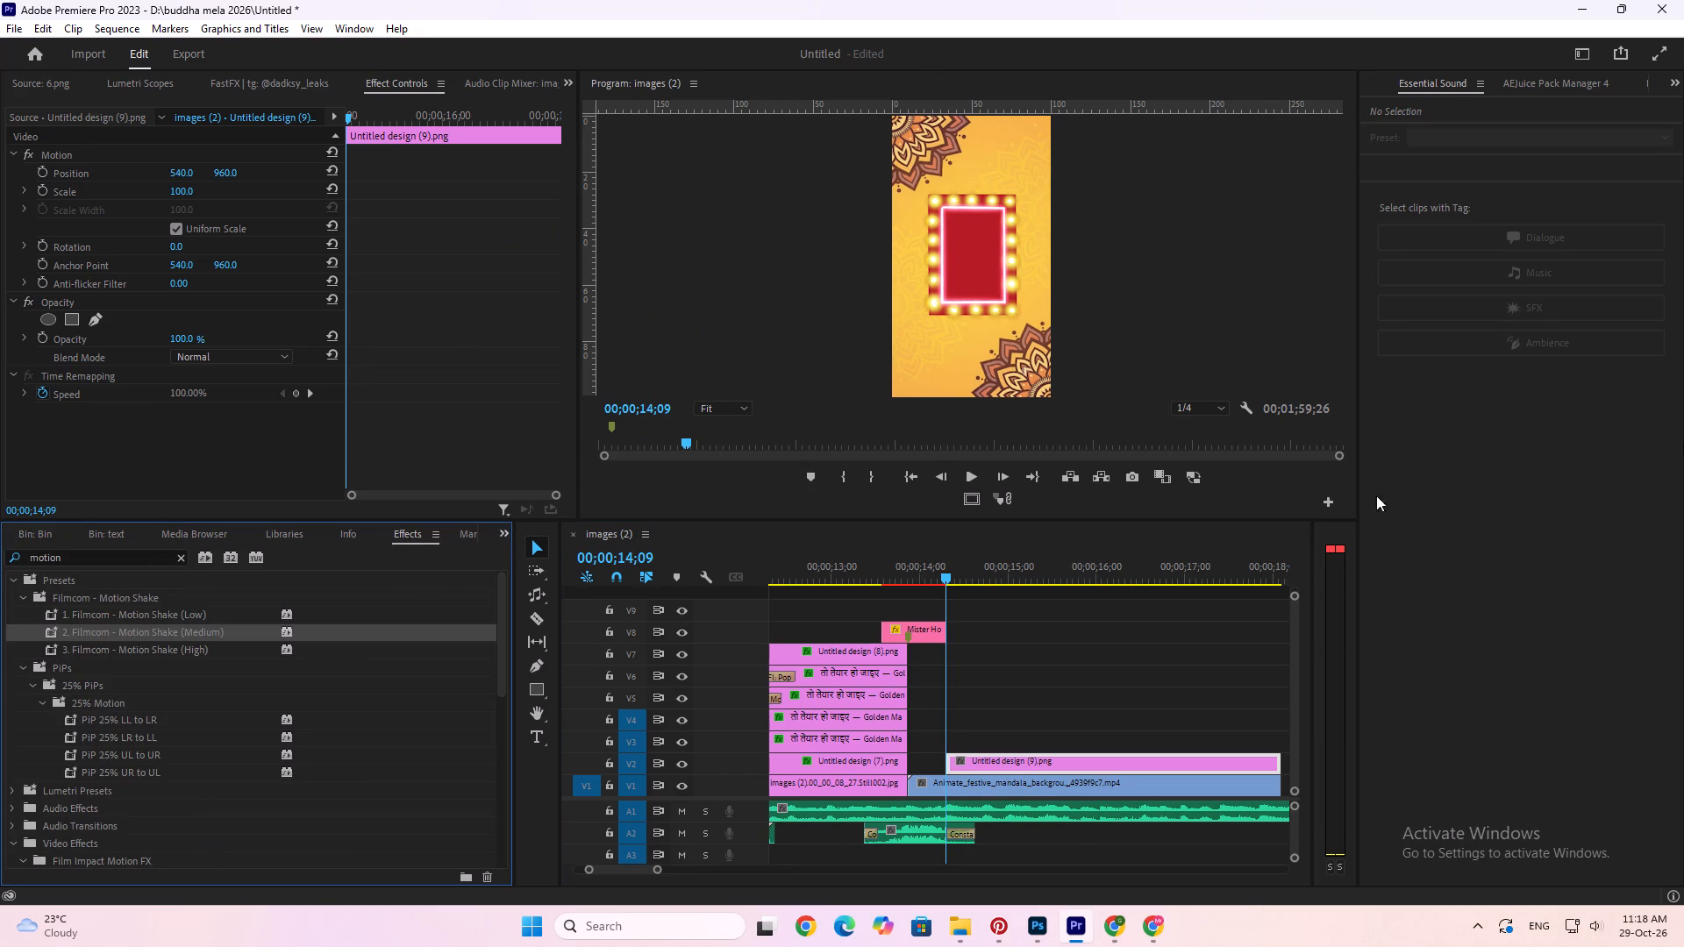
{"action": "left_click_drag", "start_coordinate": [126, 630], "coordinate": [193, 632]}
{"action": "left_click_drag", "start_coordinate": [193, 632], "coordinate": [1010, 765]}
{"action": "key", "text": "space"}
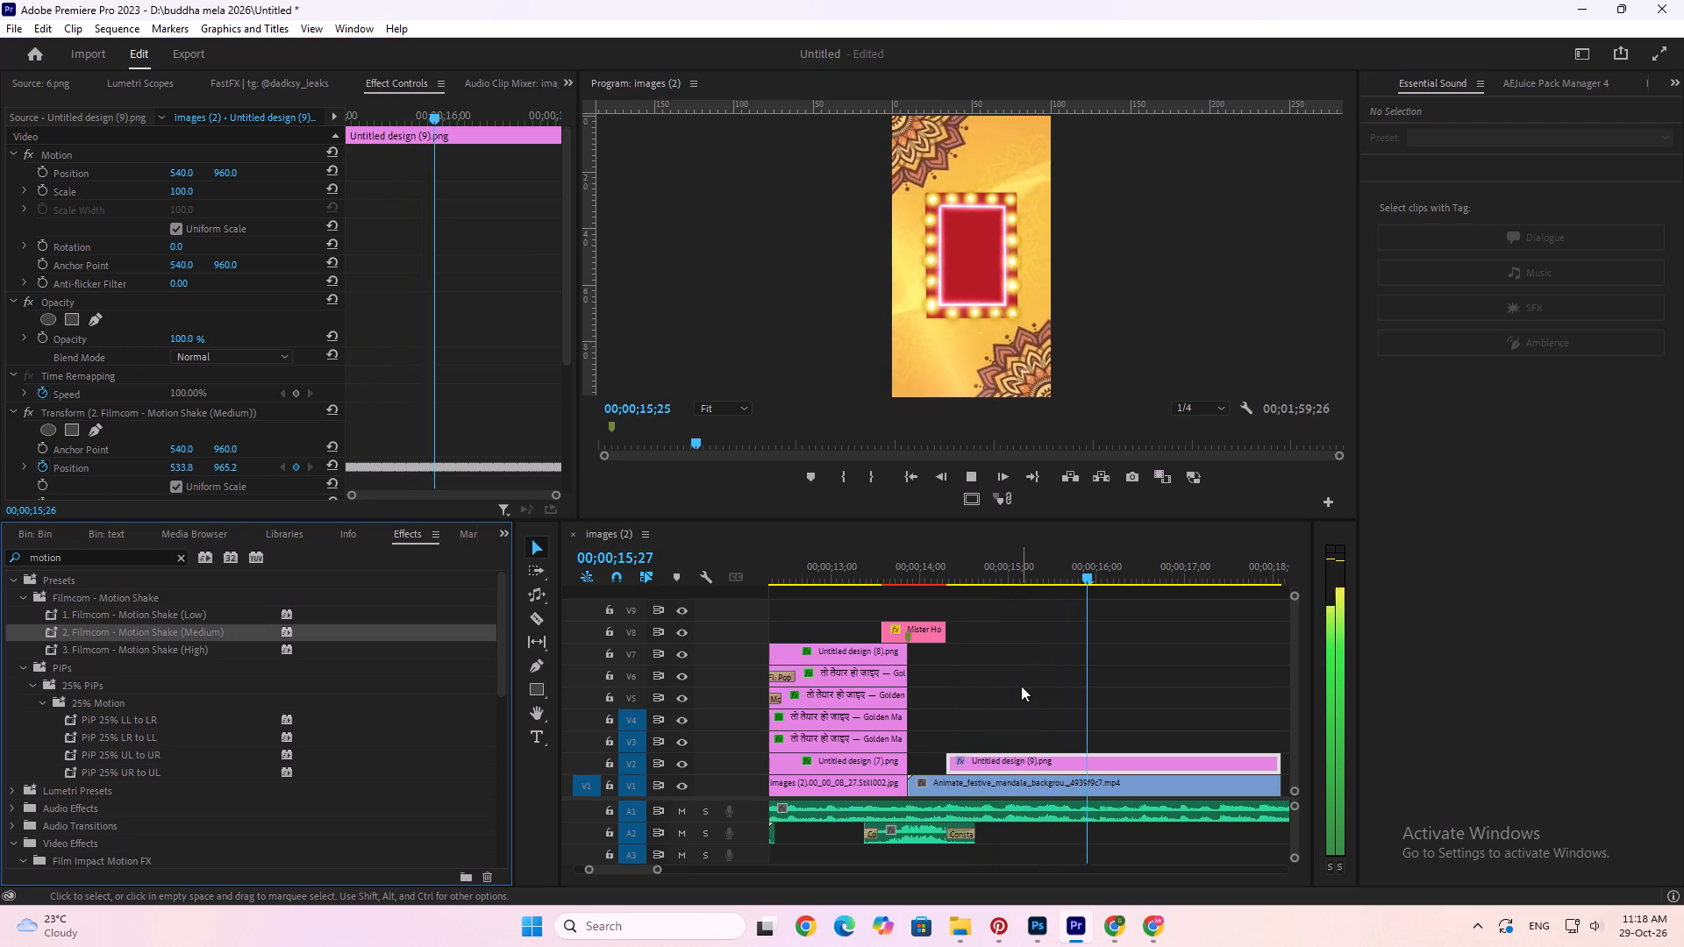
{"action": "key", "text": "space"}
{"action": "key", "text": "Up"}
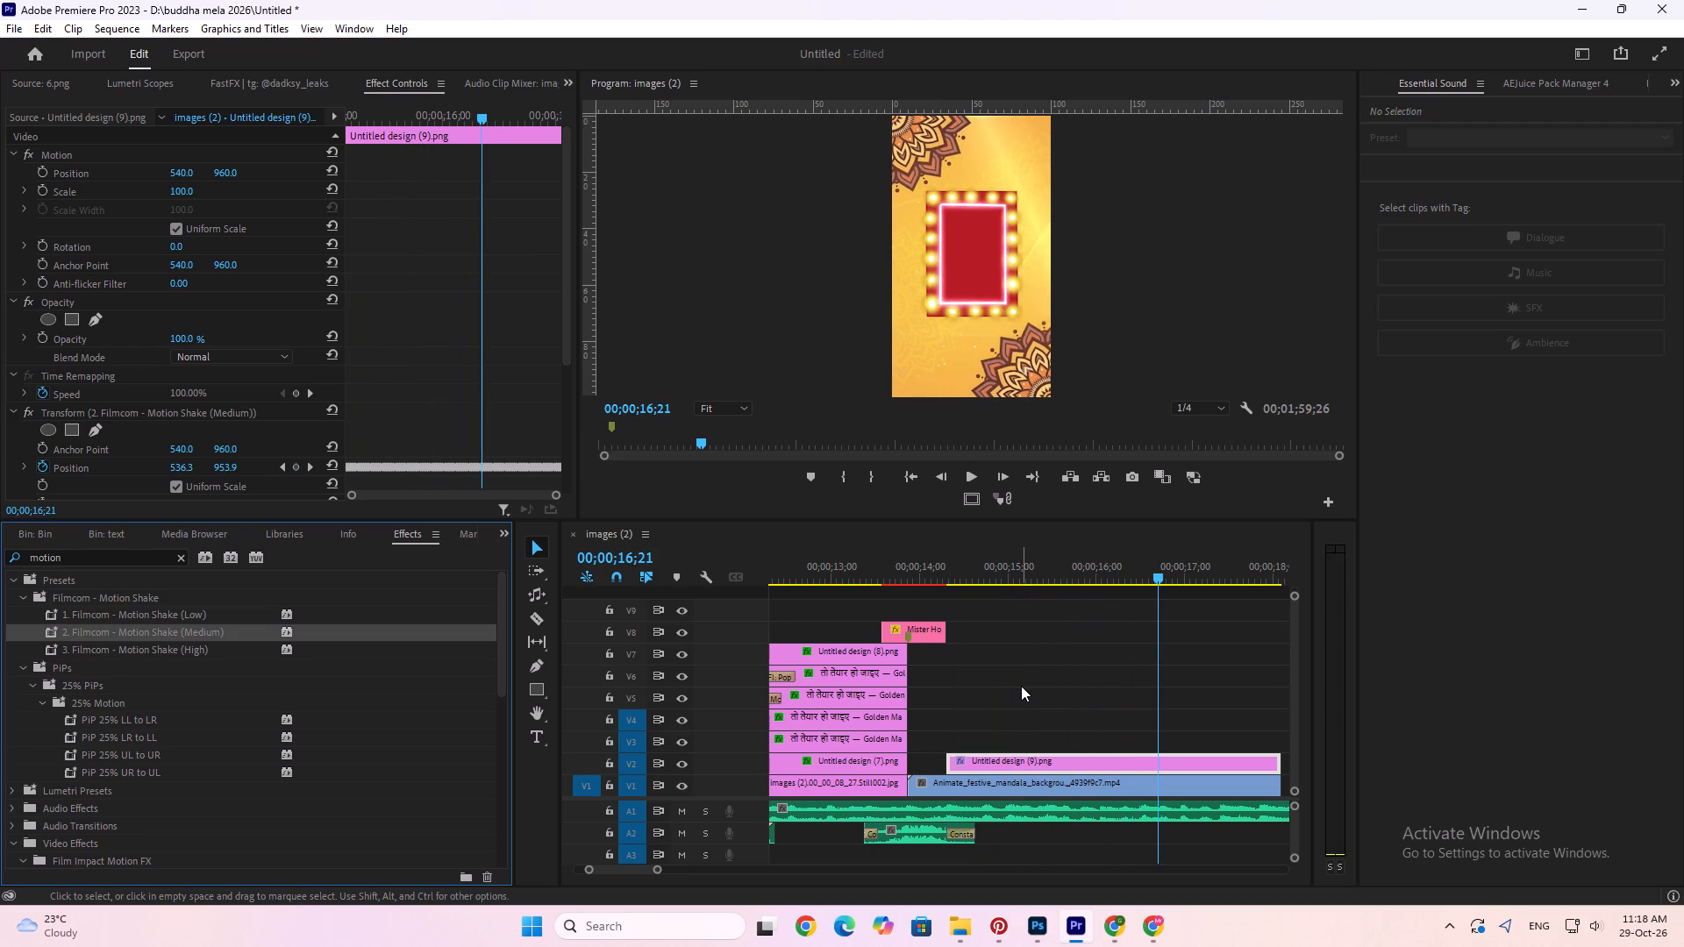
Import the बुद्ध मेला 2026 के लिए title image (7a23f362-f4c1…png) from the buddha mela 2026 folder on drive D.
{"action": "left_click", "coordinate": [939, 572]}
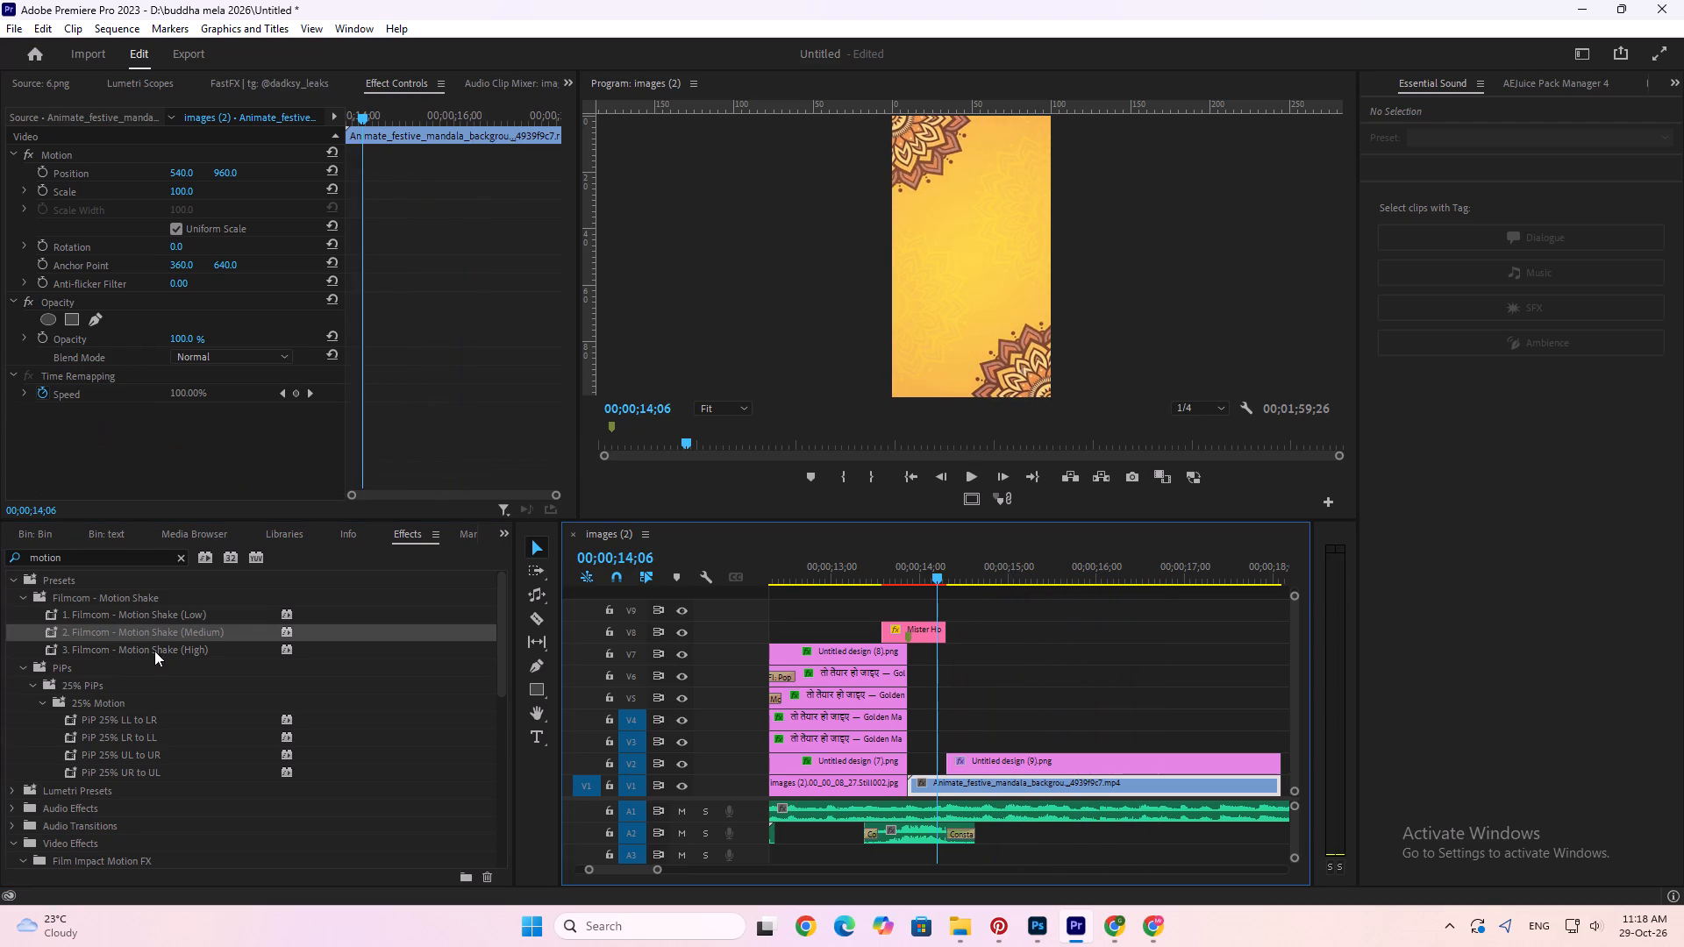
{"action": "left_click", "coordinate": [88, 535]}
{"action": "left_click", "coordinate": [49, 536]}
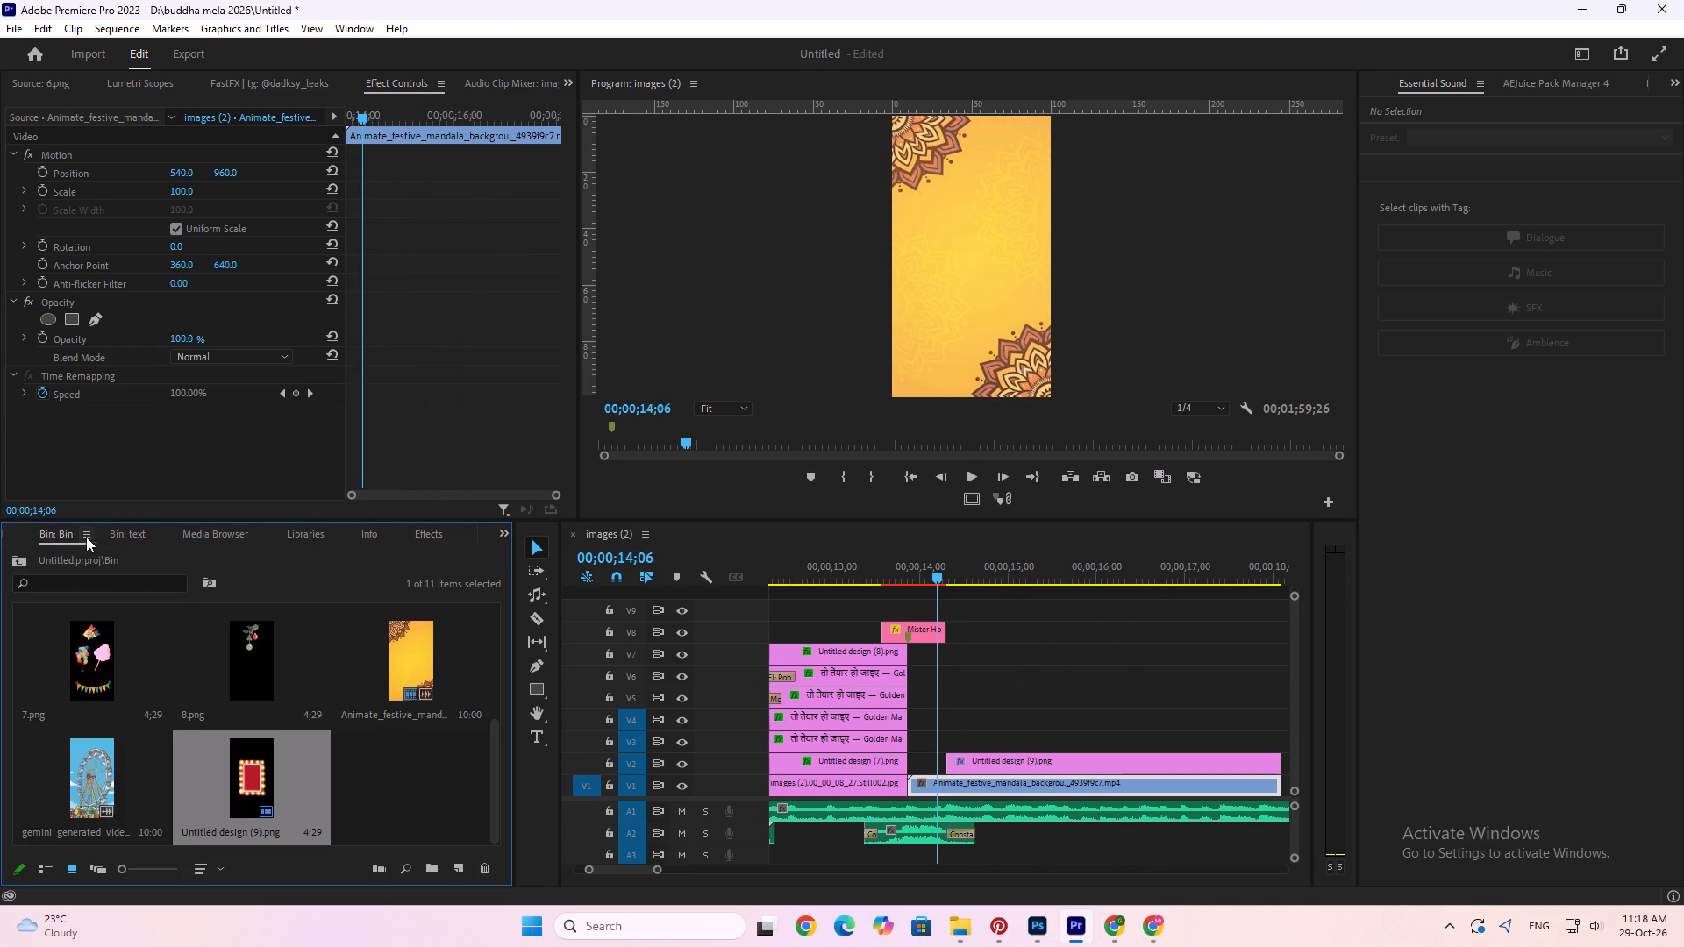
{"action": "double_click", "coordinate": [400, 825]}
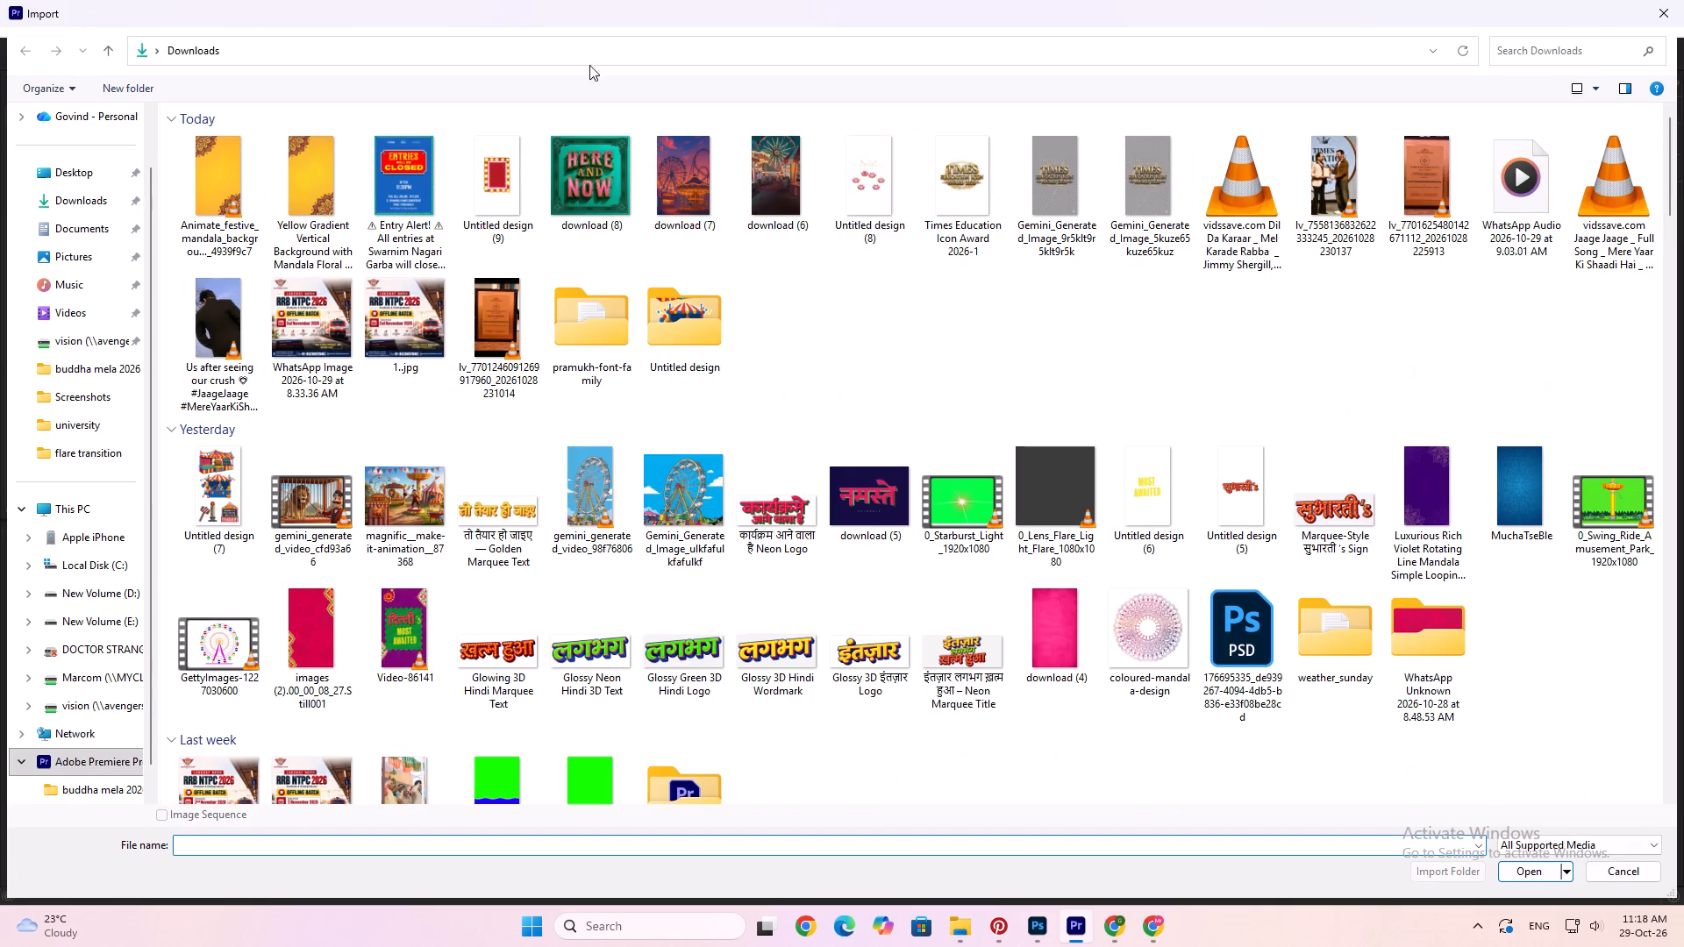
{"action": "left_click", "coordinate": [79, 516]}
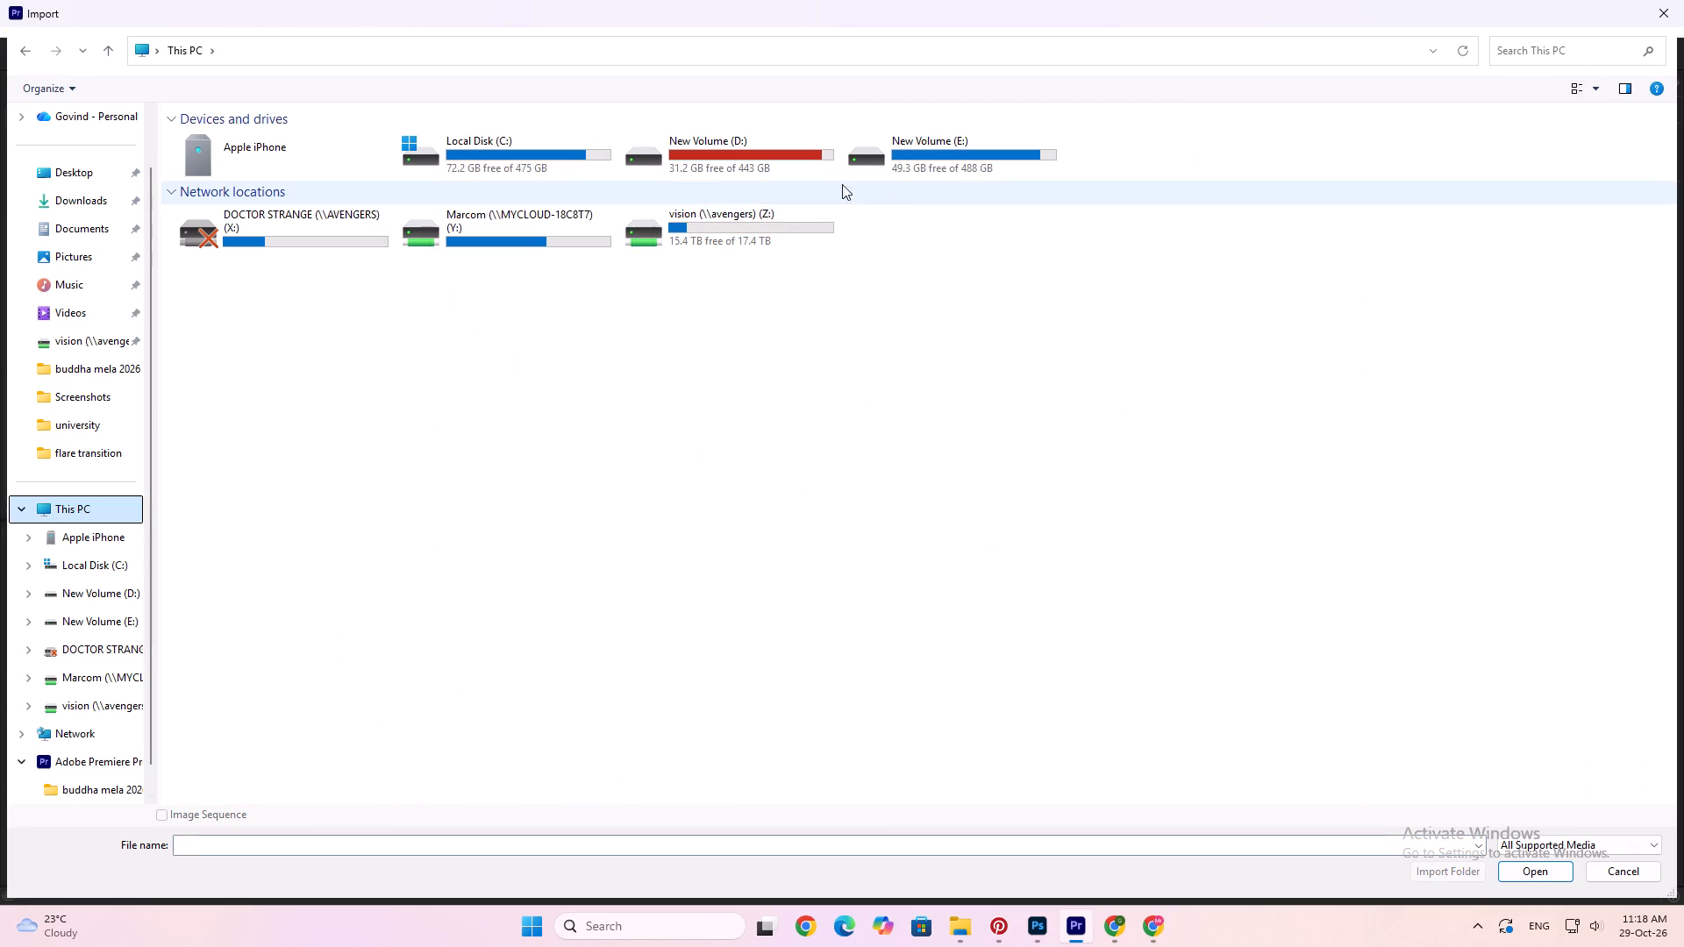
{"action": "double_click", "coordinate": [756, 163]}
{"action": "left_click", "coordinate": [910, 291]}
{"action": "key", "text": "u"}
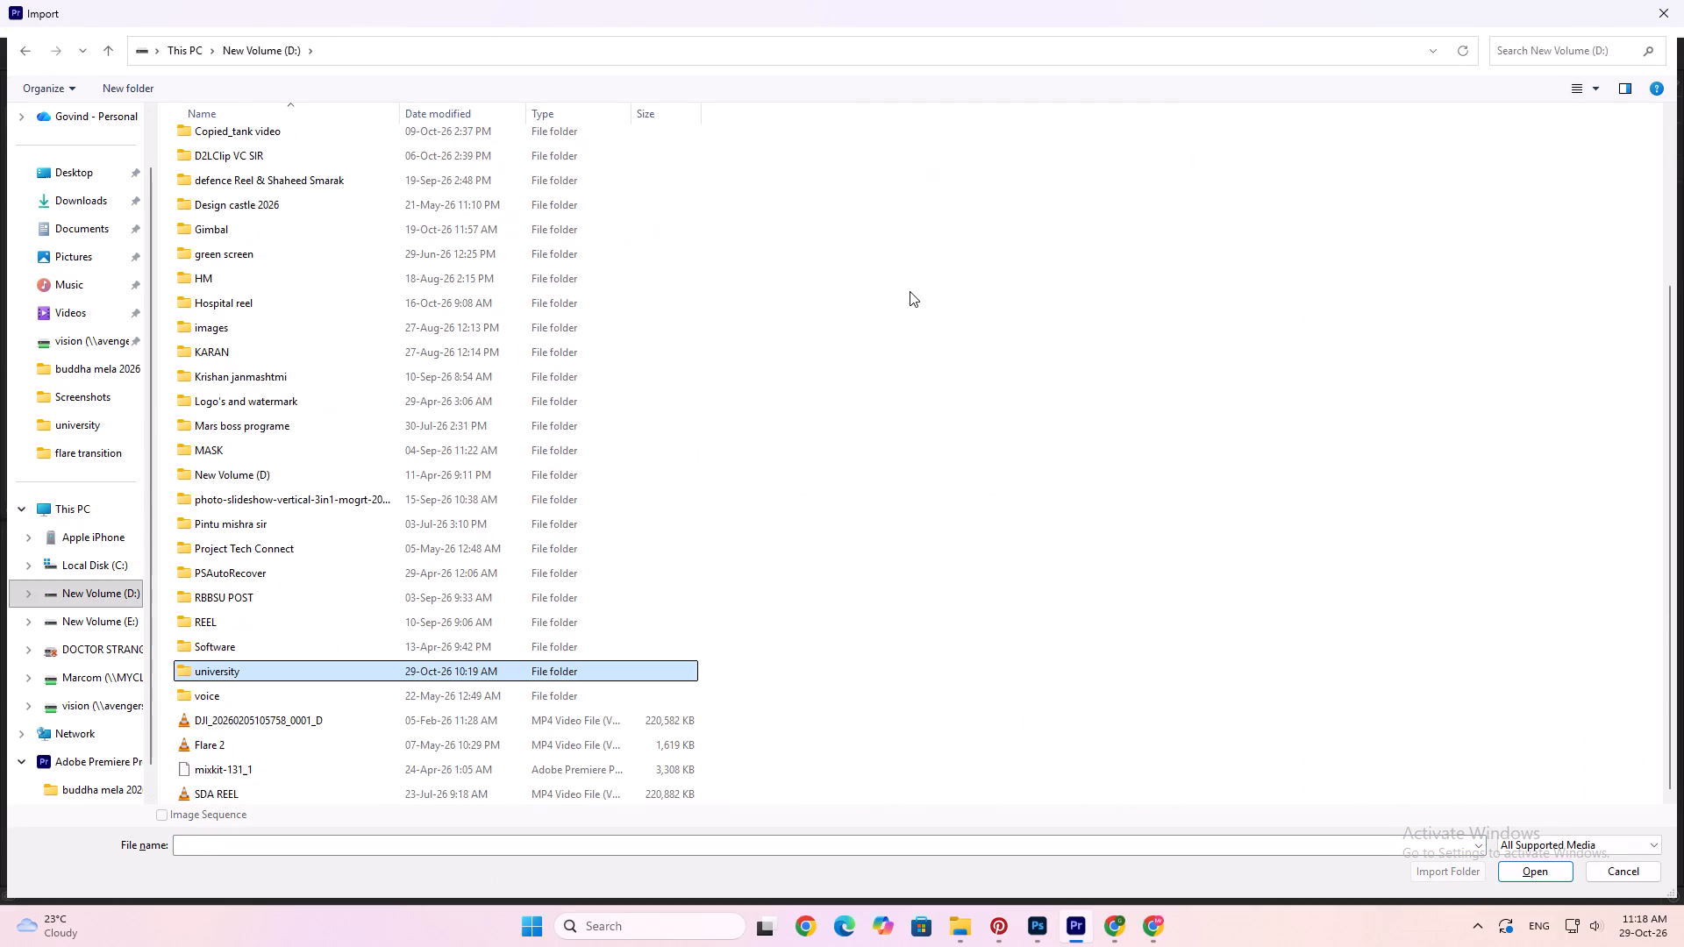
{"action": "left_click", "coordinate": [910, 291]}
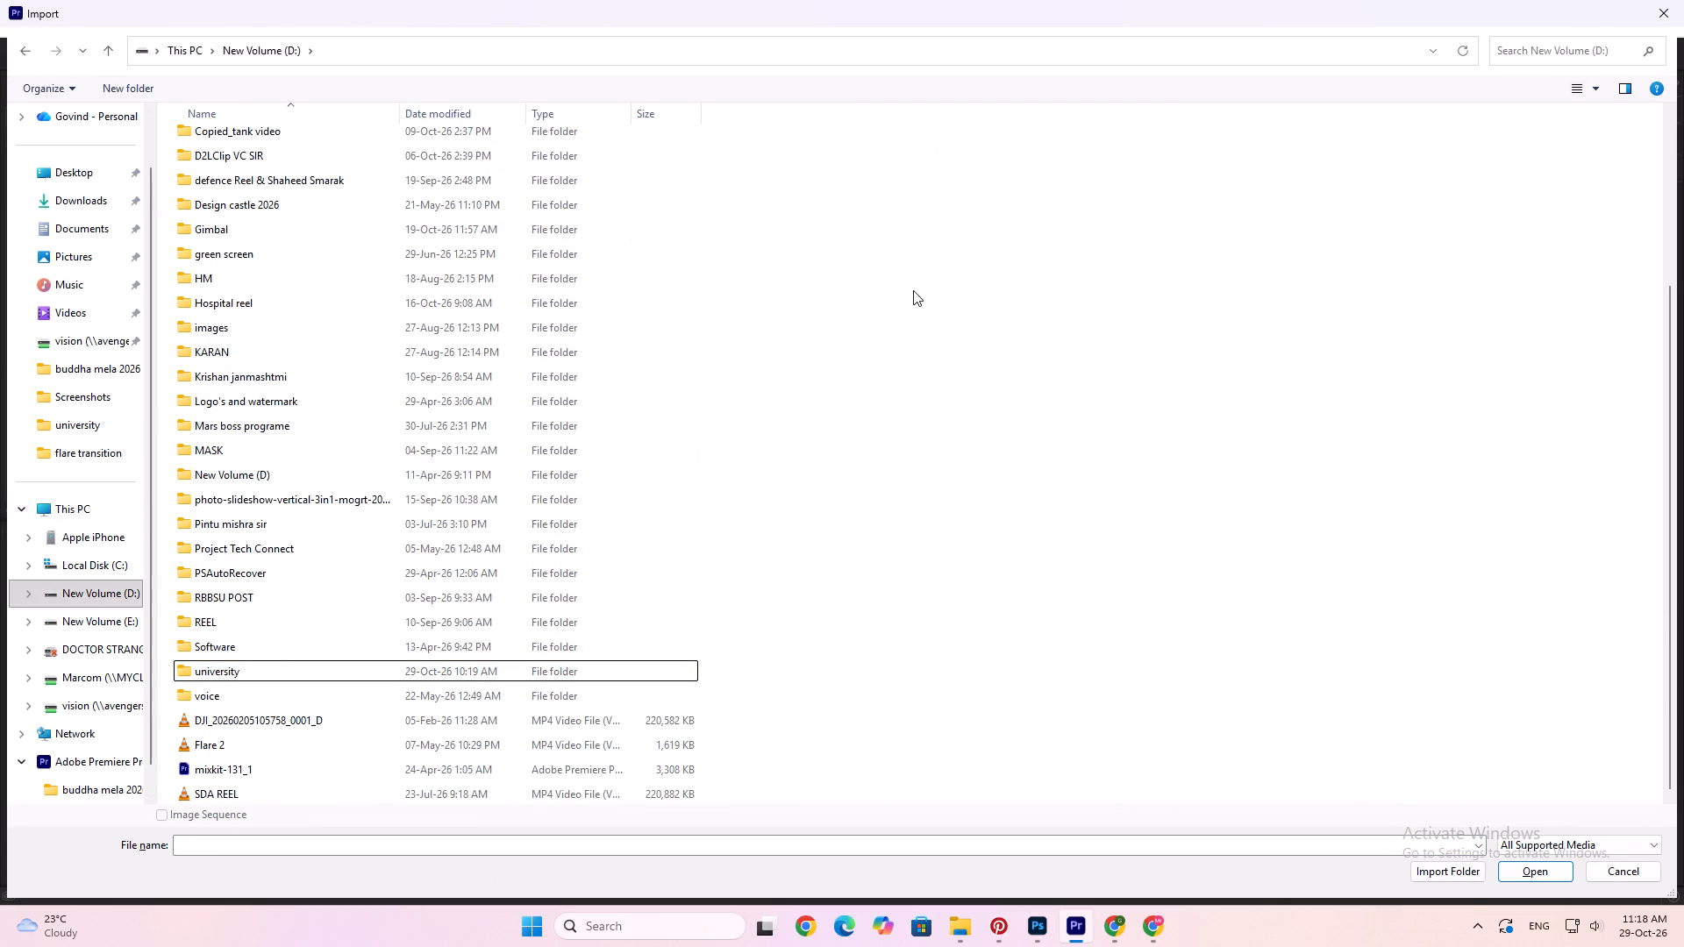
{"action": "type", "text": "bud"}
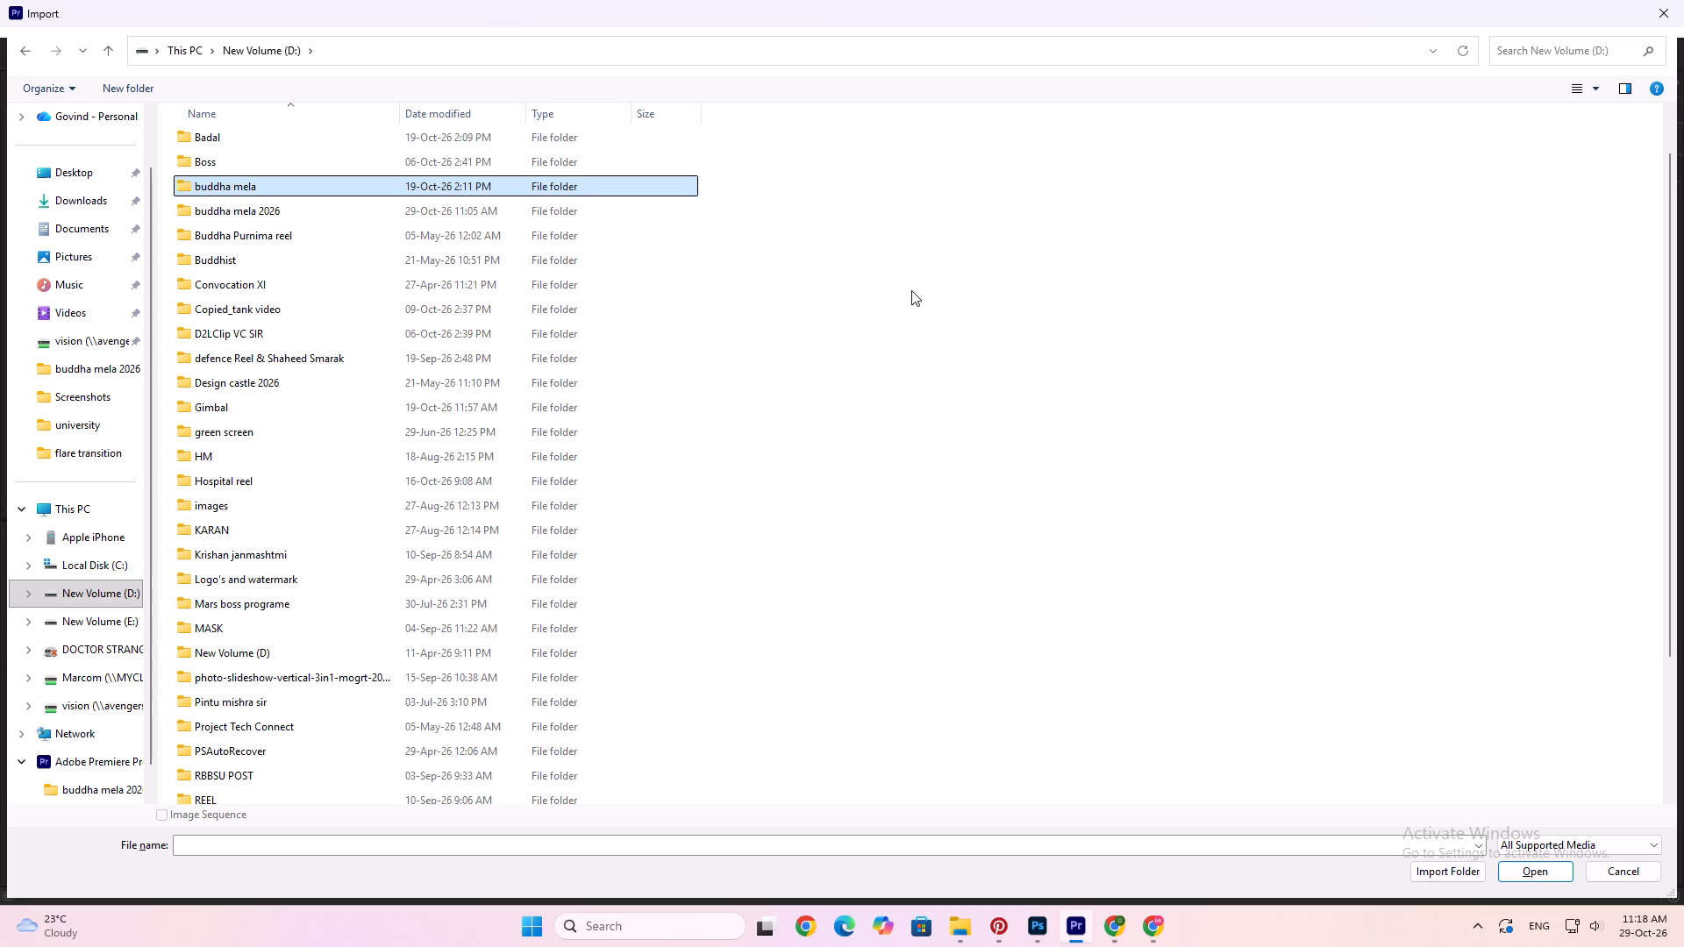
{"action": "key", "text": "Down"}
{"action": "key", "text": "Return"}
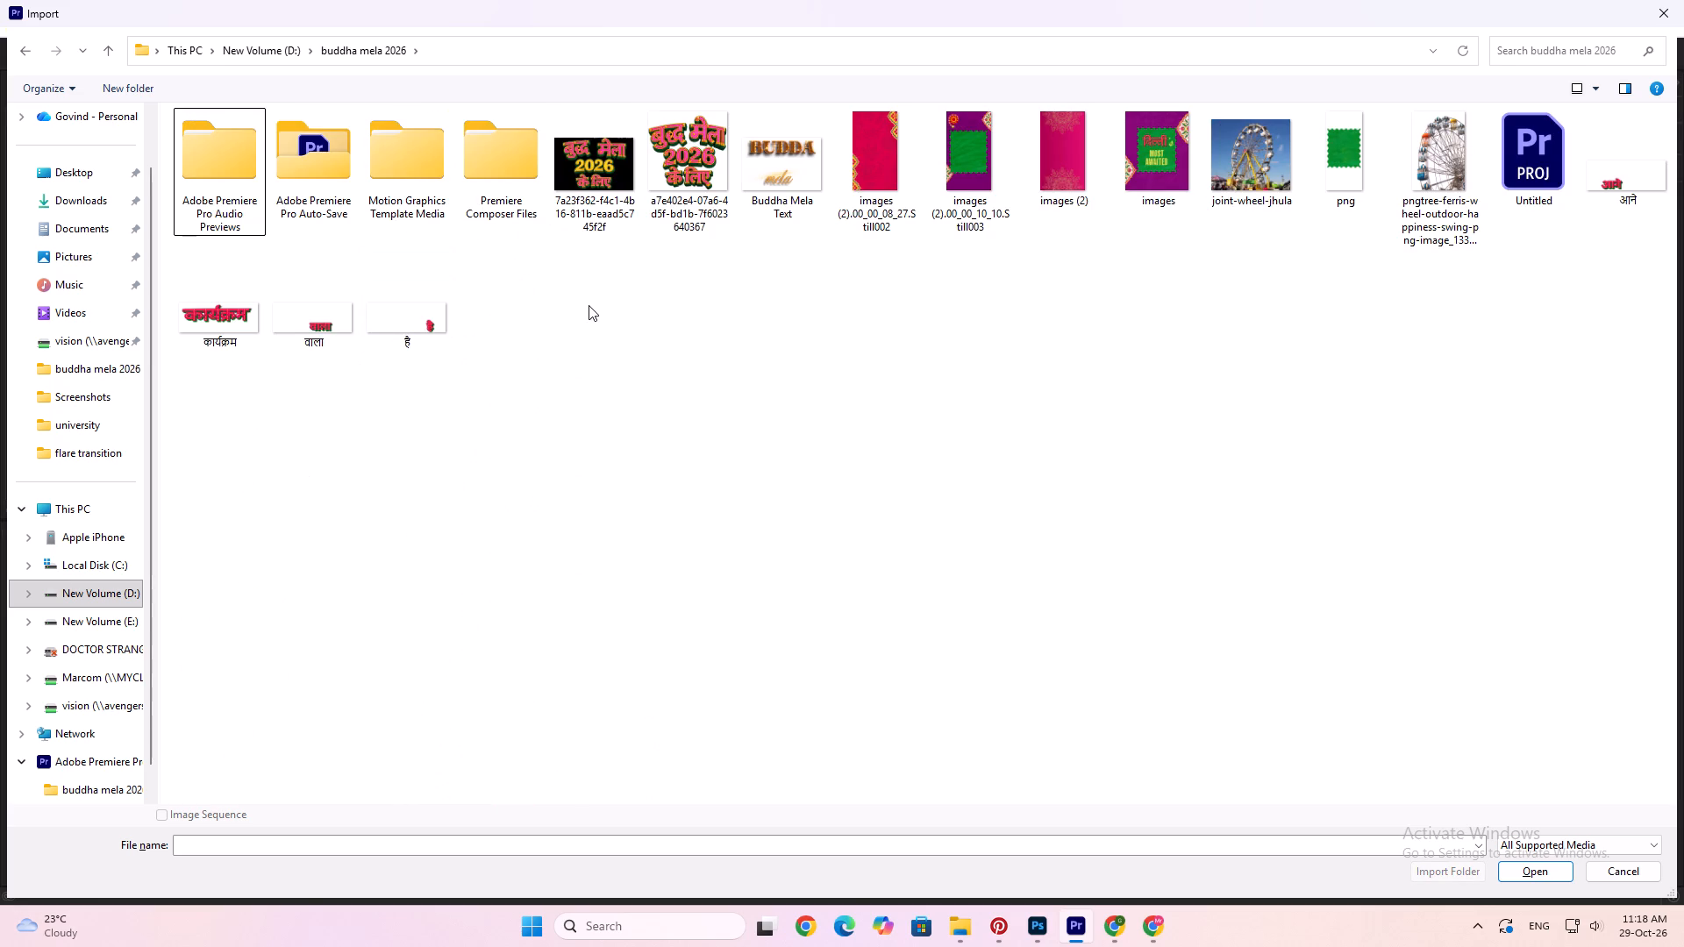
{"action": "double_click", "coordinate": [585, 182]}
Place the बुद्ध मेला 2026 के लिए title on V3, aligned with the start of the marquee frame, and play it.
{"action": "left_click_drag", "start_coordinate": [268, 650], "coordinate": [365, 662]}
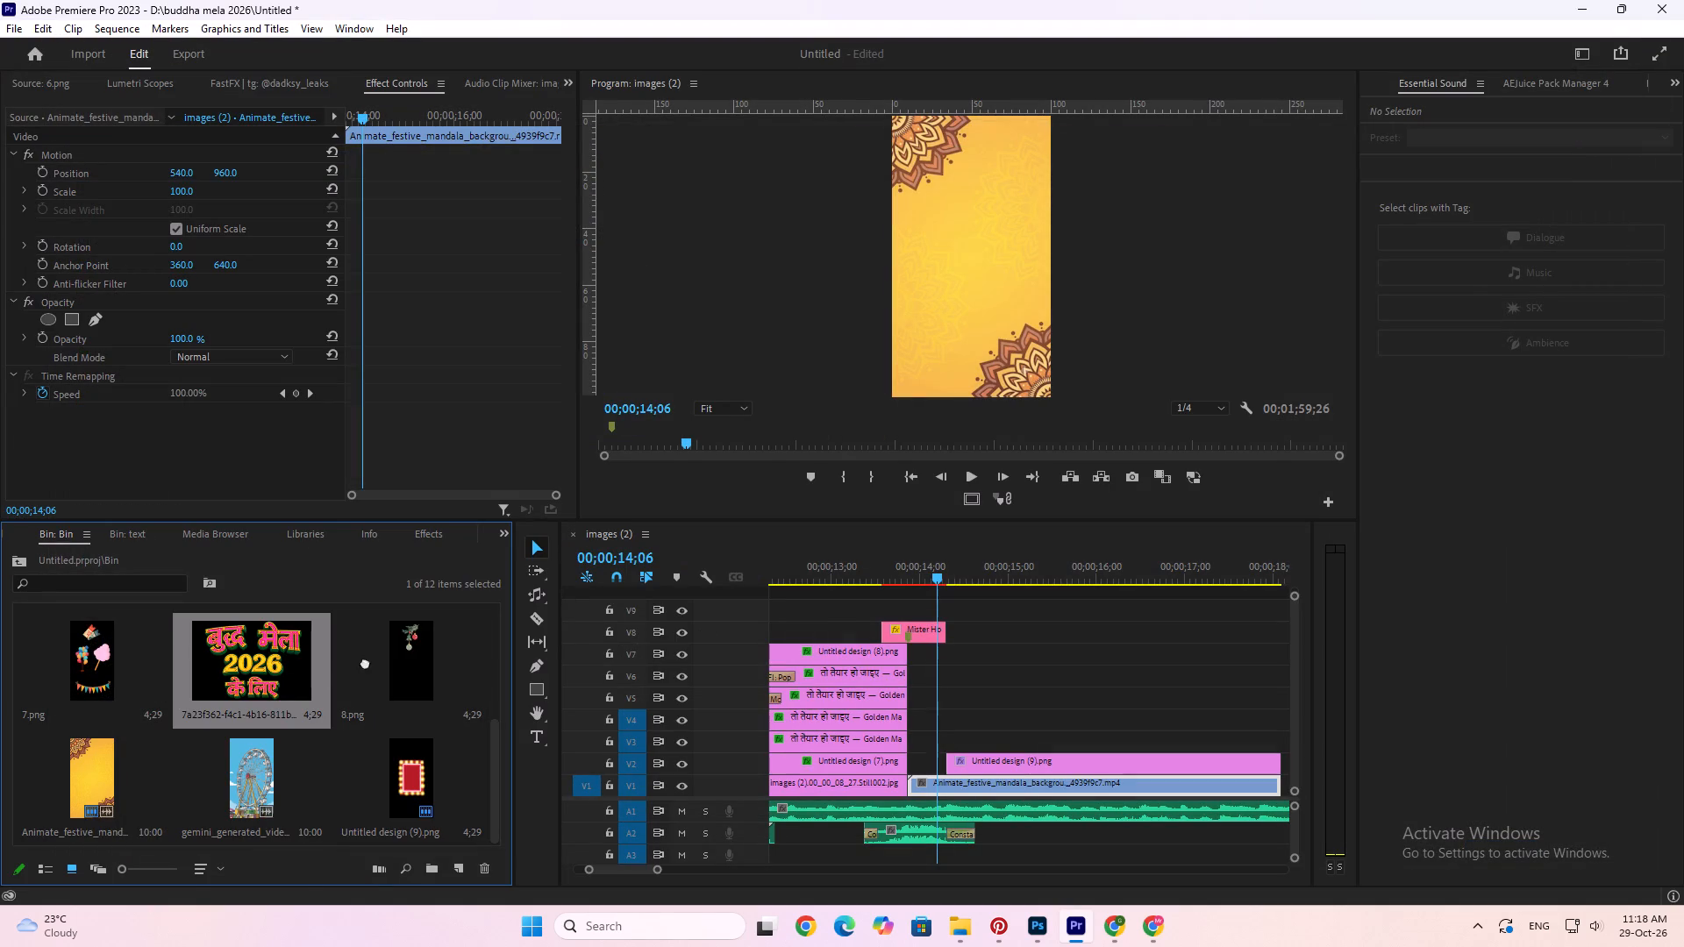
{"action": "left_click_drag", "start_coordinate": [365, 662], "coordinate": [952, 751]}
{"action": "left_click", "coordinate": [936, 573]}
{"action": "key", "text": "space"}
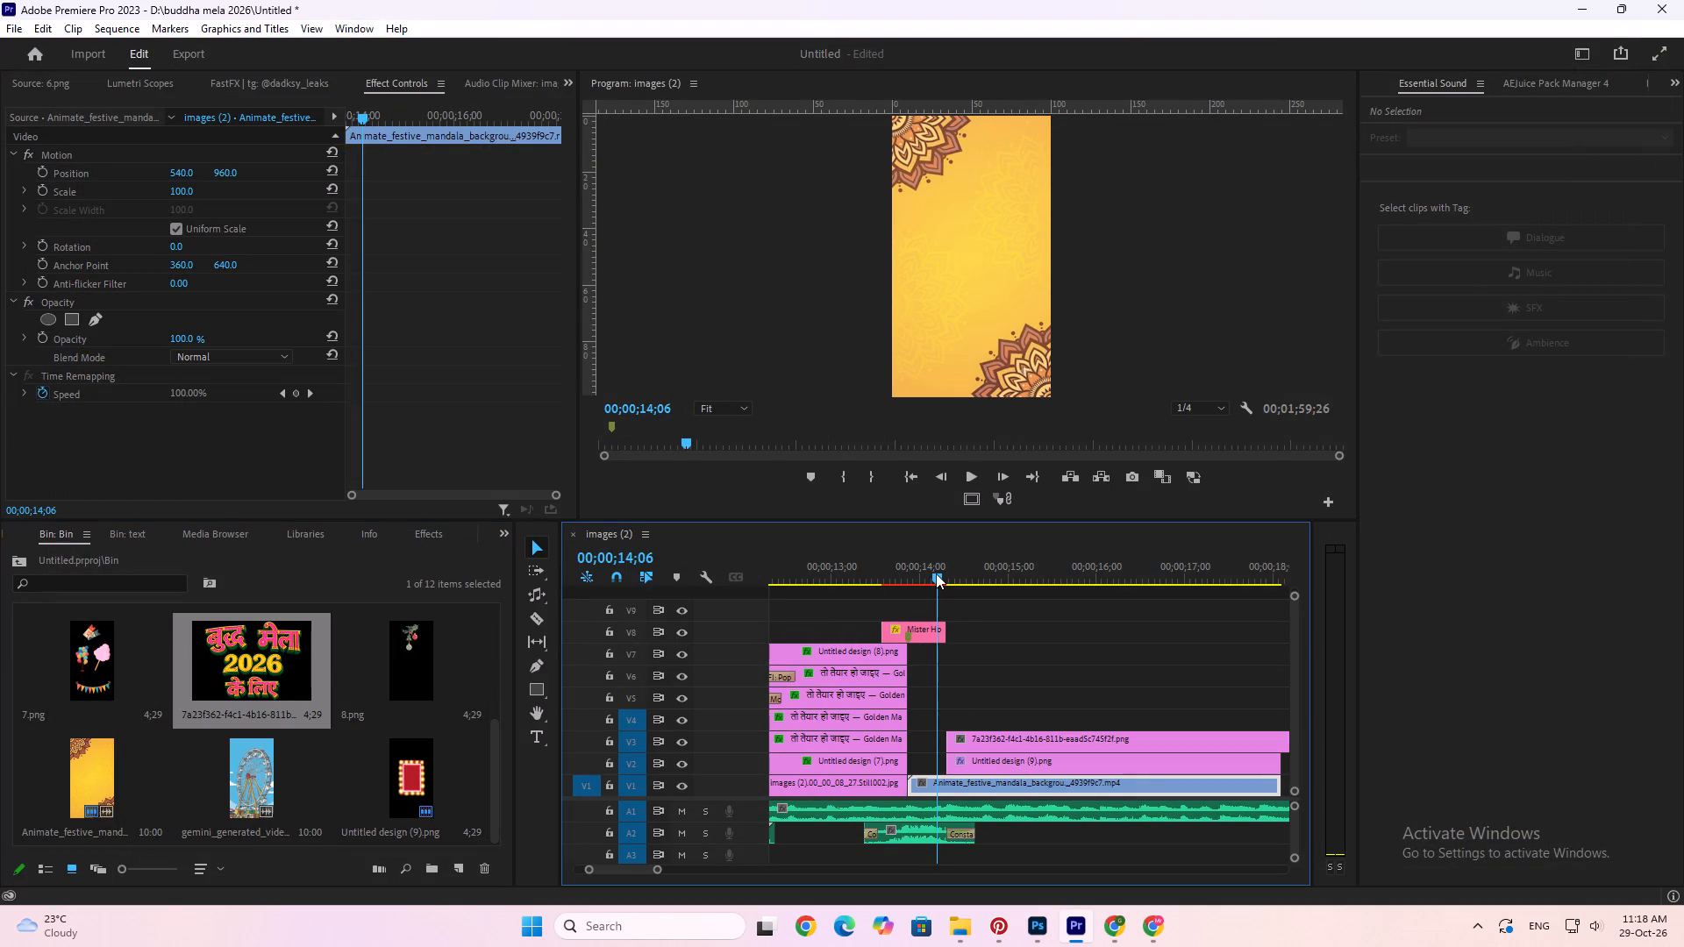
{"action": "key", "text": "space"}
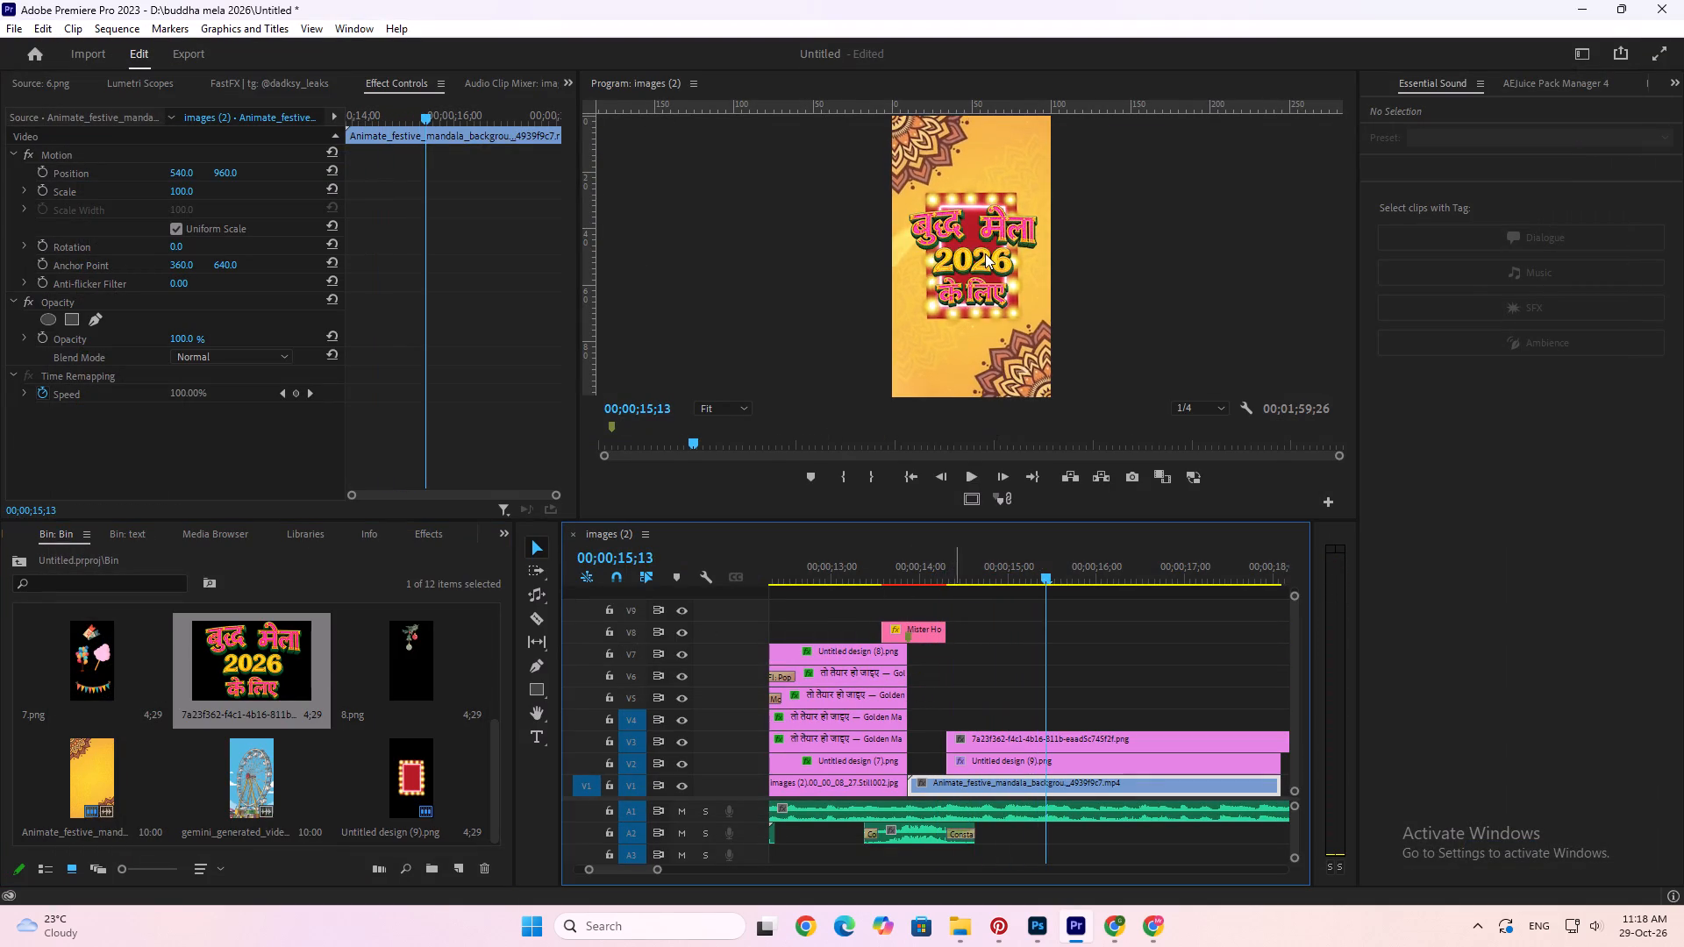
Shrink the बुद्ध मेला 2026 के लिए title to about 46.7 scale in the enlarged preview, fitting it inside the red frame.
{"action": "left_click", "coordinate": [985, 252]}
{"action": "key", "text": "grave"}
{"action": "double_click", "coordinate": [857, 469]}
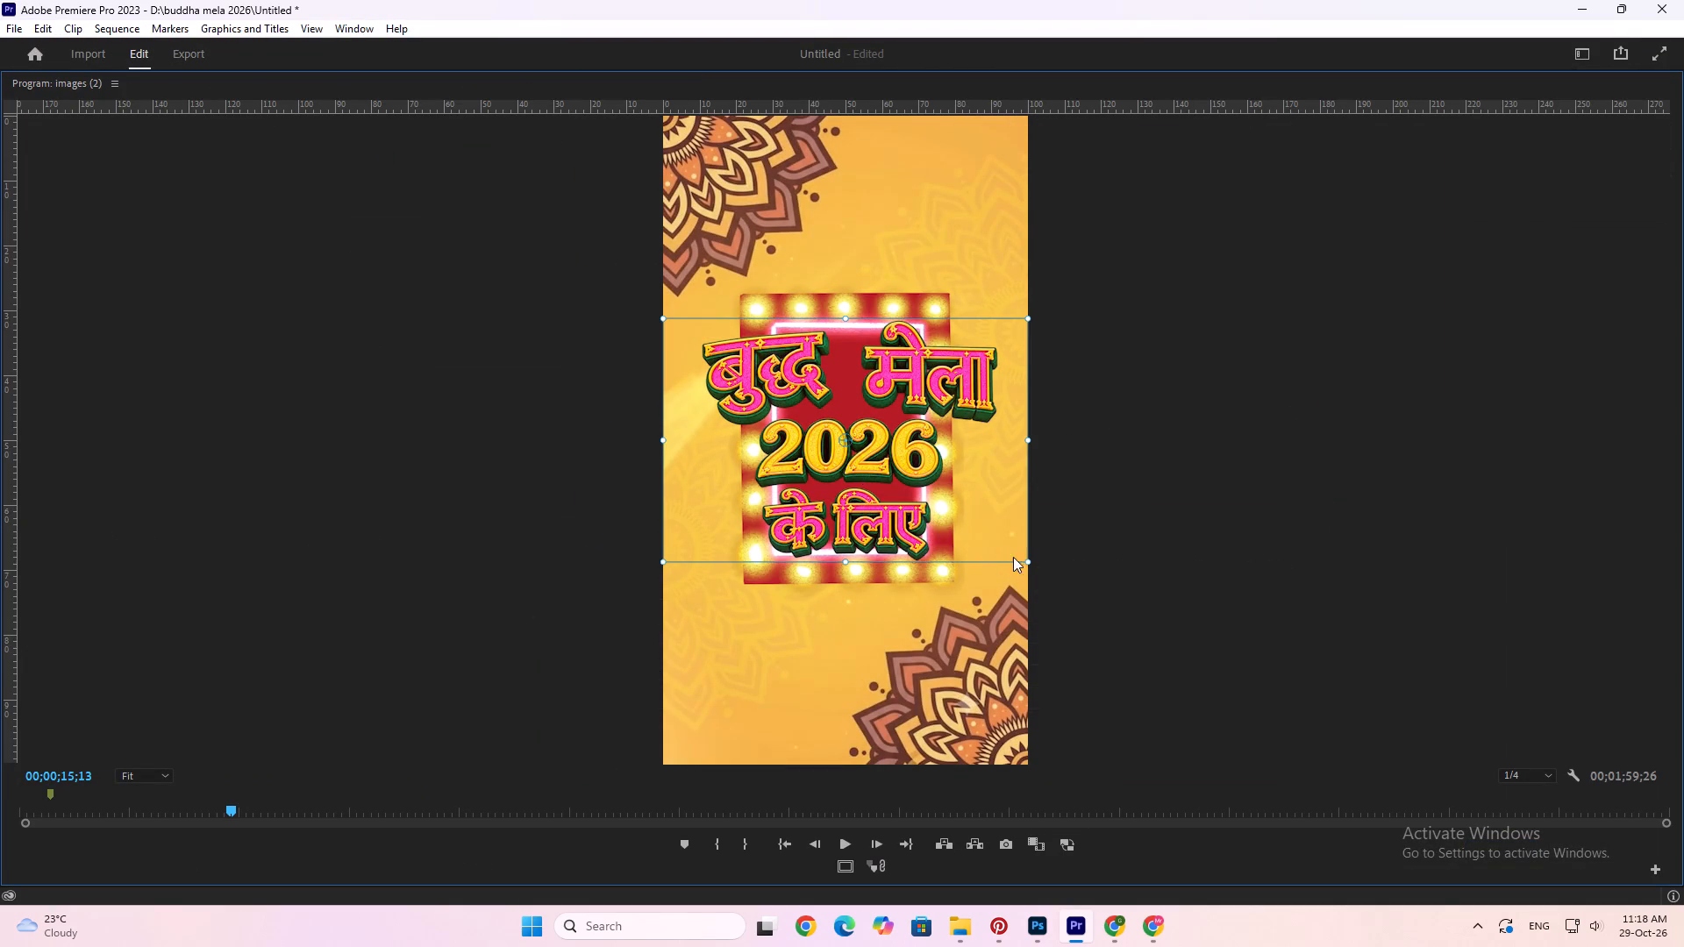
{"action": "left_click_drag", "start_coordinate": [1030, 560], "coordinate": [940, 495]}
{"action": "left_click", "coordinate": [1122, 439]}
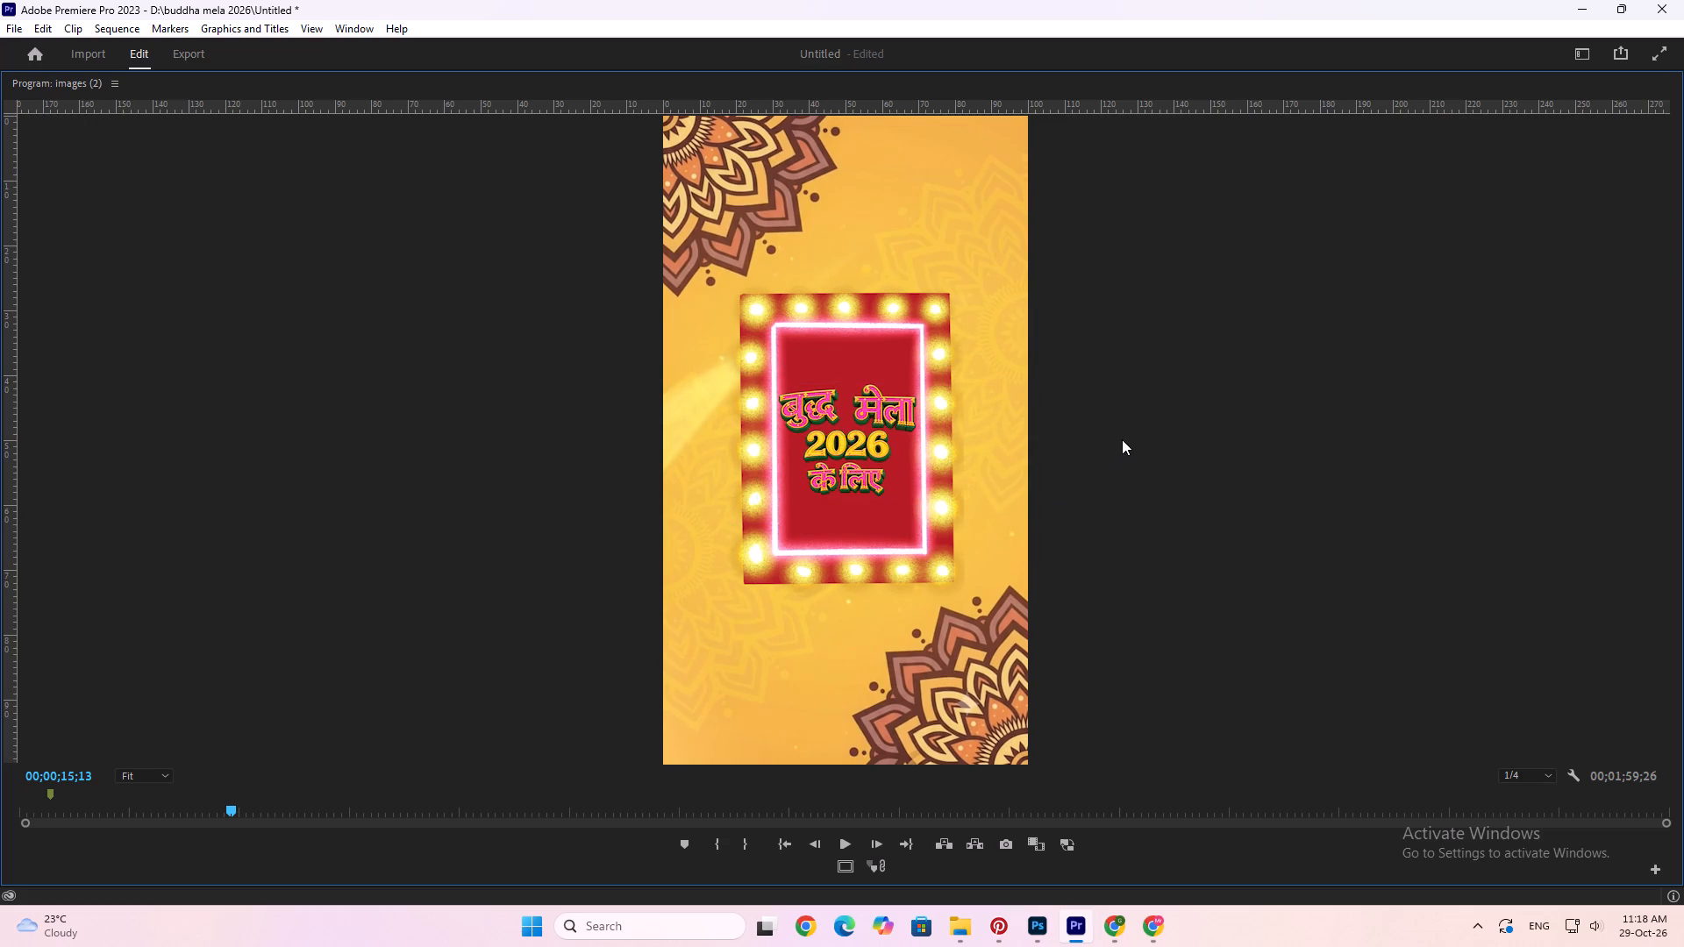
{"action": "key", "text": "grave"}
Set the Motion scale of Untitled design (9).png, the marquee frame on V2, to 129.
{"action": "left_click", "coordinate": [1040, 764]}
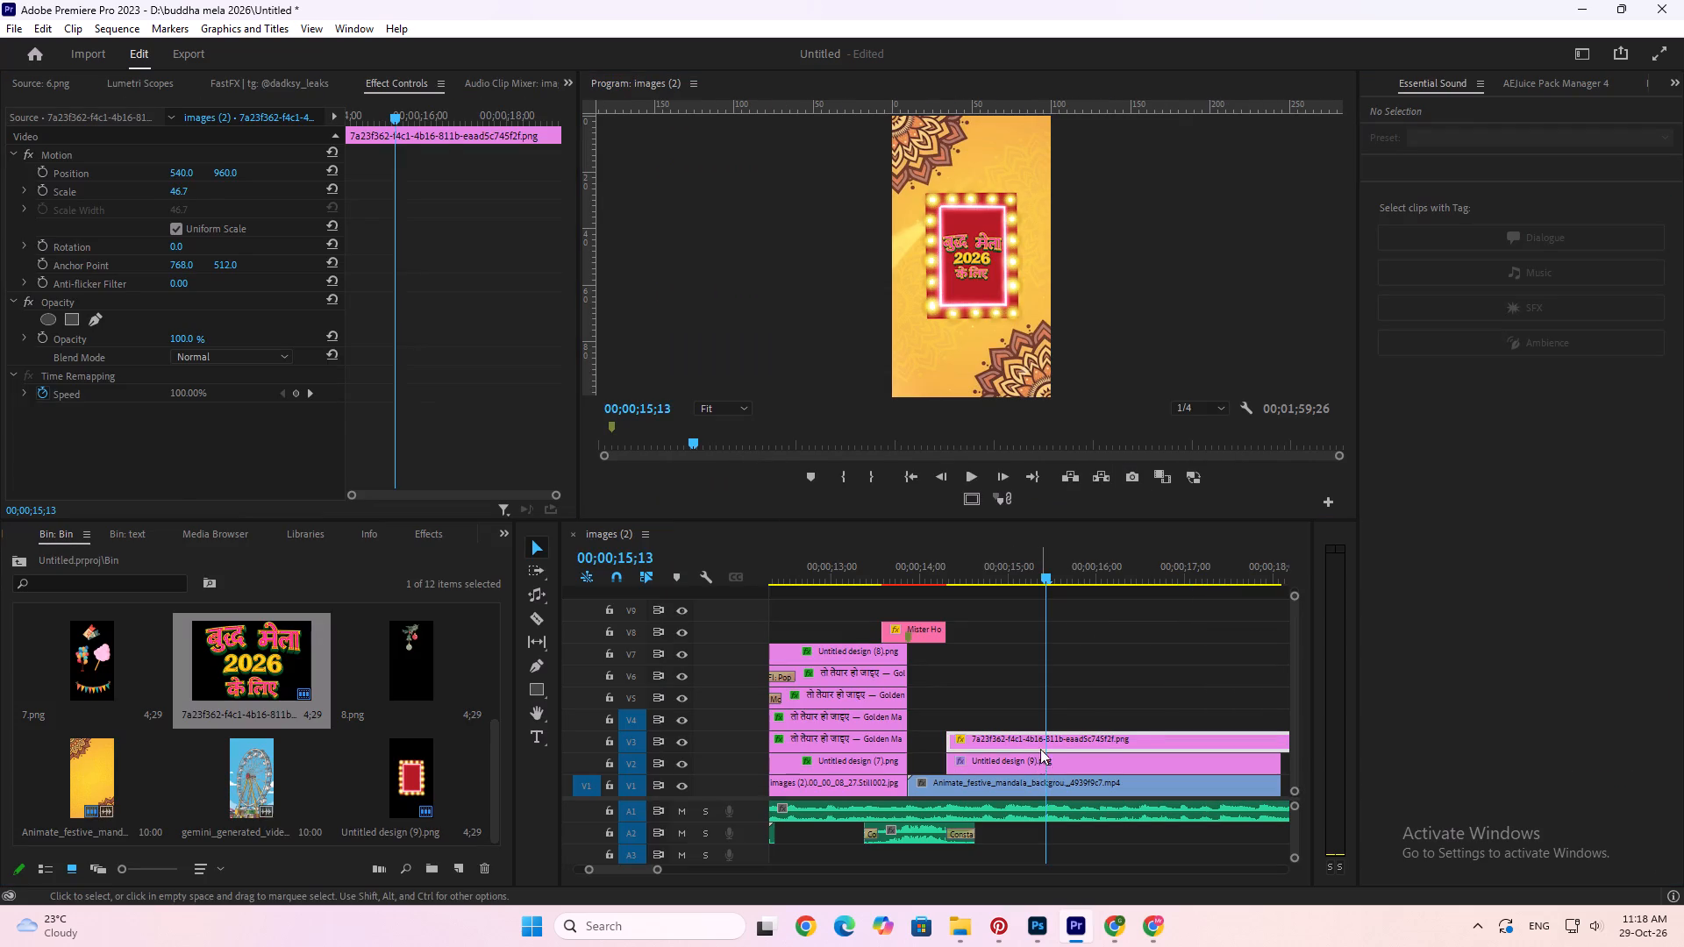
{"action": "left_click_drag", "start_coordinate": [192, 188], "coordinate": [218, 188]}
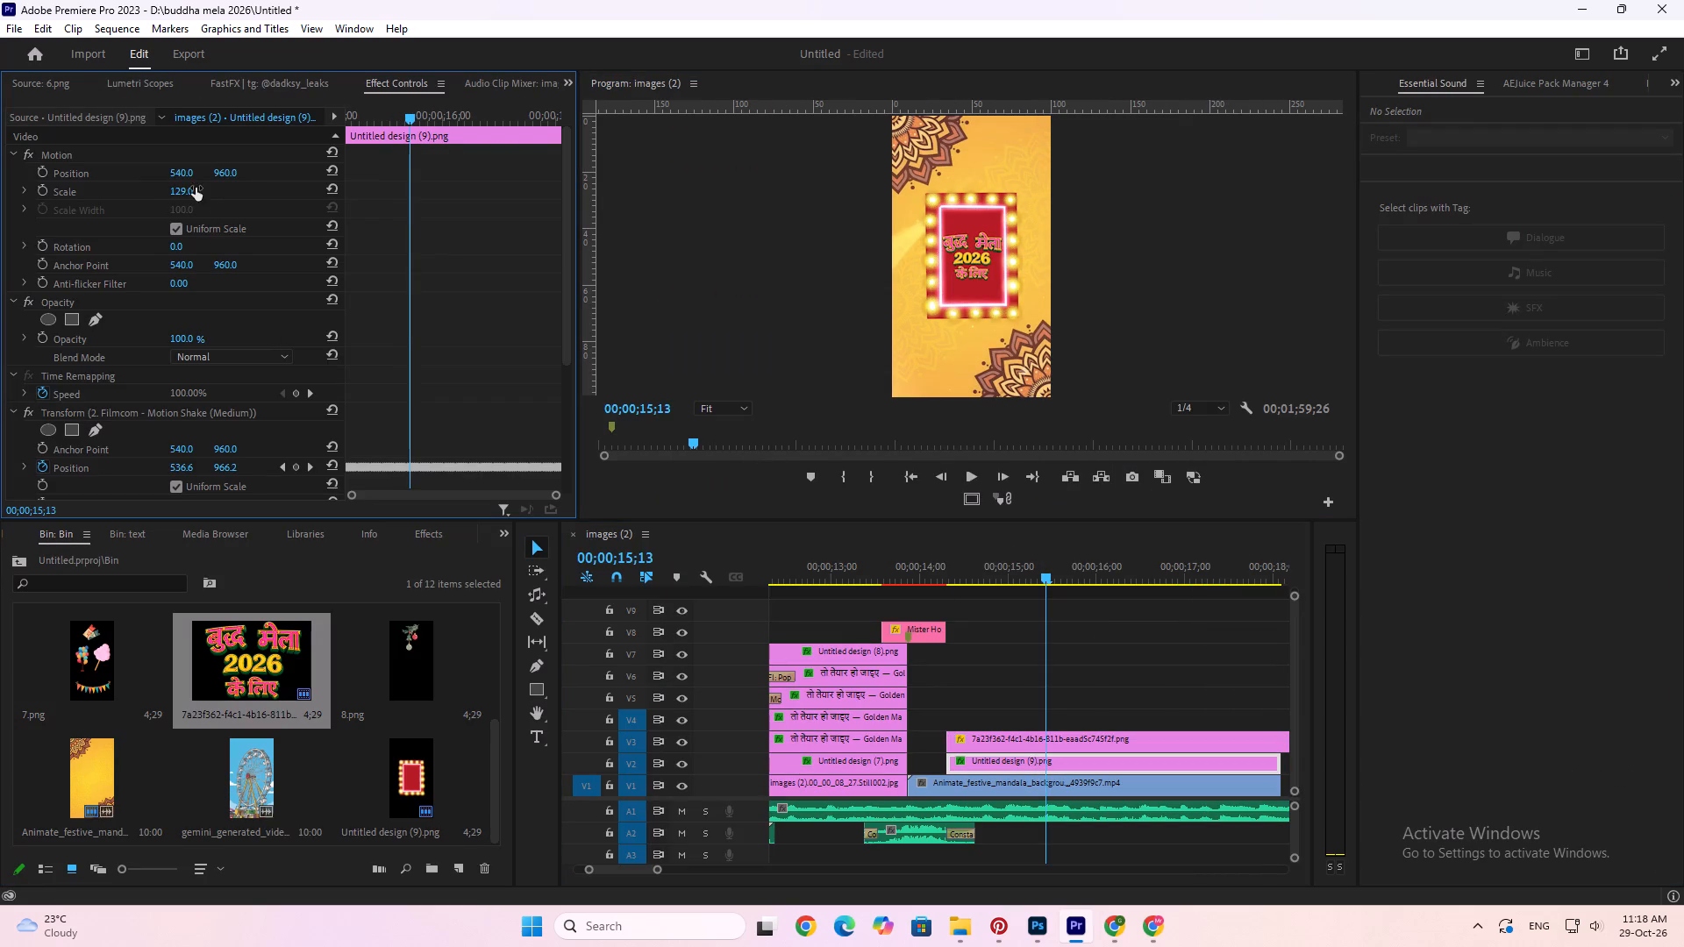
{"action": "left_click", "coordinate": [1022, 767]}
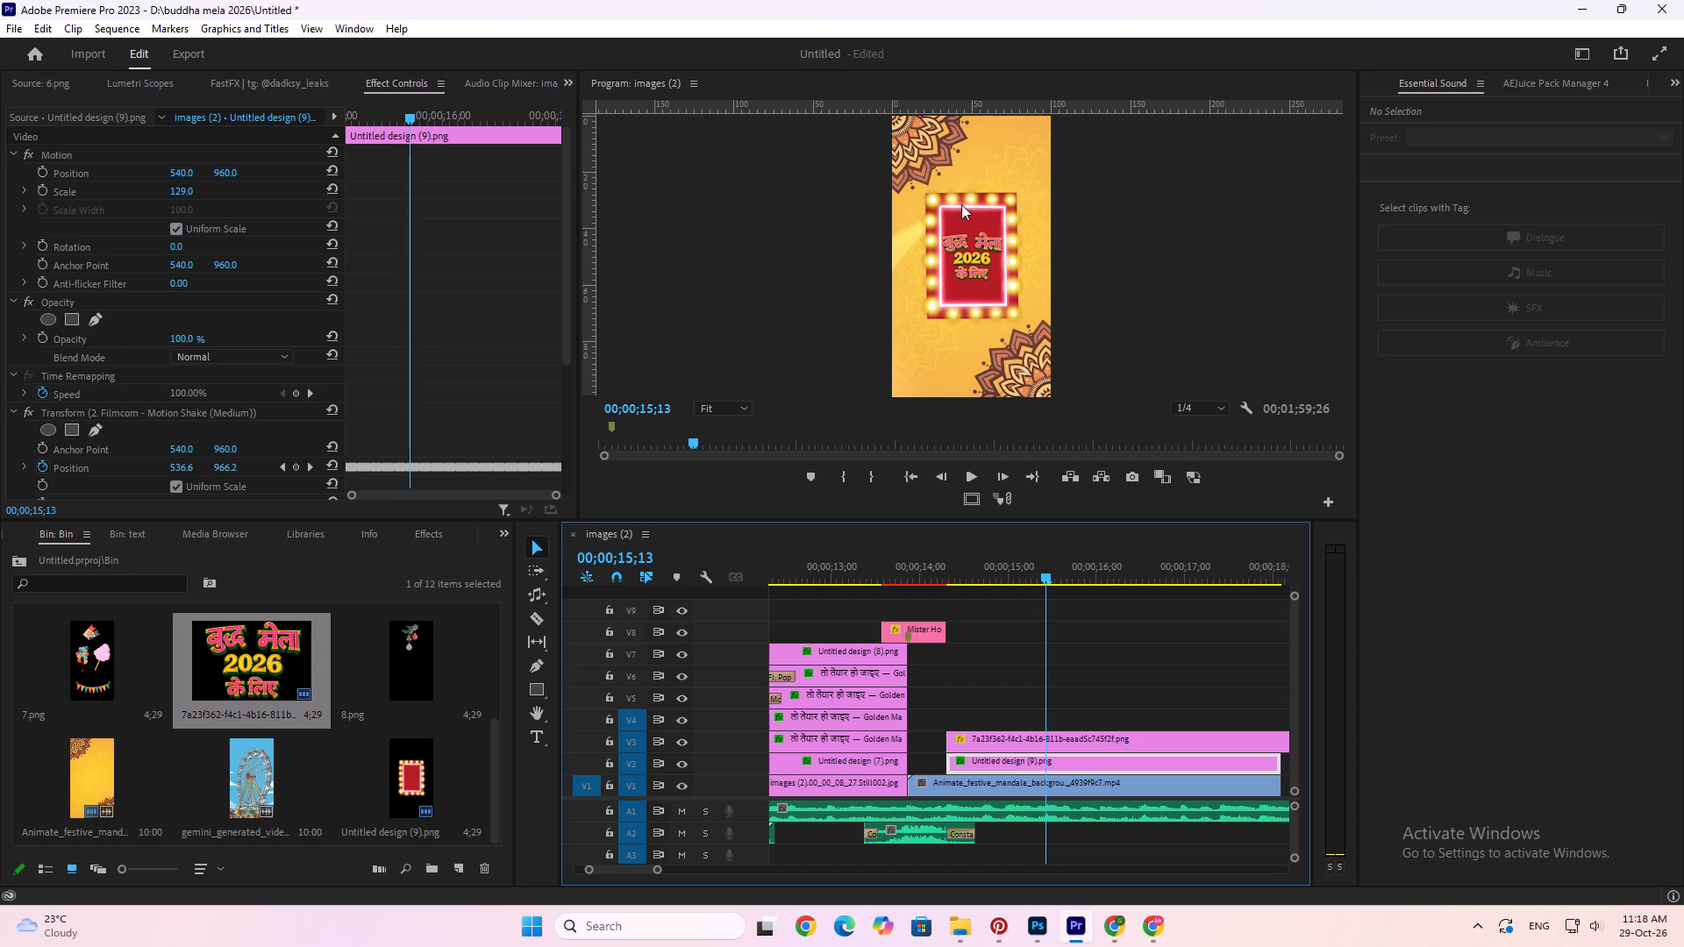
Delete the बुद्ध मेला 2026 के लिए title (7a23f362-f4c1…png) from V3 and remove it from the bin.
{"action": "double_click", "coordinate": [968, 207]}
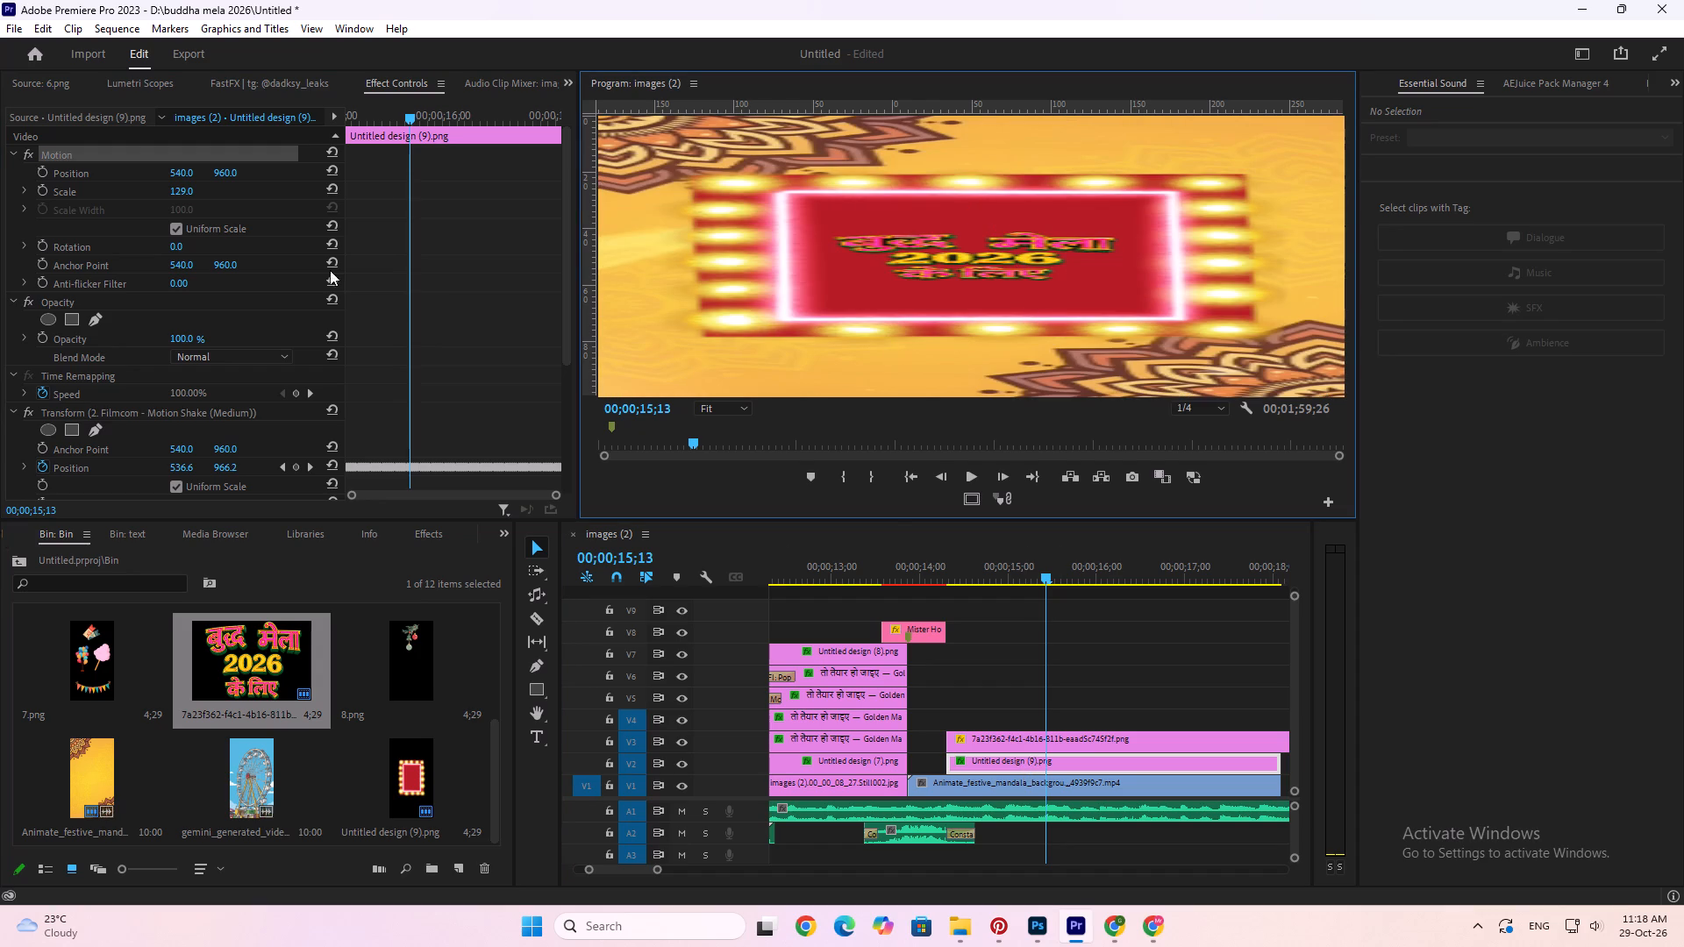
{"action": "double_click", "coordinate": [978, 324]}
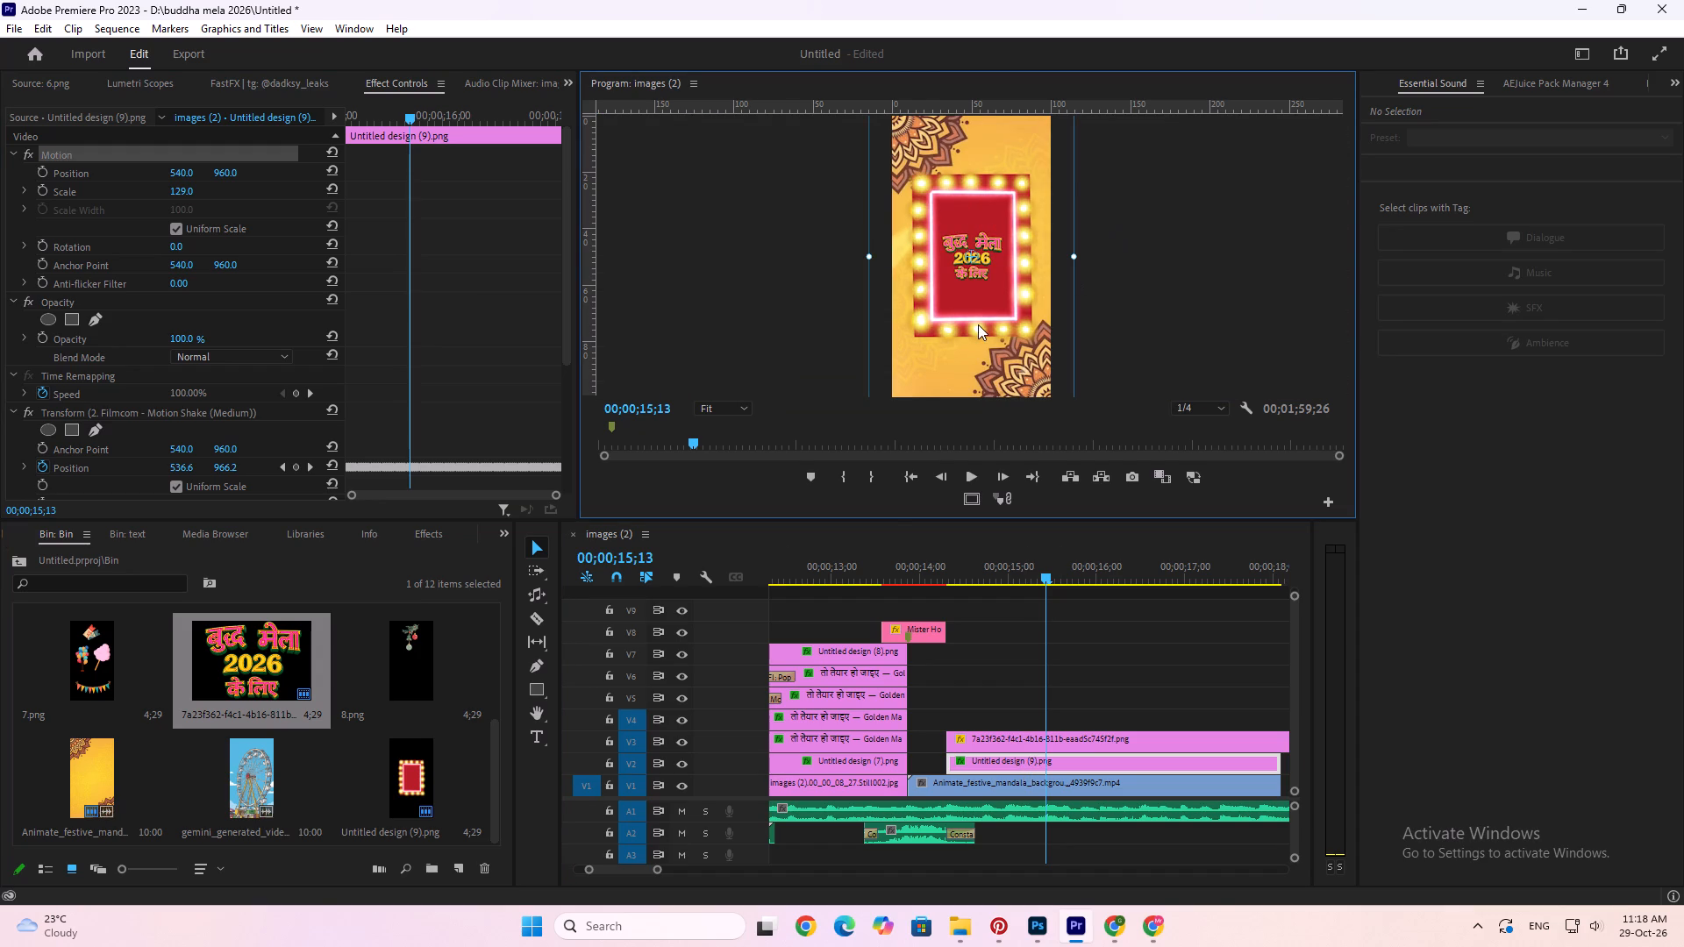
{"action": "left_click", "coordinate": [1034, 739]}
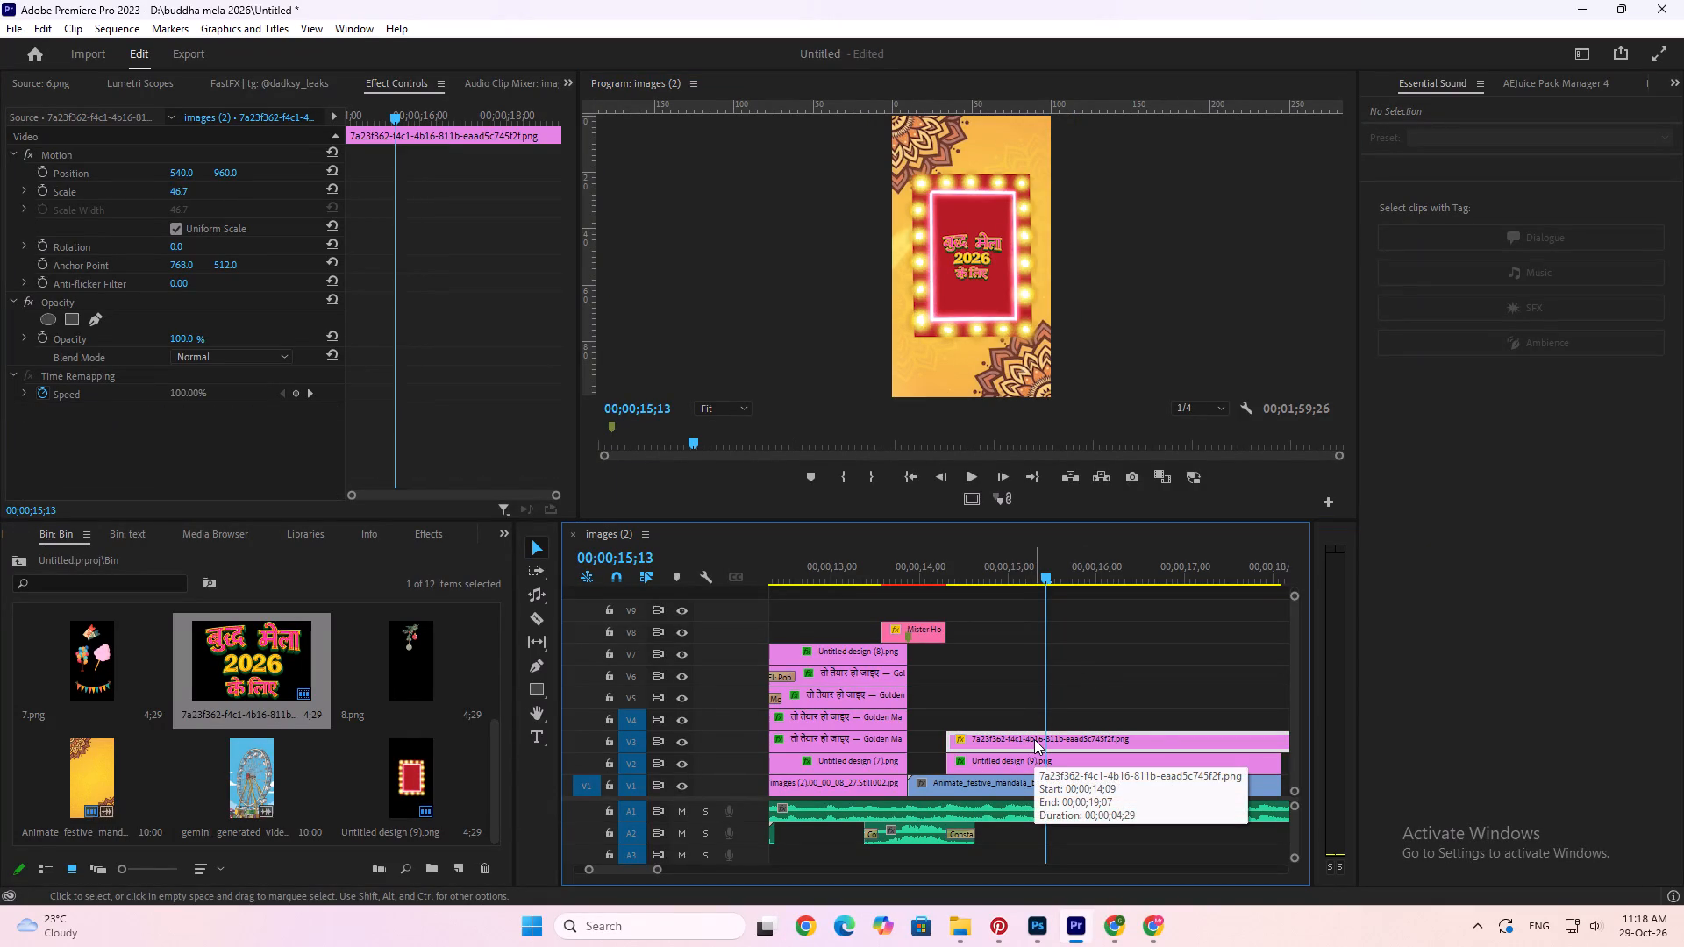
{"action": "key", "text": "Delete"}
{"action": "left_click", "coordinate": [287, 666]}
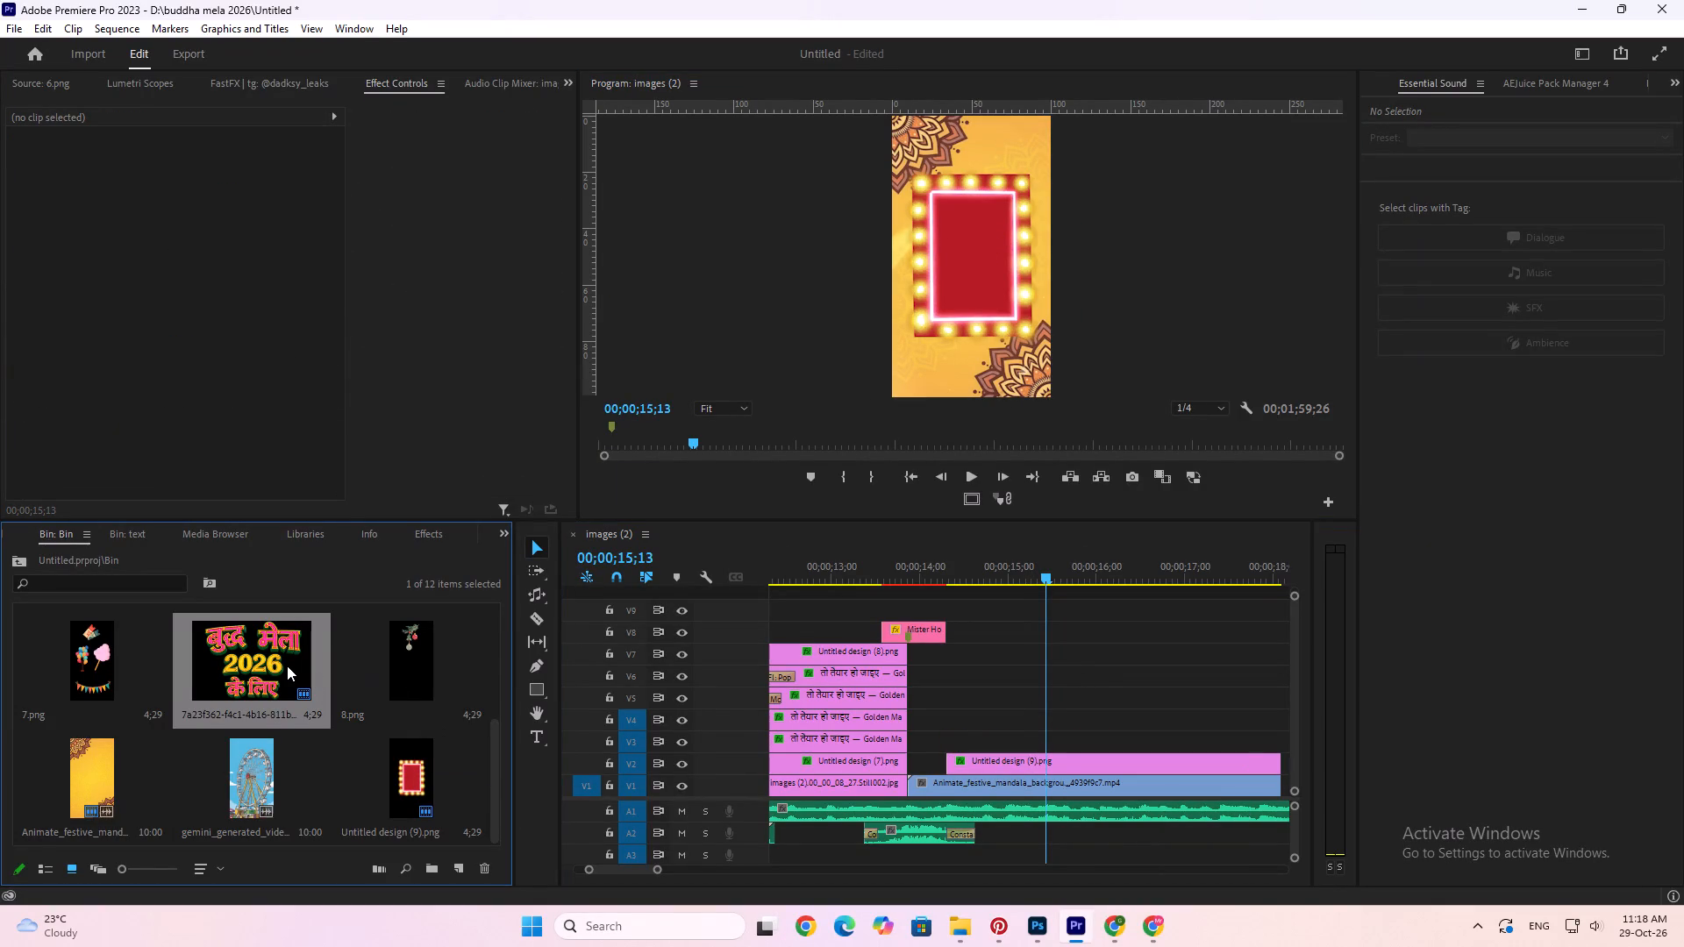
{"action": "key", "text": "Return"}
{"action": "key", "text": "Delete"}
{"action": "left_click", "coordinate": [289, 687]}
Import the pink बुद्ध मेला 2026 के लिए title image (a7e402e4-07a6…png) from the buddha mela 2026 folder.
{"action": "scroll", "coordinate": [304, 734], "scroll_direction": "down", "scroll_amount": 5}
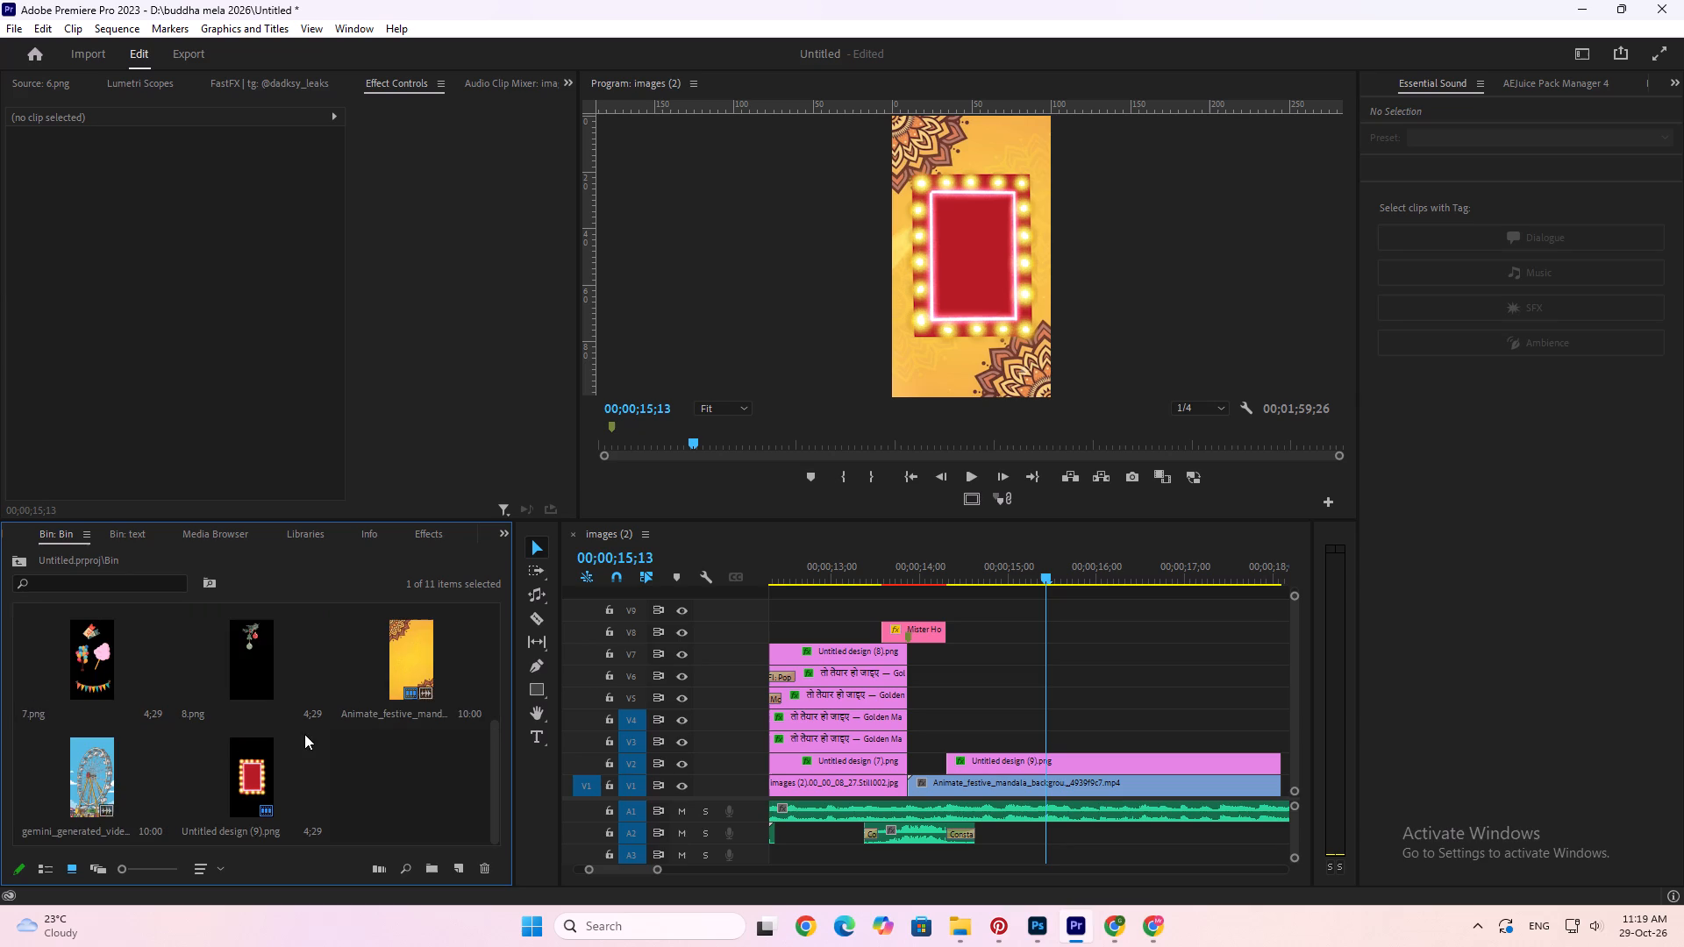
{"action": "scroll", "coordinate": [304, 734], "scroll_direction": "down", "scroll_amount": 4}
{"action": "triple_click", "coordinate": [333, 782]}
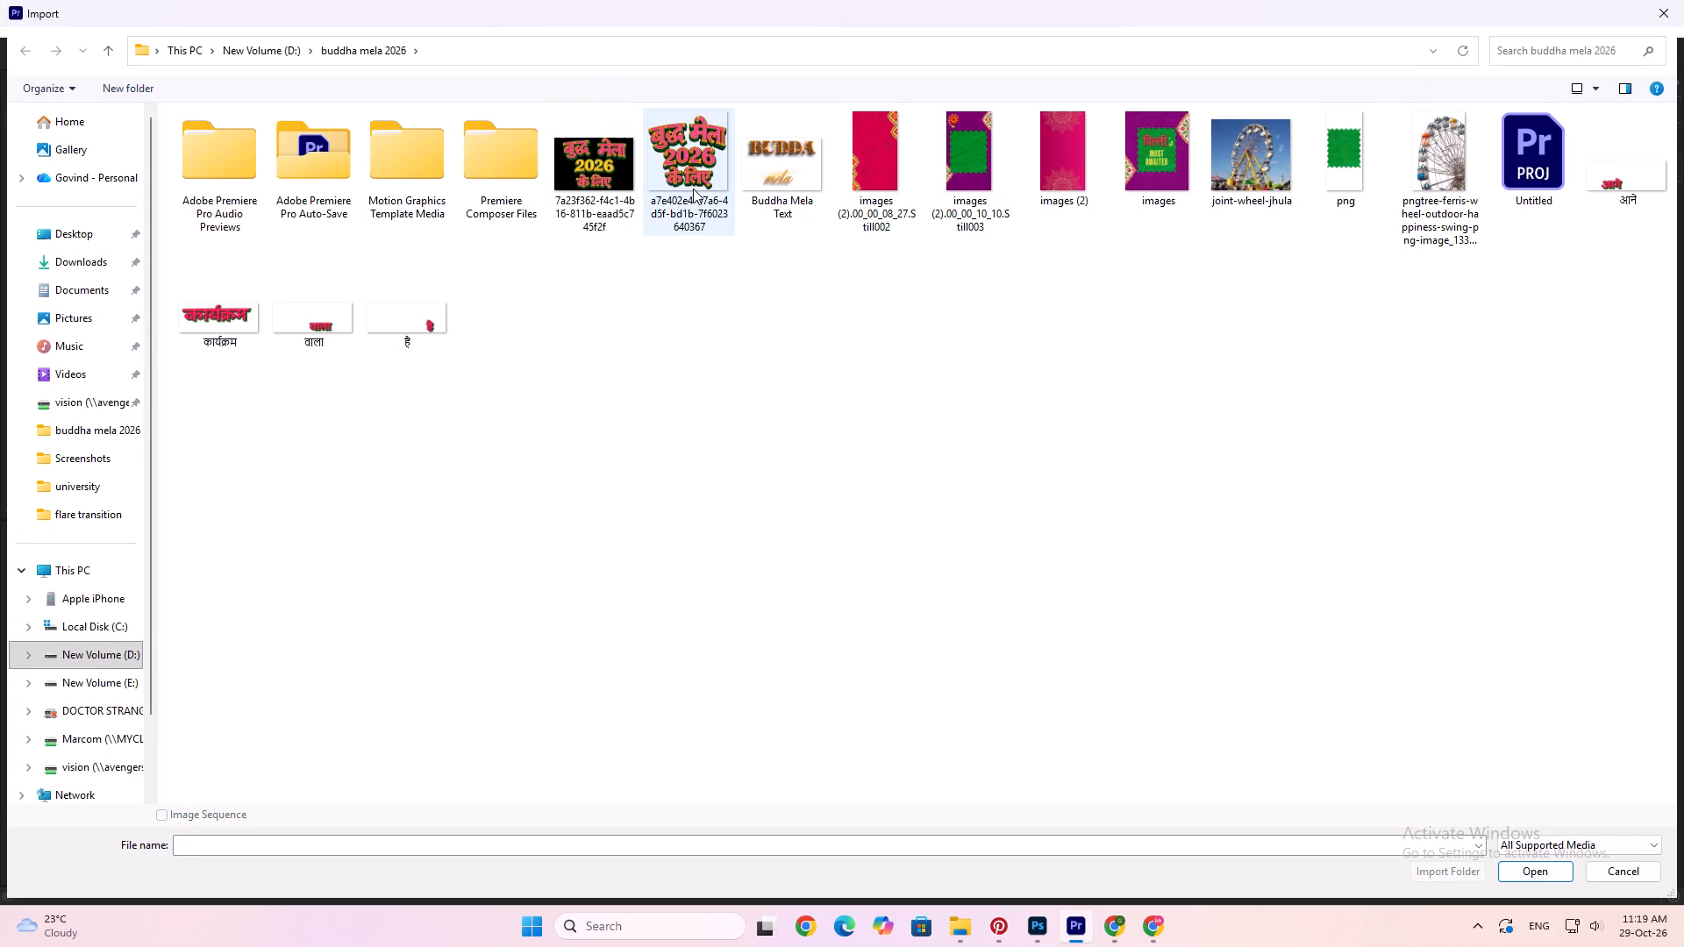
{"action": "double_click", "coordinate": [693, 189]}
Place the pink बुद्ध मेला 2026 के लिए title on V3 at about 00;00;14;15, just after the marquee frame starts, and play it.
{"action": "left_click_drag", "start_coordinate": [407, 692], "coordinate": [963, 710]}
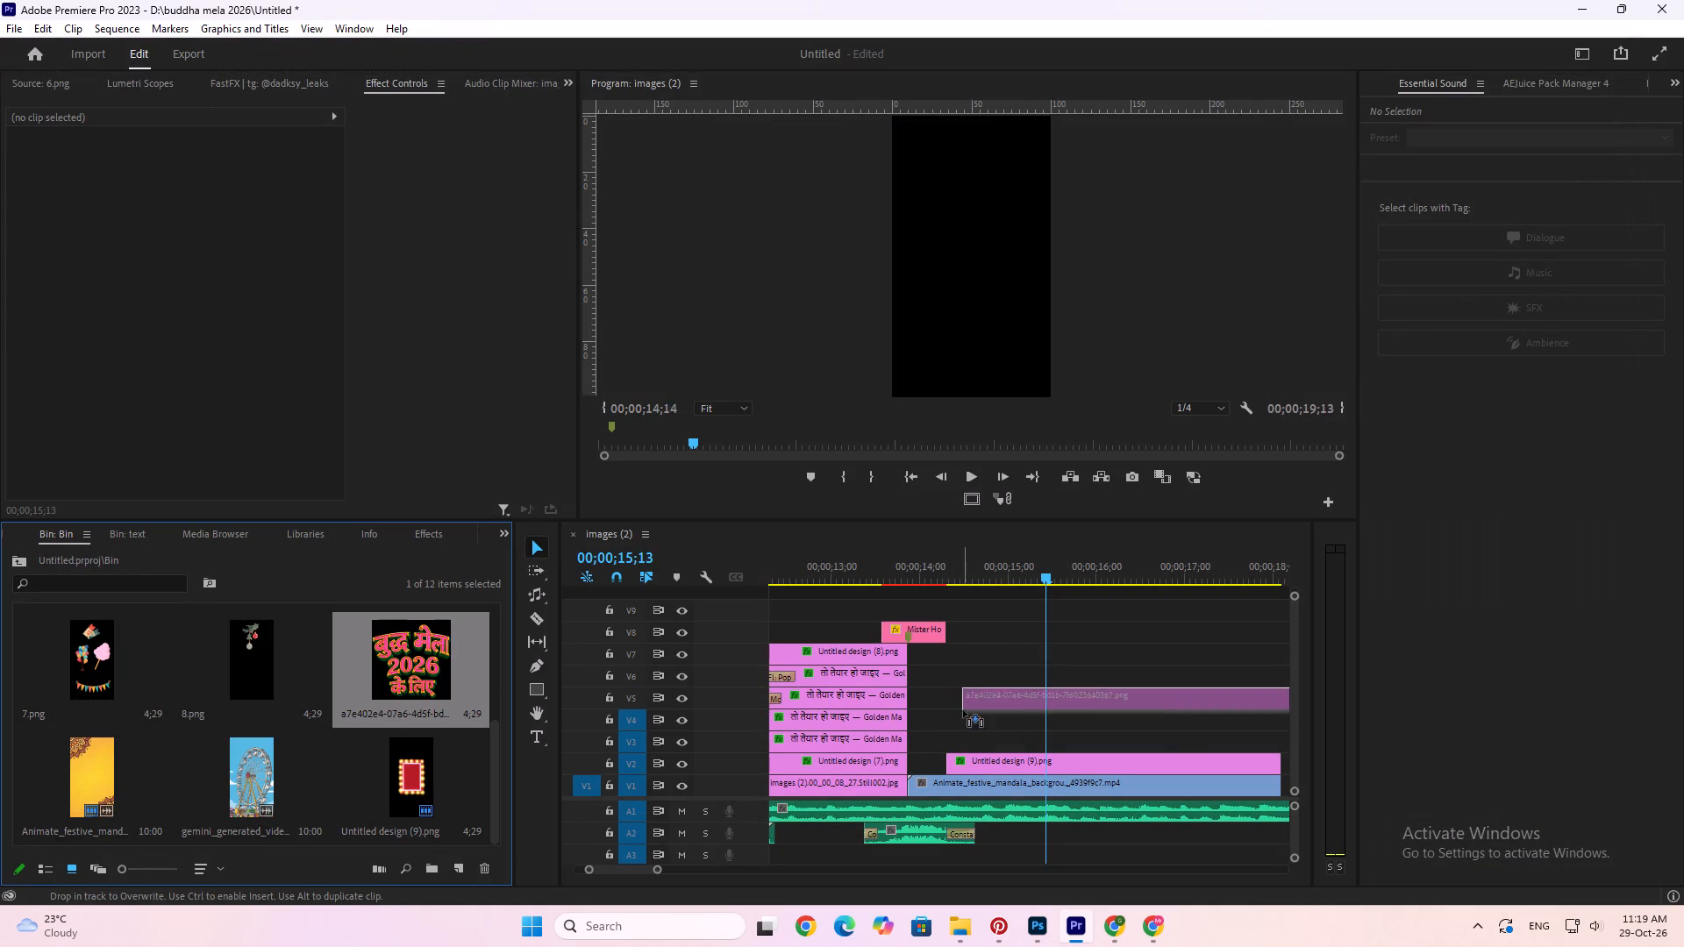
{"action": "left_click_drag", "start_coordinate": [963, 710], "coordinate": [964, 741]}
{"action": "left_click_drag", "start_coordinate": [977, 580], "coordinate": [964, 575]}
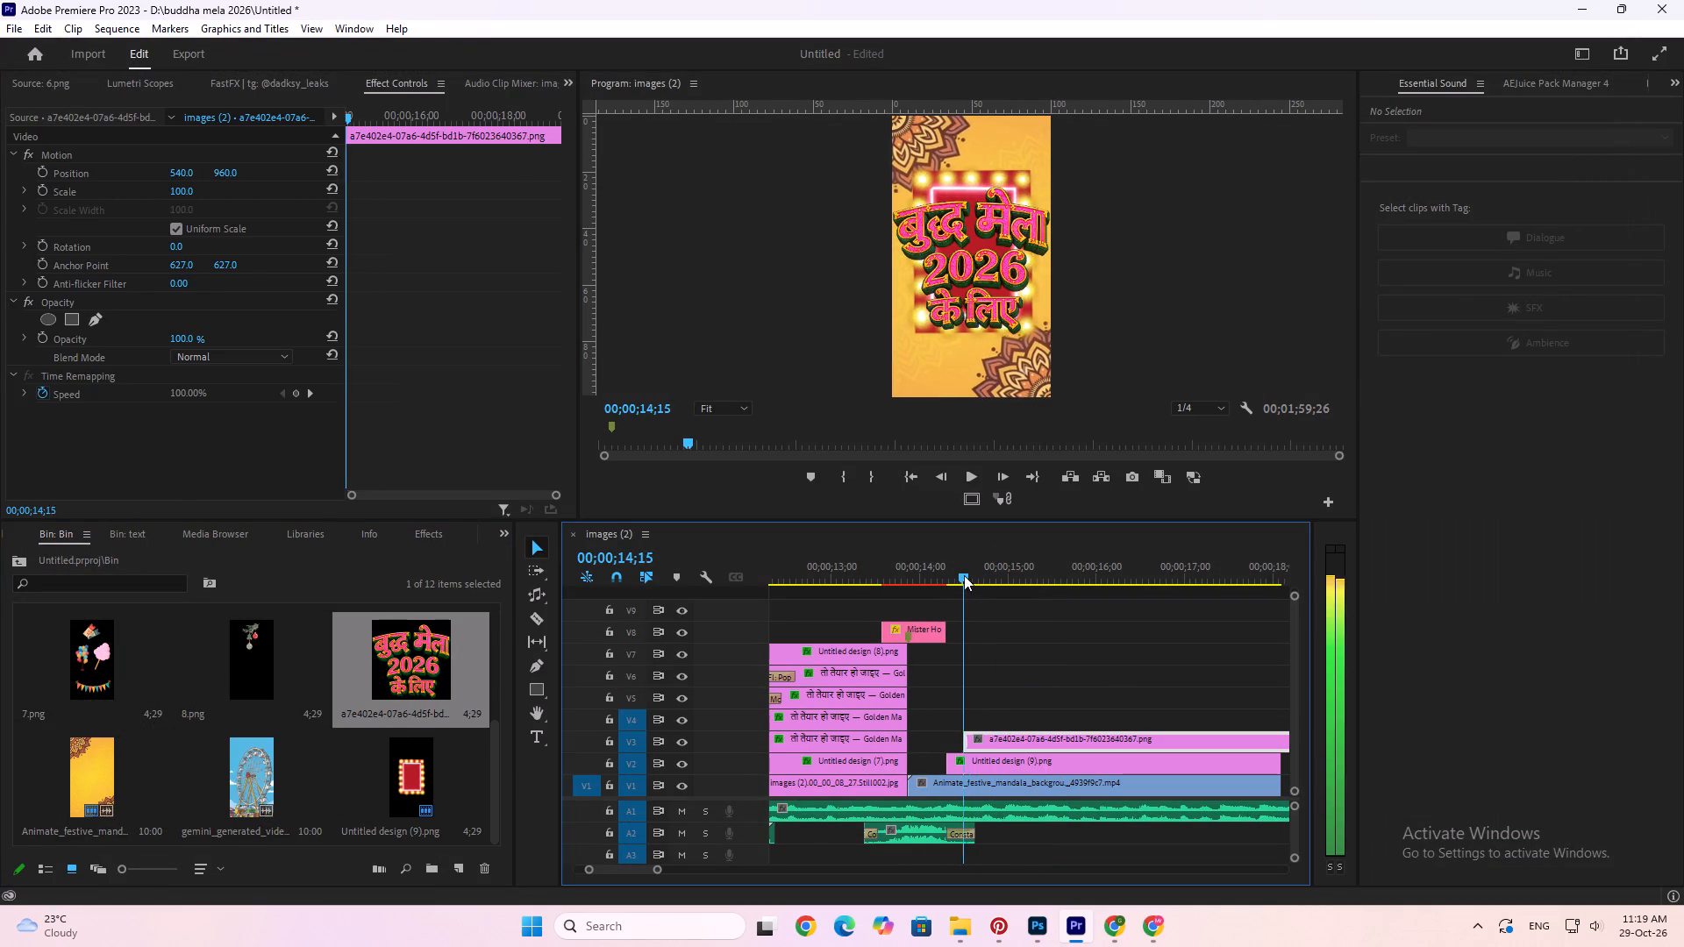
{"action": "left_click_drag", "start_coordinate": [964, 575], "coordinate": [959, 577]}
{"action": "key", "text": "space"}
{"action": "key", "text": "space"}
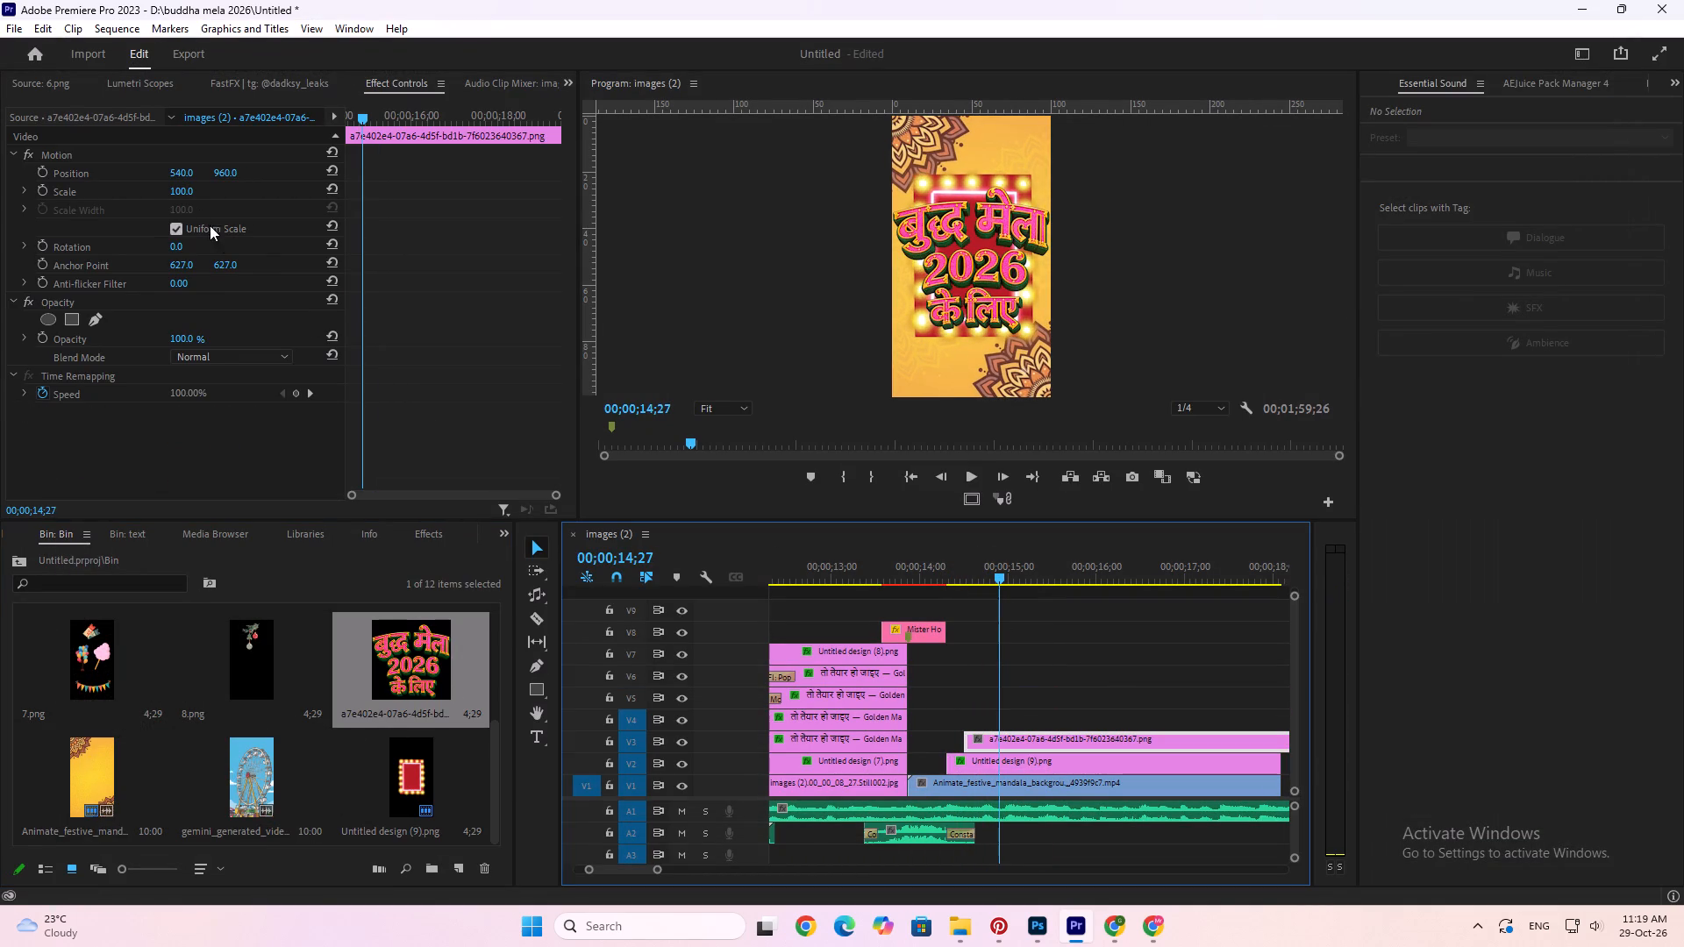
Shrink the pink बुद्ध मेला 2026 के लिए title to about 42.3 scale in the enlarged preview, fitting it inside the marquee frame.
{"action": "double_click", "coordinate": [988, 239]}
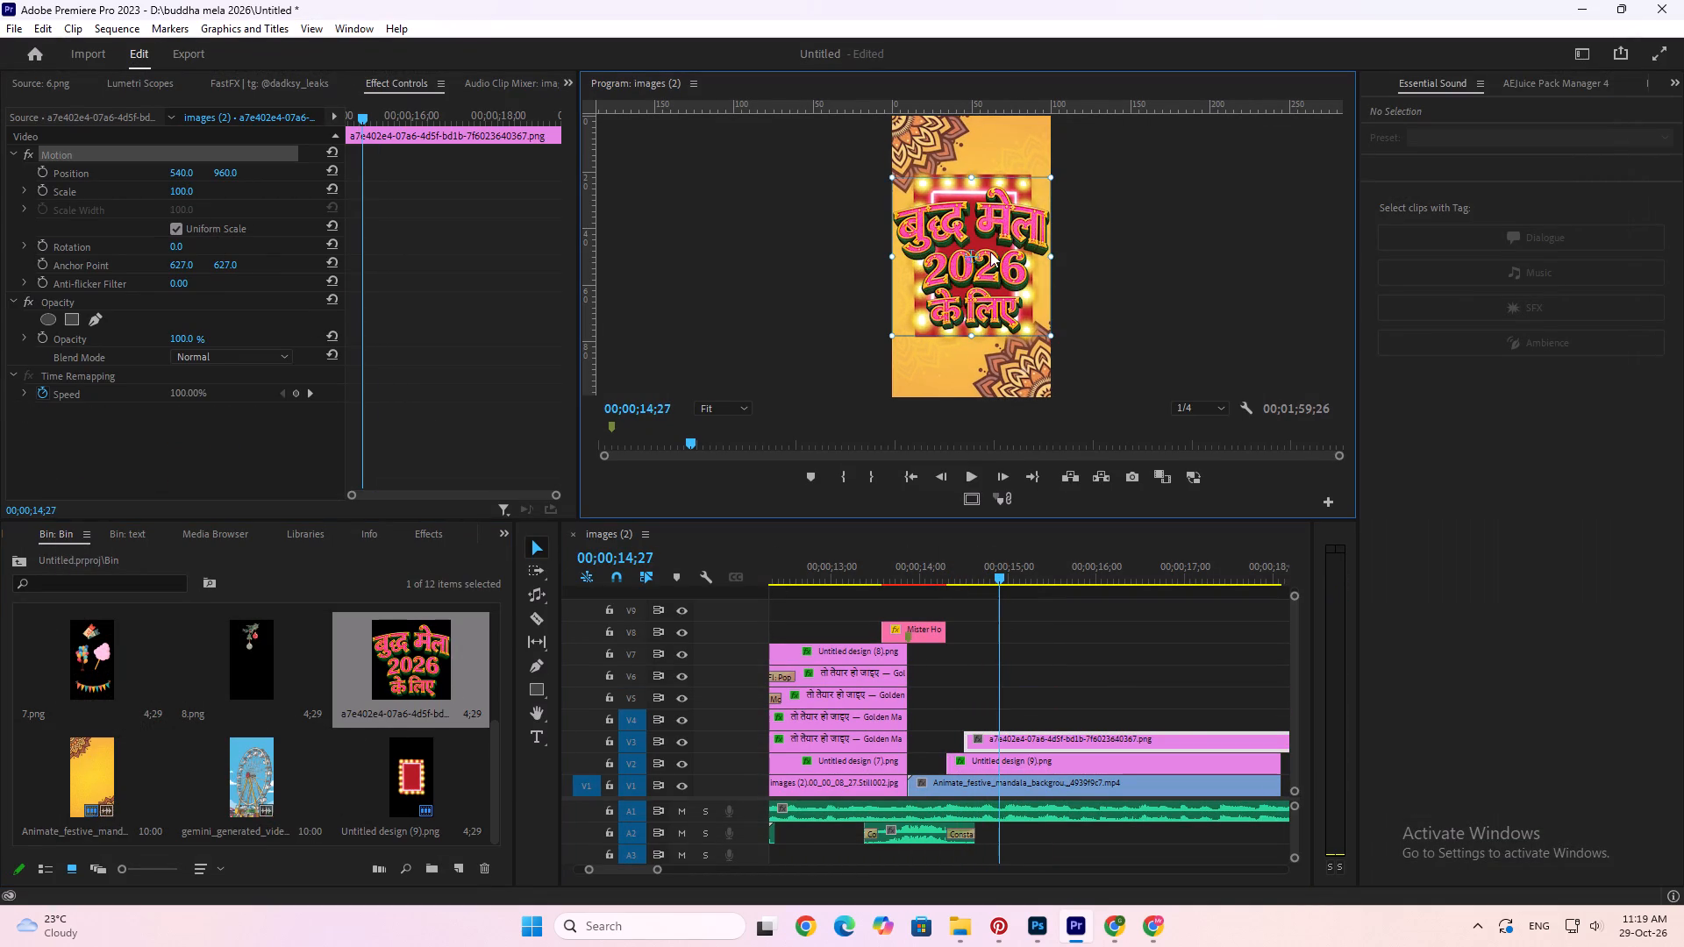
{"action": "key", "text": "grave"}
{"action": "left_click_drag", "start_coordinate": [1027, 624], "coordinate": [1008, 607]}
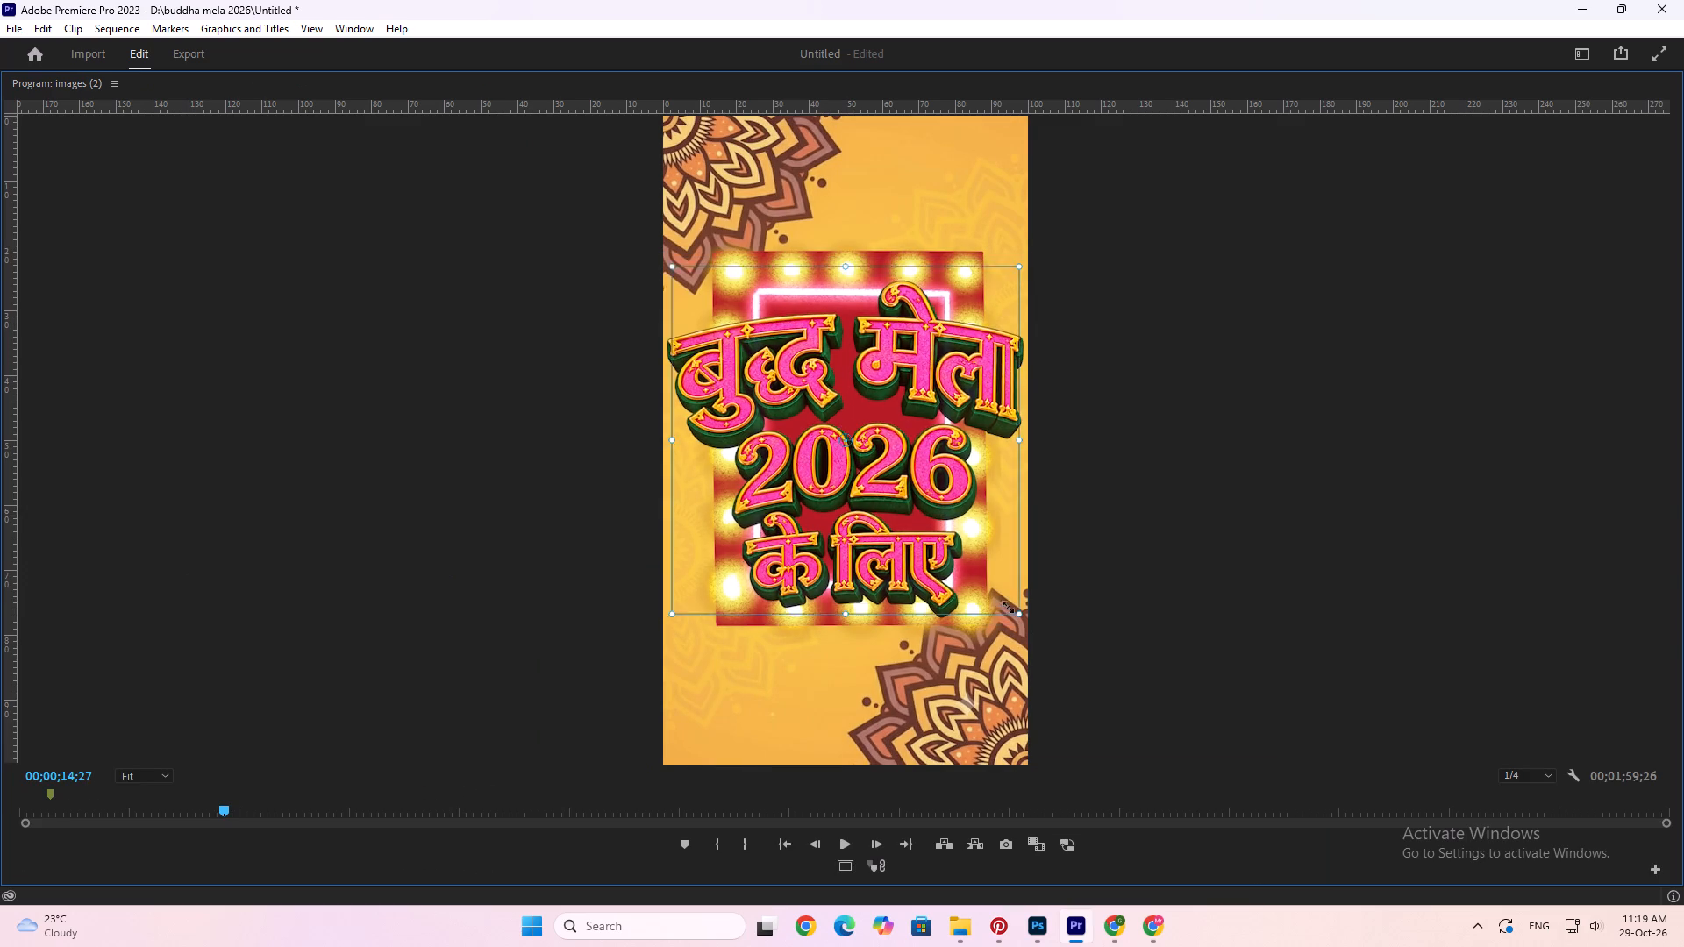
{"action": "left_click_drag", "start_coordinate": [1008, 607], "coordinate": [932, 519]}
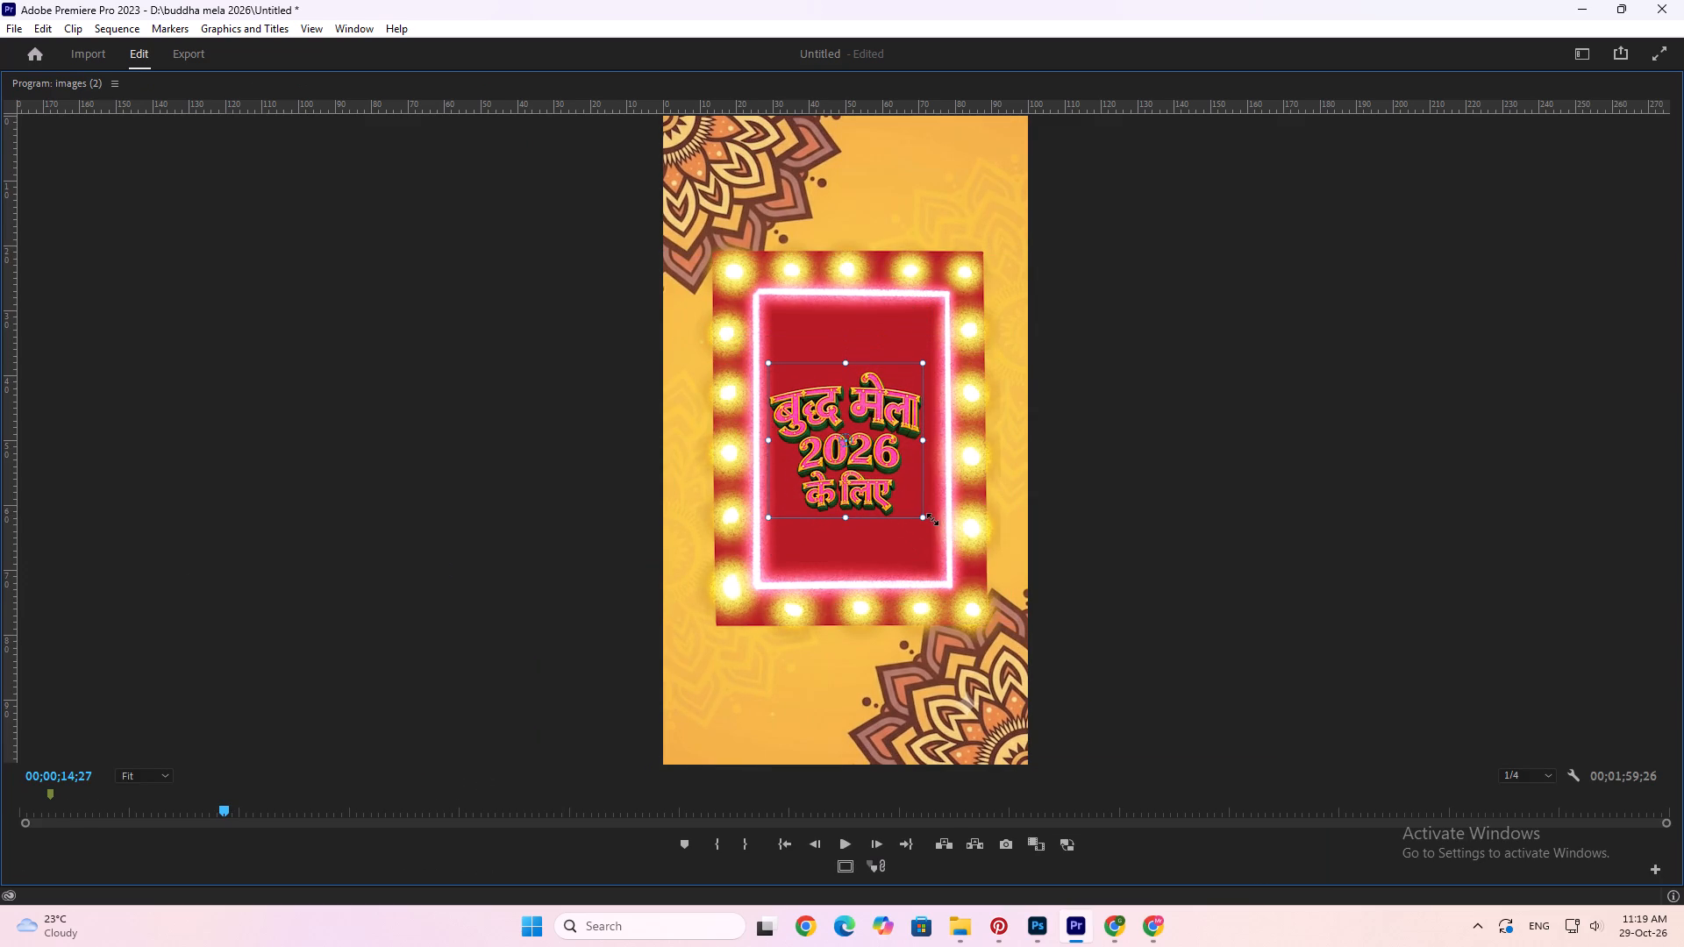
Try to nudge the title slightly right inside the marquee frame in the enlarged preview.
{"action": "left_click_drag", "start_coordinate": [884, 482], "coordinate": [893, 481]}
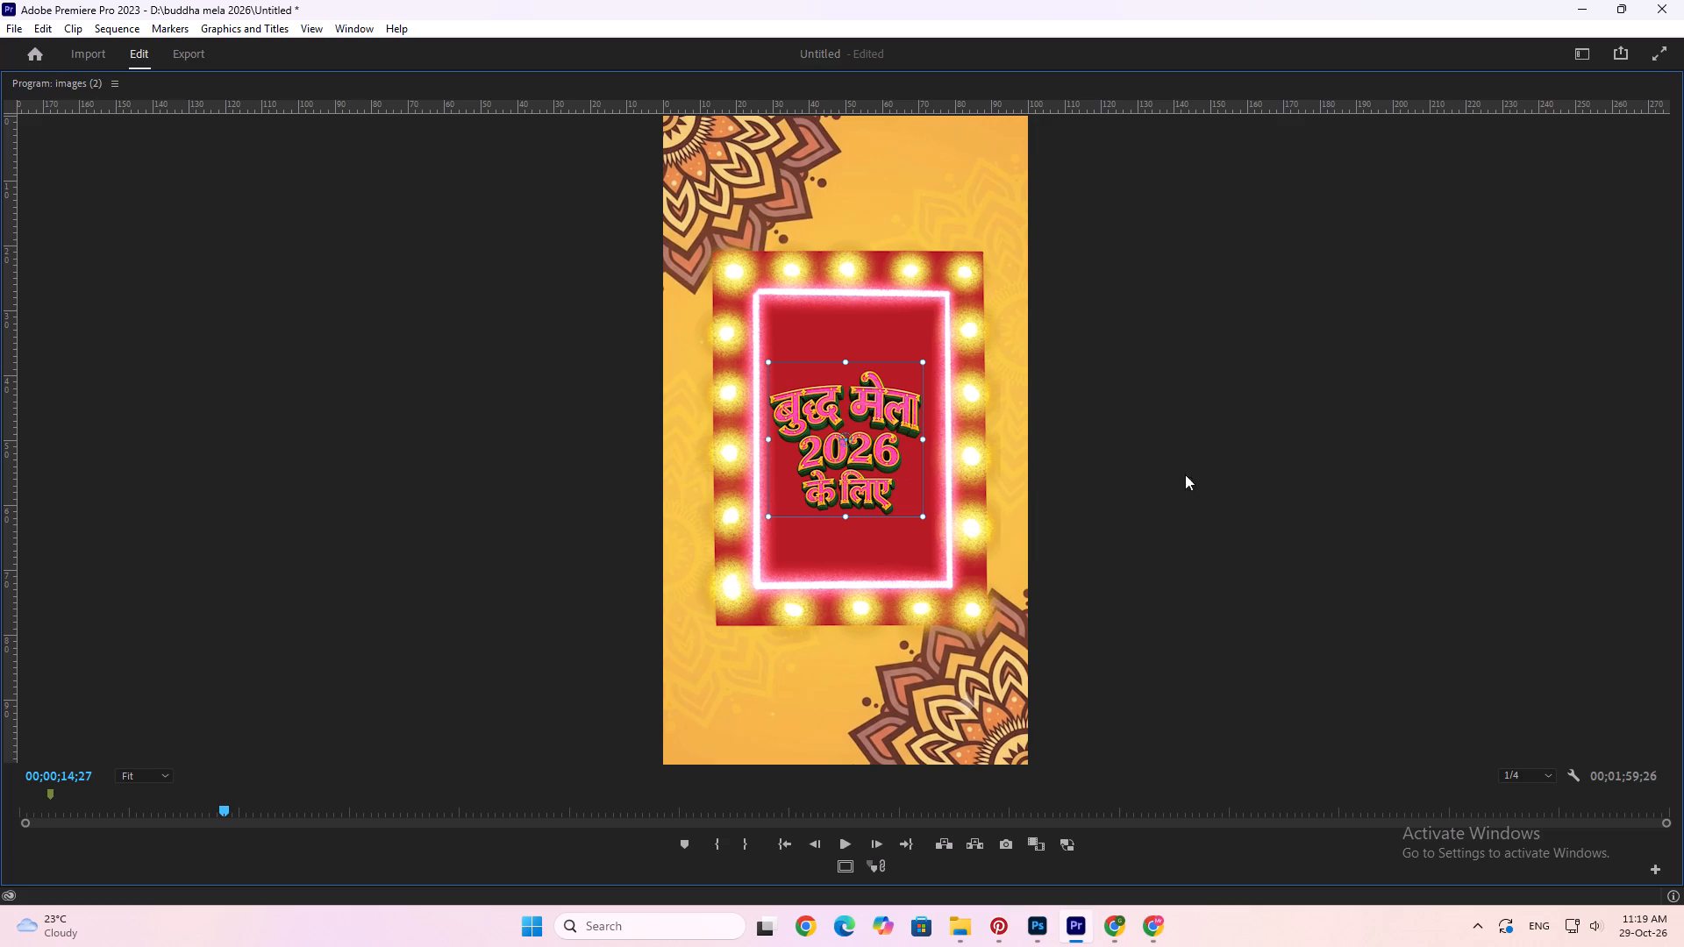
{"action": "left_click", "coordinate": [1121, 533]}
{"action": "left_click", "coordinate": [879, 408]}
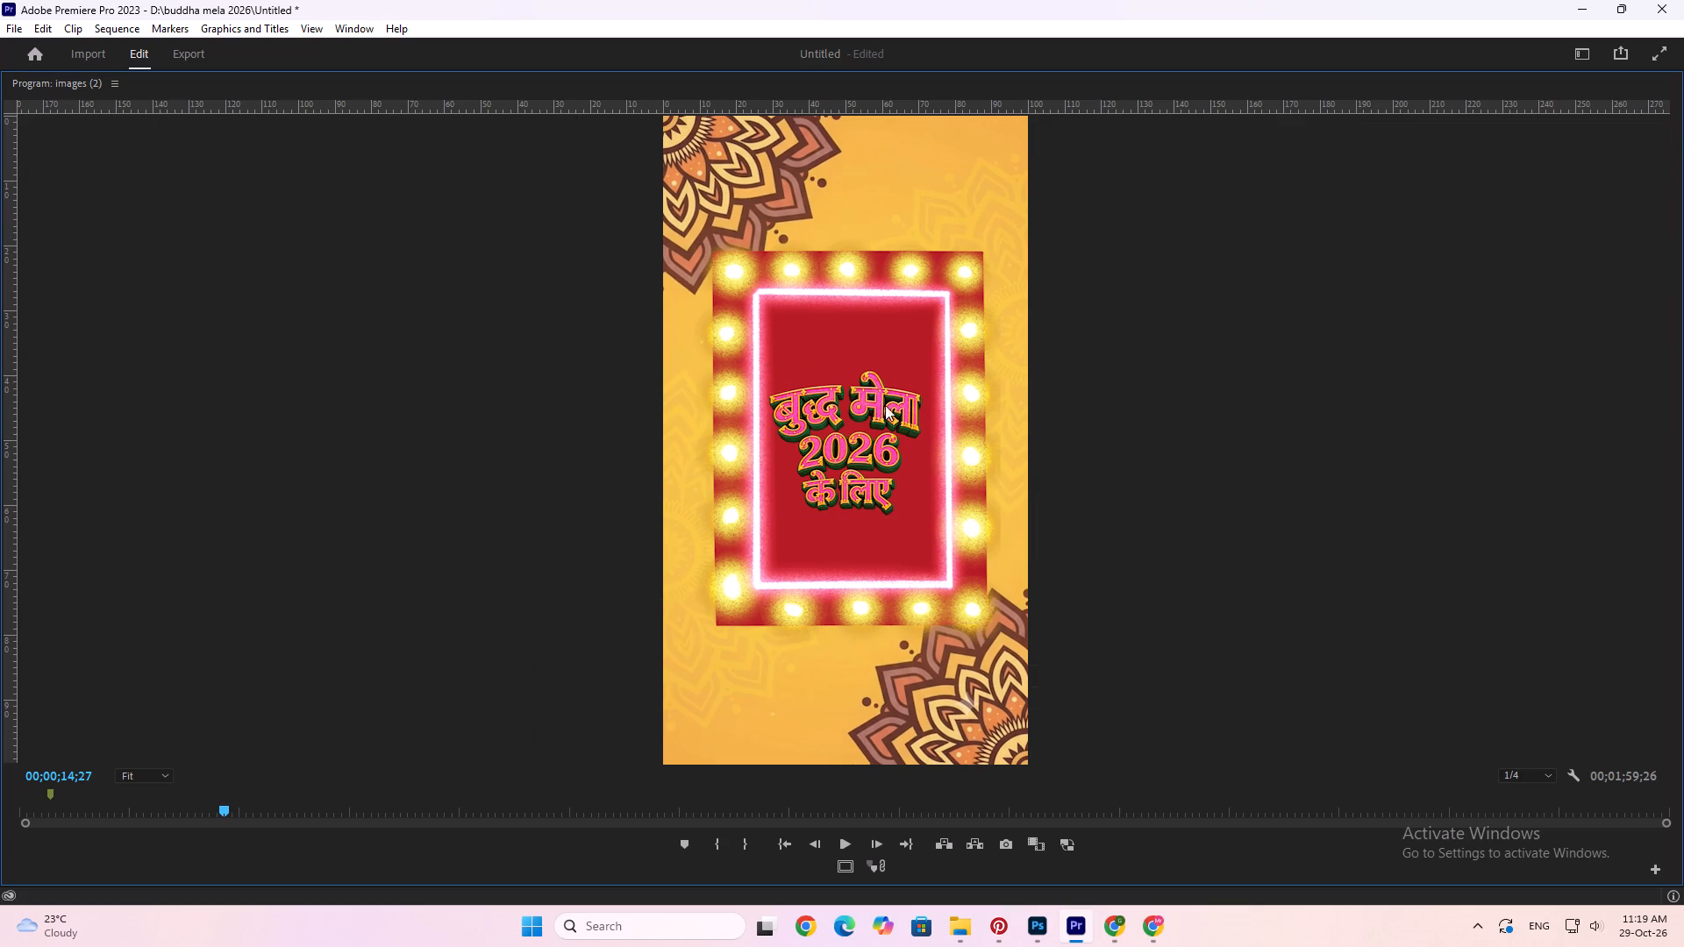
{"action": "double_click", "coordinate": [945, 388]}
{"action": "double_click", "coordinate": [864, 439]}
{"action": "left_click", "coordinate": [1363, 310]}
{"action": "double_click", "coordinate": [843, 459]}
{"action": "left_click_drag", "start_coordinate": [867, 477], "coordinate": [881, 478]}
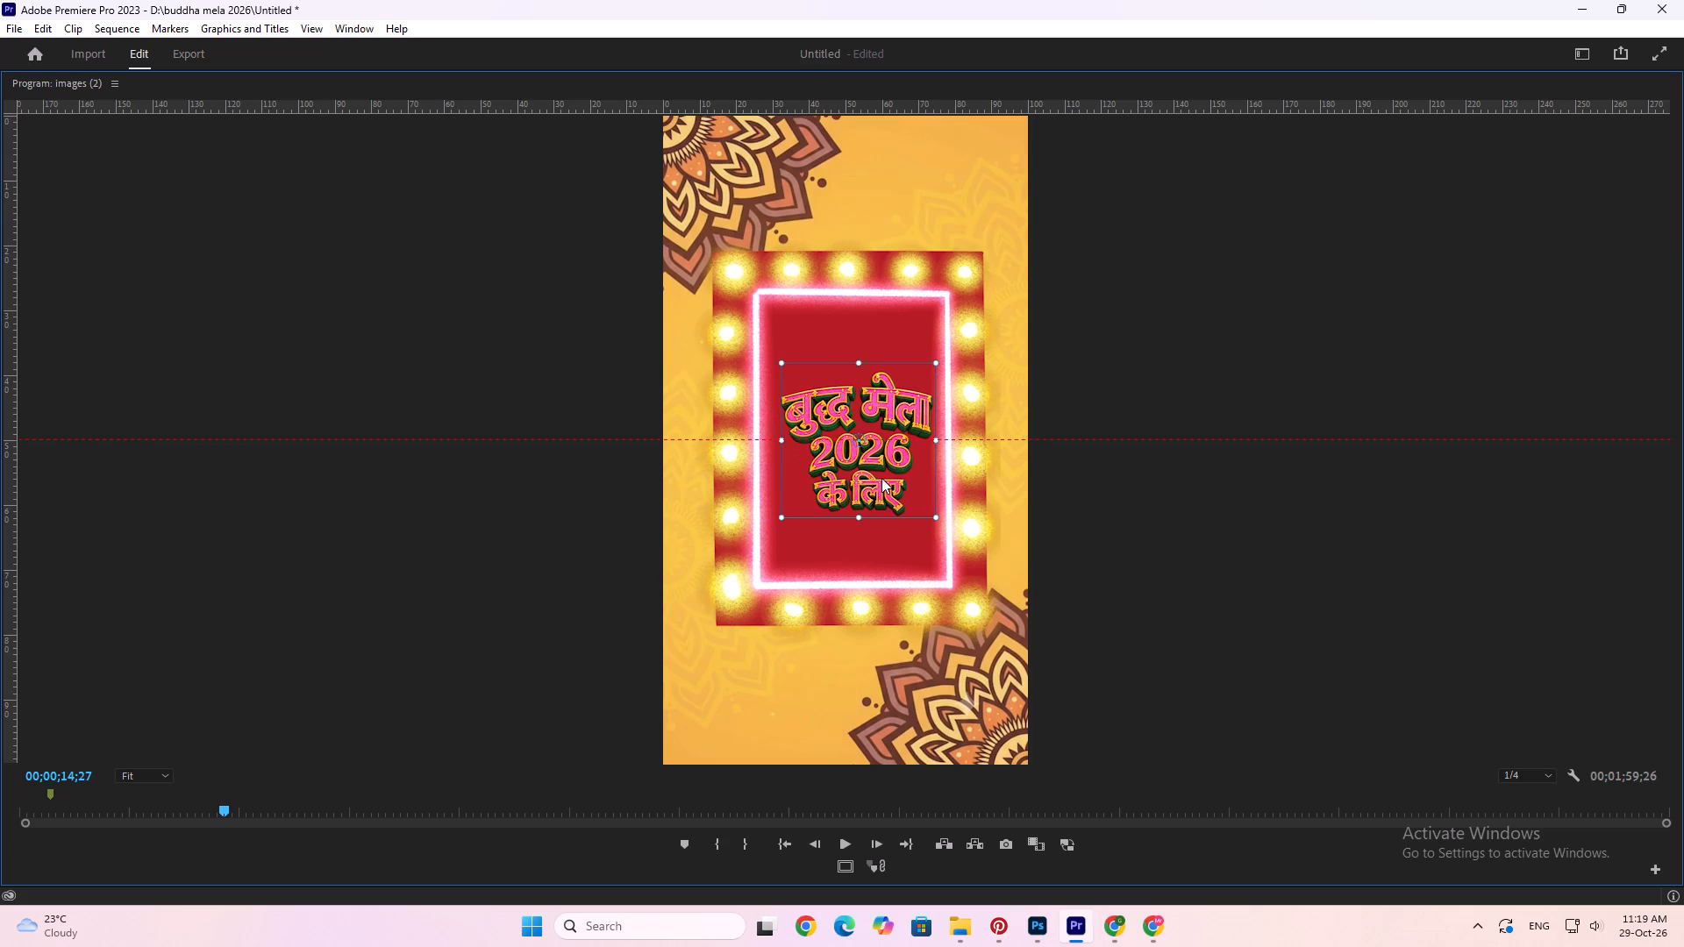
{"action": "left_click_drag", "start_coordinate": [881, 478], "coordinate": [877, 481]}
Nudge the marquee frame slightly left in the enlarged preview, to a horizontal position of about 537.4.
{"action": "left_click", "coordinate": [1002, 321]}
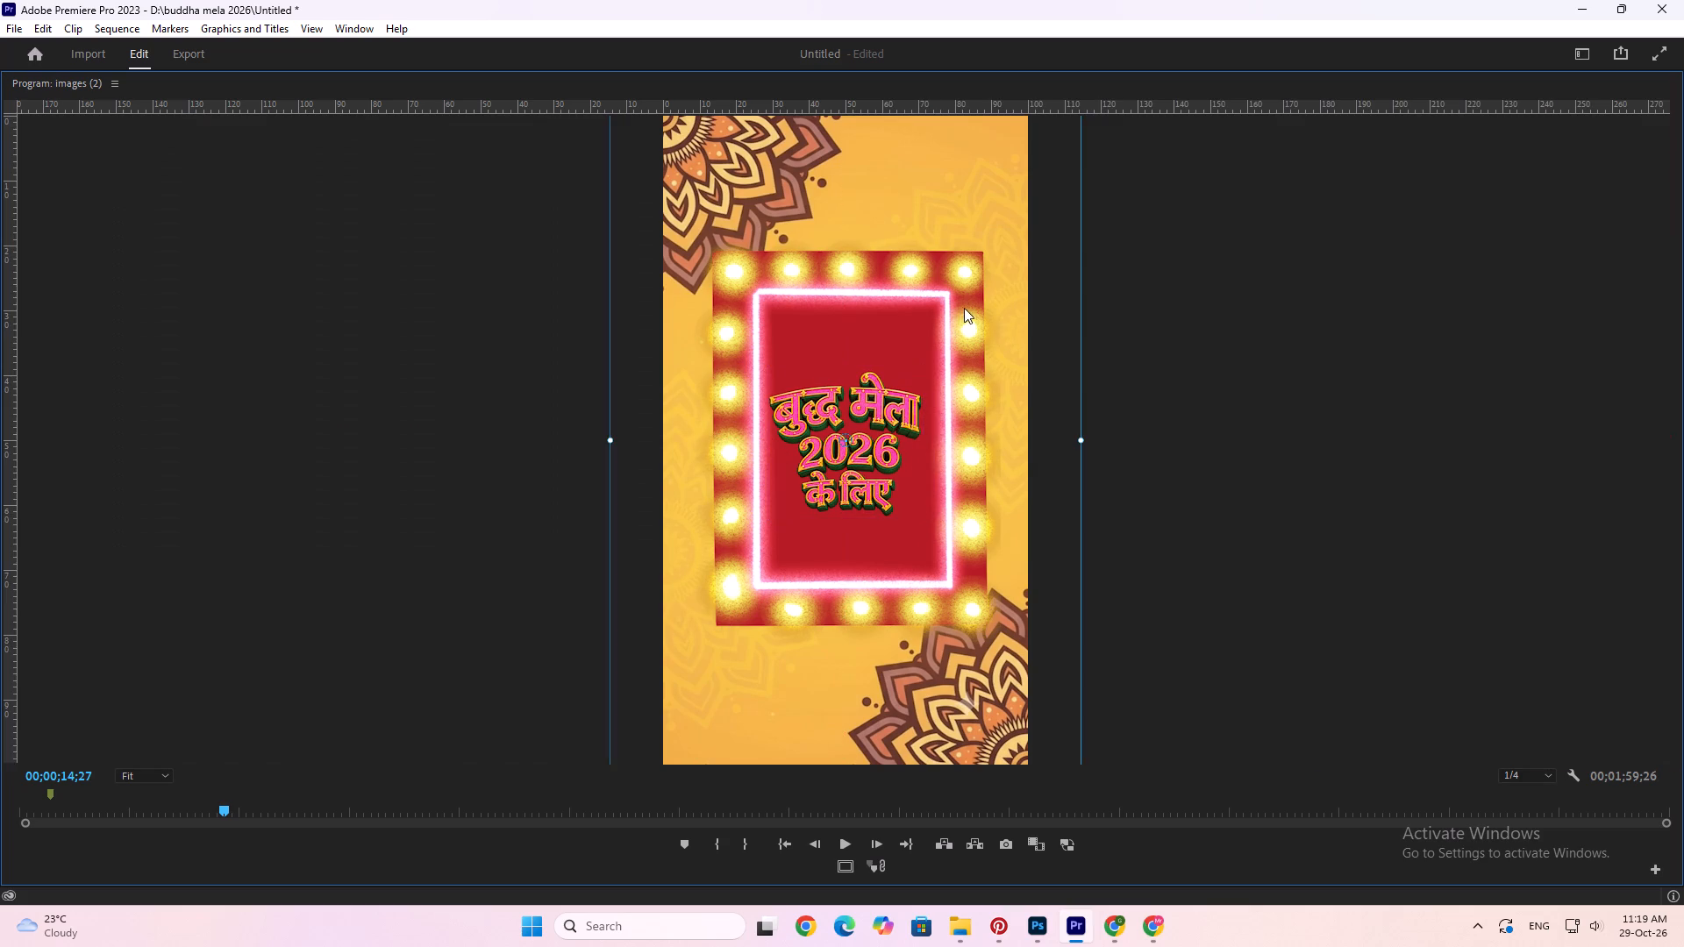
{"action": "left_click", "coordinate": [1199, 277]}
{"action": "double_click", "coordinate": [974, 281]}
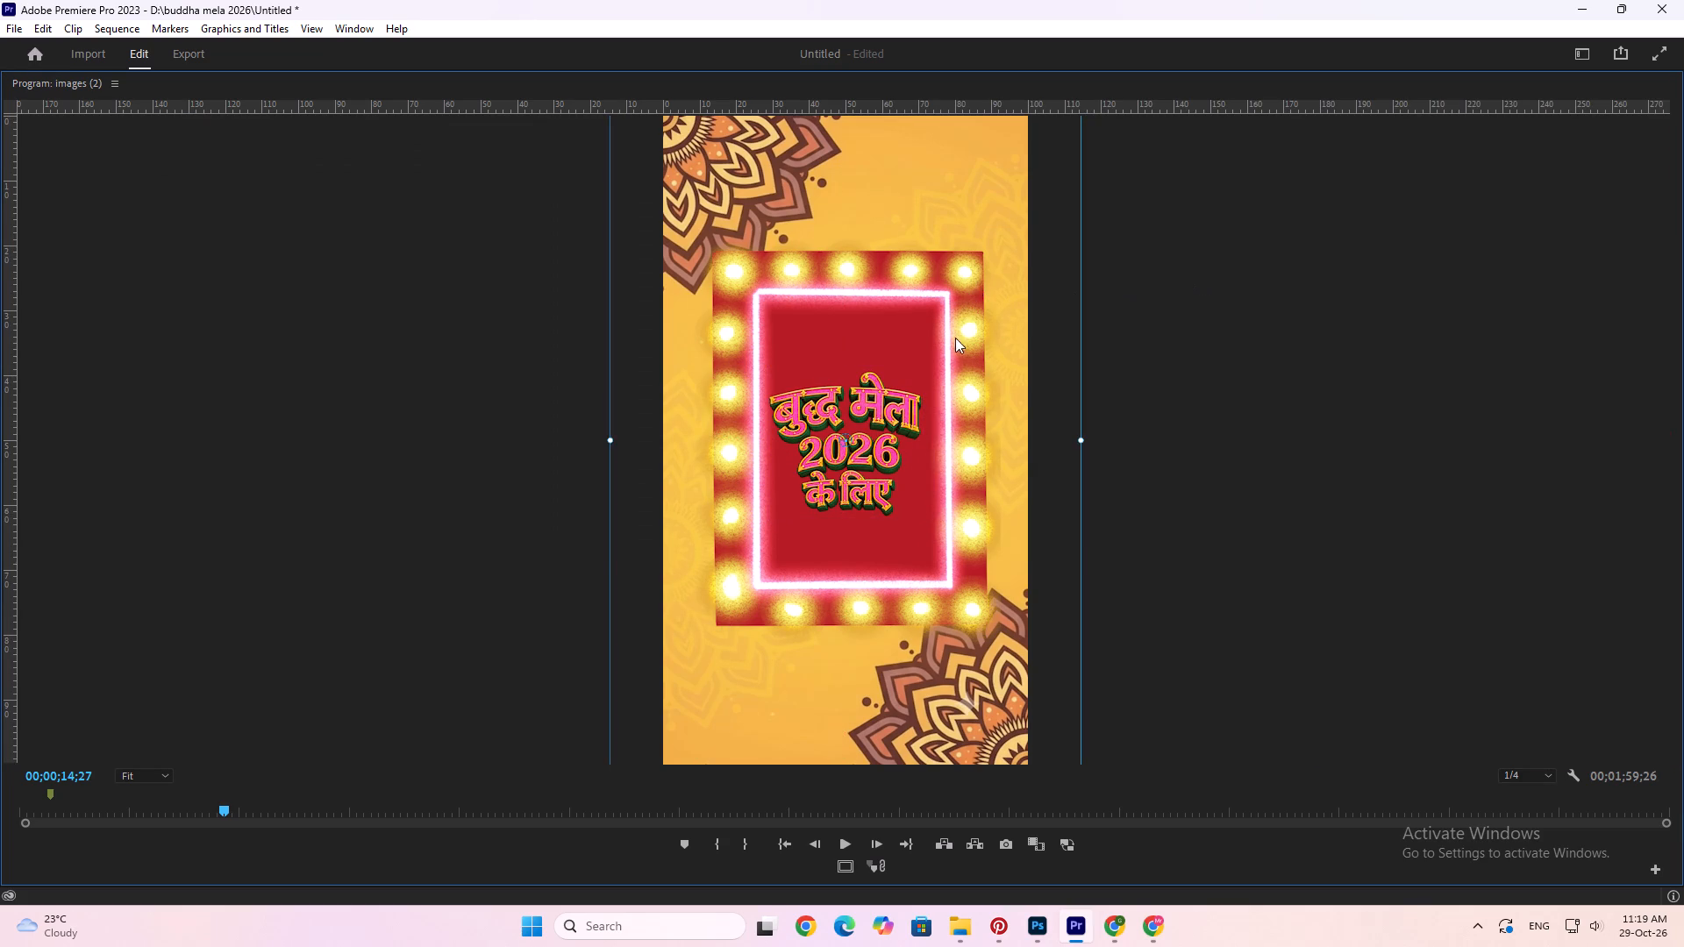
{"action": "left_click", "coordinate": [954, 332]}
{"action": "left_click", "coordinate": [1255, 252]}
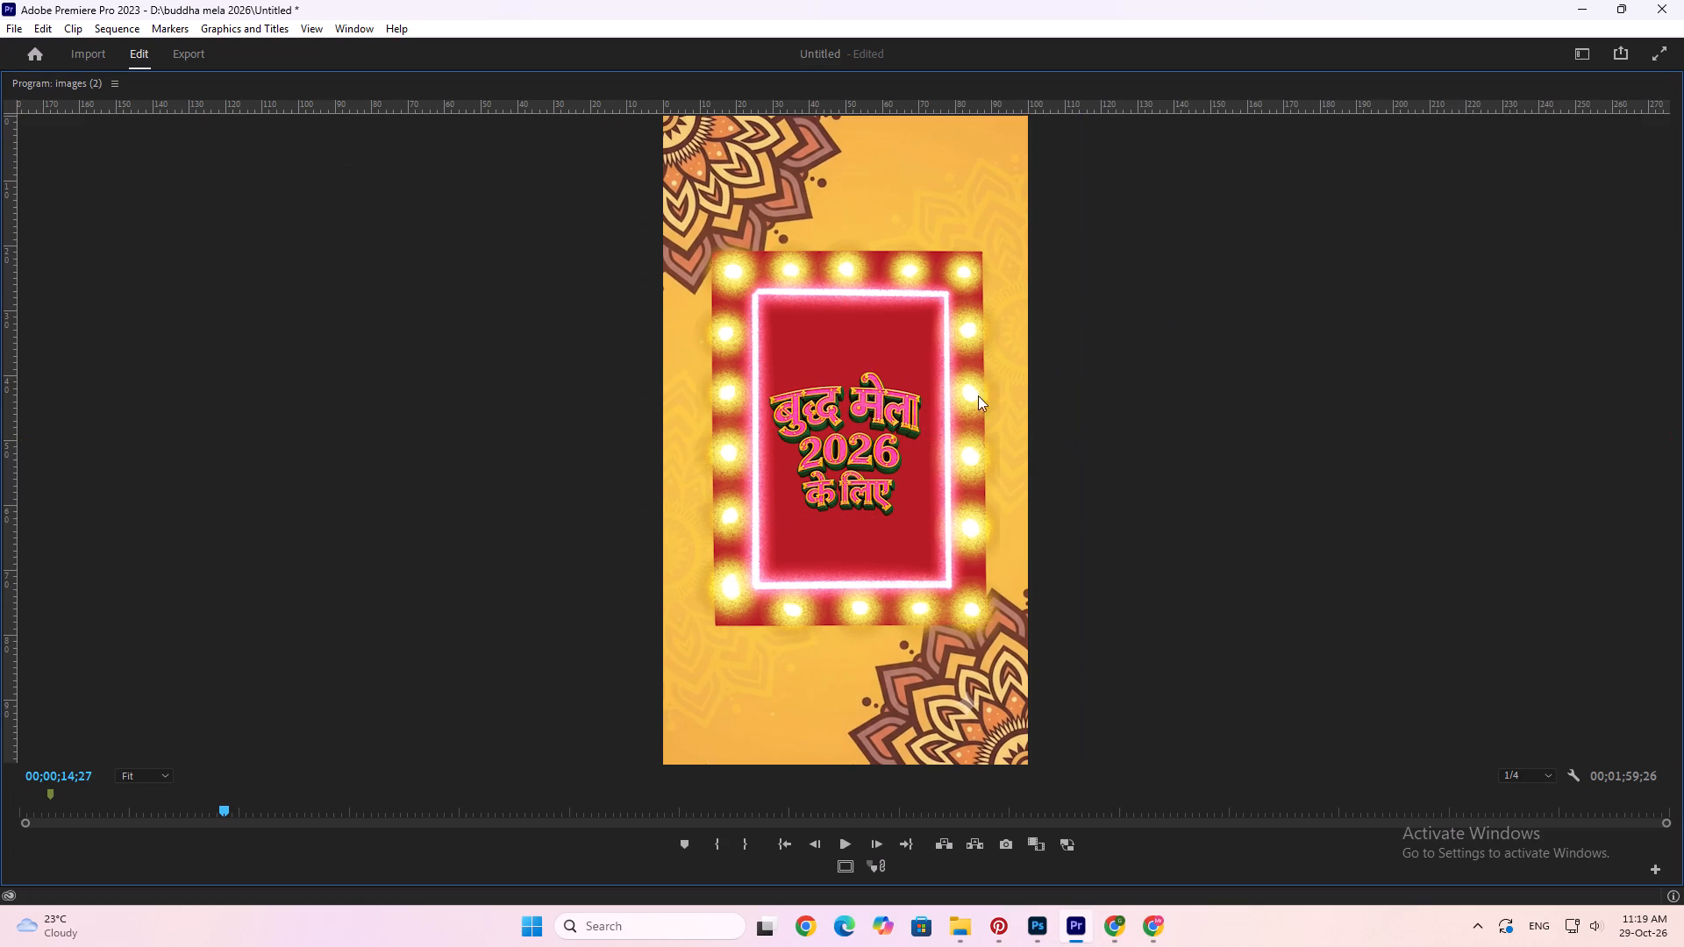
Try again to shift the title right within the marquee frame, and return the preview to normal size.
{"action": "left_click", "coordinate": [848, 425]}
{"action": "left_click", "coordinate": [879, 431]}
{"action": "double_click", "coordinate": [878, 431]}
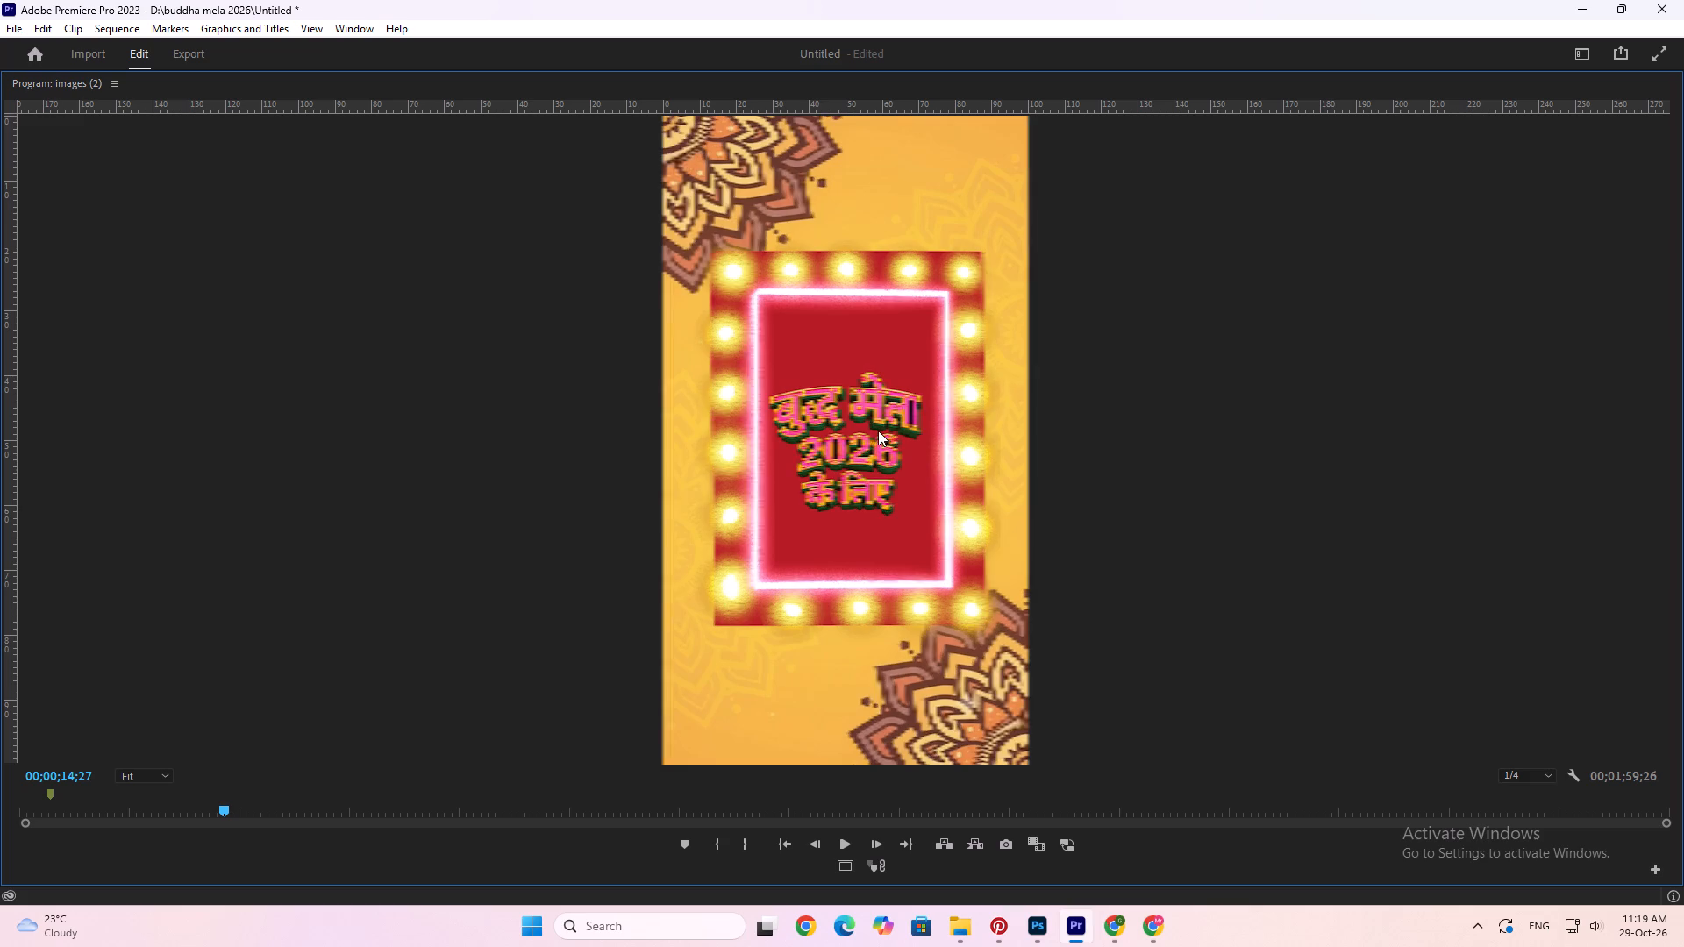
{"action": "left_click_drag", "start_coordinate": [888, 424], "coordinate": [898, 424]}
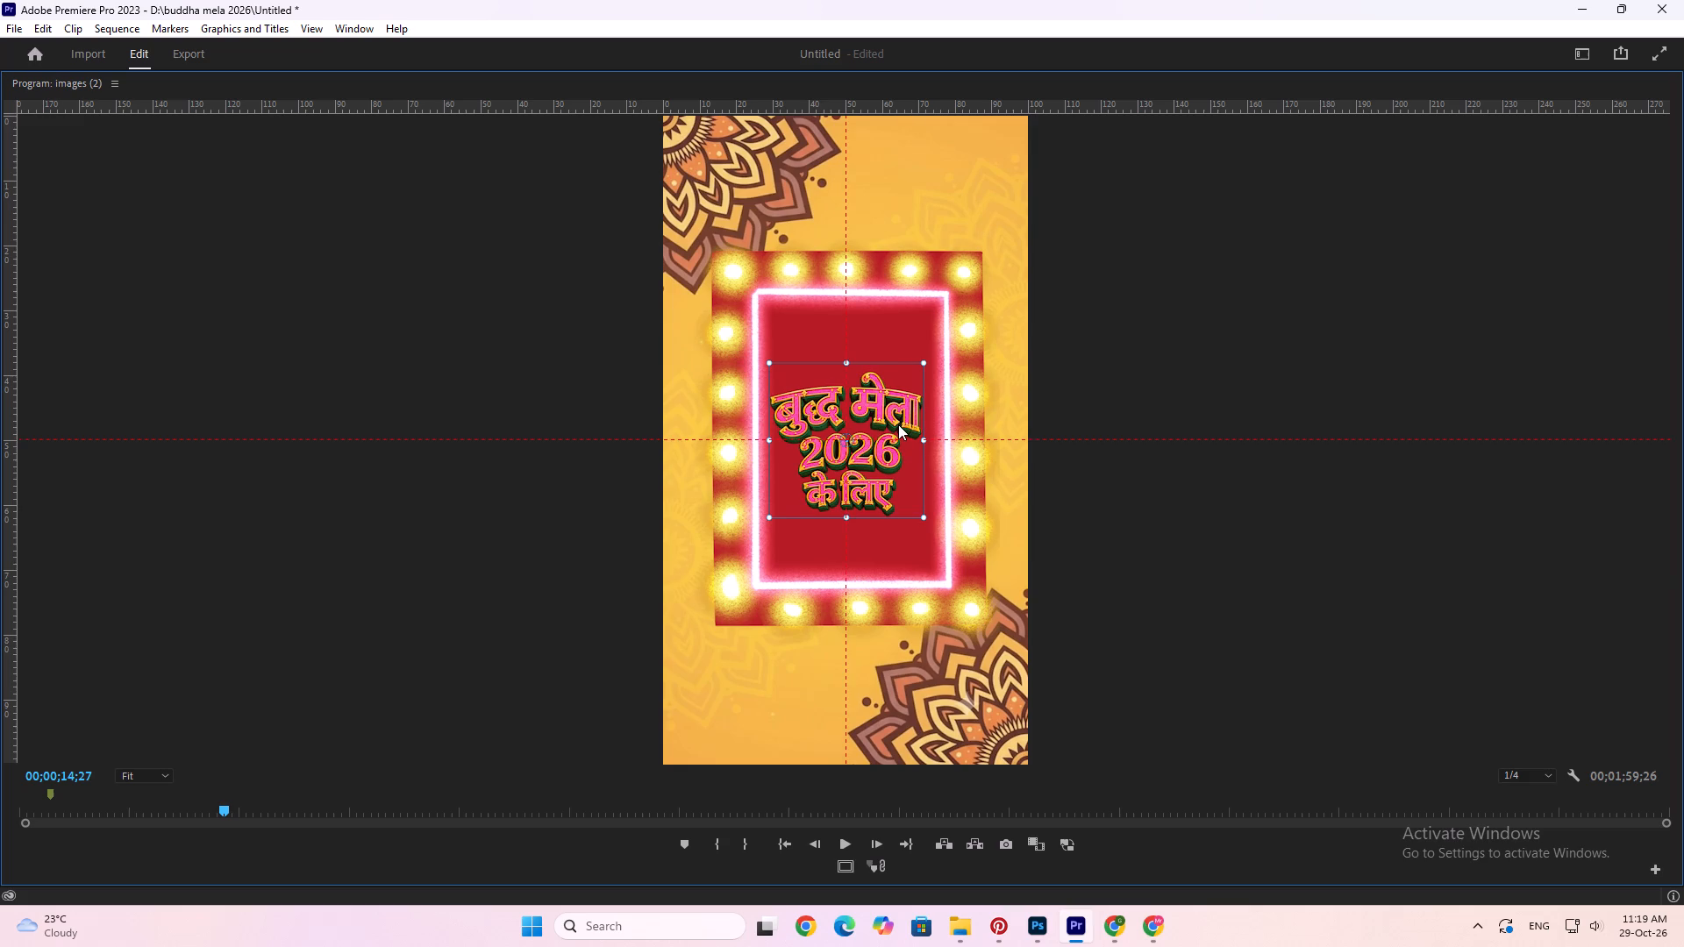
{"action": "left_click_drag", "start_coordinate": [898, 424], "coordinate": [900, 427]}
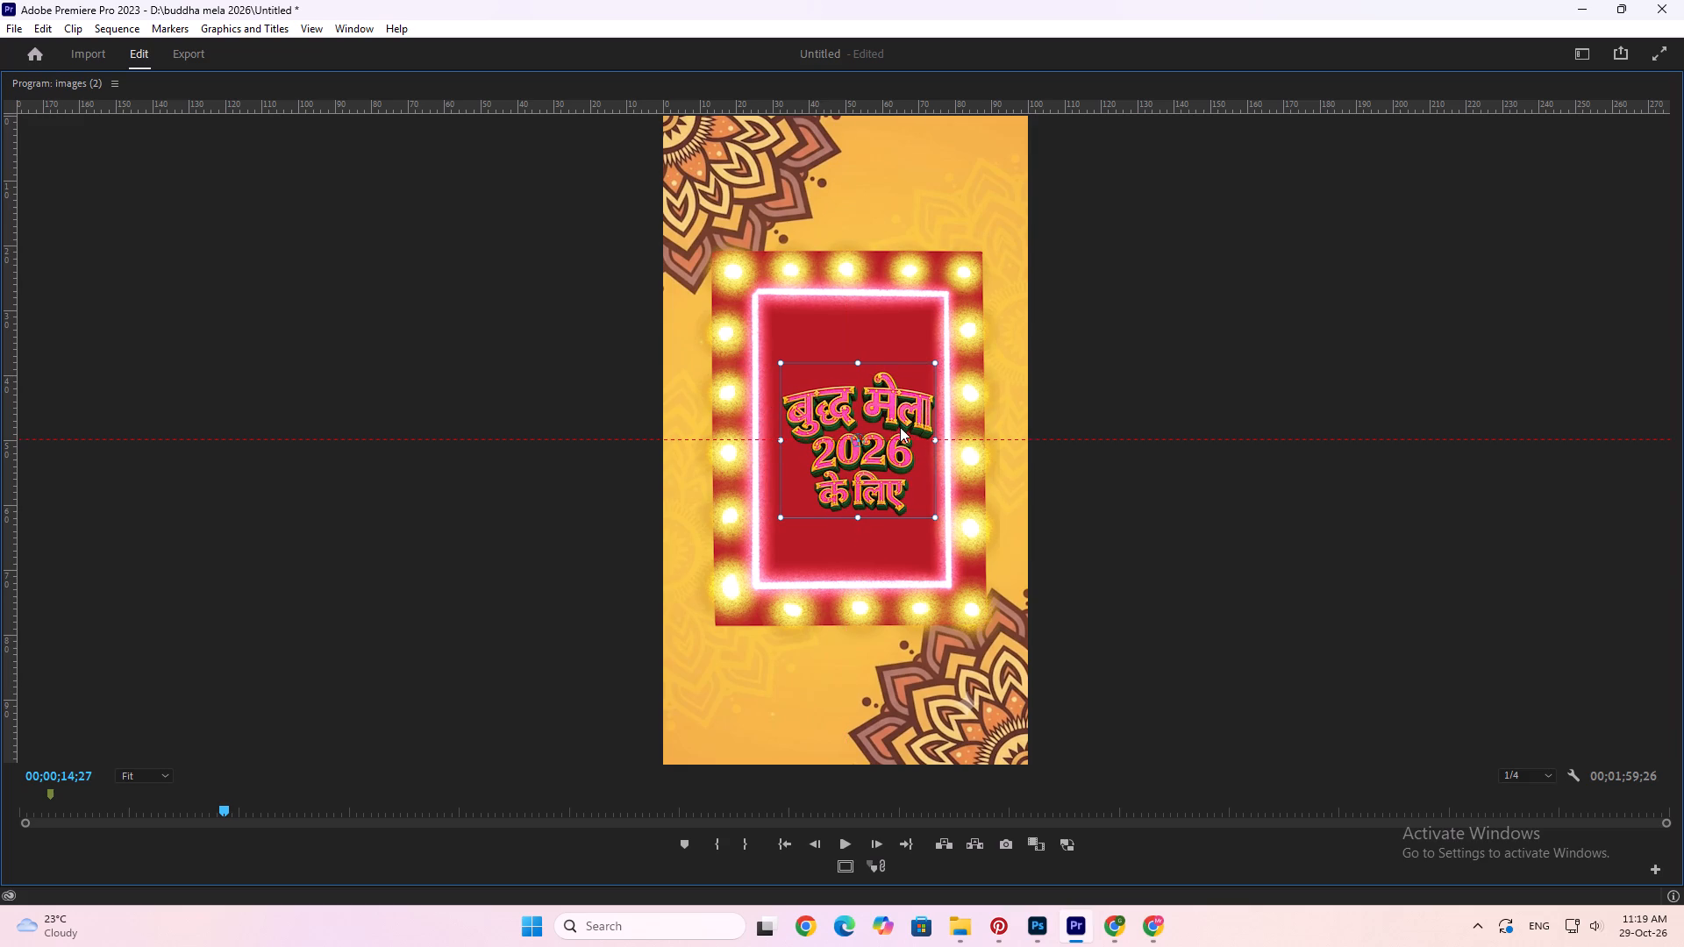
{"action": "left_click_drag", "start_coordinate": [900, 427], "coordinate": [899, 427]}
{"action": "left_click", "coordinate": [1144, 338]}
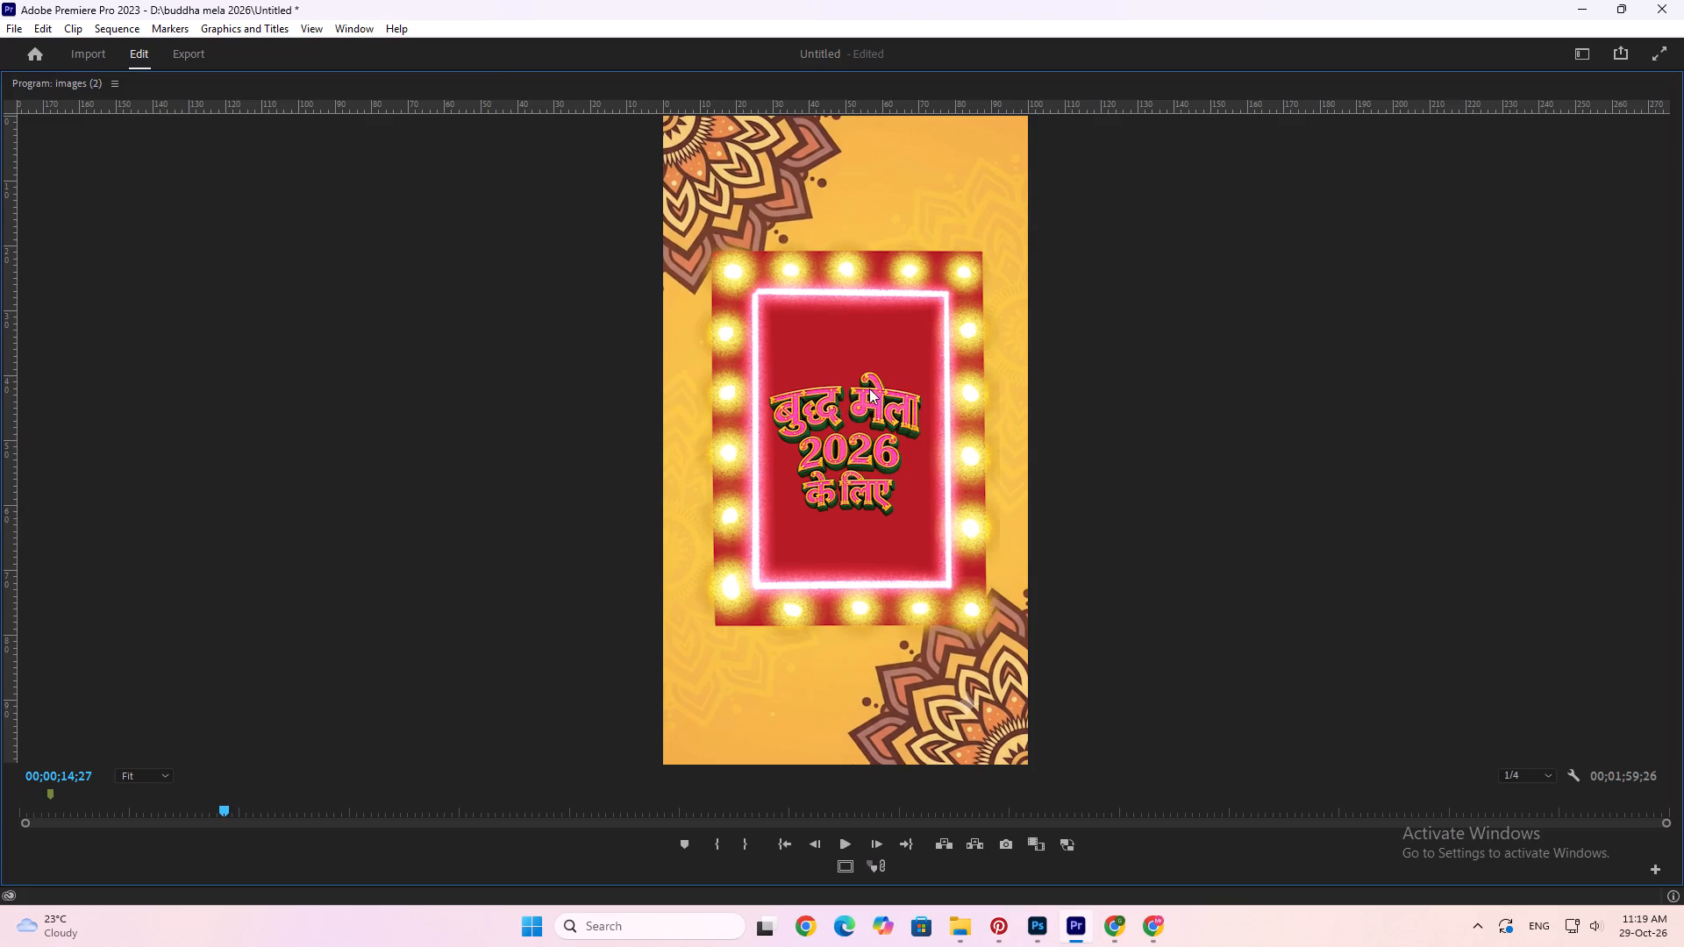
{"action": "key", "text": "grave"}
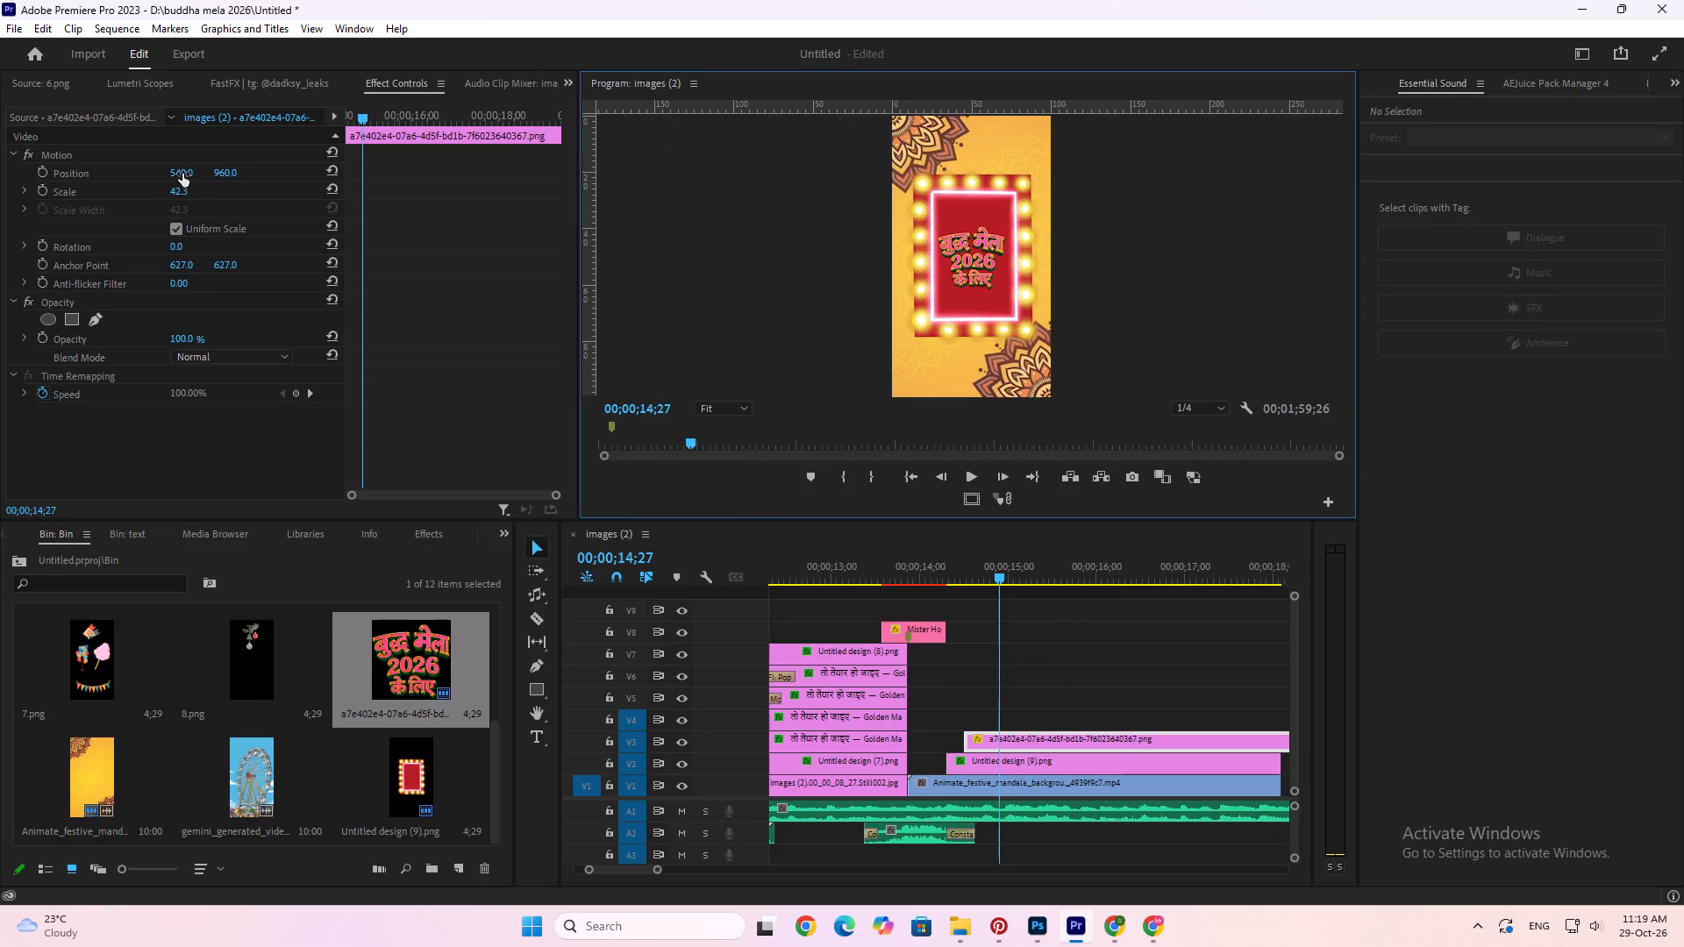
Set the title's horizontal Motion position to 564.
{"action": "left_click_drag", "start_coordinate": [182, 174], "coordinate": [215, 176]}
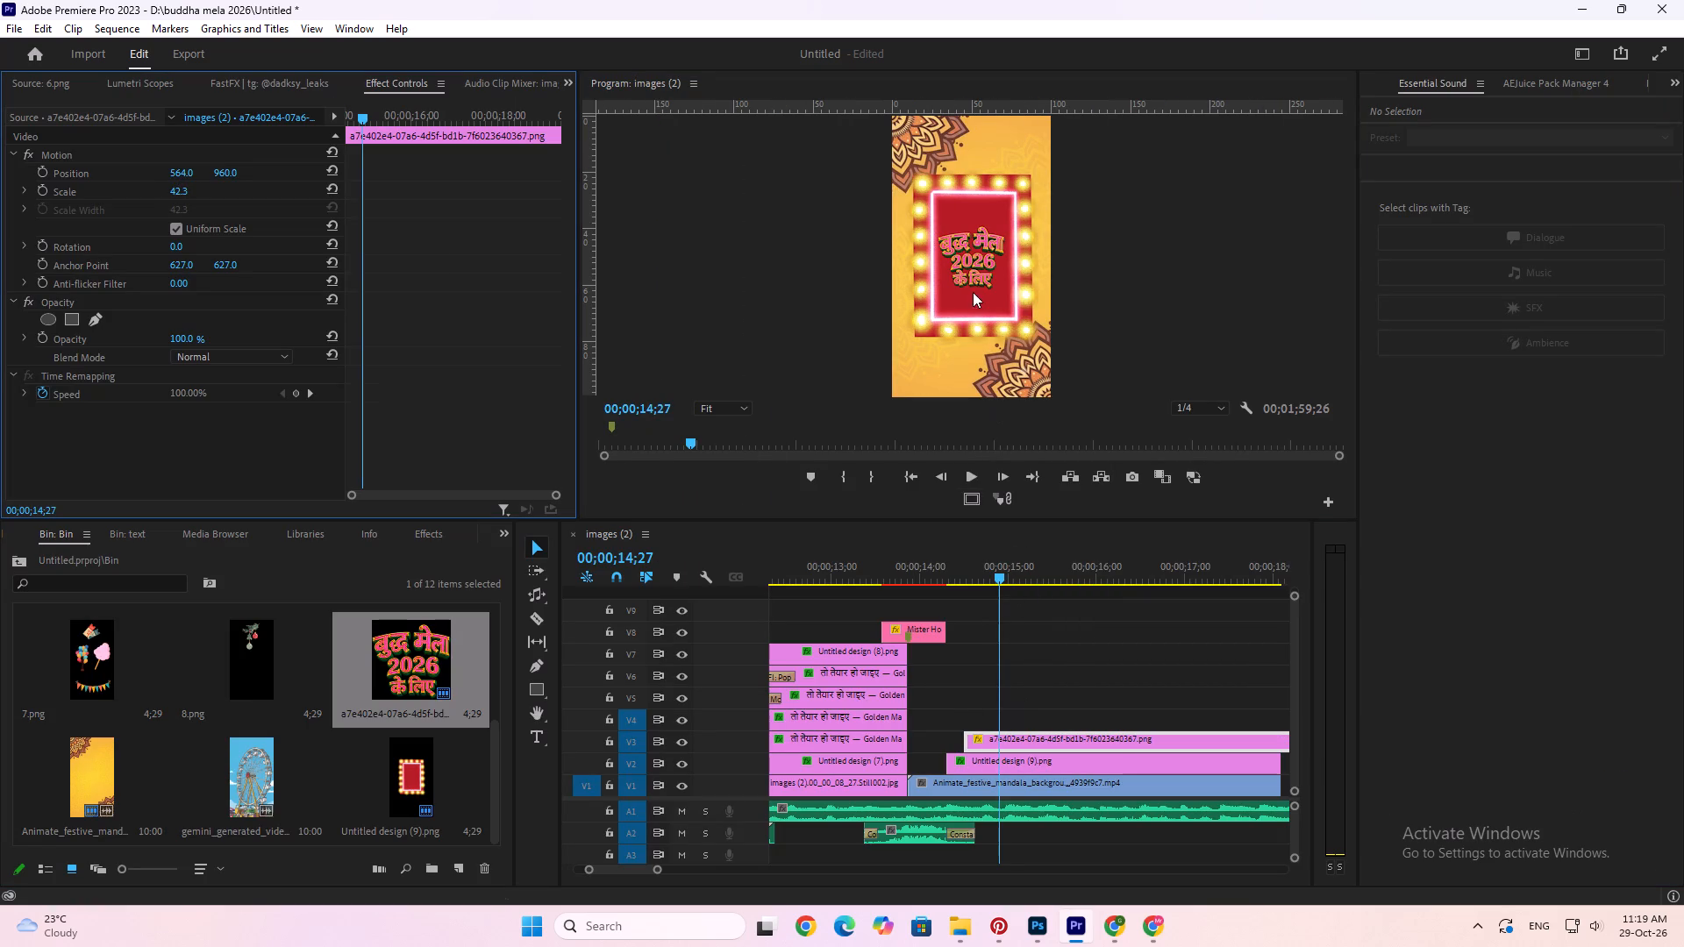
Move the title's anchor point in the preview to about 651.2, 668.0.
{"action": "double_click", "coordinate": [981, 254]}
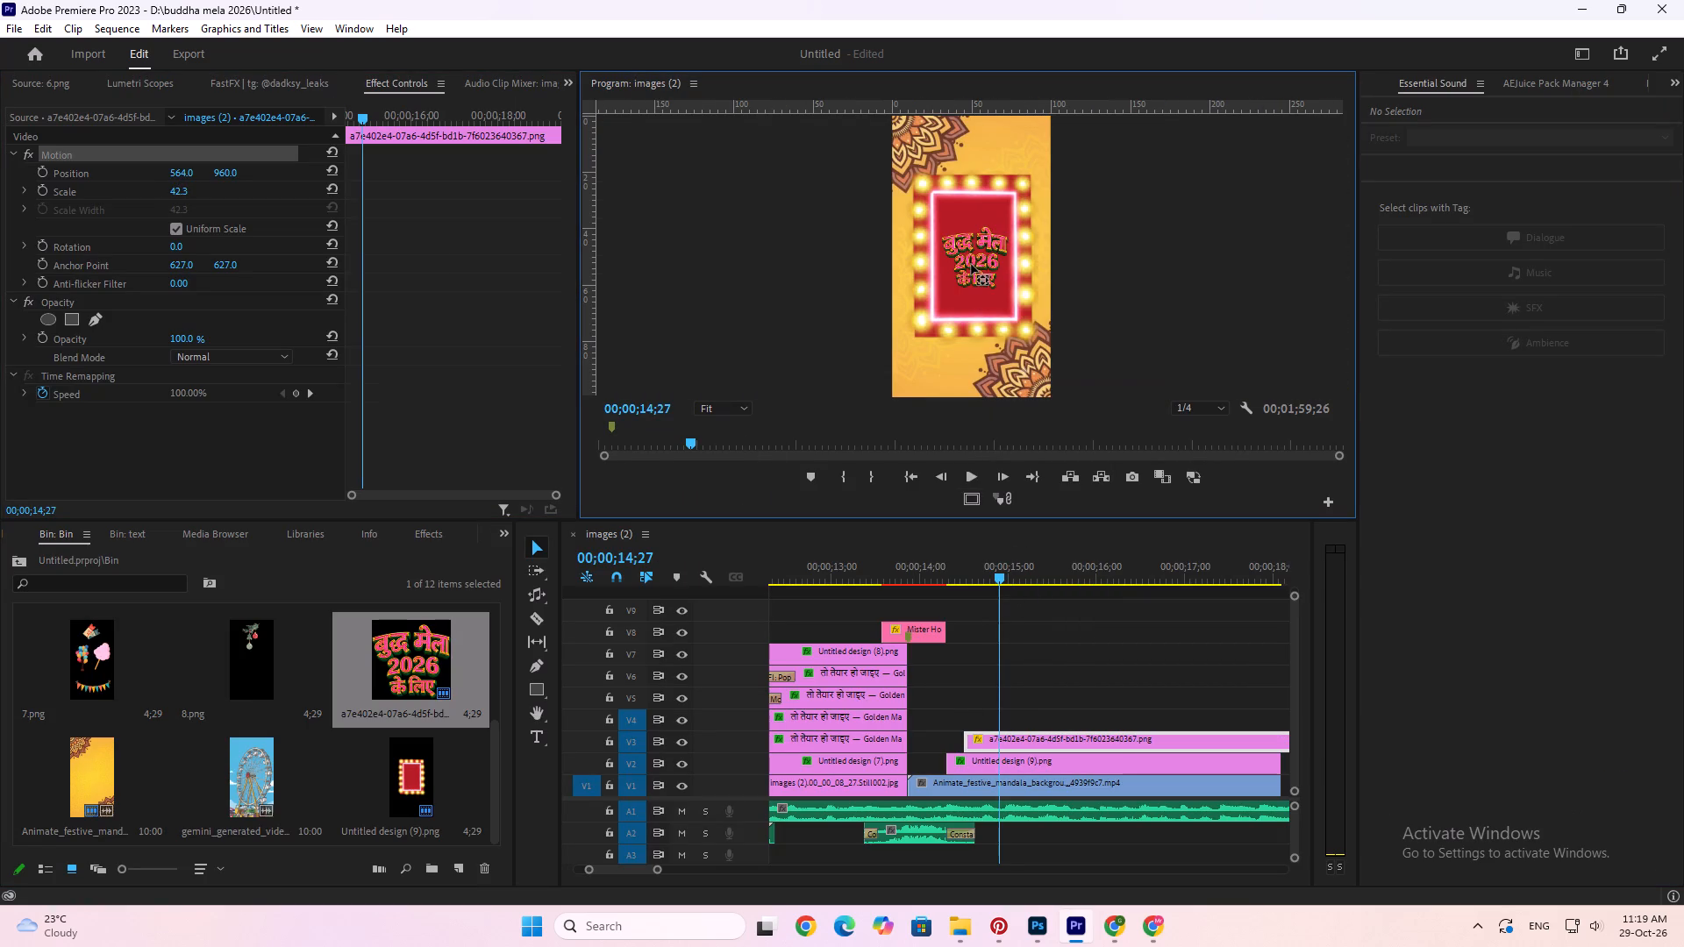
{"action": "left_click", "coordinate": [971, 264]}
{"action": "double_click", "coordinate": [972, 246]}
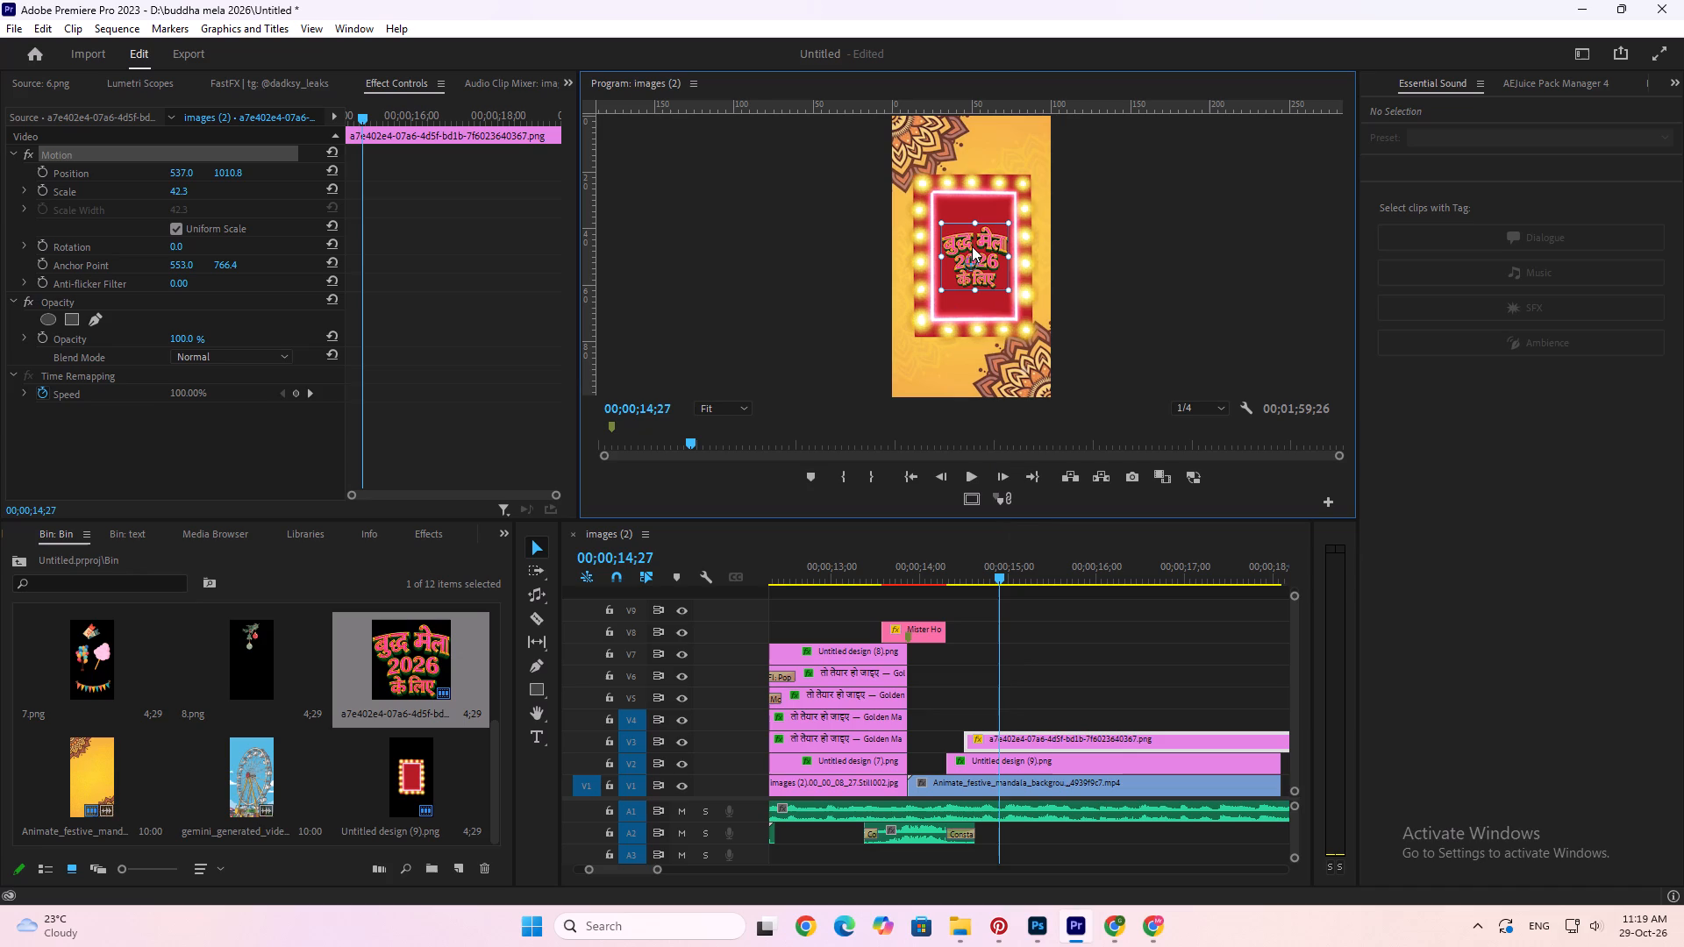
{"action": "left_click", "coordinate": [972, 266]}
Set the title's horizontal Motion position to about 559.8 and check its centring in the marquee frame in the enlarged preview.
{"action": "left_click_drag", "start_coordinate": [183, 171], "coordinate": [165, 176]}
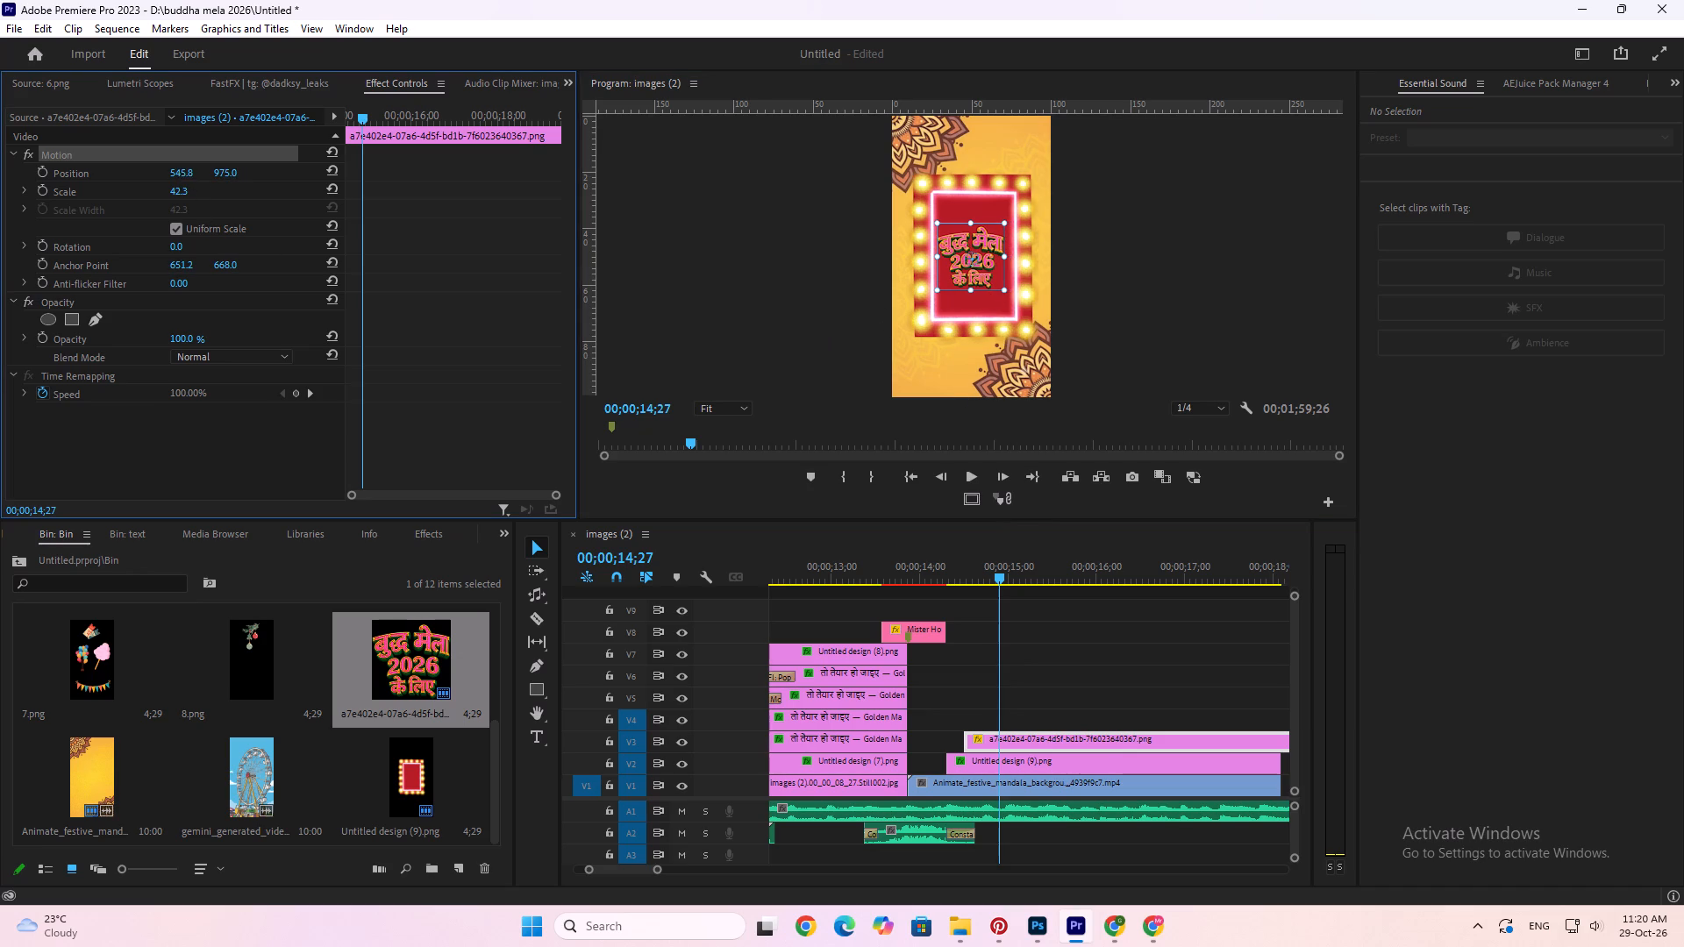
{"action": "left_click_drag", "start_coordinate": [165, 176], "coordinate": [175, 171]}
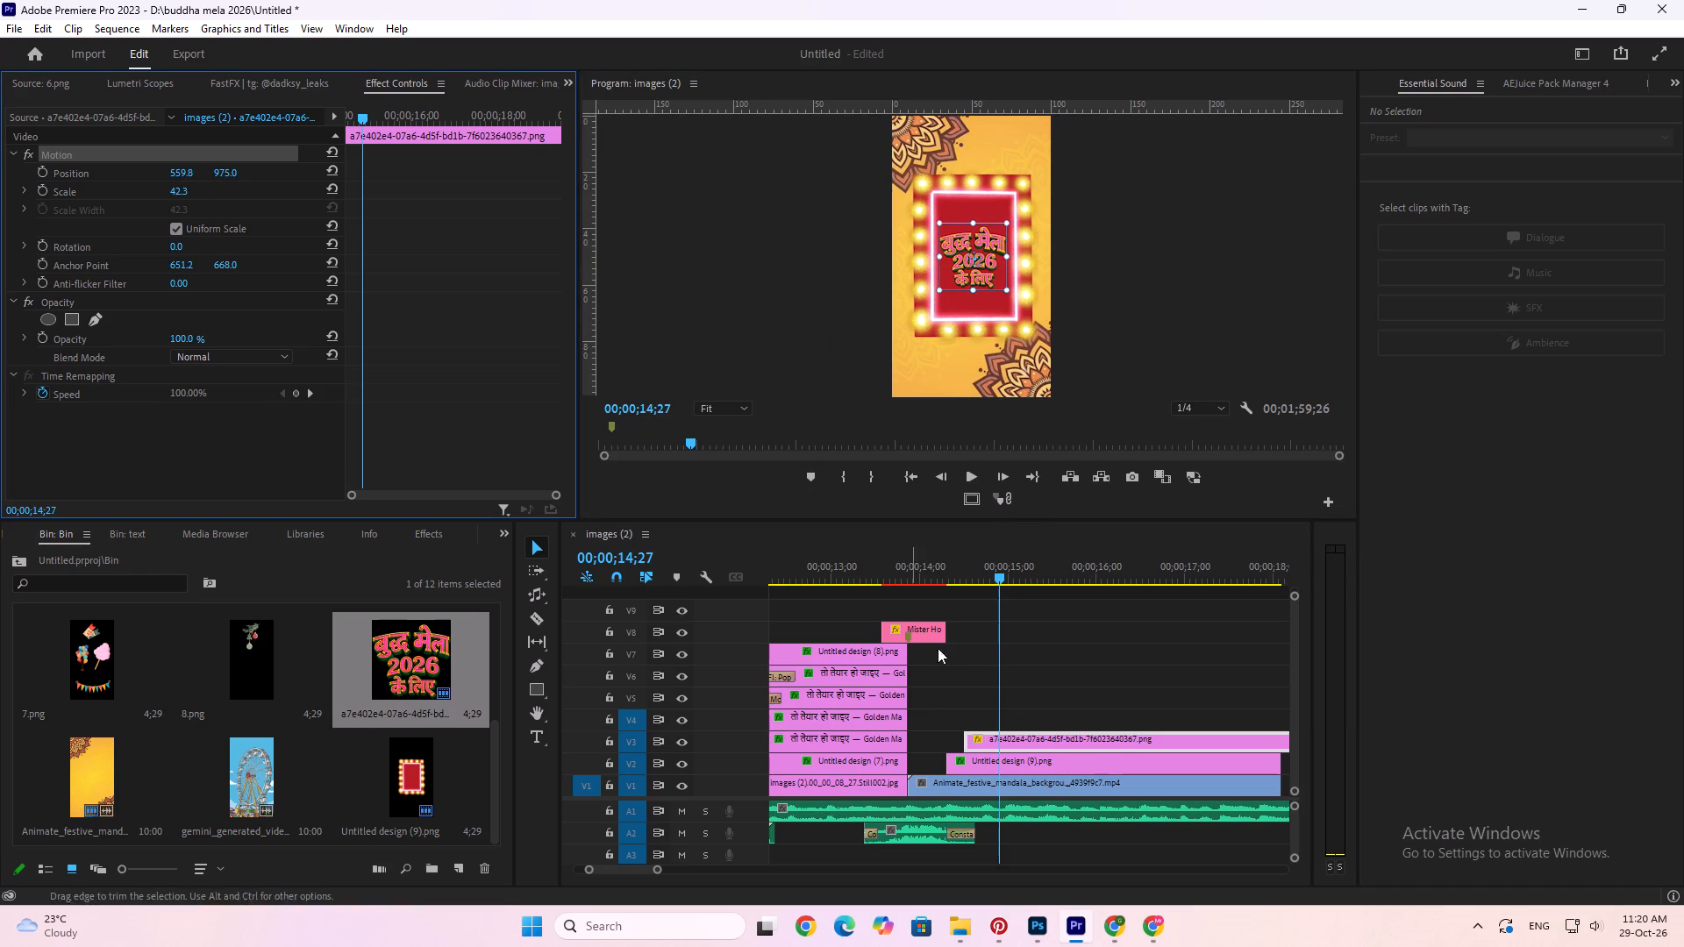
{"action": "left_click", "coordinate": [987, 643]}
{"action": "key", "text": "grave"}
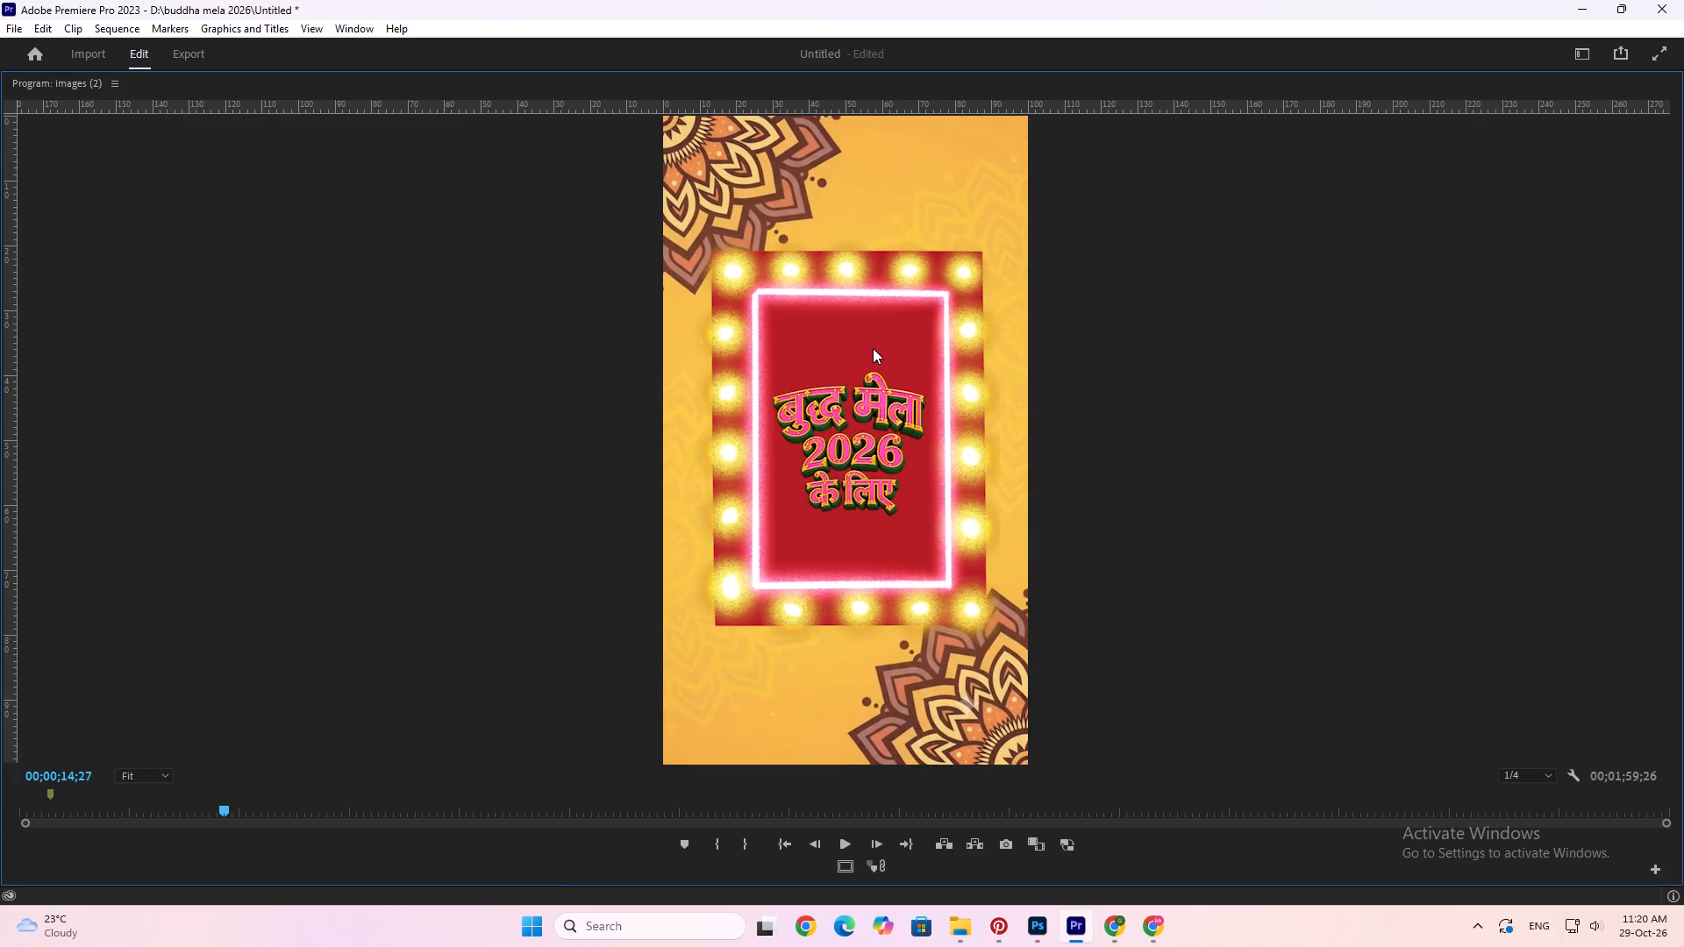
{"action": "key", "text": "grave"}
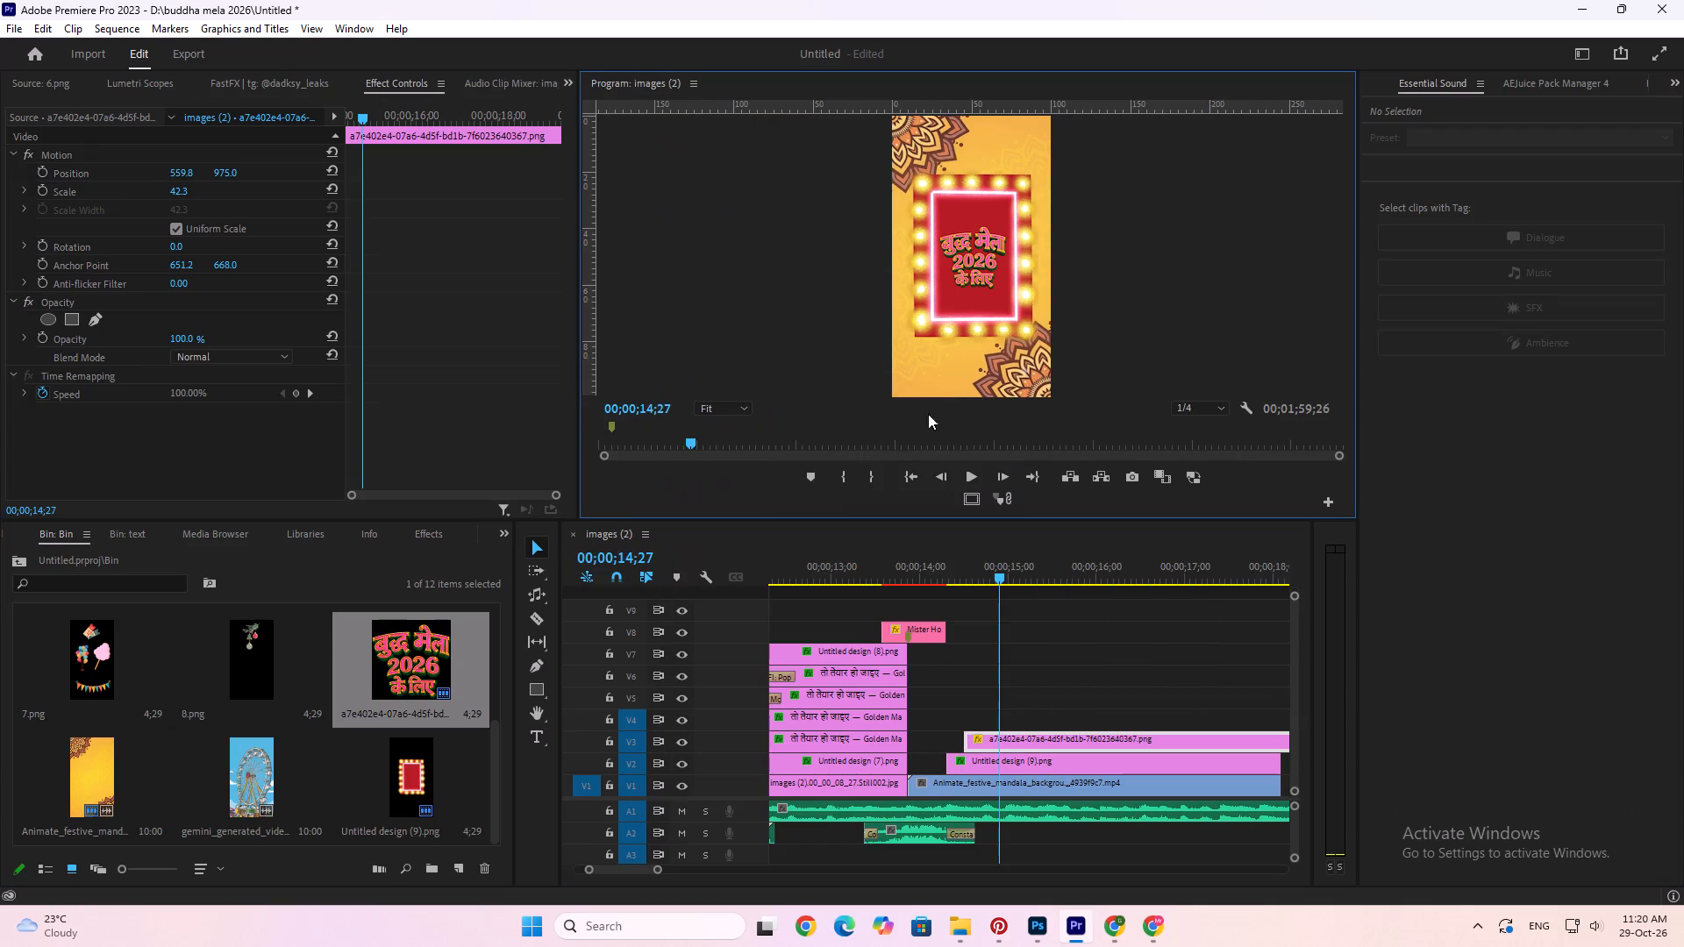
Trim a few frames off the start of the title clip on V3 and play the scene from the marquee frame's start.
{"action": "left_click", "coordinate": [907, 577]}
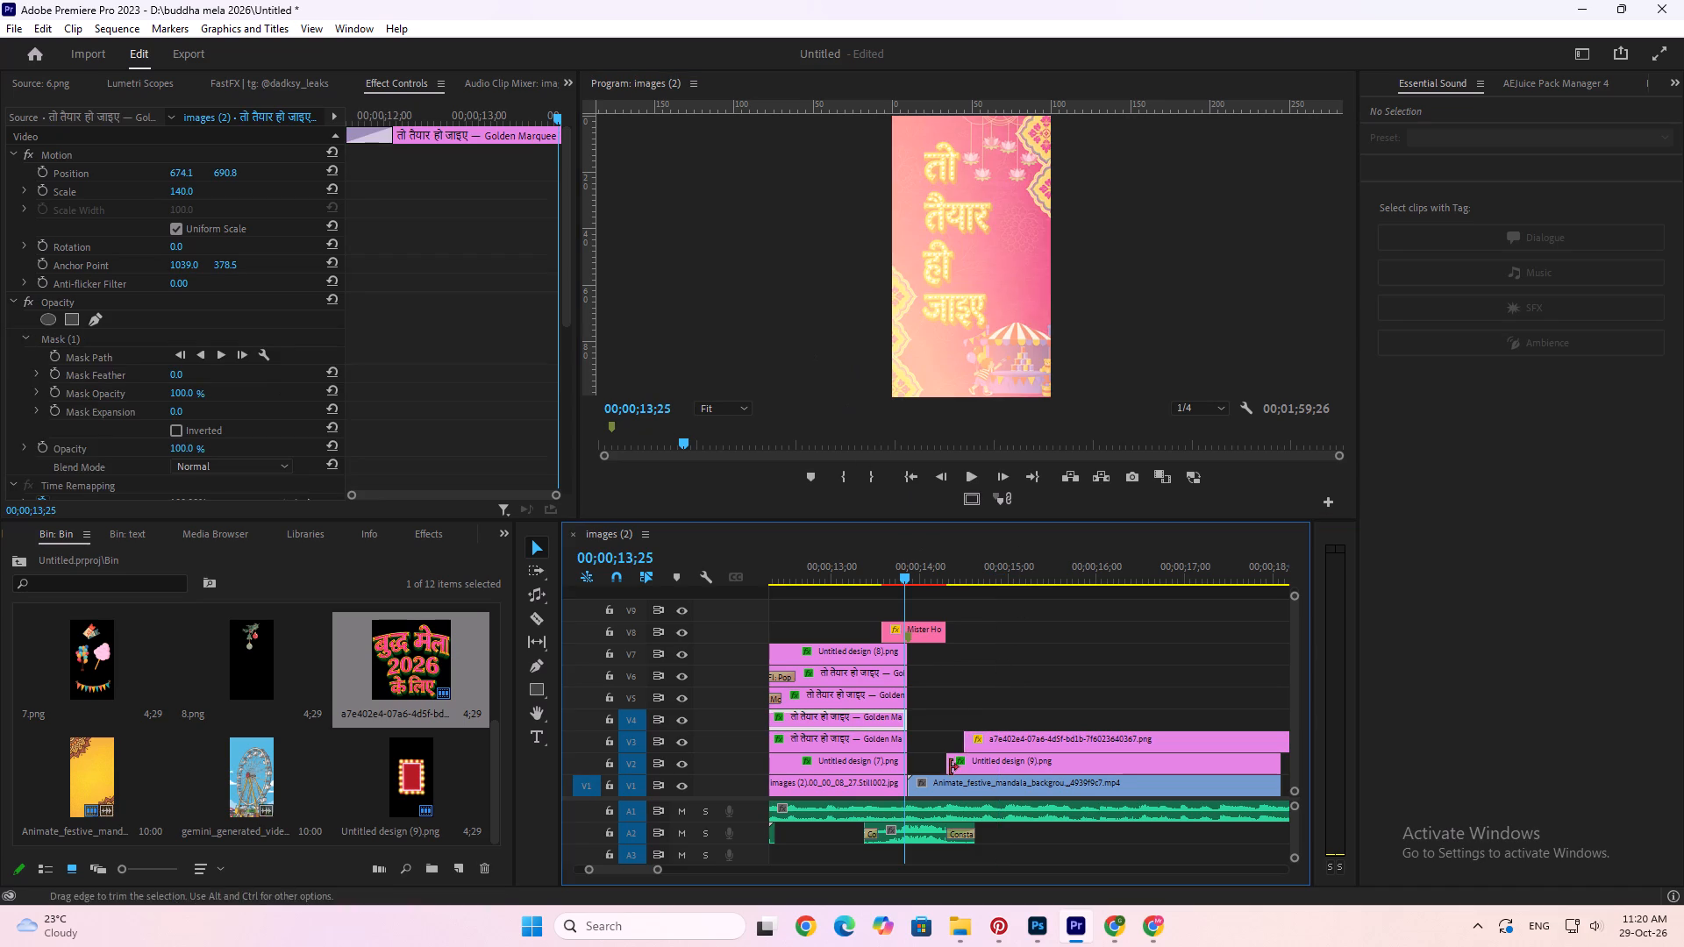
{"action": "left_click_drag", "start_coordinate": [964, 744], "coordinate": [974, 746]}
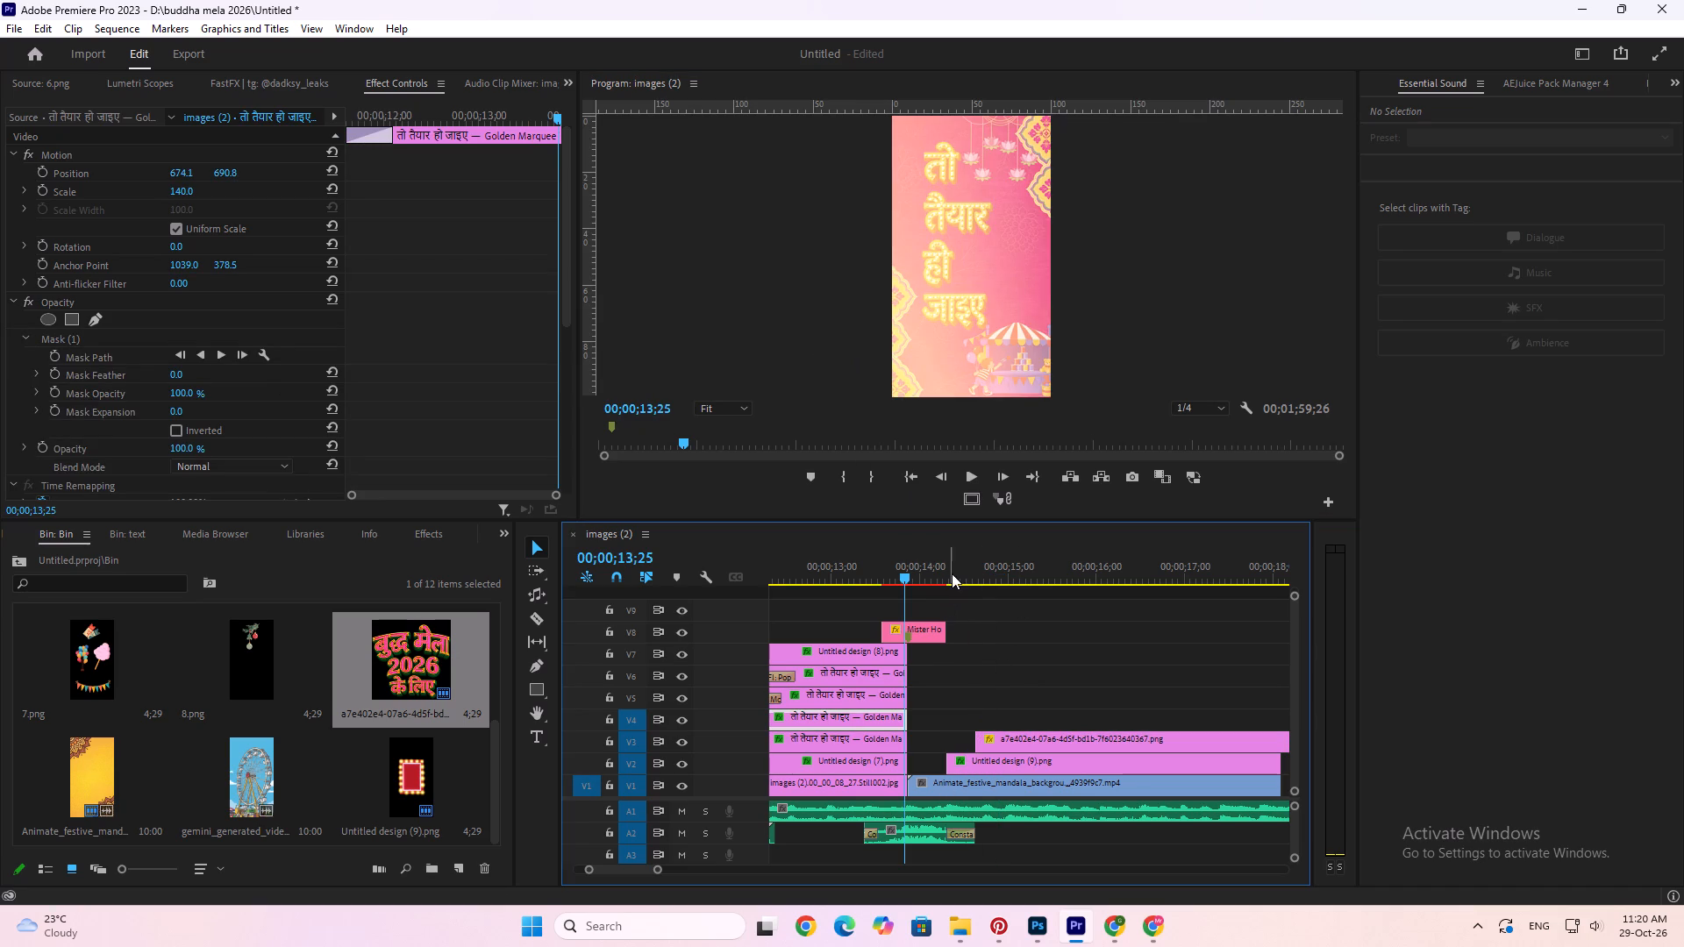
{"action": "left_click", "coordinate": [952, 573]}
{"action": "key", "text": "space"}
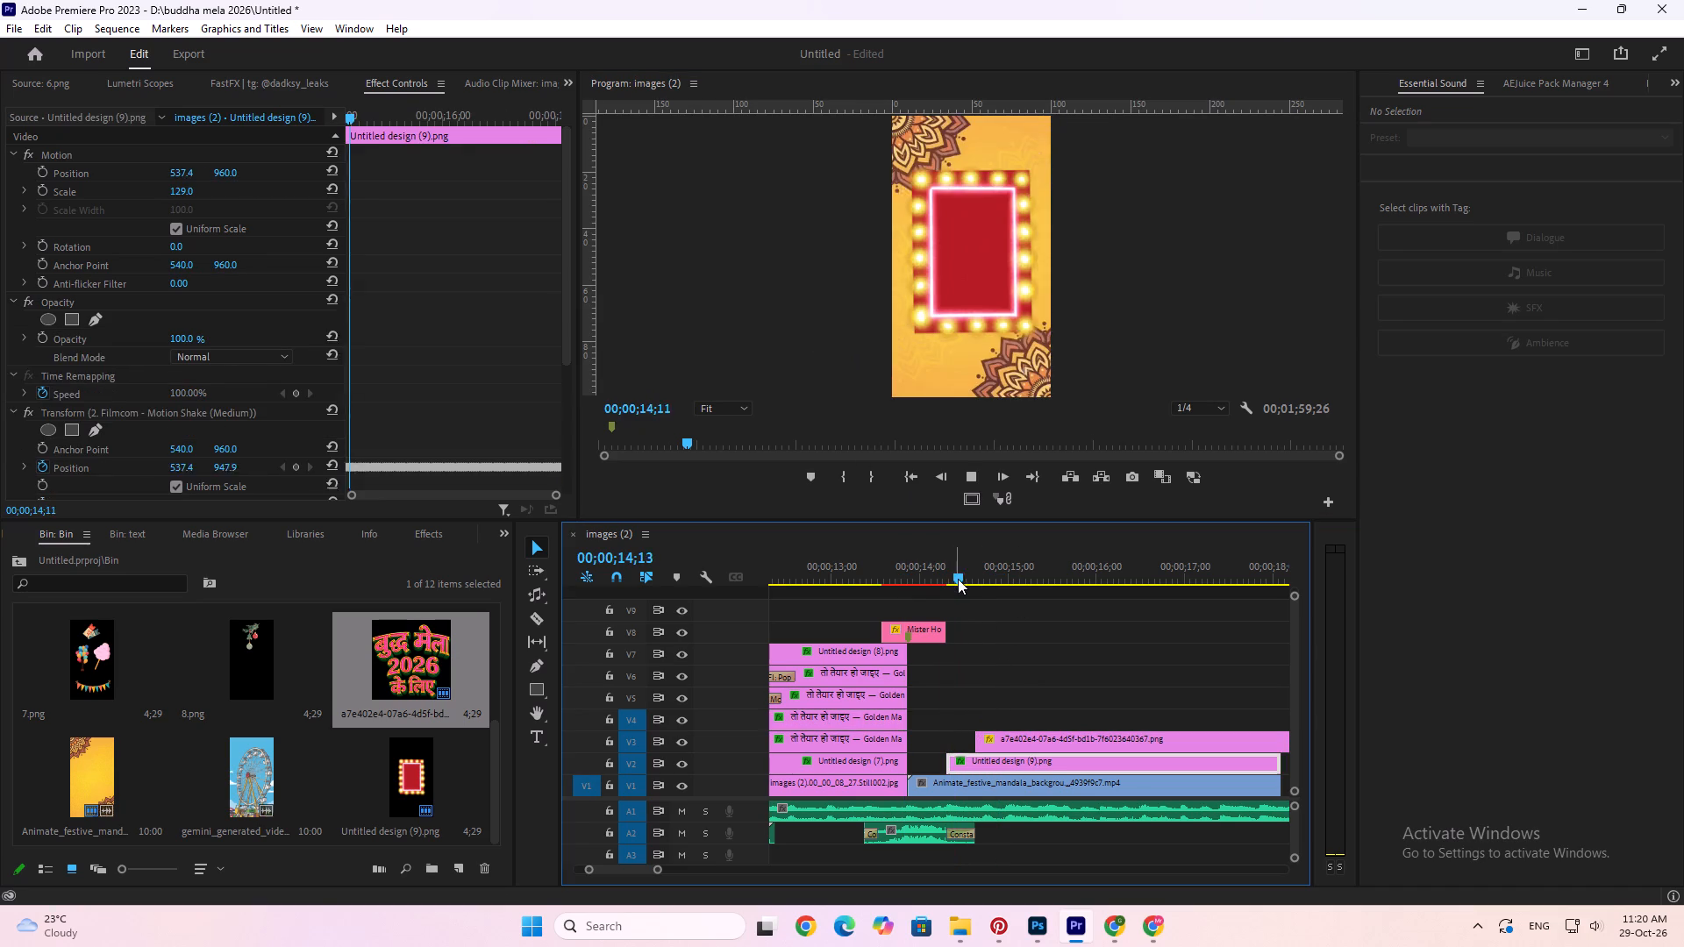
Stop playback at the title clip's start and enlarge the title in the maximized preview to span the marquee frame's inner panel.
{"action": "key", "text": "space"}
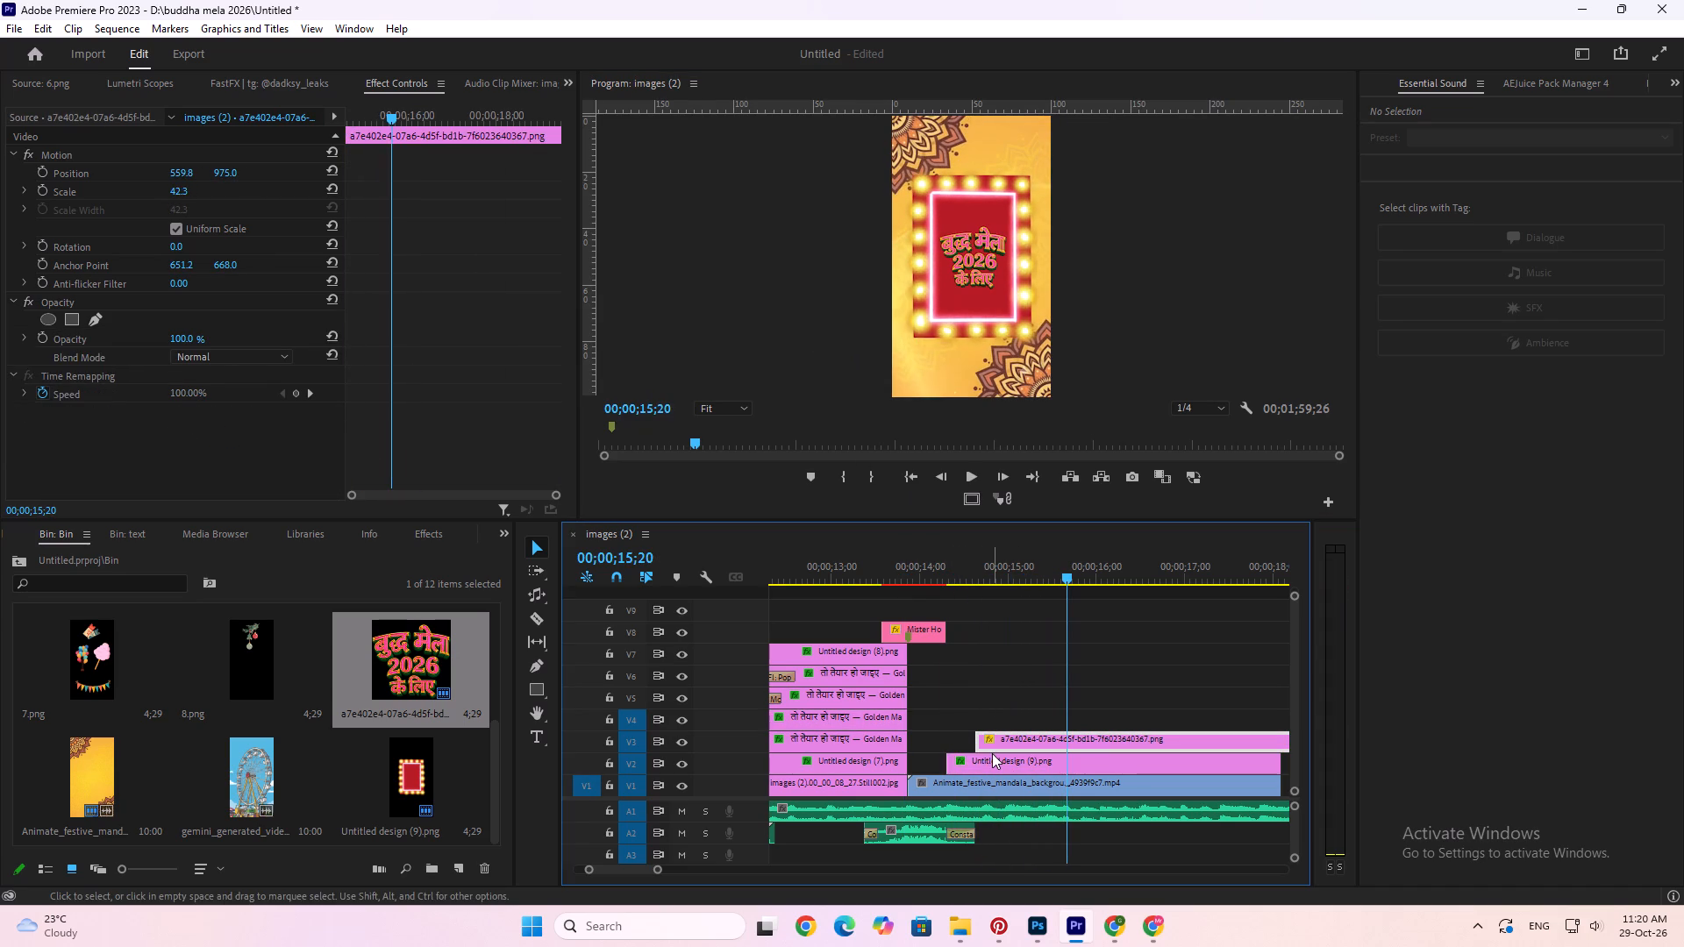
{"action": "key", "text": "Up"}
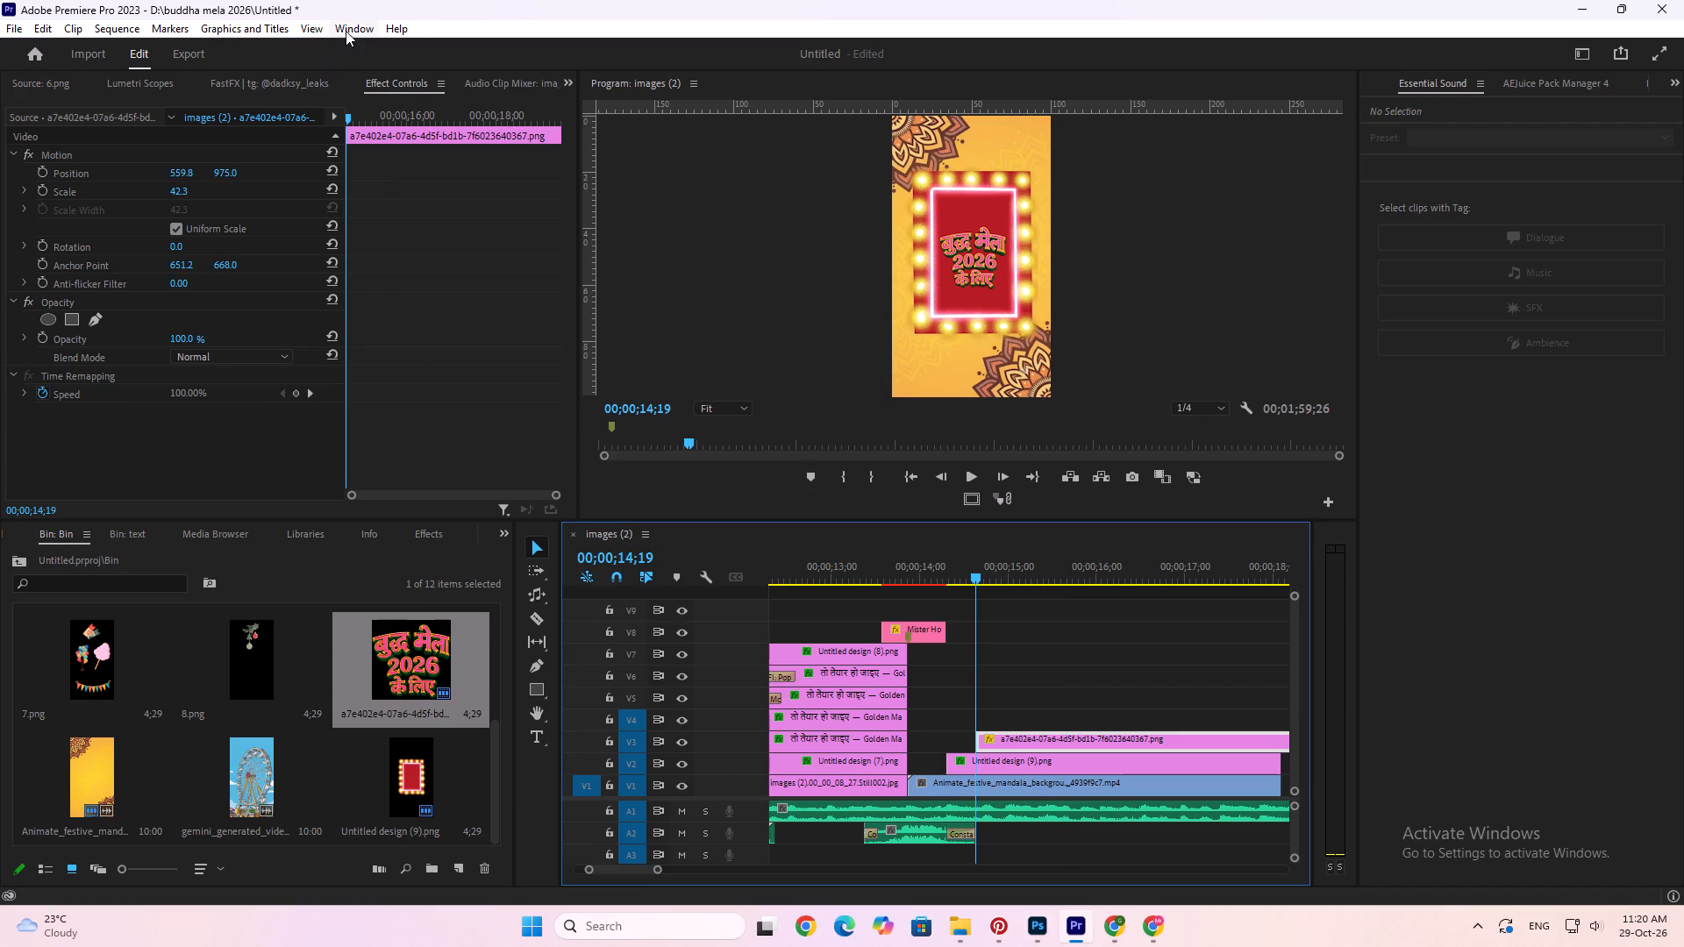
{"action": "double_click", "coordinate": [359, 39]}
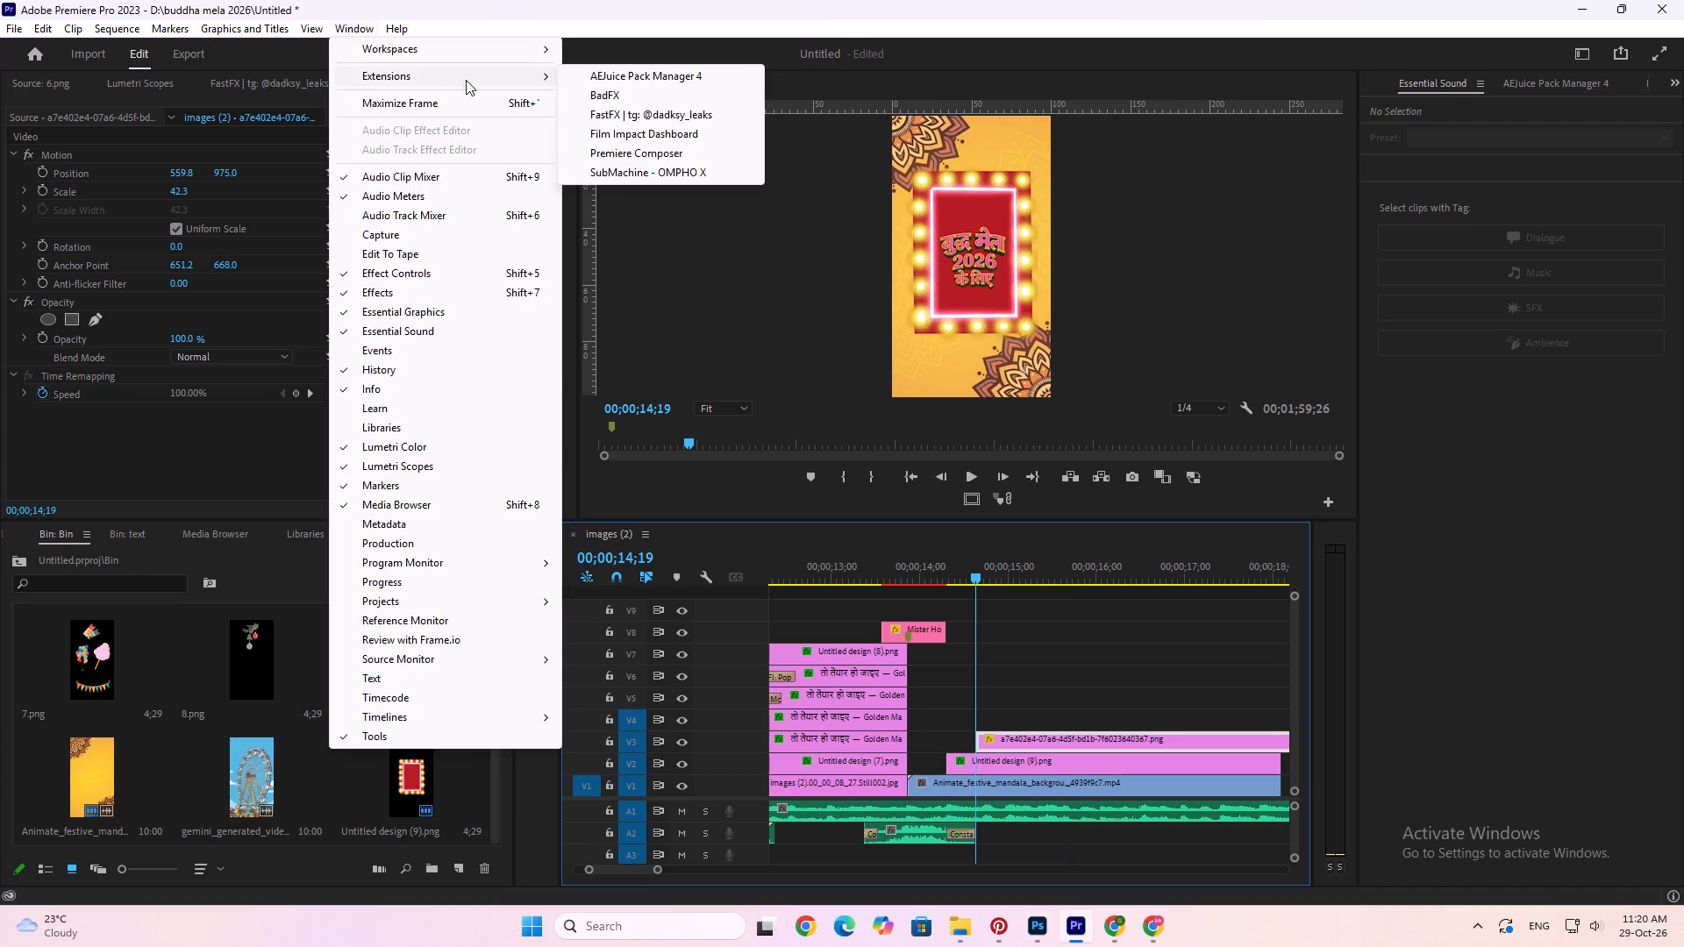
{"action": "left_click", "coordinate": [1138, 324]}
{"action": "key", "text": "grave"}
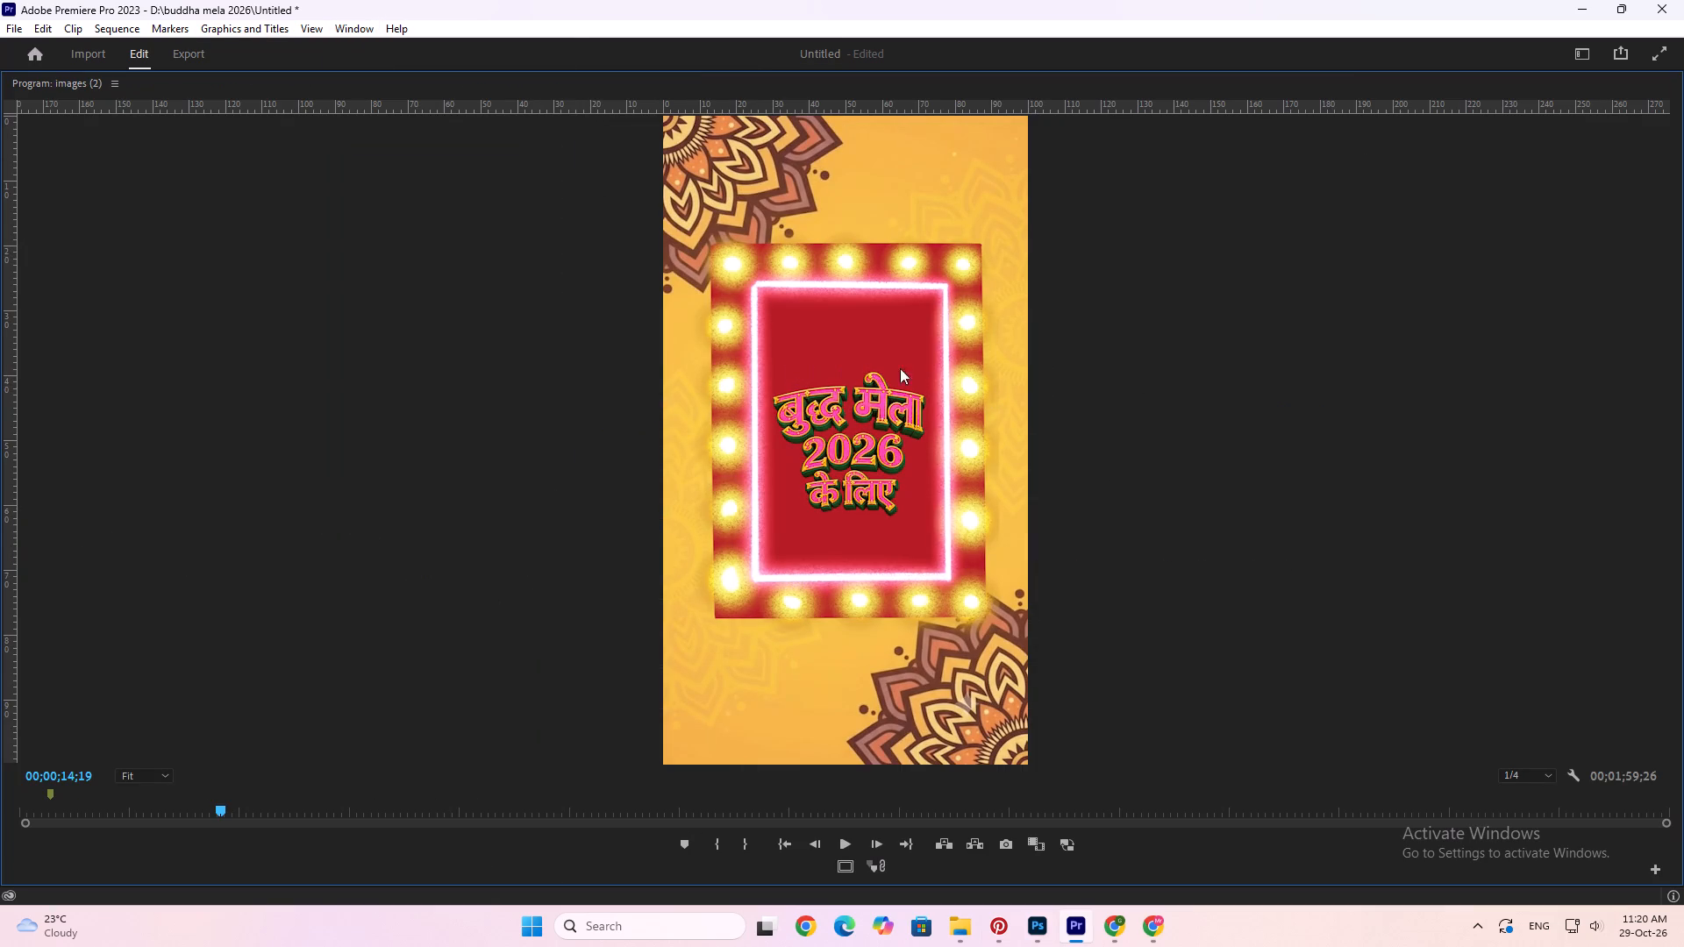
{"action": "double_click", "coordinate": [860, 476]}
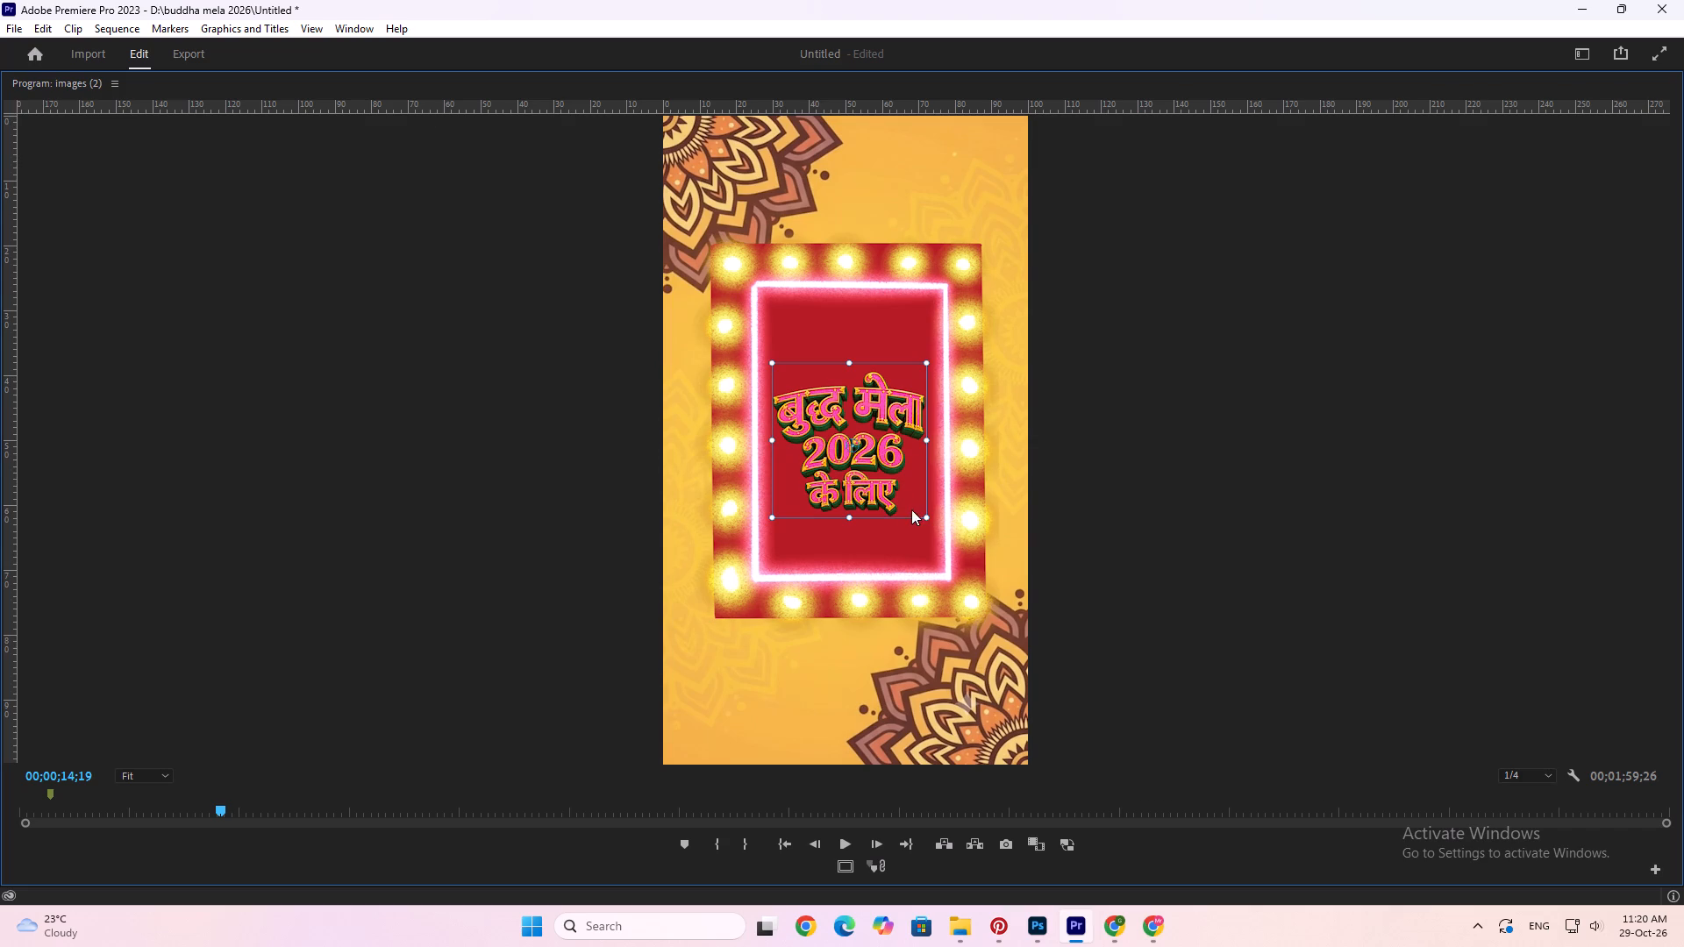
{"action": "left_click_drag", "start_coordinate": [924, 517], "coordinate": [979, 551]}
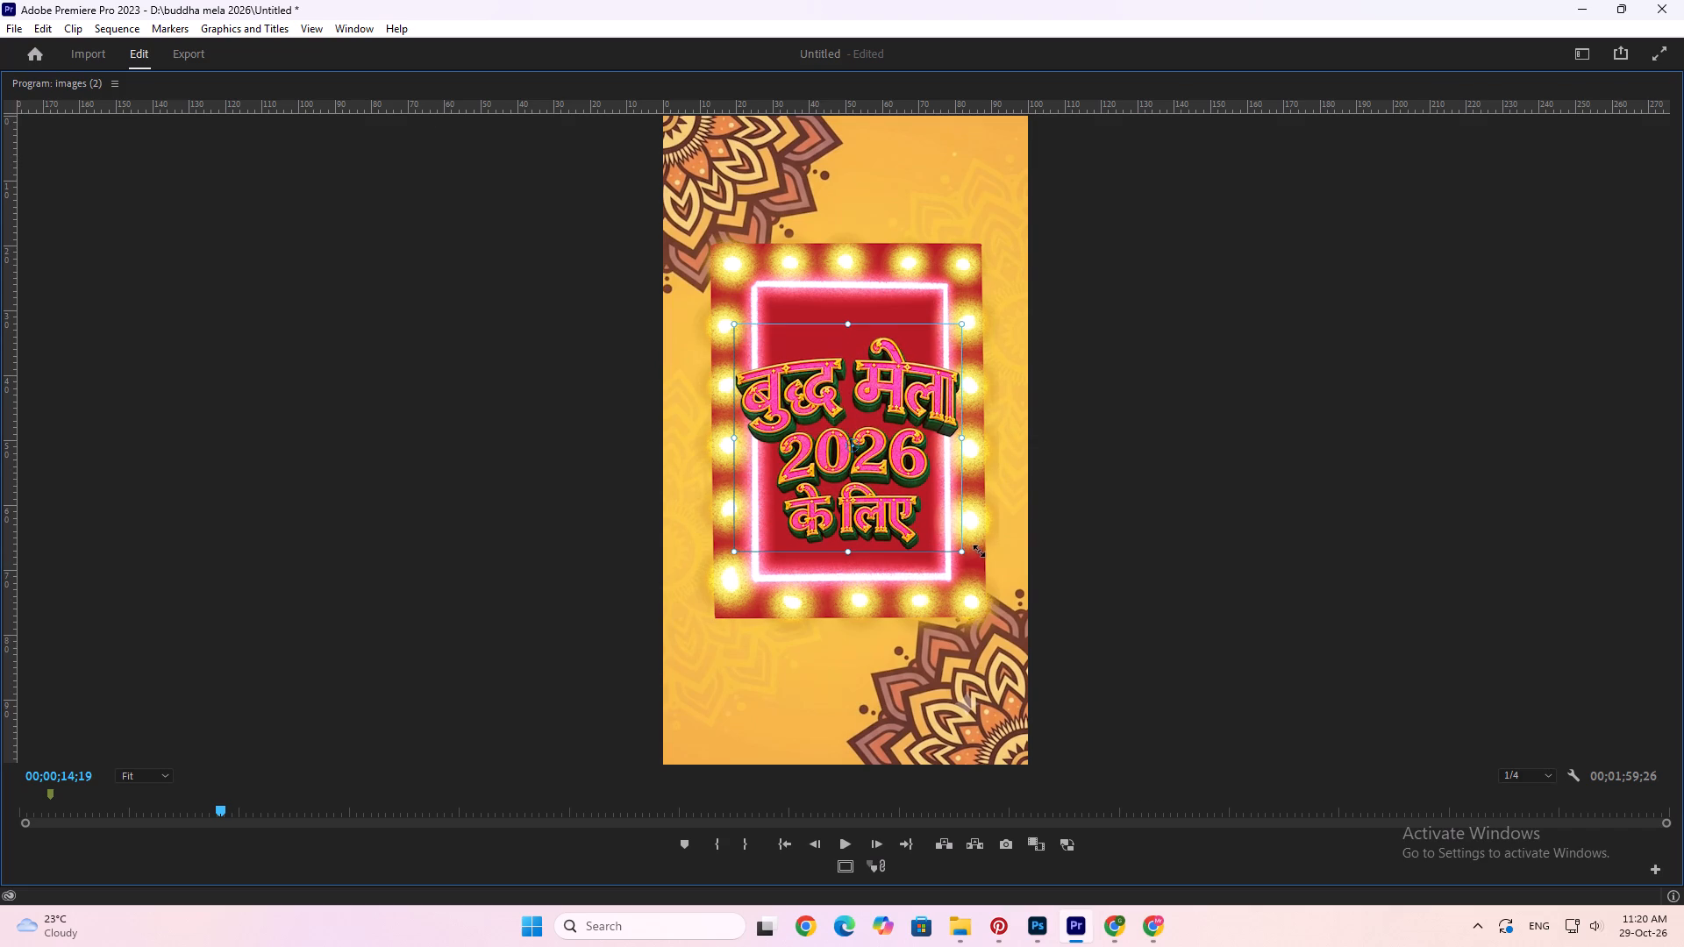
{"action": "left_click_drag", "start_coordinate": [979, 551], "coordinate": [974, 548]}
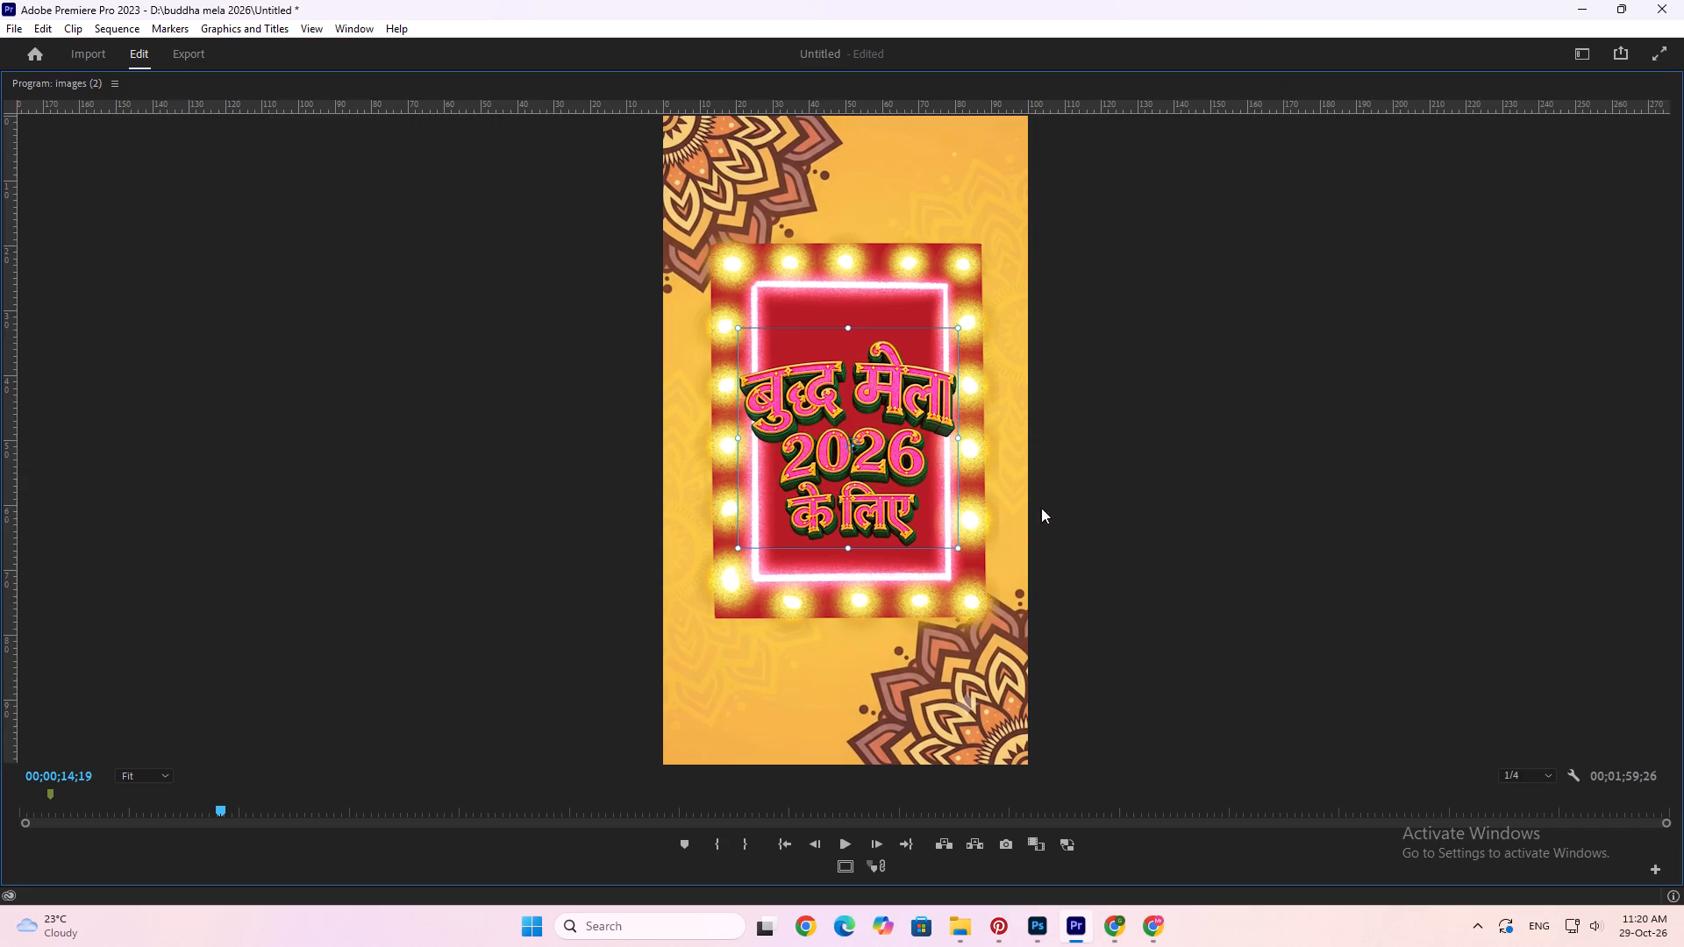
{"action": "left_click", "coordinate": [1158, 380]}
{"action": "key", "text": "grave"}
Delete the marquee frame clip Untitled design (9).png from V2.
{"action": "left_click", "coordinate": [1076, 771]}
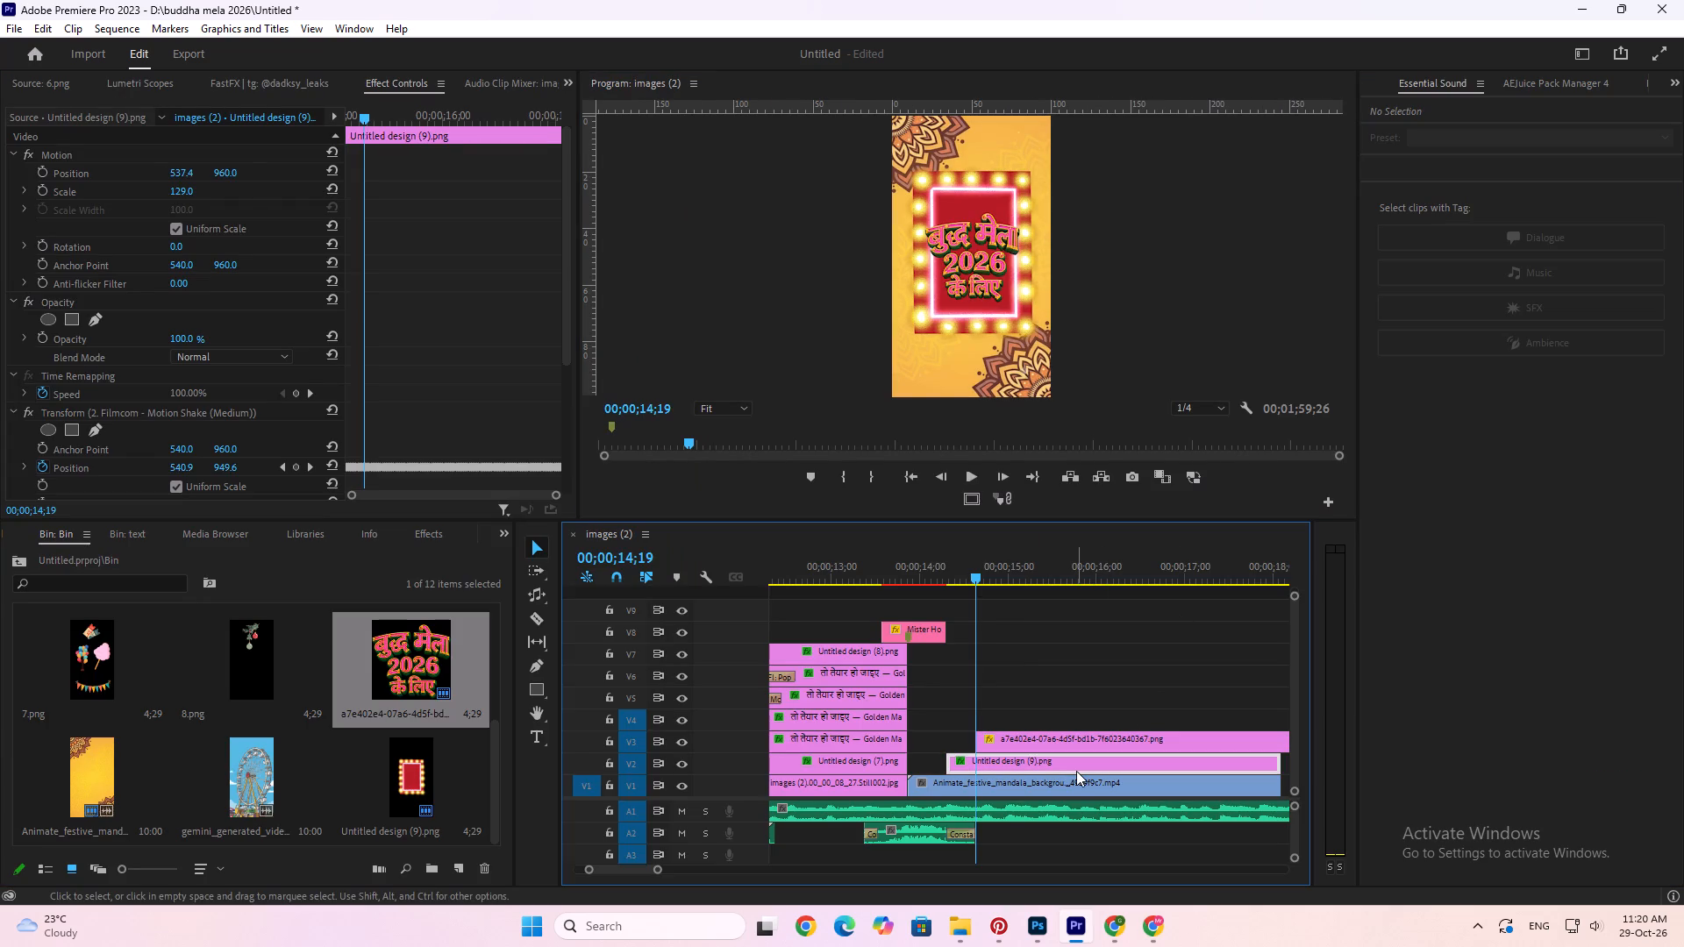
{"action": "key", "text": "Delete"}
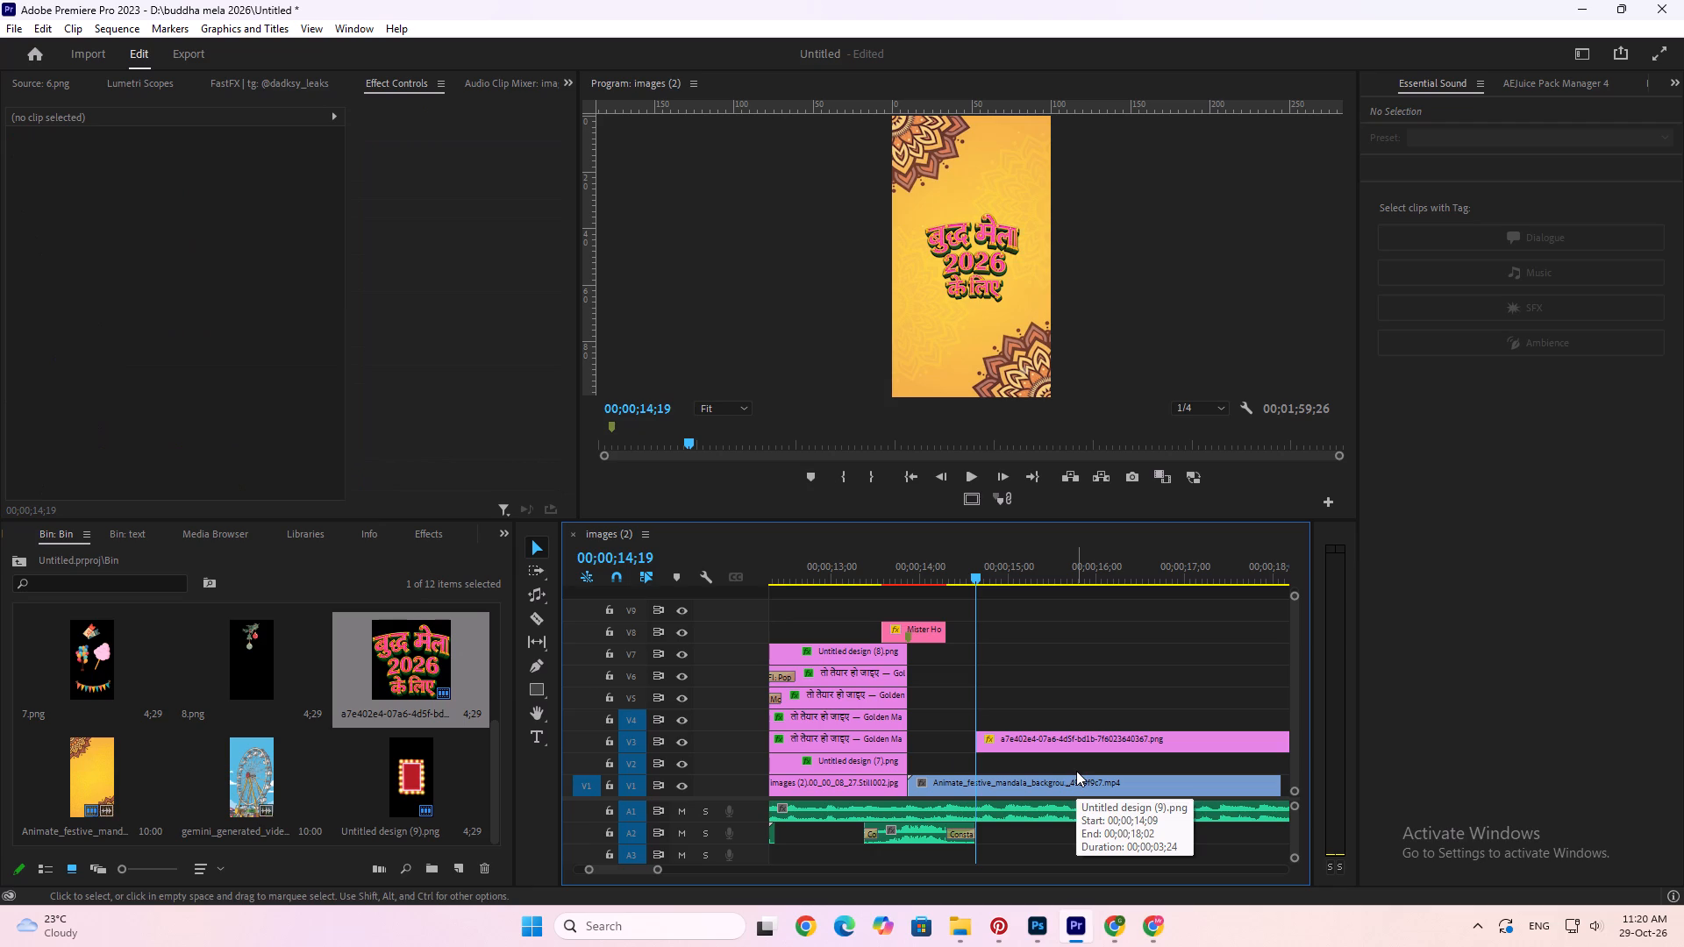
Scale the title up to about 64.8 in the maximized preview.
{"action": "key", "text": "grave"}
{"action": "double_click", "coordinate": [867, 388]}
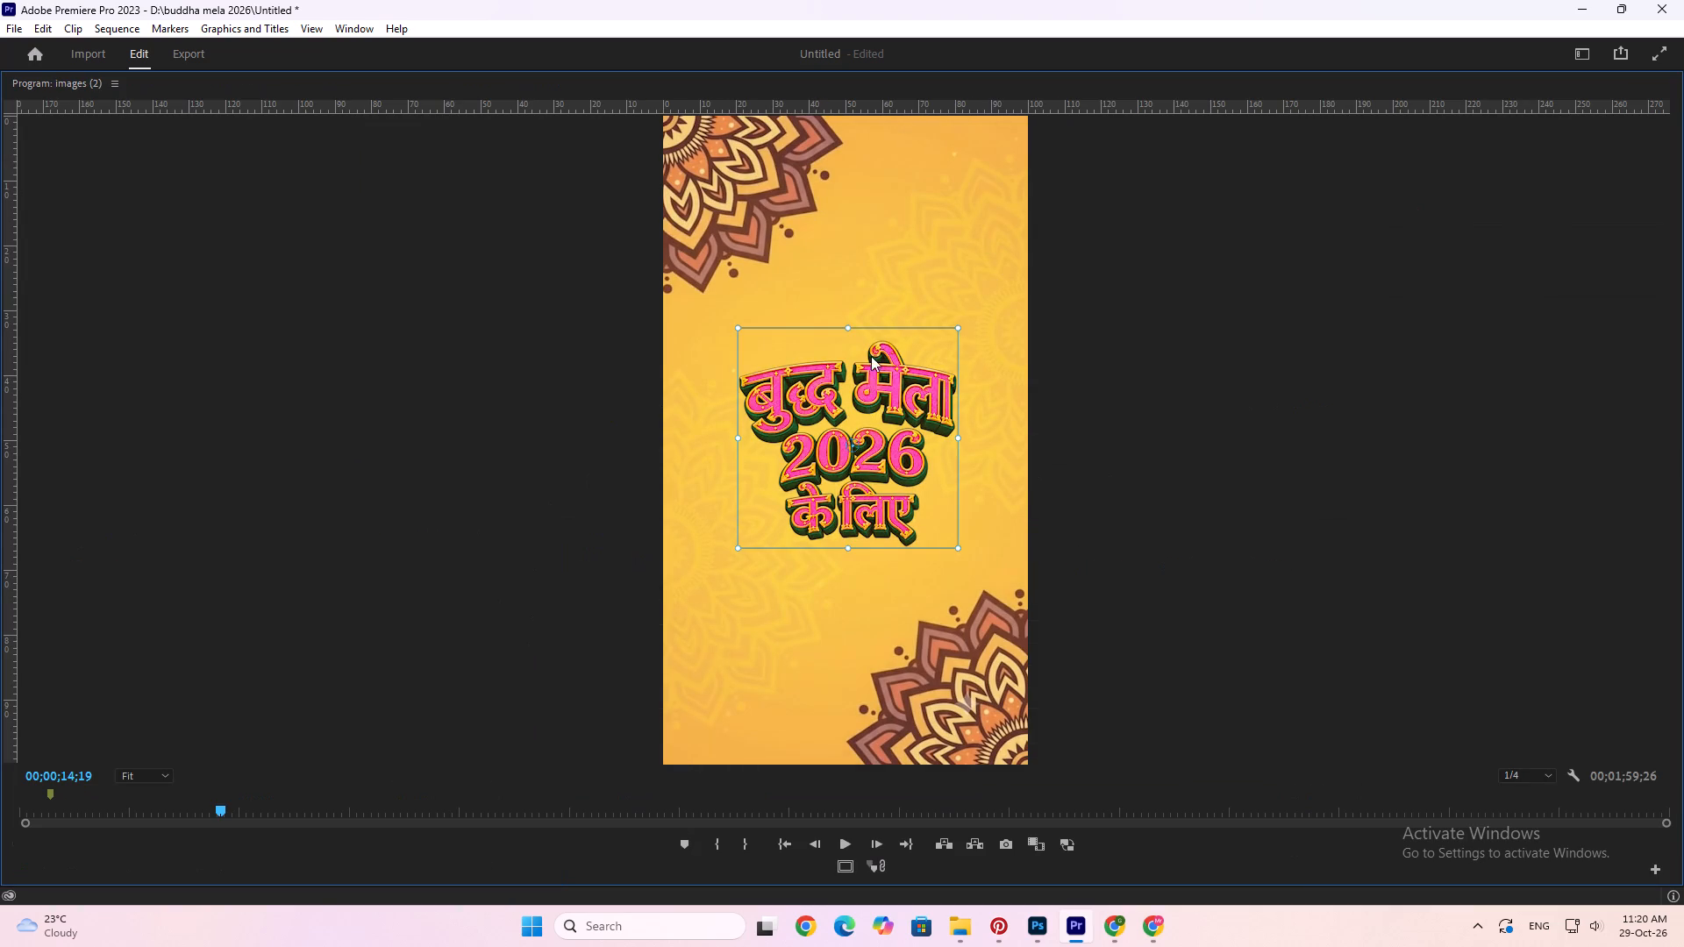
{"action": "left_click_drag", "start_coordinate": [847, 332], "coordinate": [851, 324]}
{"action": "left_click", "coordinate": [861, 411]}
{"action": "left_click", "coordinate": [1098, 373]}
{"action": "key", "text": "grave"}
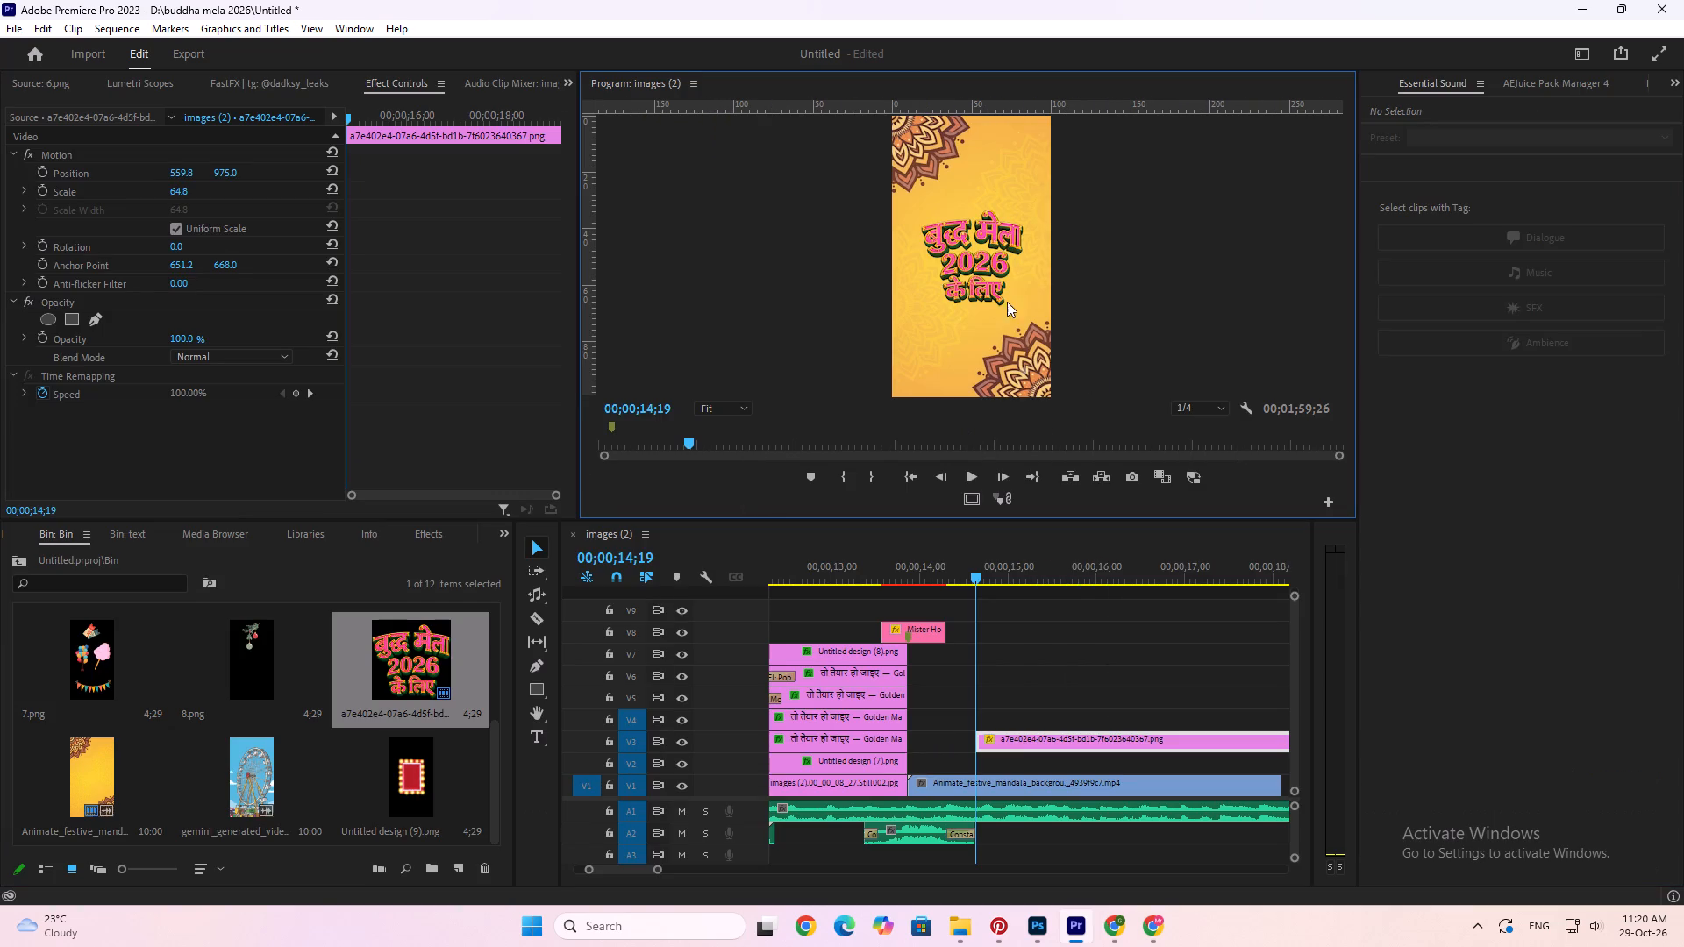
Move the title to about 555.7, 986.6 in the preview, save the project and play the scene.
{"action": "double_click", "coordinate": [966, 257]}
{"action": "left_click", "coordinate": [981, 272]}
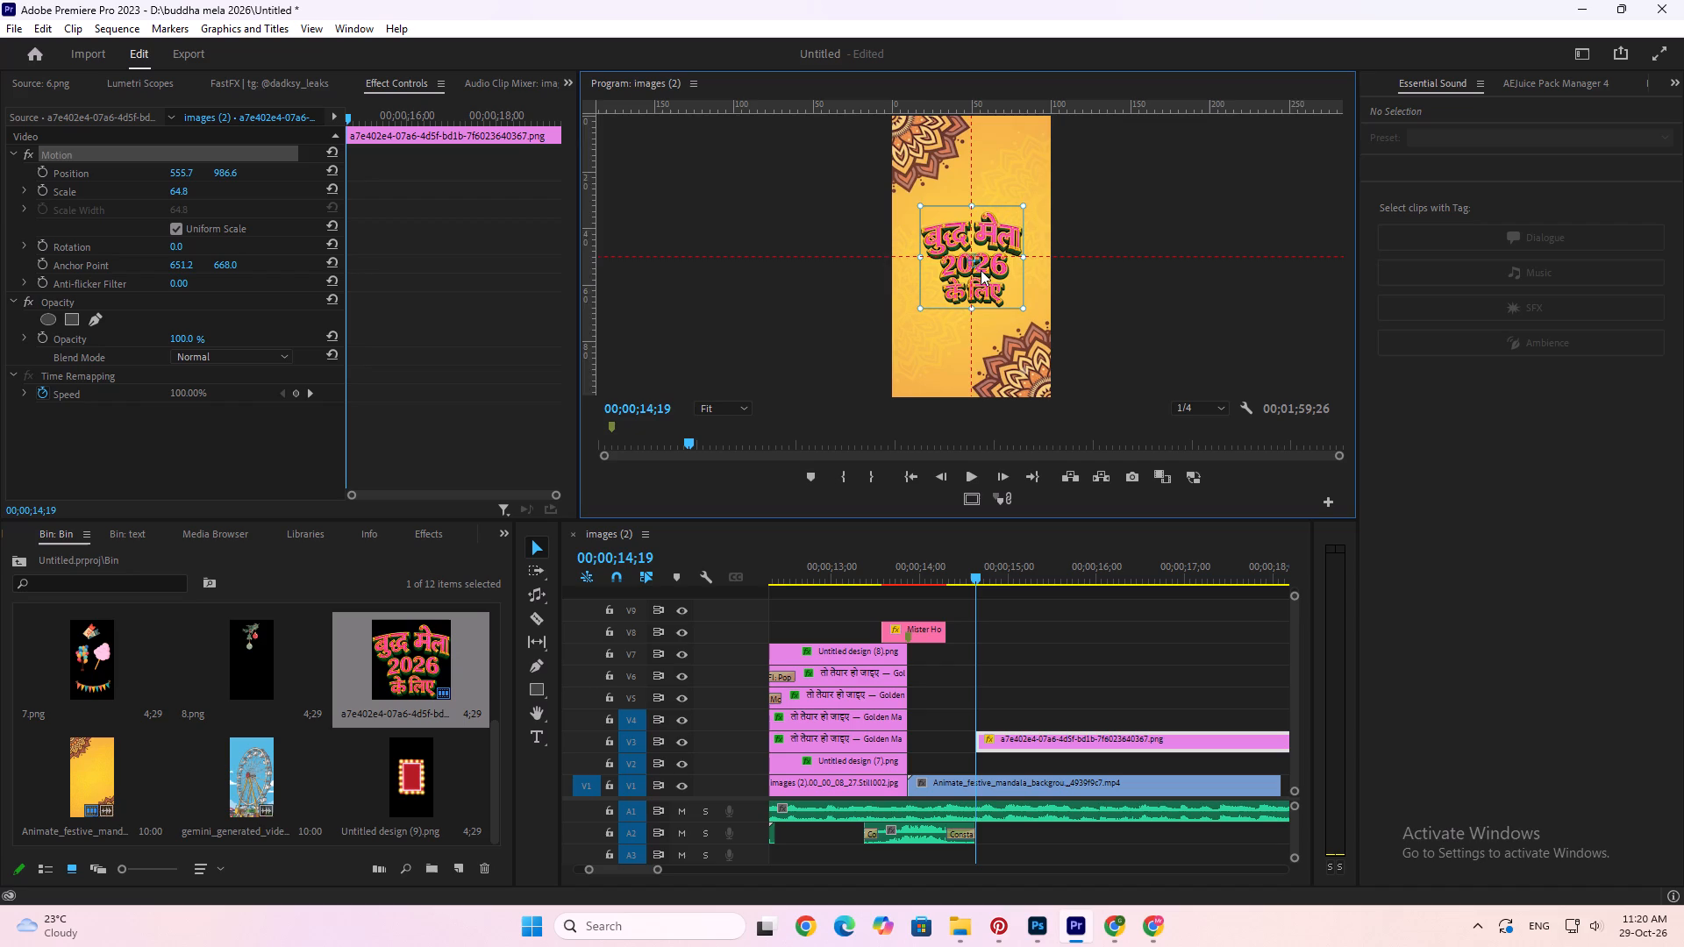
{"action": "left_click", "coordinate": [1178, 225]}
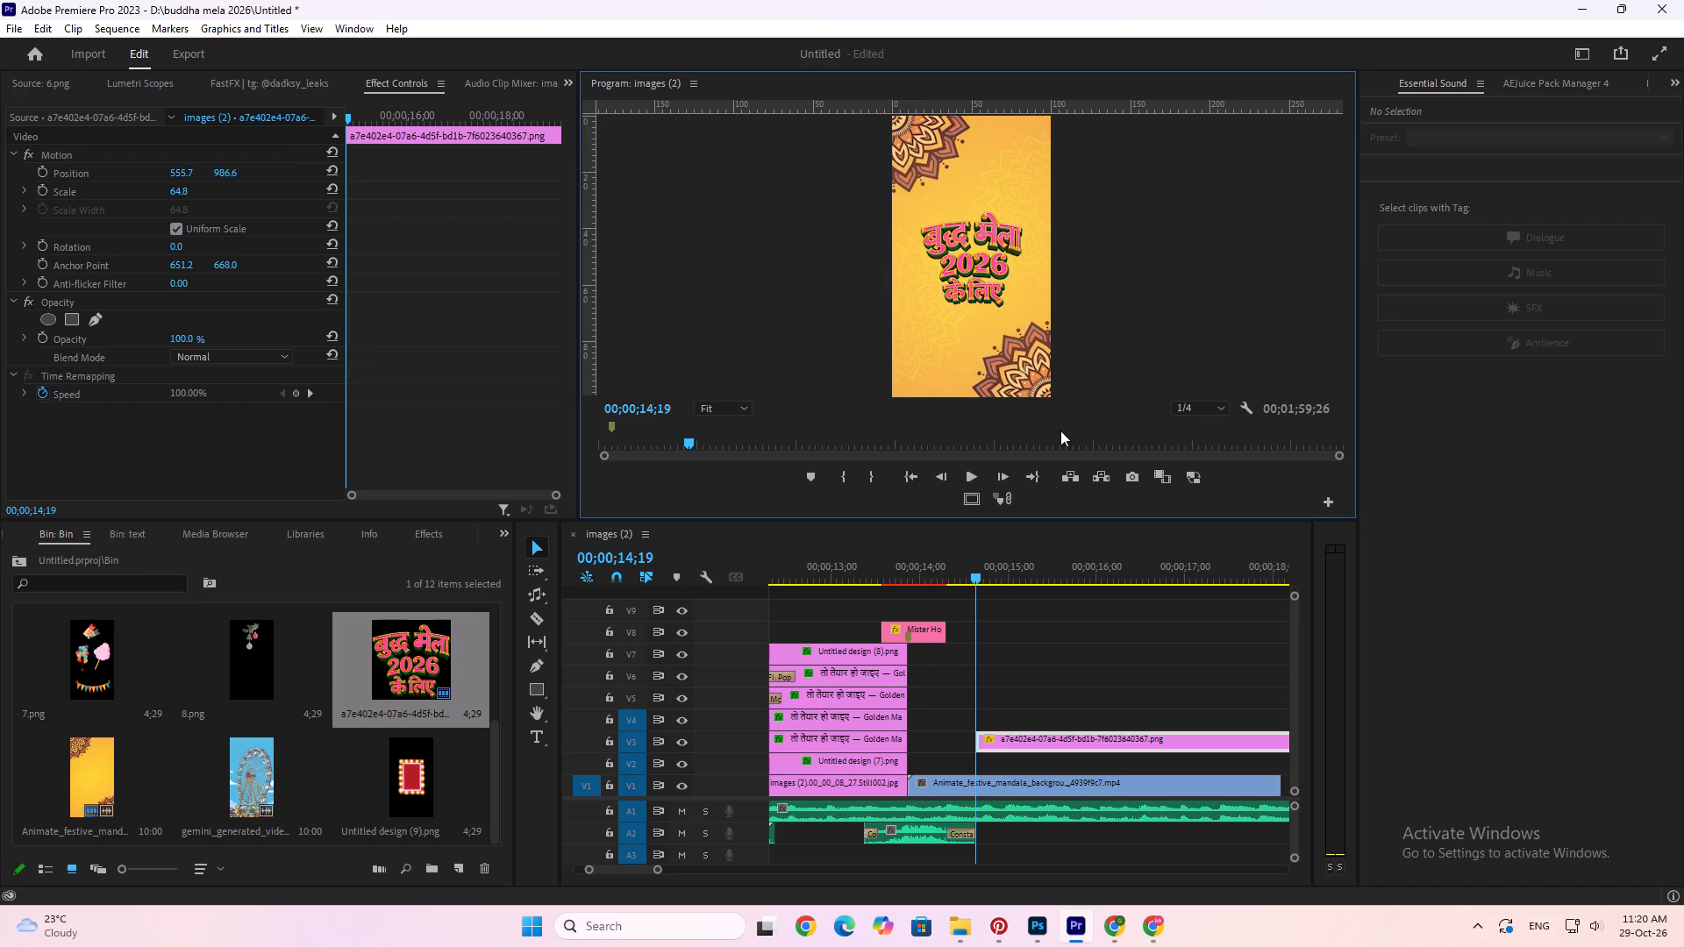
{"action": "key", "text": "ctrl+s"}
{"action": "left_click", "coordinate": [903, 578]}
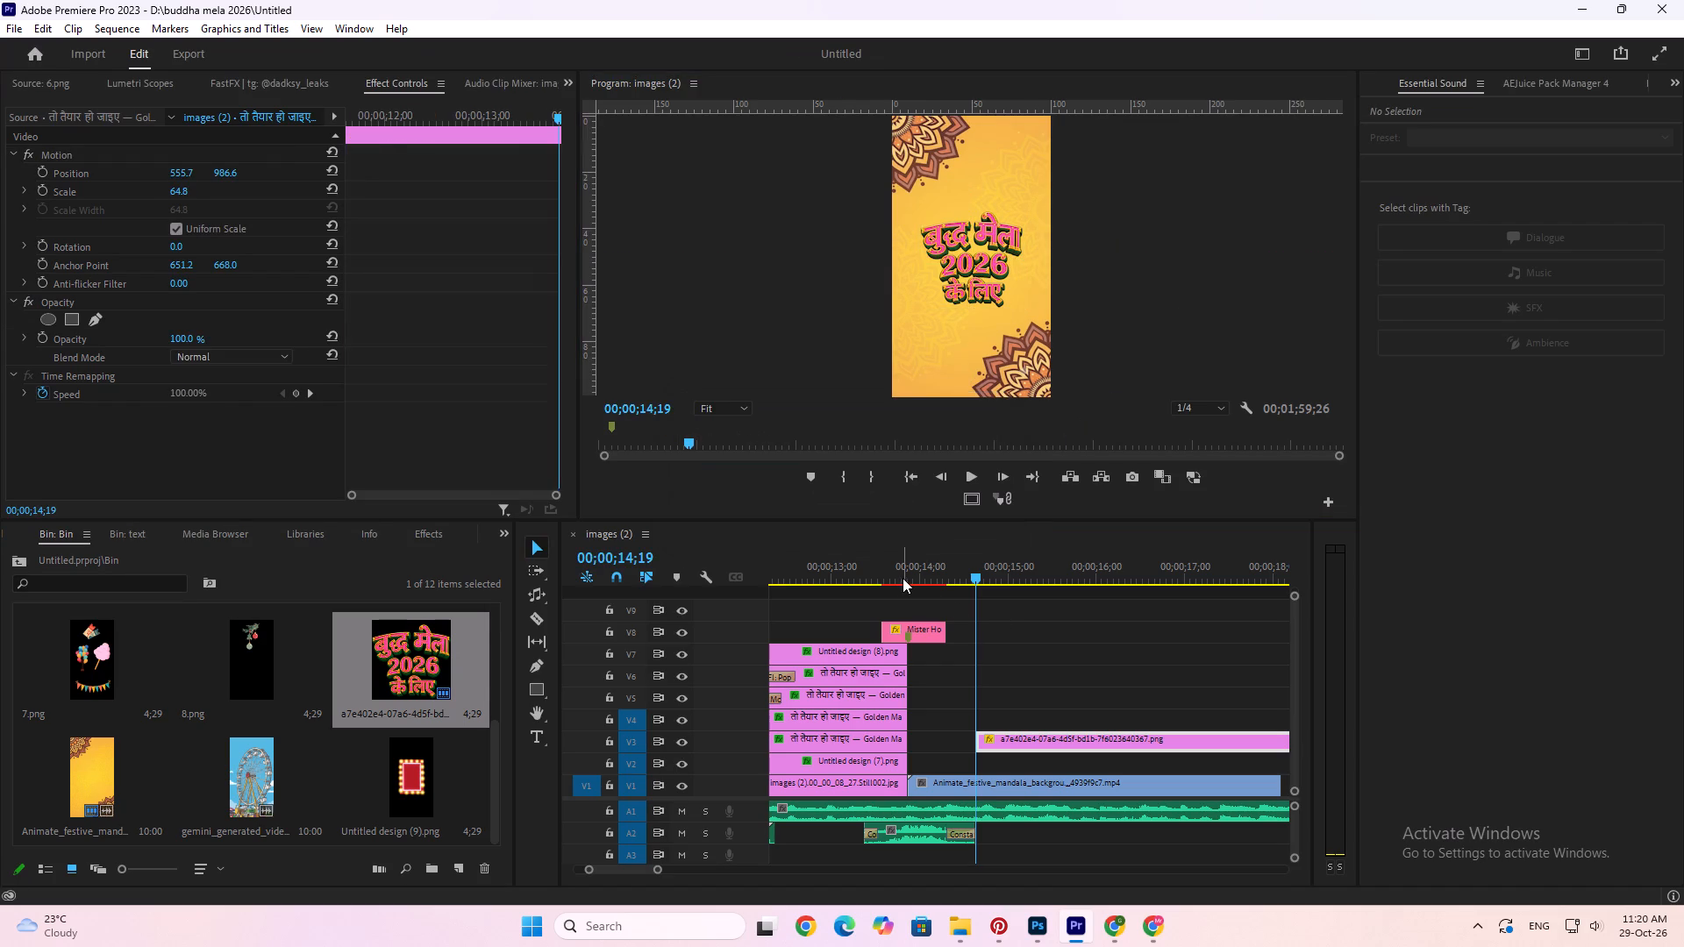
{"action": "key", "text": "space"}
{"action": "key", "text": "space"}
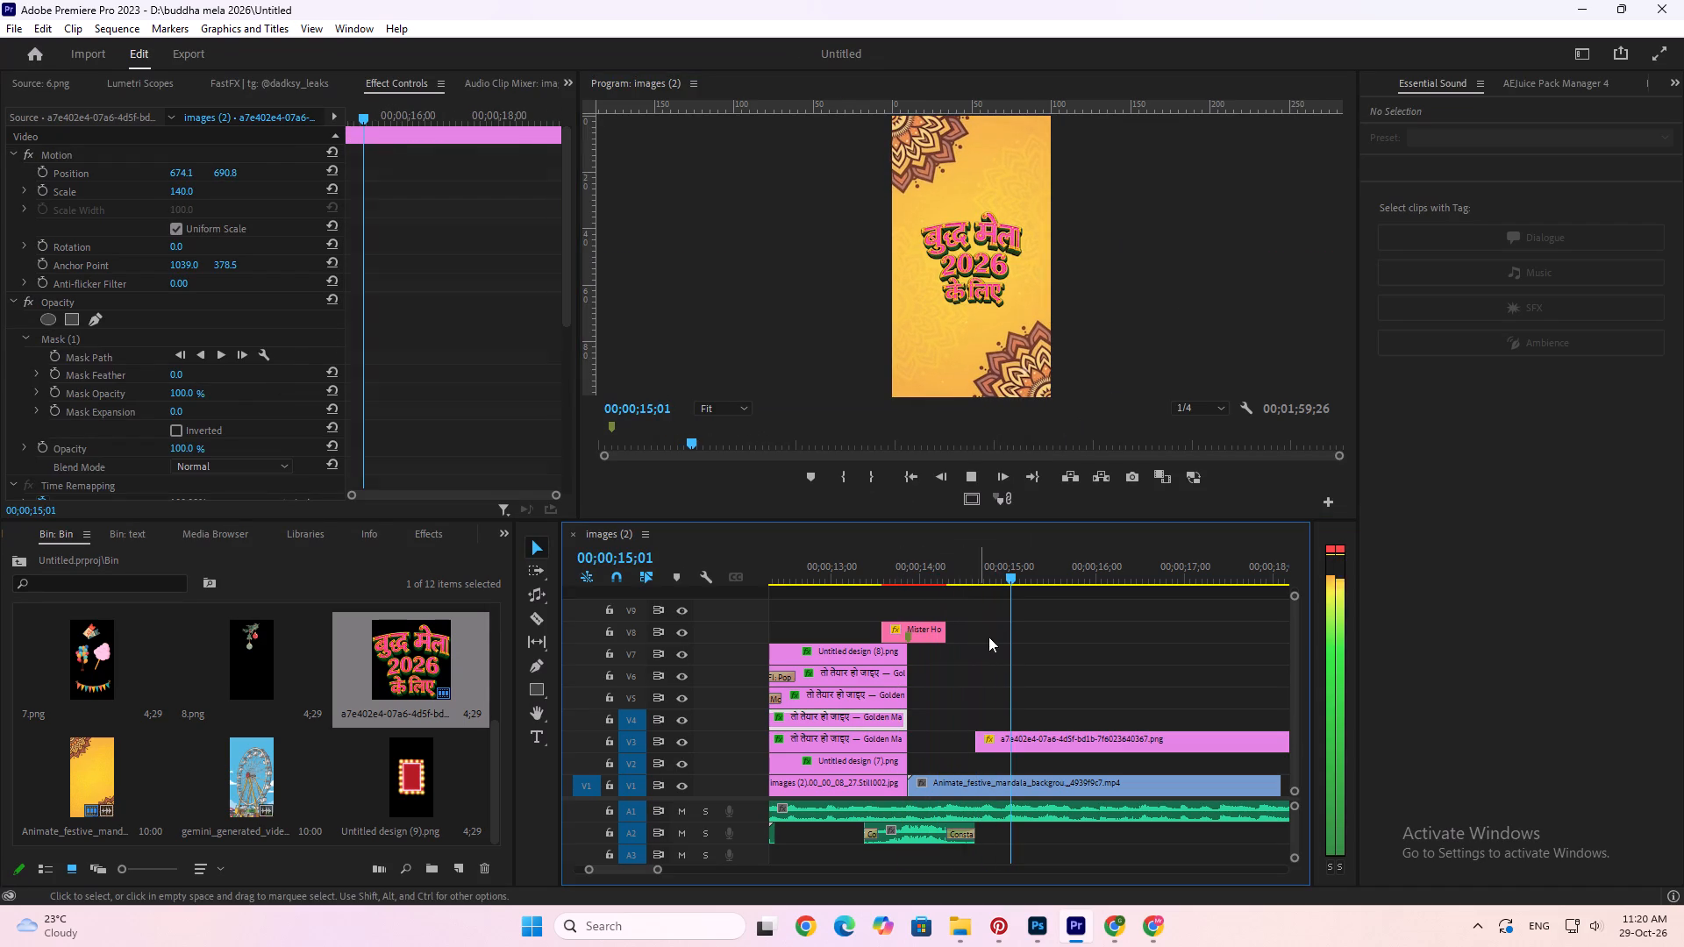
Apply Film Impact's Pop Motion animation transition to both ends of the title clip on V3.
{"action": "key", "text": "Up"}
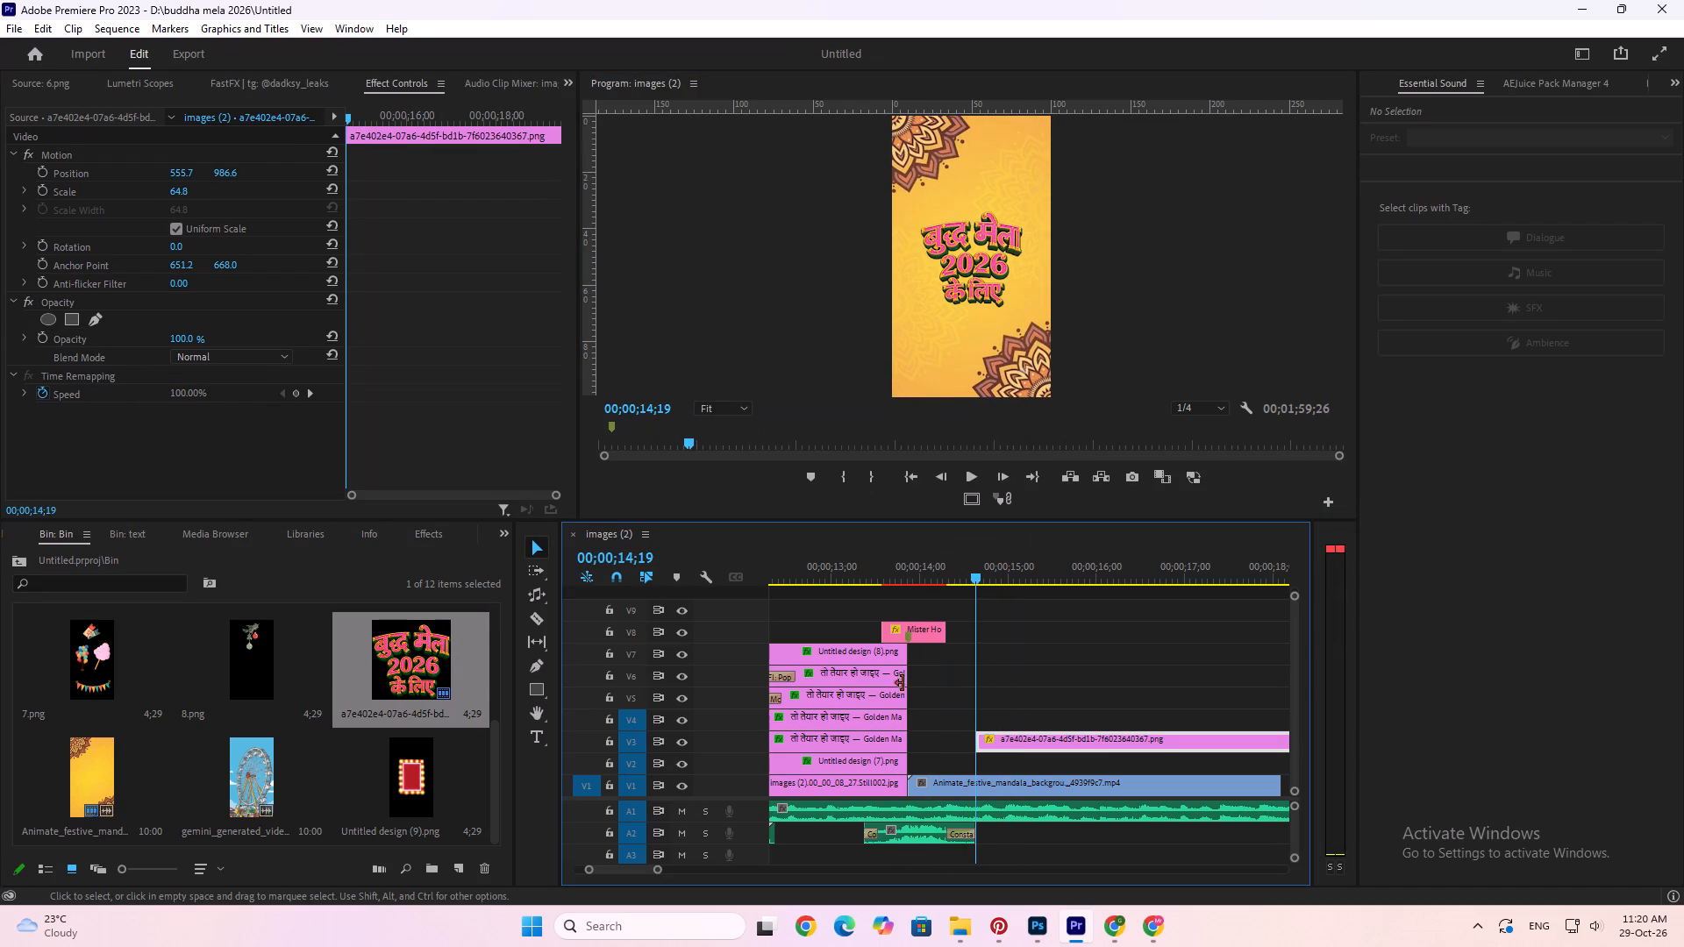
{"action": "left_click", "coordinate": [349, 28]}
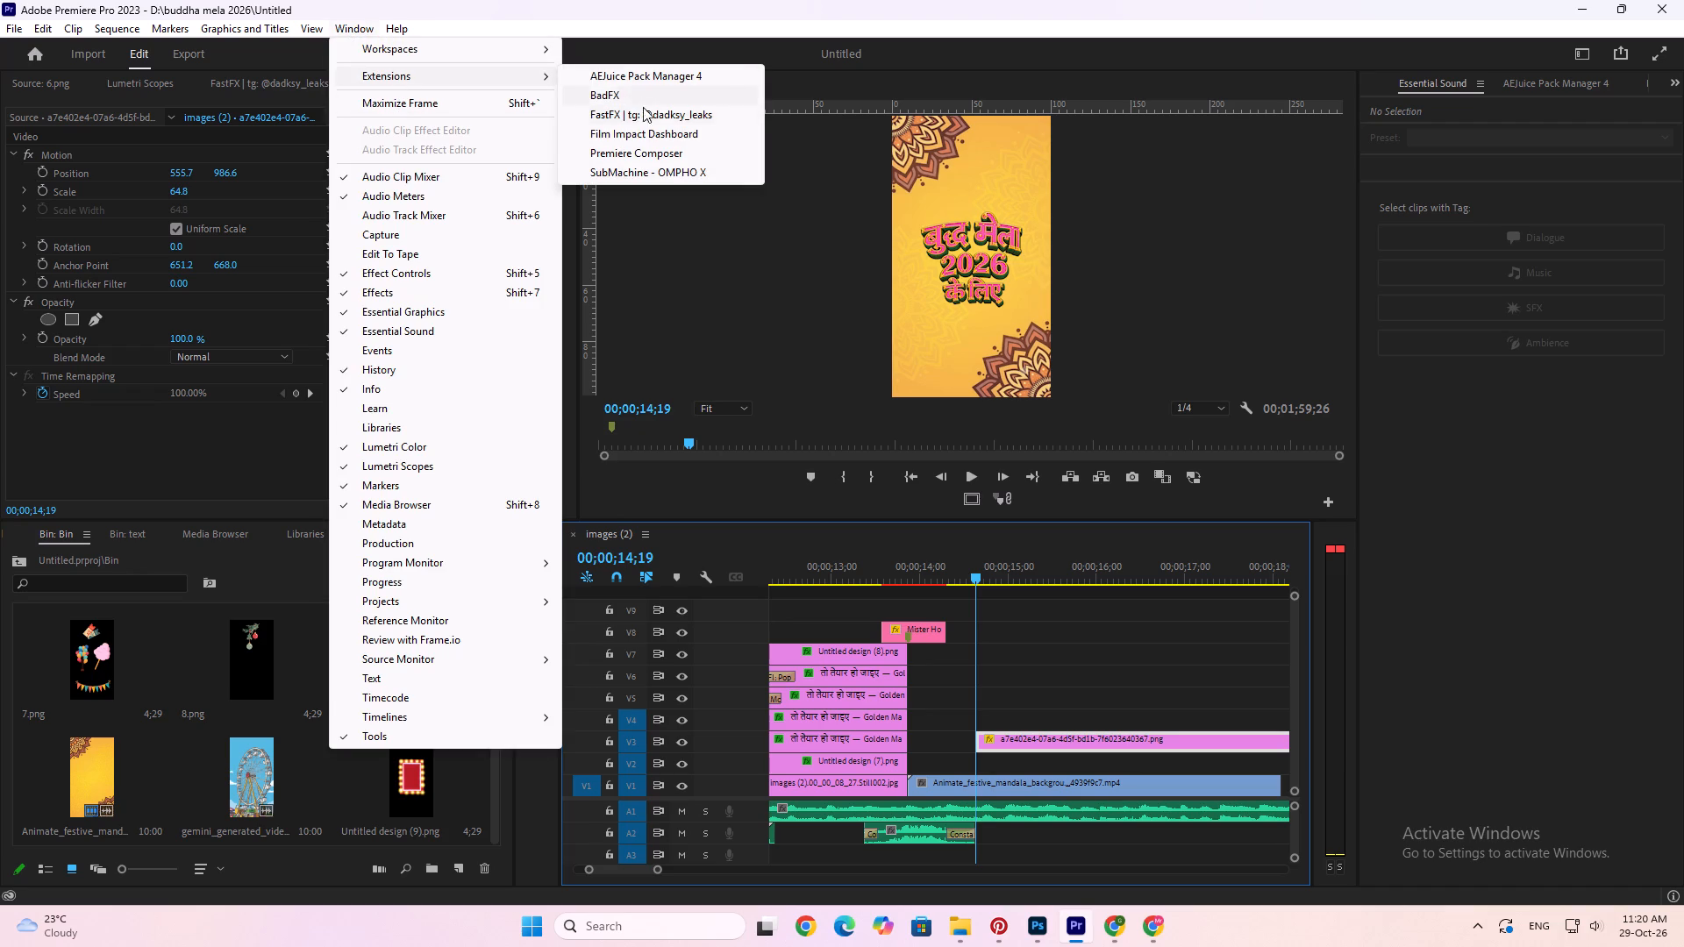
{"action": "left_click_drag", "start_coordinate": [642, 119], "coordinate": [645, 134]}
{"action": "scroll", "coordinate": [225, 360], "scroll_direction": "down", "scroll_amount": 1}
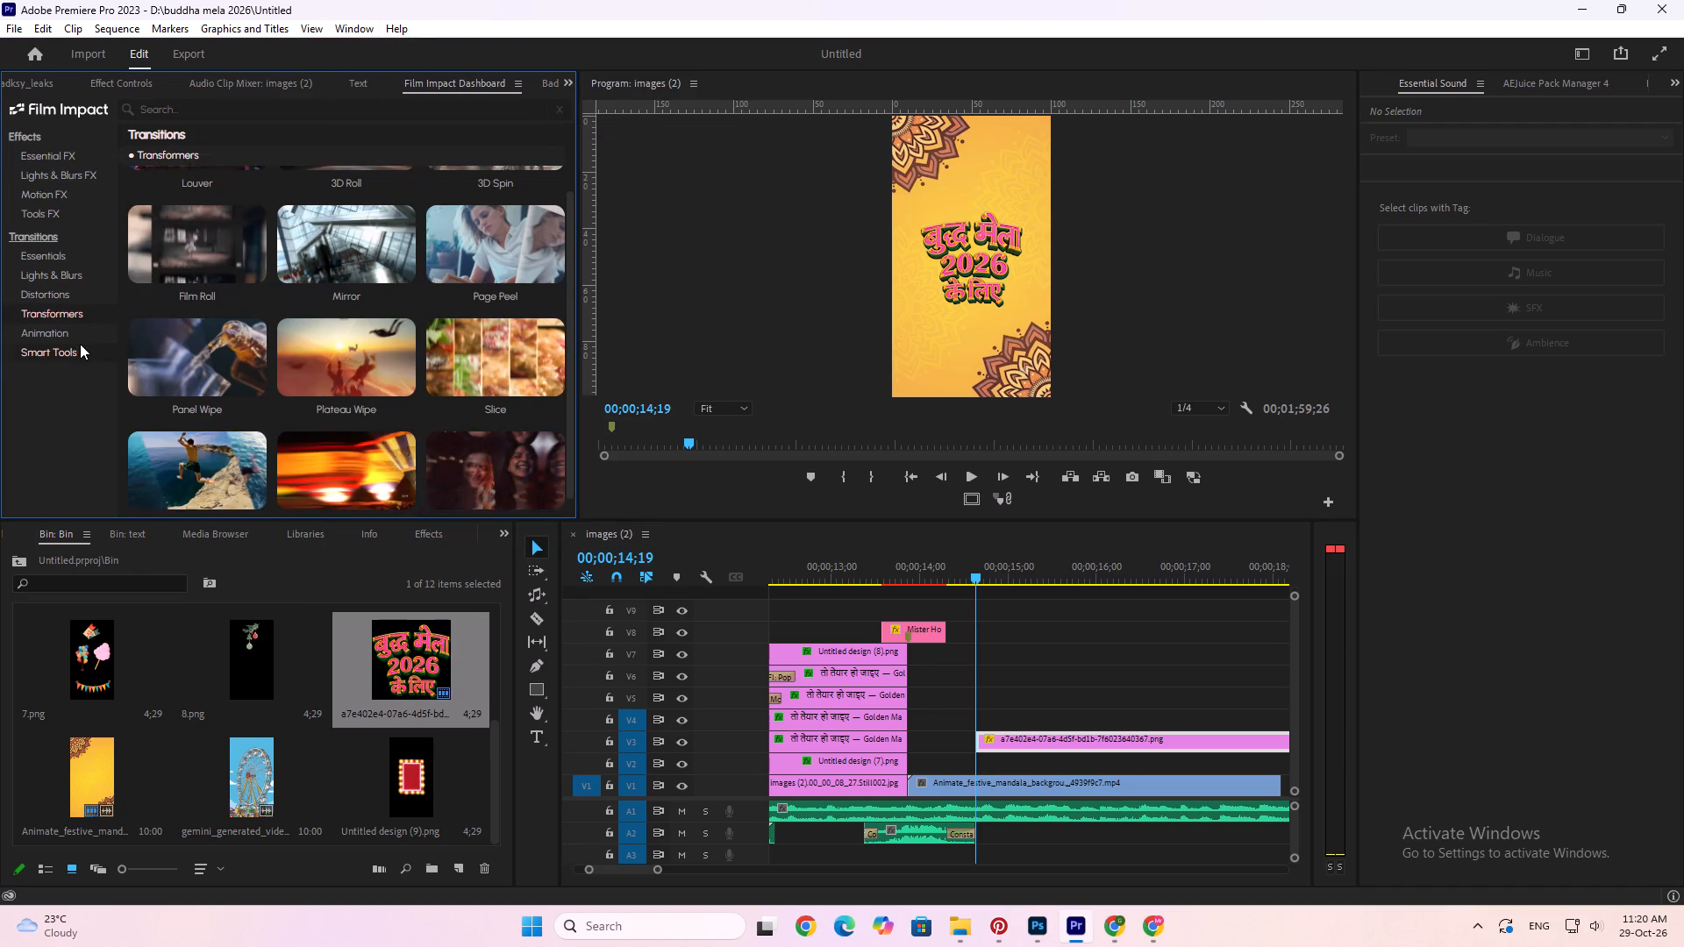
{"action": "left_click", "coordinate": [79, 343]}
{"action": "left_click", "coordinate": [75, 341]}
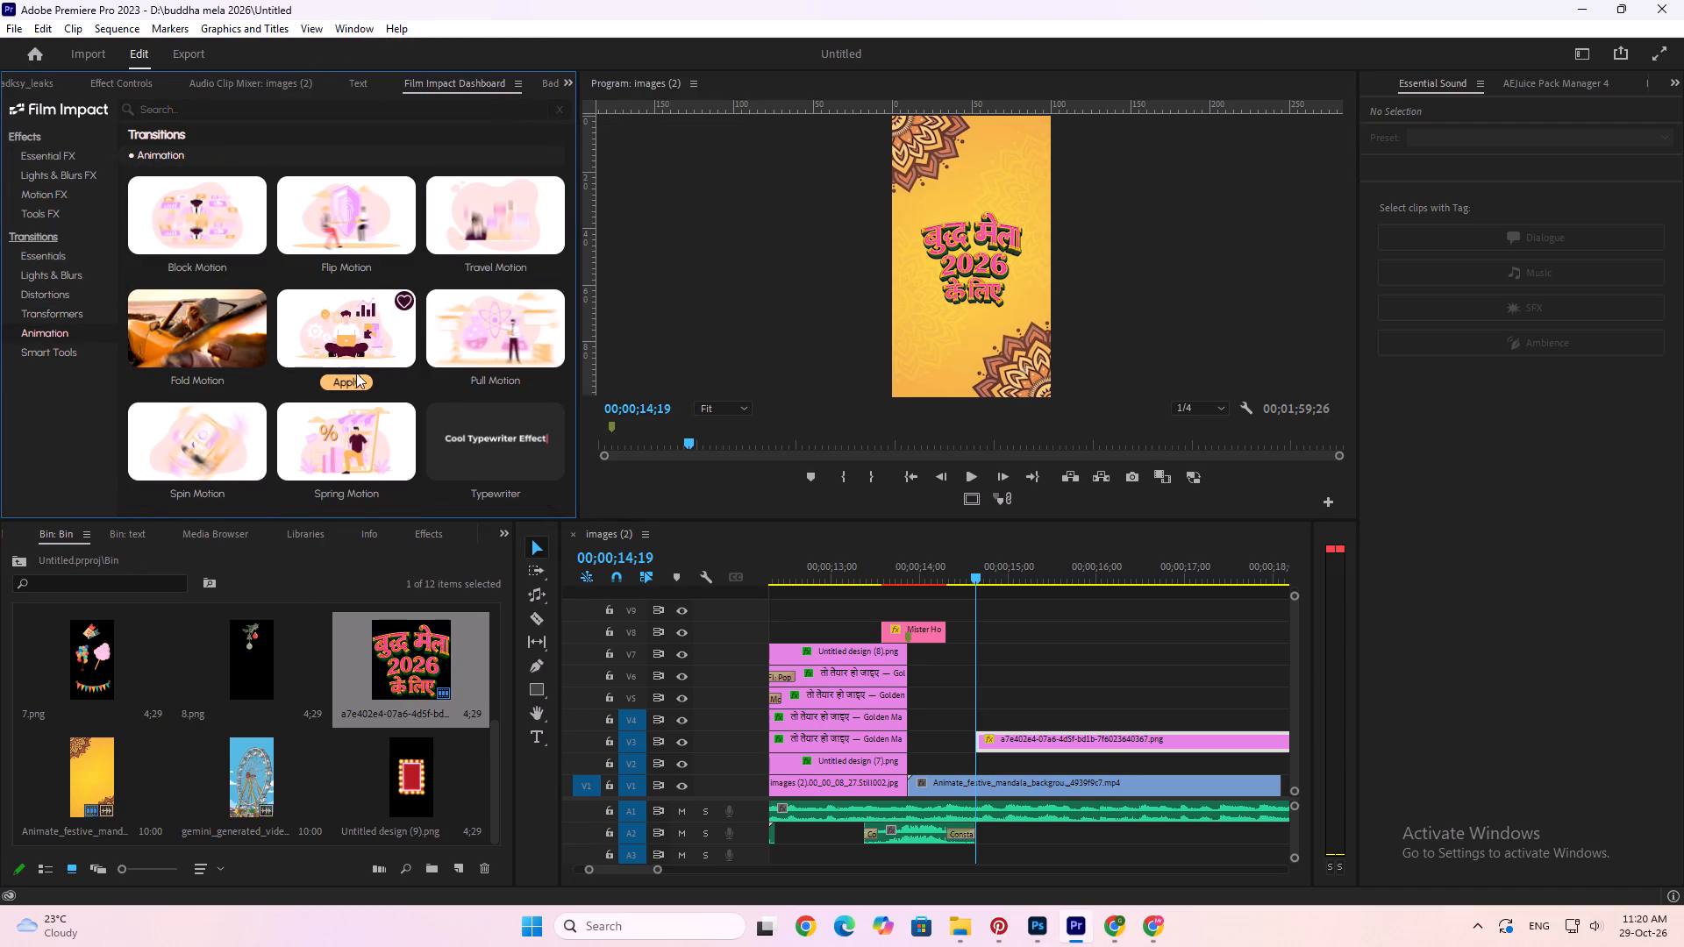
{"action": "left_click", "coordinate": [353, 383]}
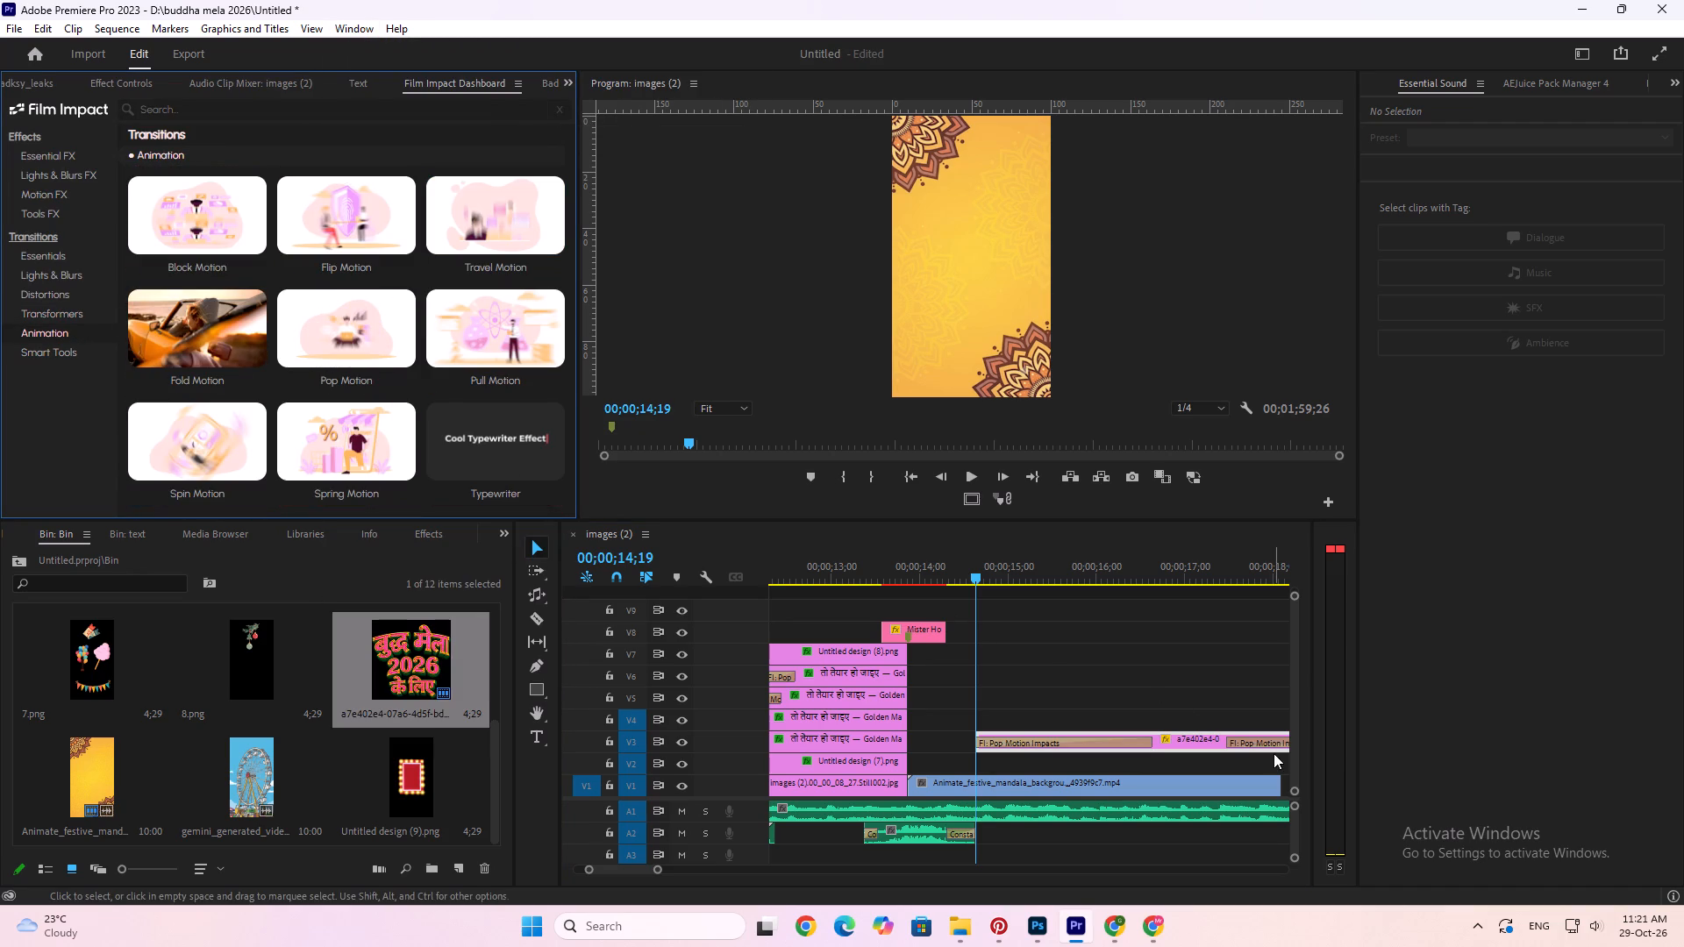
Play the title's entrance and delete the Pop Motion transition from the end of the title clip.
{"action": "left_click", "coordinate": [1259, 739]}
{"action": "key", "text": "space"}
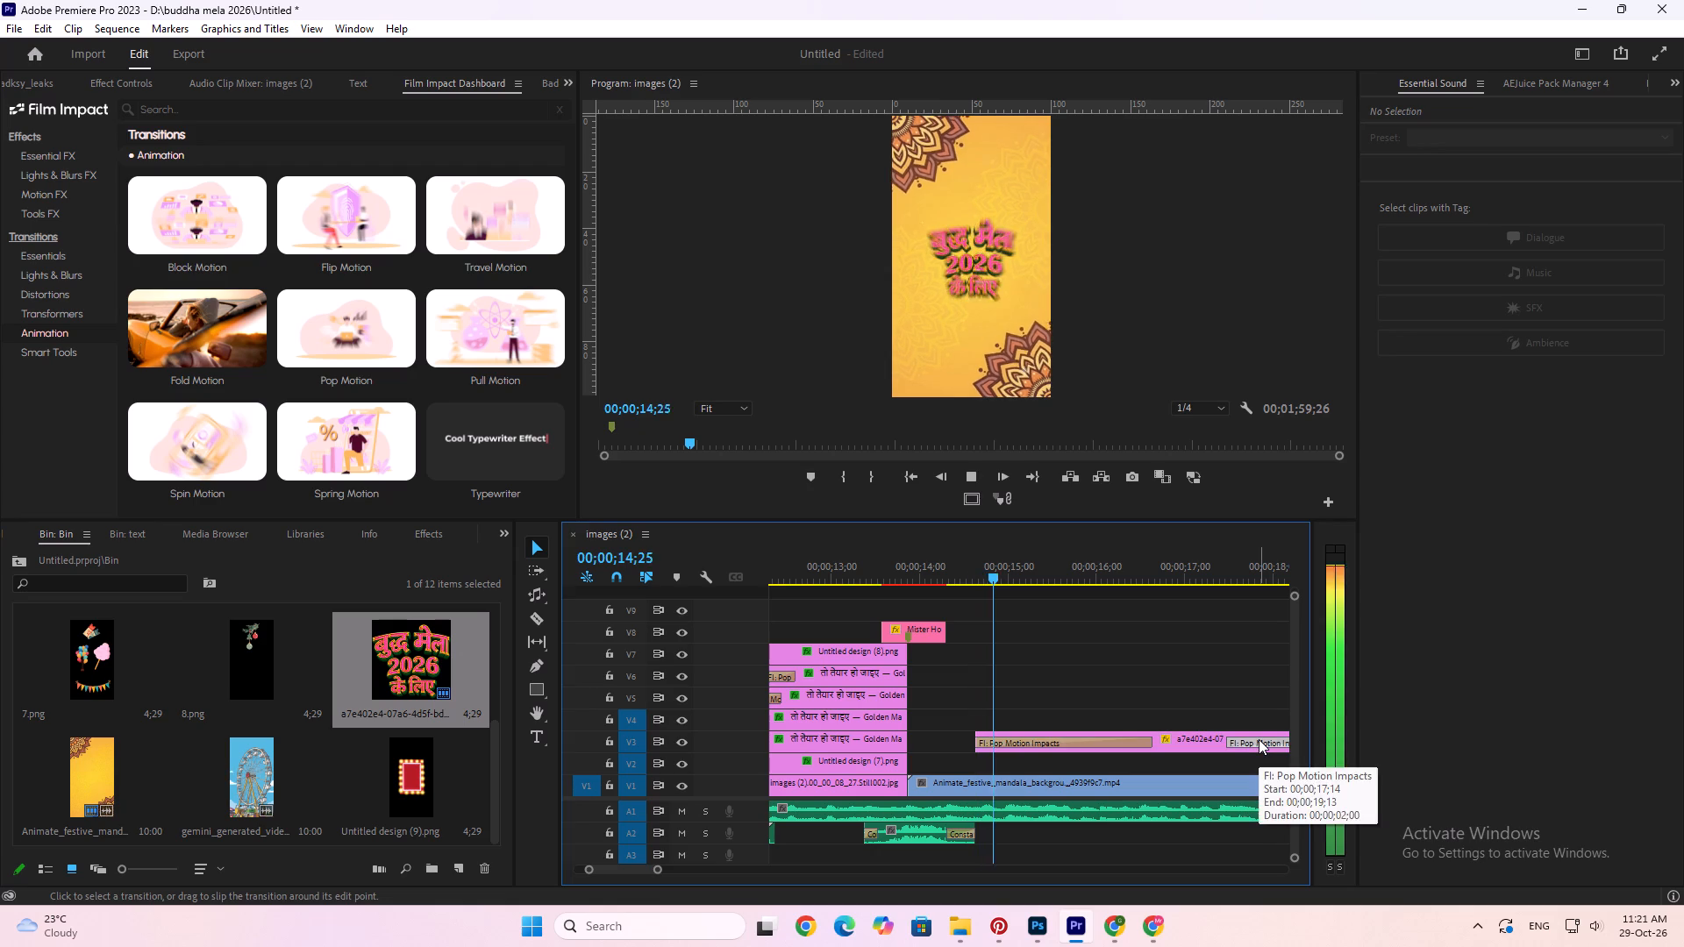
{"action": "key", "text": "space"}
{"action": "scroll", "coordinate": [1243, 739], "scroll_direction": "down", "scroll_amount": 5}
{"action": "left_click", "coordinate": [1175, 743]}
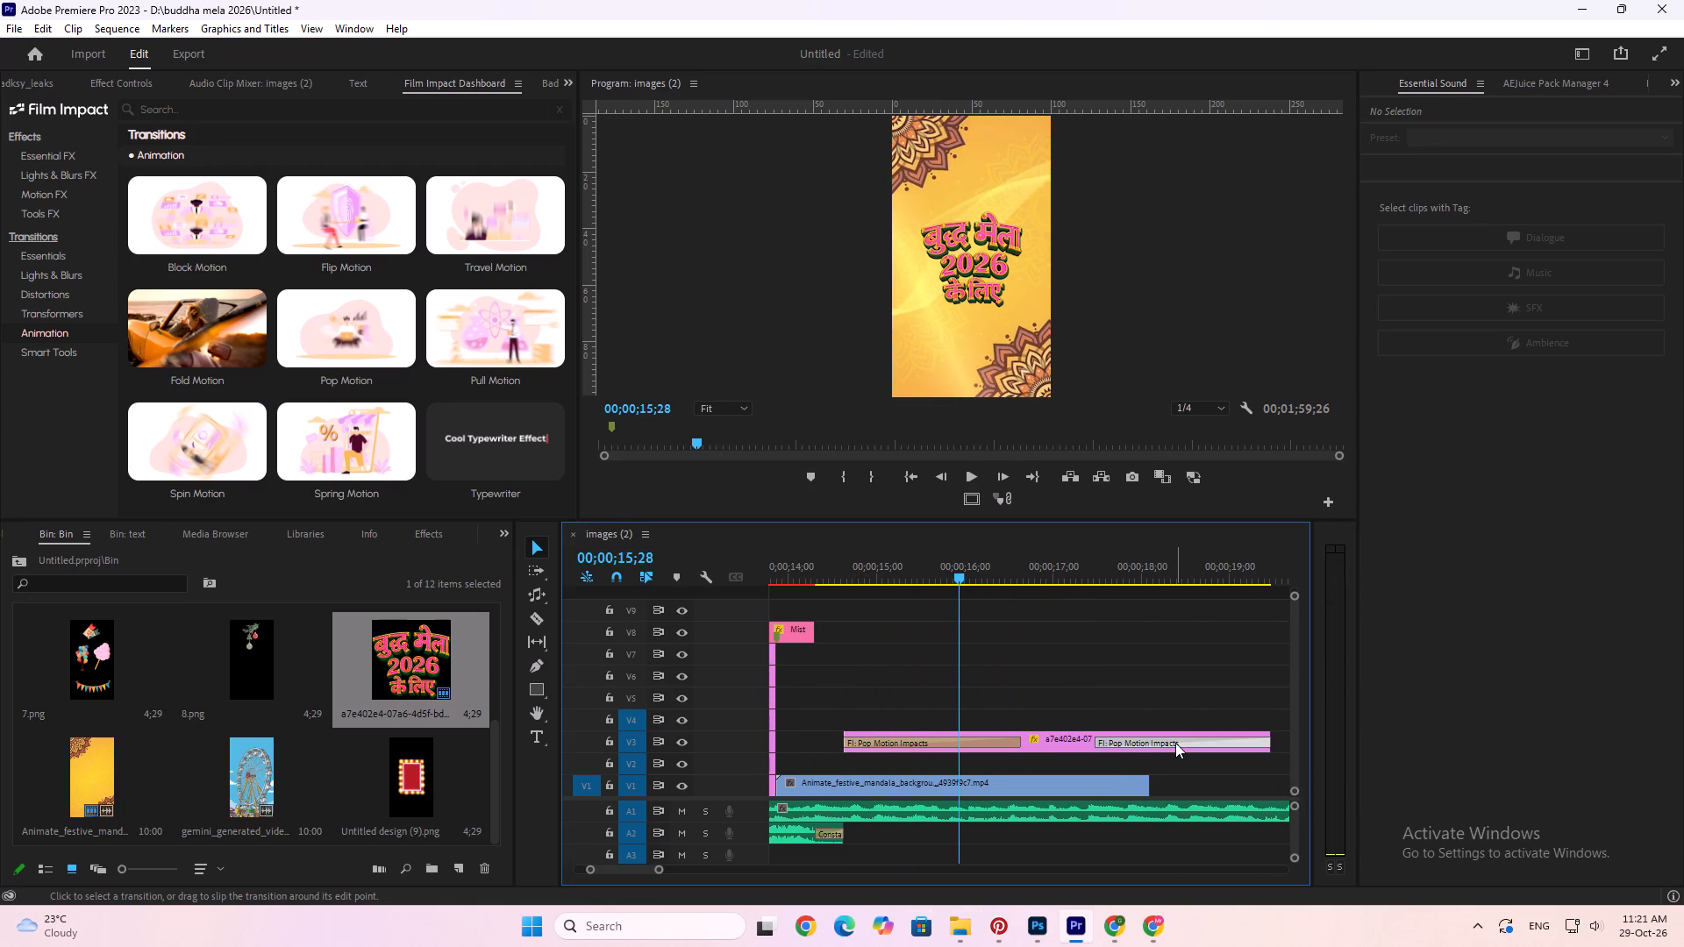
{"action": "key", "text": "Delete"}
Replay the title's entrance and move the title clip from V3 down to V2 at the same start time.
{"action": "scroll", "coordinate": [1070, 710], "scroll_direction": "up", "scroll_amount": 4}
{"action": "left_click", "coordinate": [924, 579]}
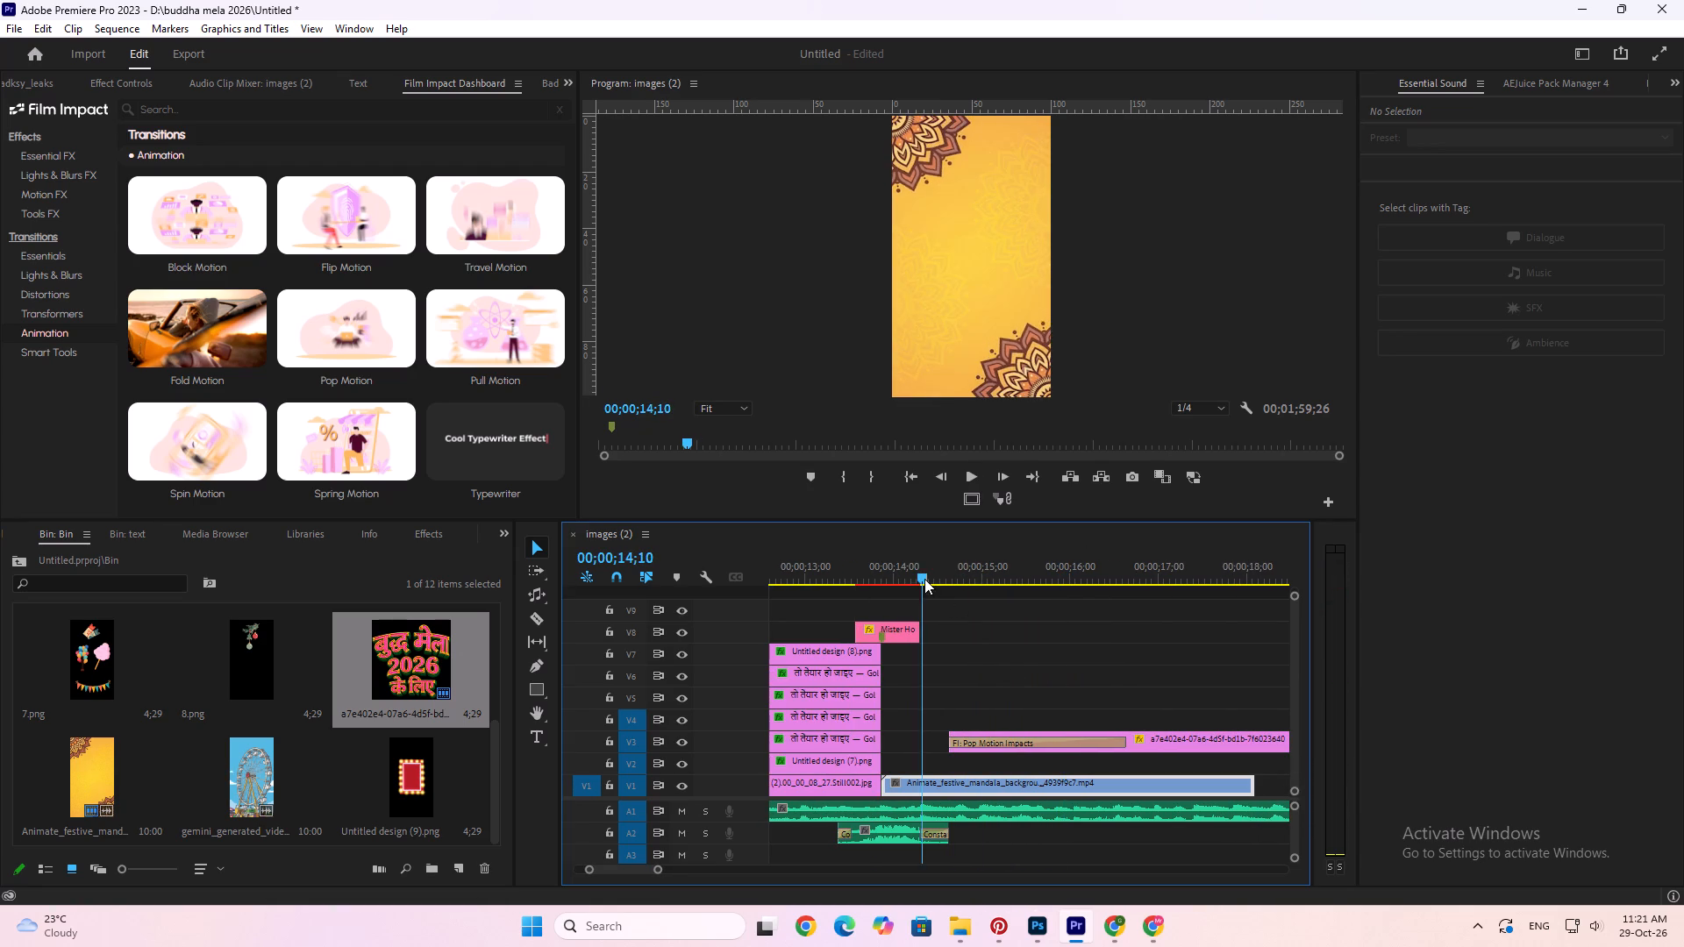
{"action": "key", "text": "space"}
{"action": "key", "text": "space"}
{"action": "left_click_drag", "start_coordinate": [1133, 740], "coordinate": [1131, 754]}
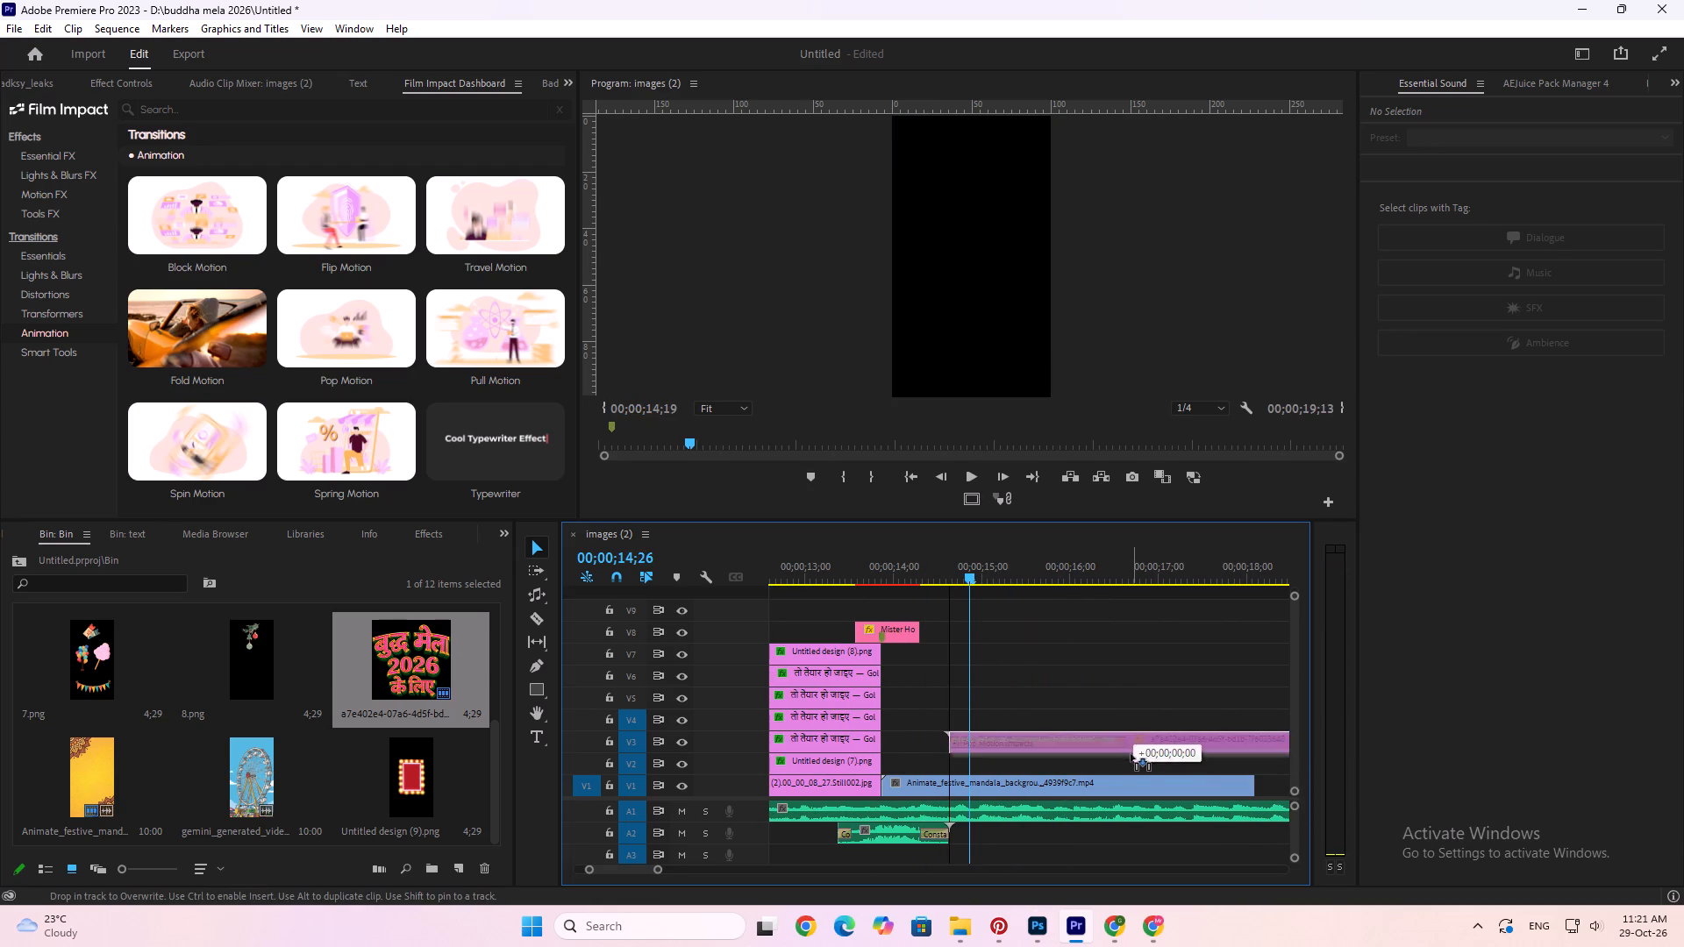
{"action": "left_click_drag", "start_coordinate": [1131, 754], "coordinate": [1116, 759]}
Play the scene and shift the title clip on V2 earlier to start where the V8 clip ends.
{"action": "left_click", "coordinate": [896, 564]}
{"action": "key", "text": "space"}
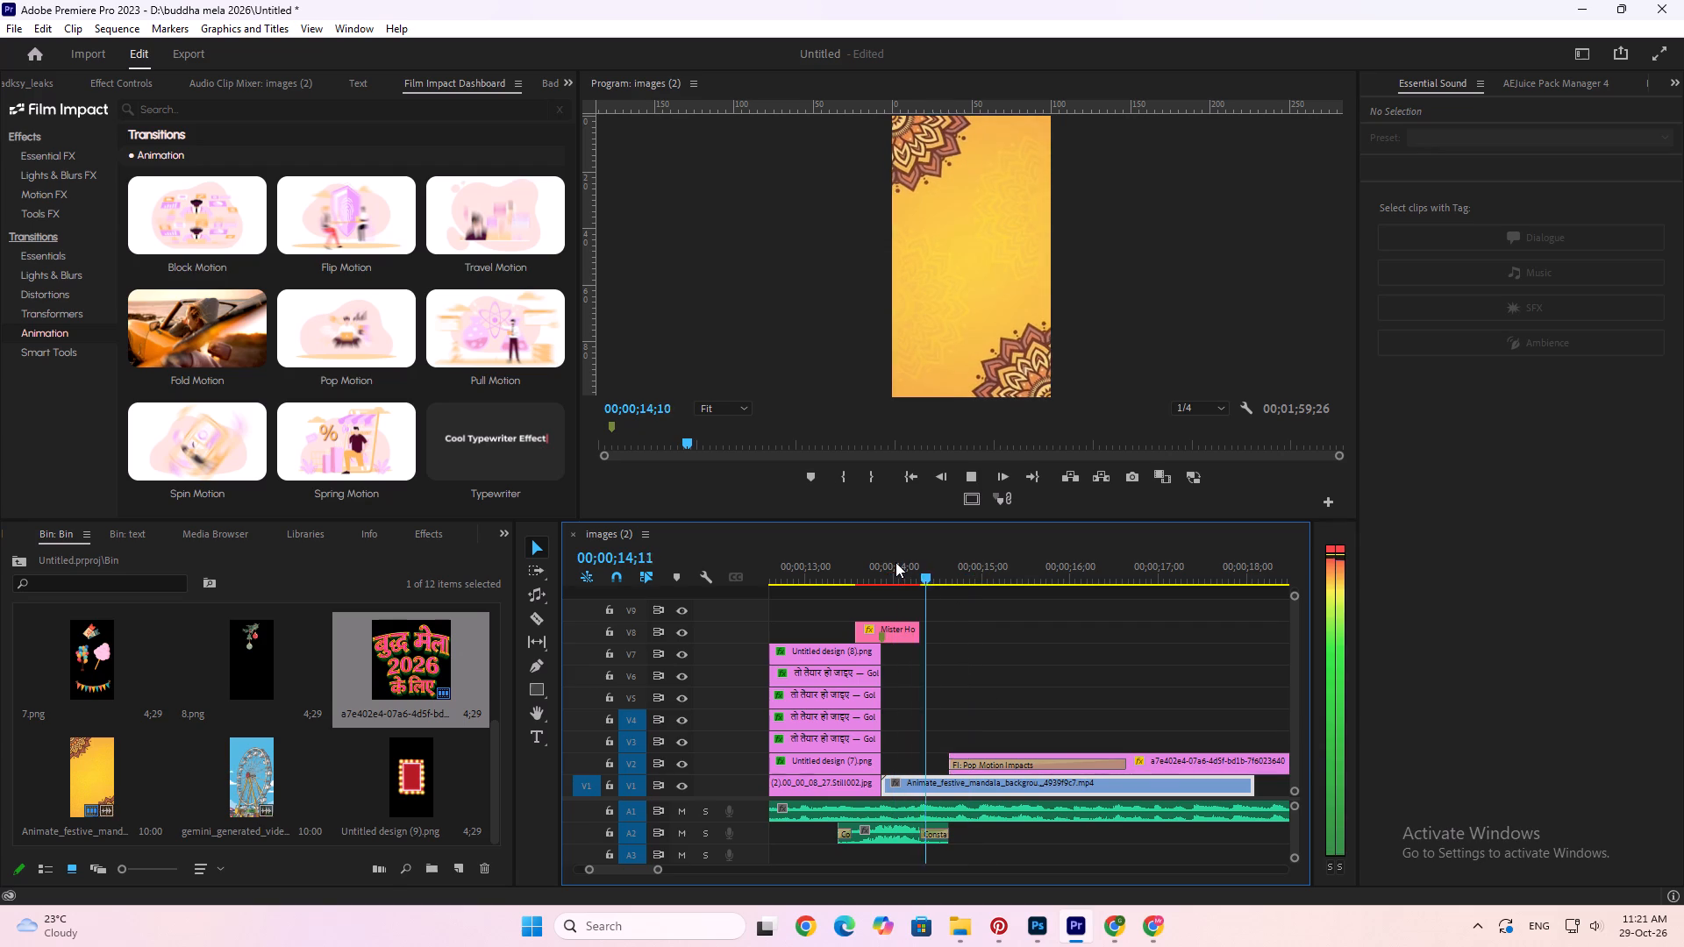
{"action": "key", "text": "space"}
{"action": "left_click_drag", "start_coordinate": [1152, 765], "coordinate": [1118, 767]}
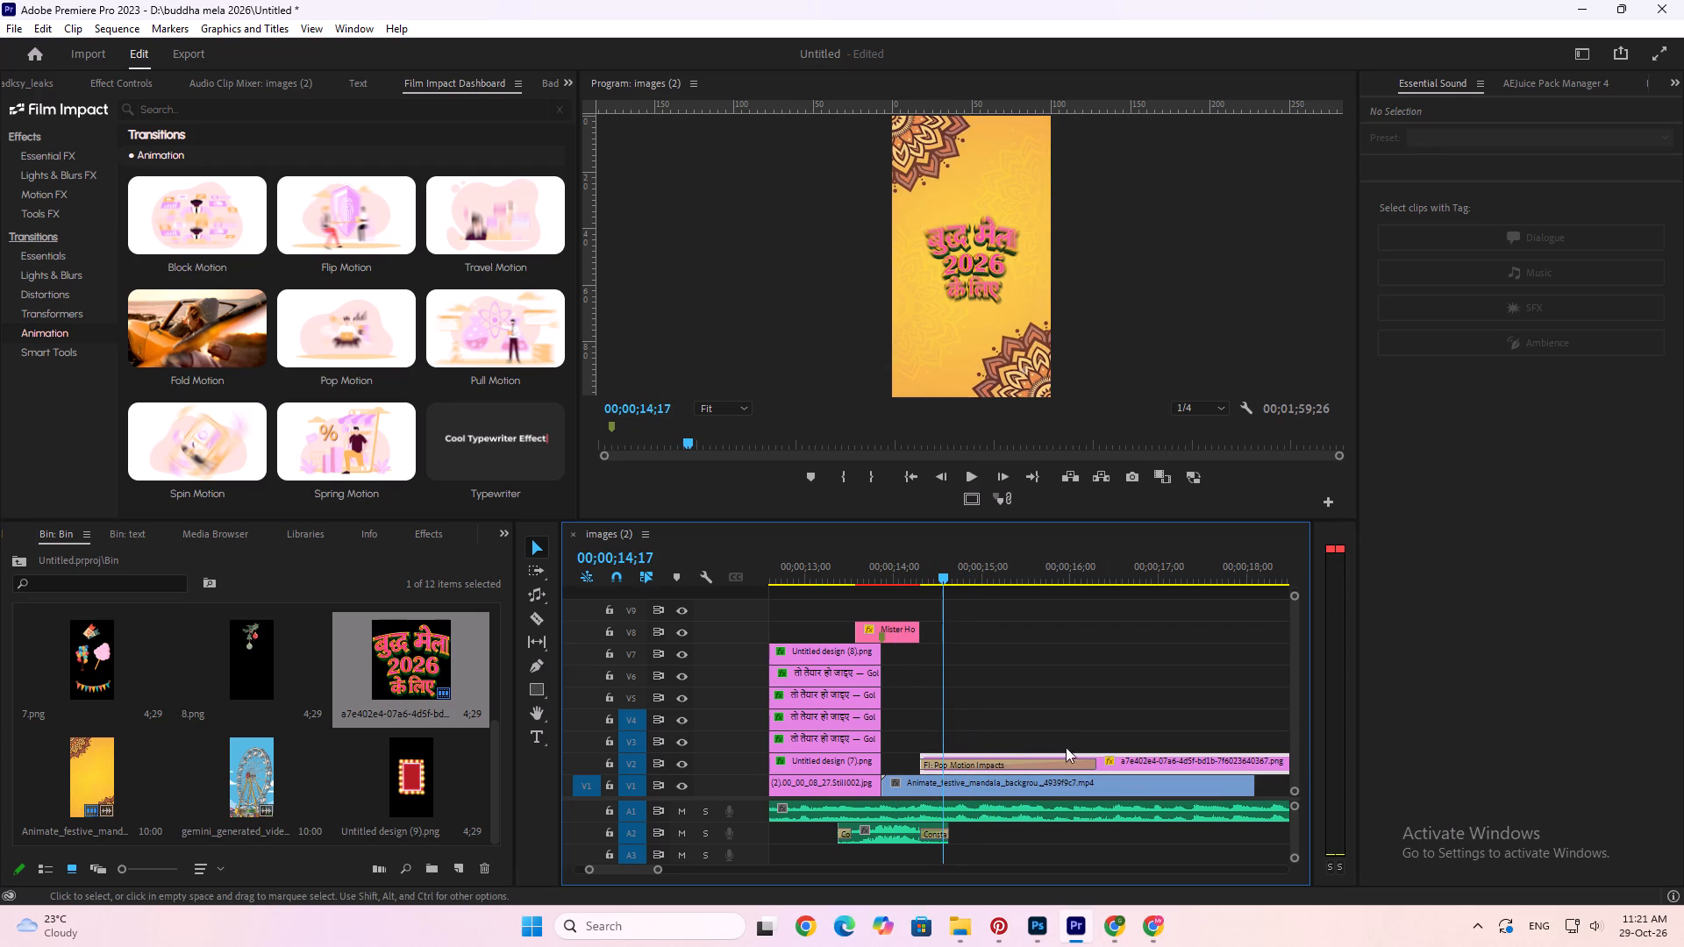
{"action": "left_click_drag", "start_coordinate": [1094, 763], "coordinate": [1002, 764]}
{"action": "left_click", "coordinate": [892, 562]}
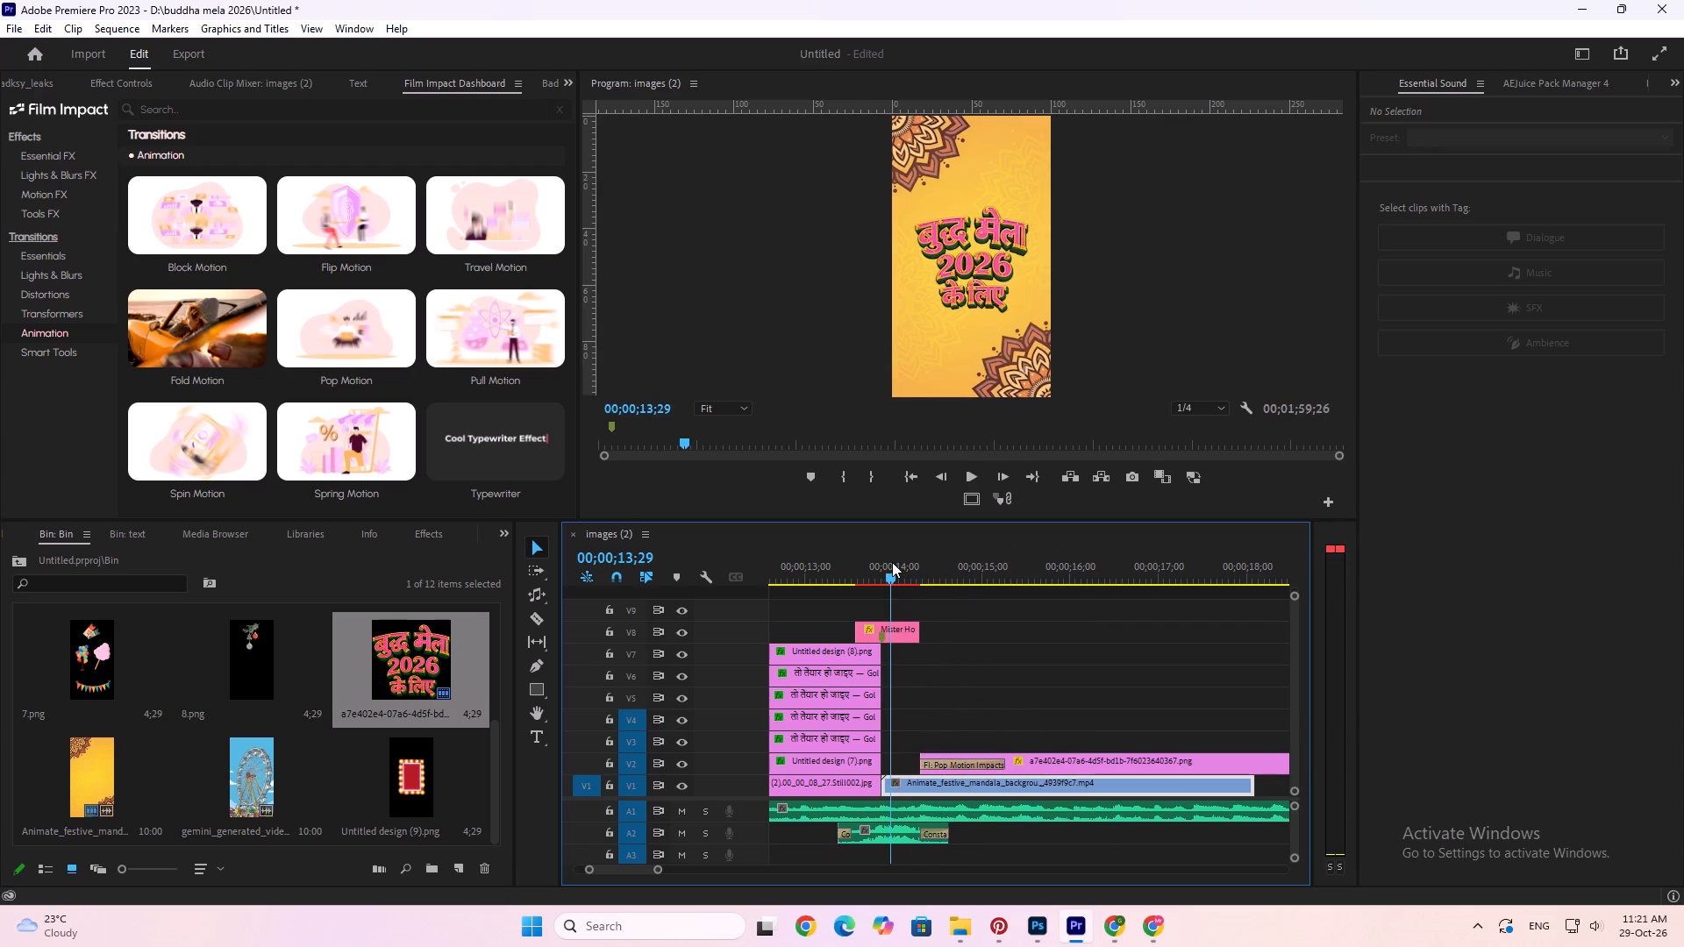
{"action": "key", "text": "space"}
{"action": "key", "text": "space"}
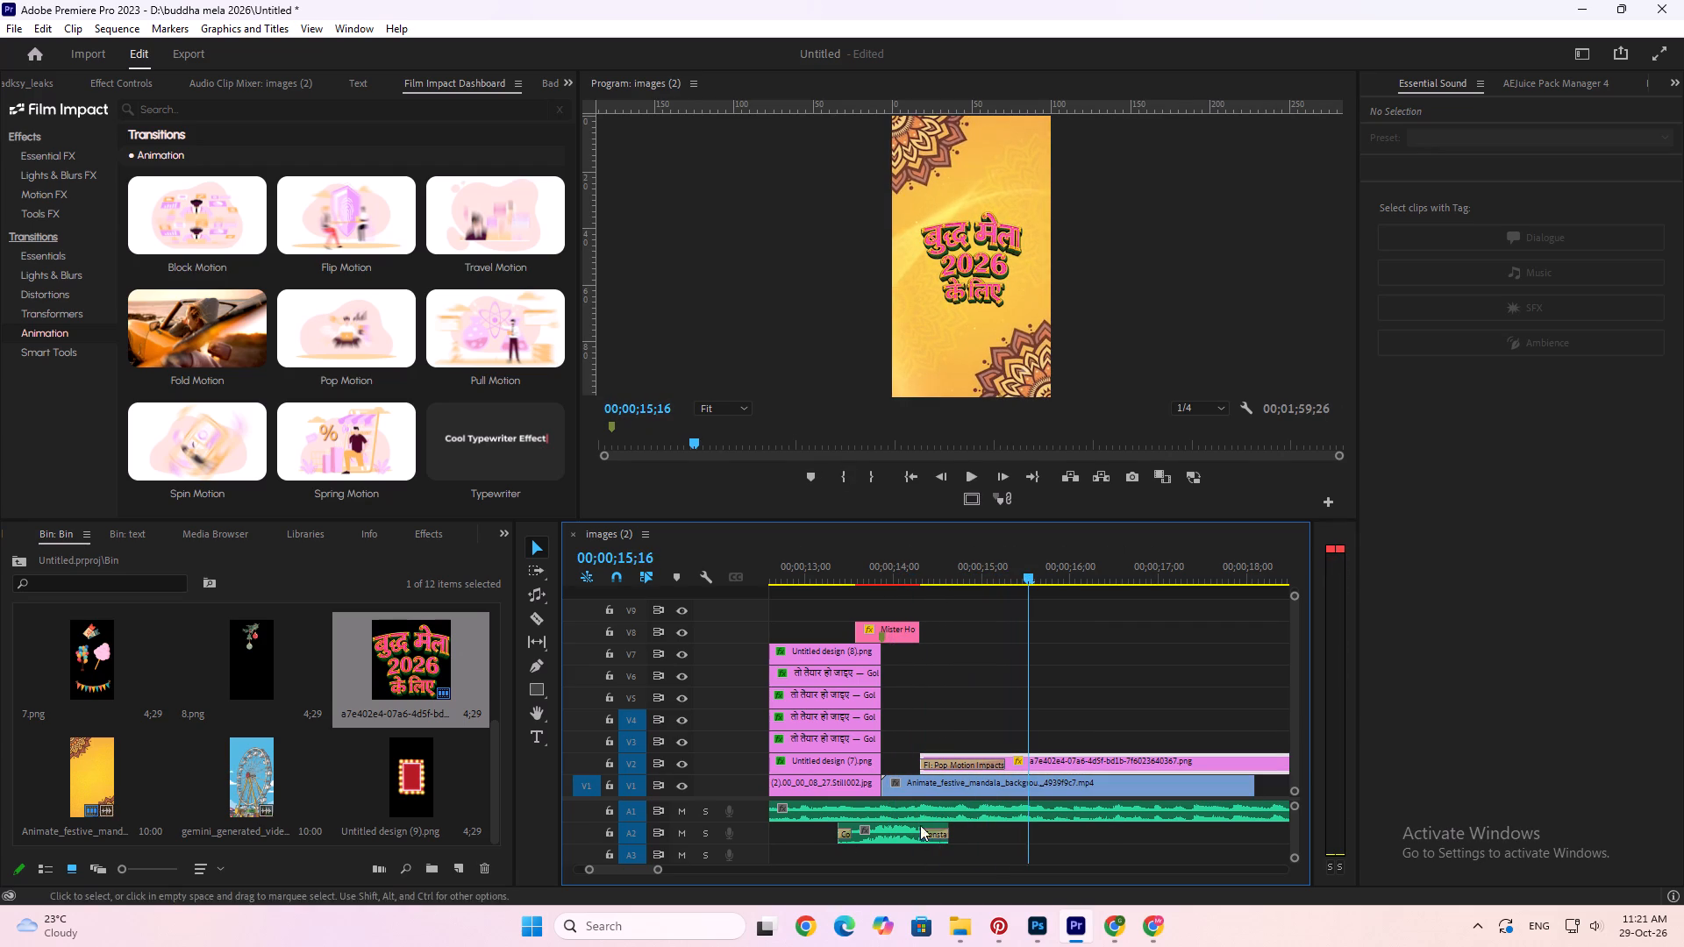
{"action": "key", "text": "space"}
{"action": "key", "text": "space"}
{"action": "key", "text": "space"}
{"action": "key", "text": "space"}
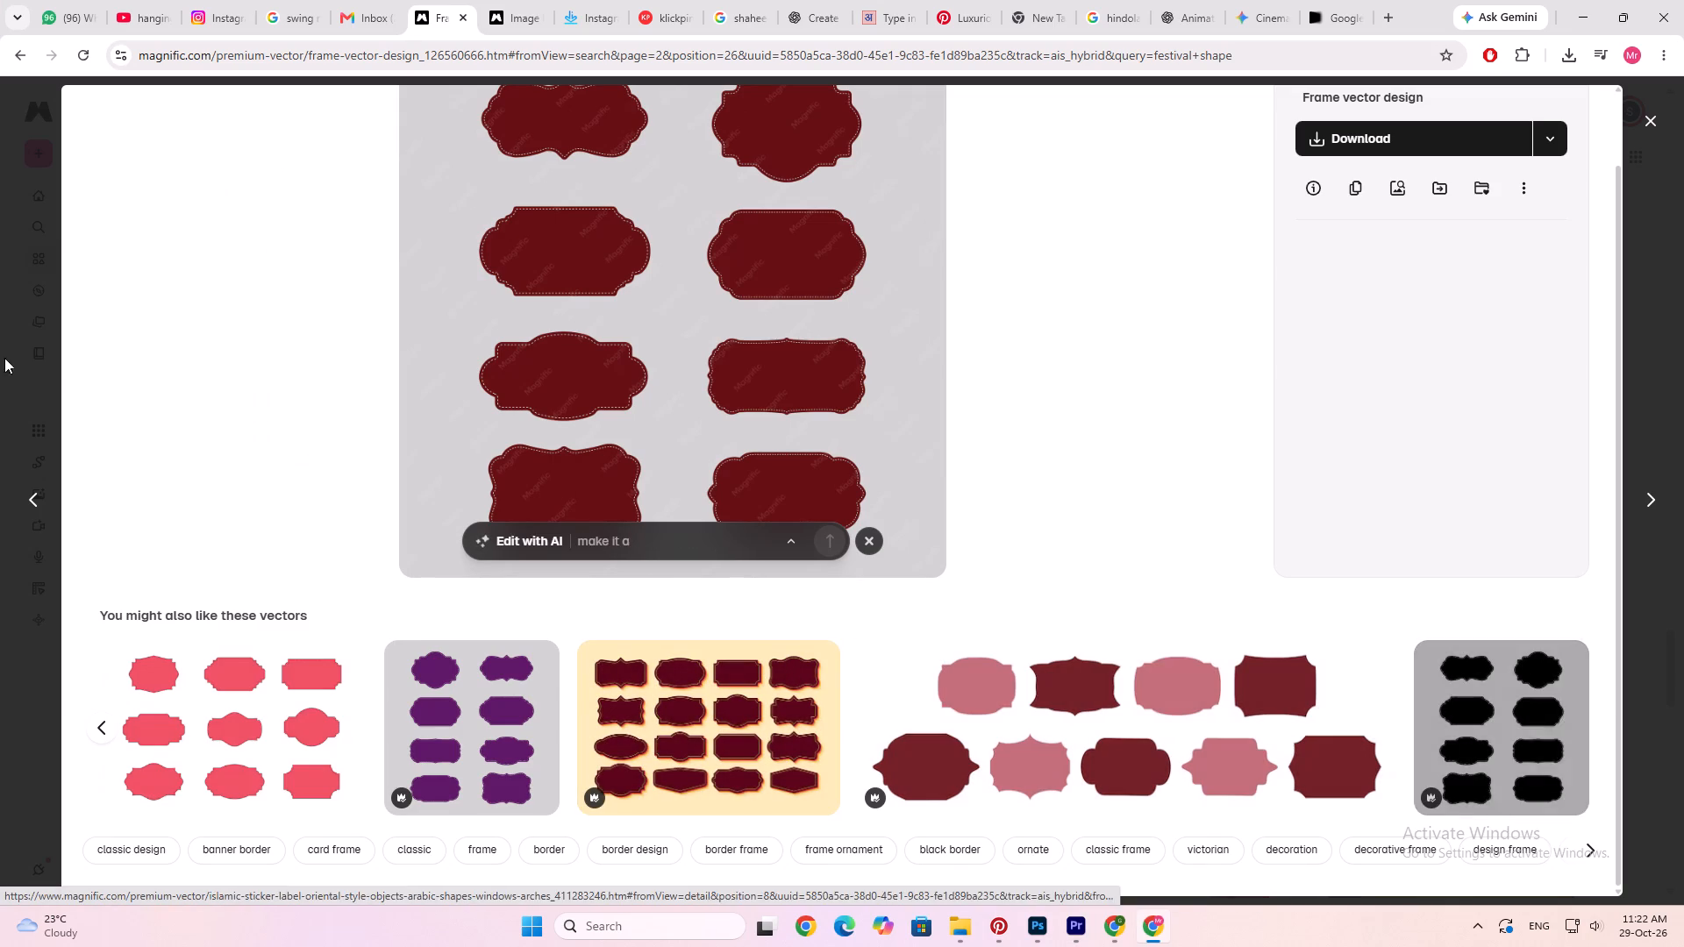
{"action": "left_click", "coordinate": [15, 272]}
Find the sticker-style diya against a purple doorway among the "festival shape" vectors and download it as PNG.
{"action": "scroll", "coordinate": [601, 409], "scroll_direction": "down", "scroll_amount": 7}
{"action": "scroll", "coordinate": [711, 522], "scroll_direction": "down", "scroll_amount": 7}
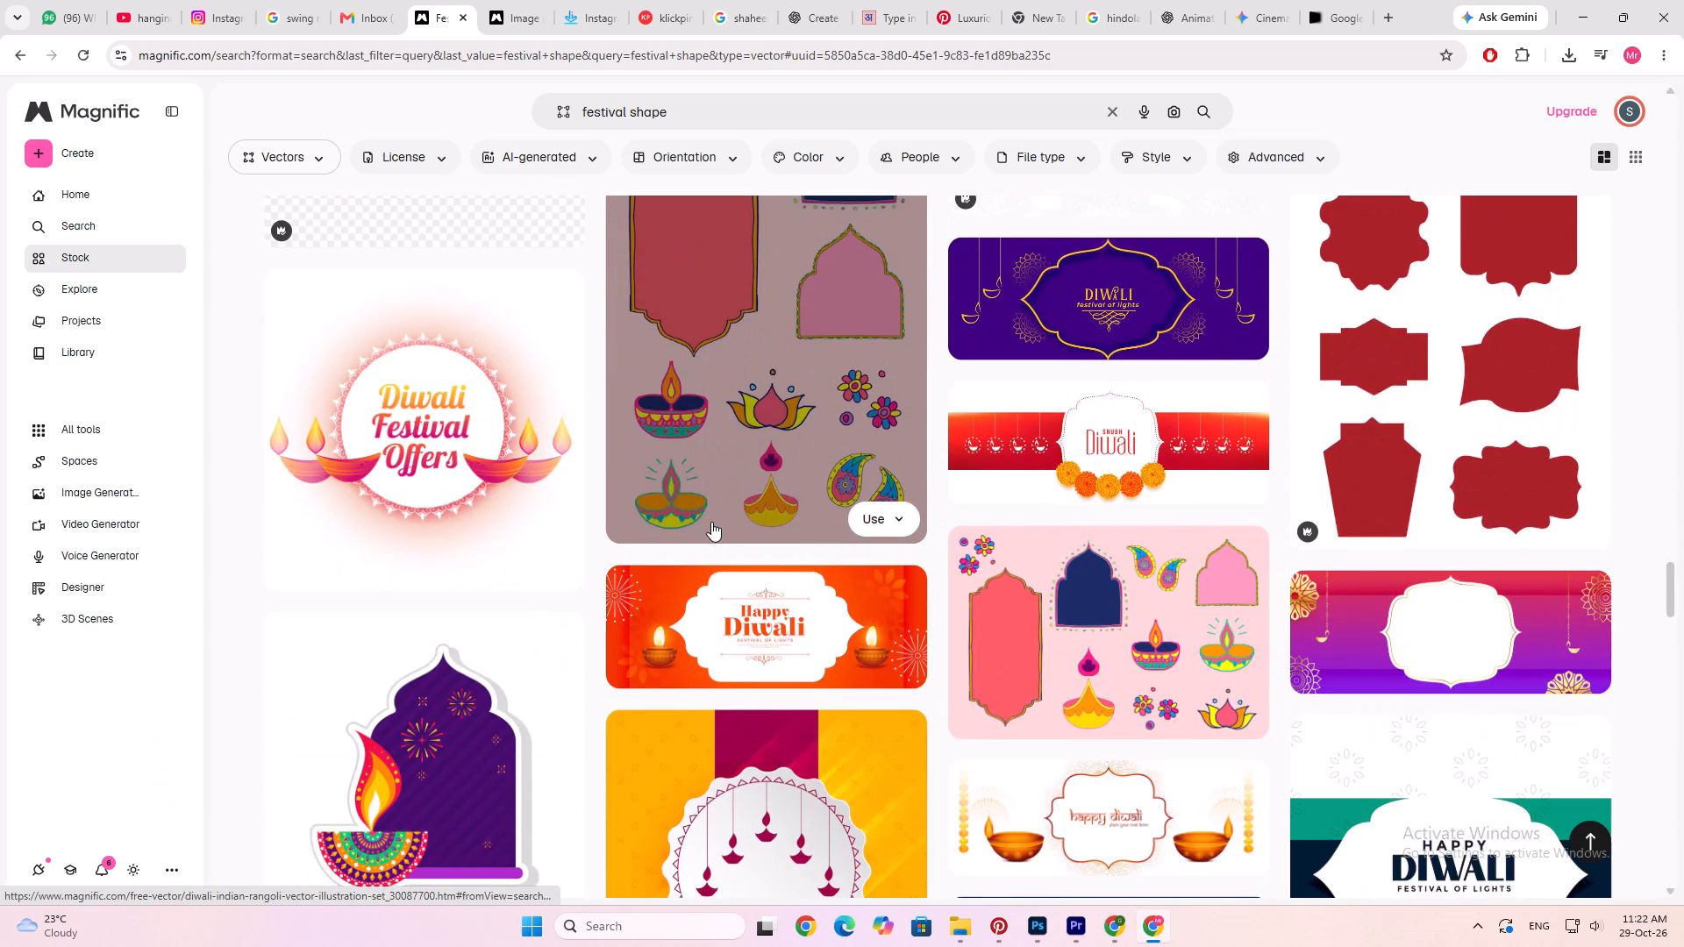
{"action": "scroll", "coordinate": [711, 522], "scroll_direction": "down", "scroll_amount": 6}
{"action": "scroll", "coordinate": [711, 522], "scroll_direction": "up", "scroll_amount": 1}
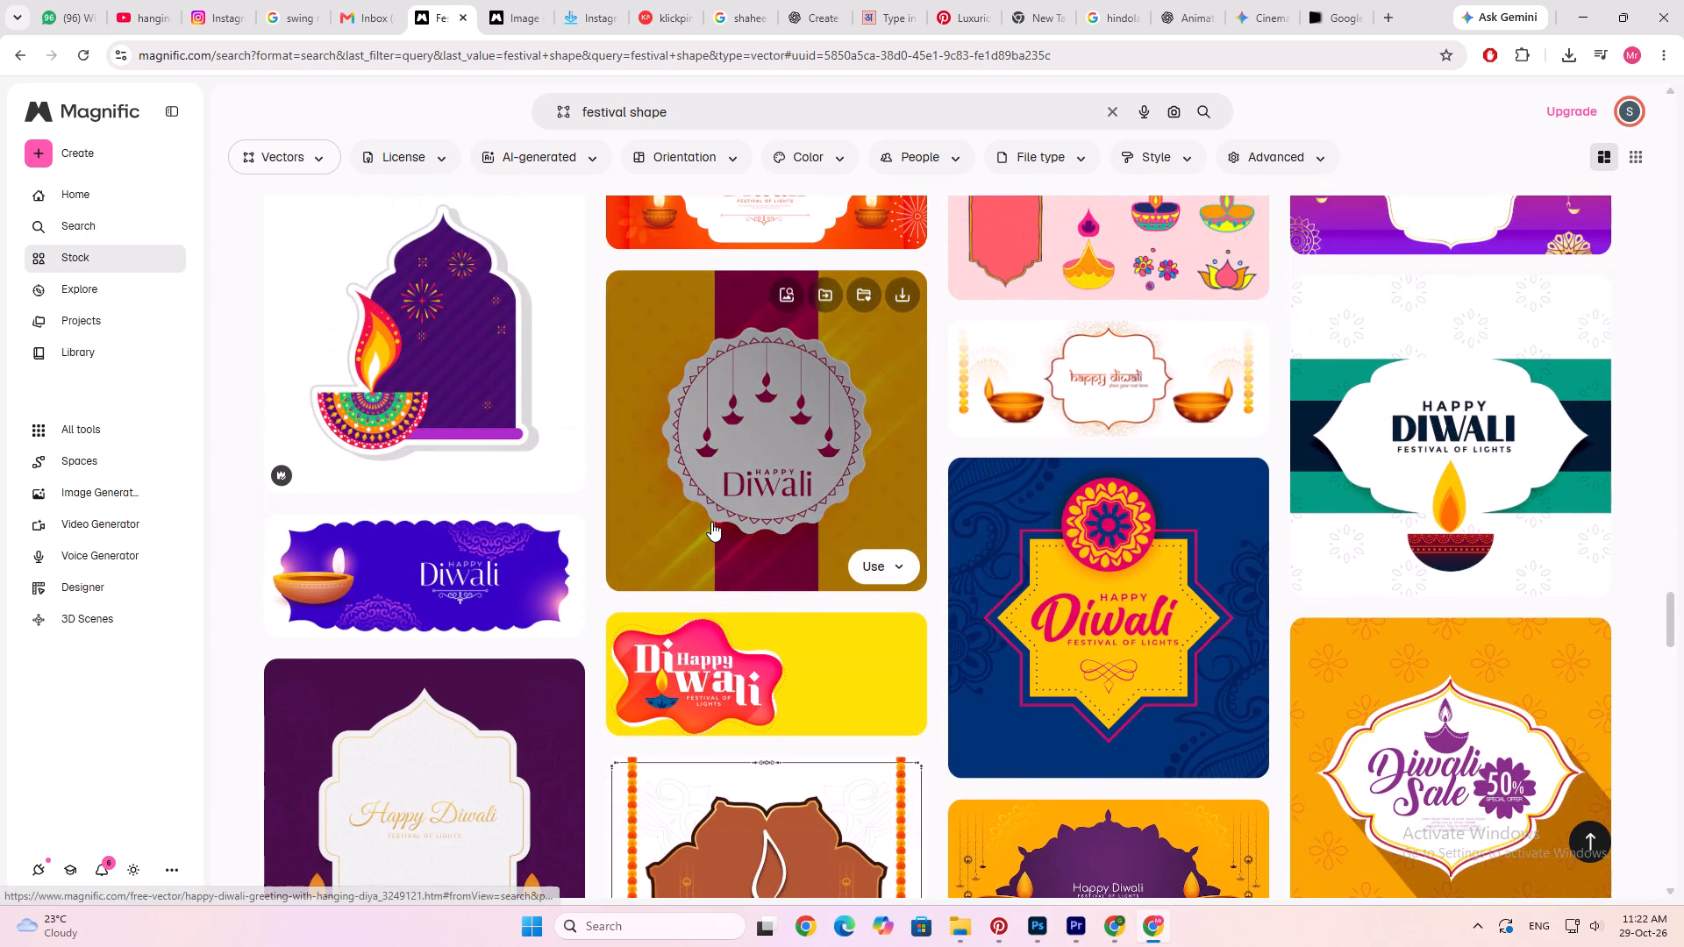
{"action": "scroll", "coordinate": [711, 522], "scroll_direction": "down", "scroll_amount": 2}
{"action": "scroll", "coordinate": [711, 522], "scroll_direction": "up", "scroll_amount": 2}
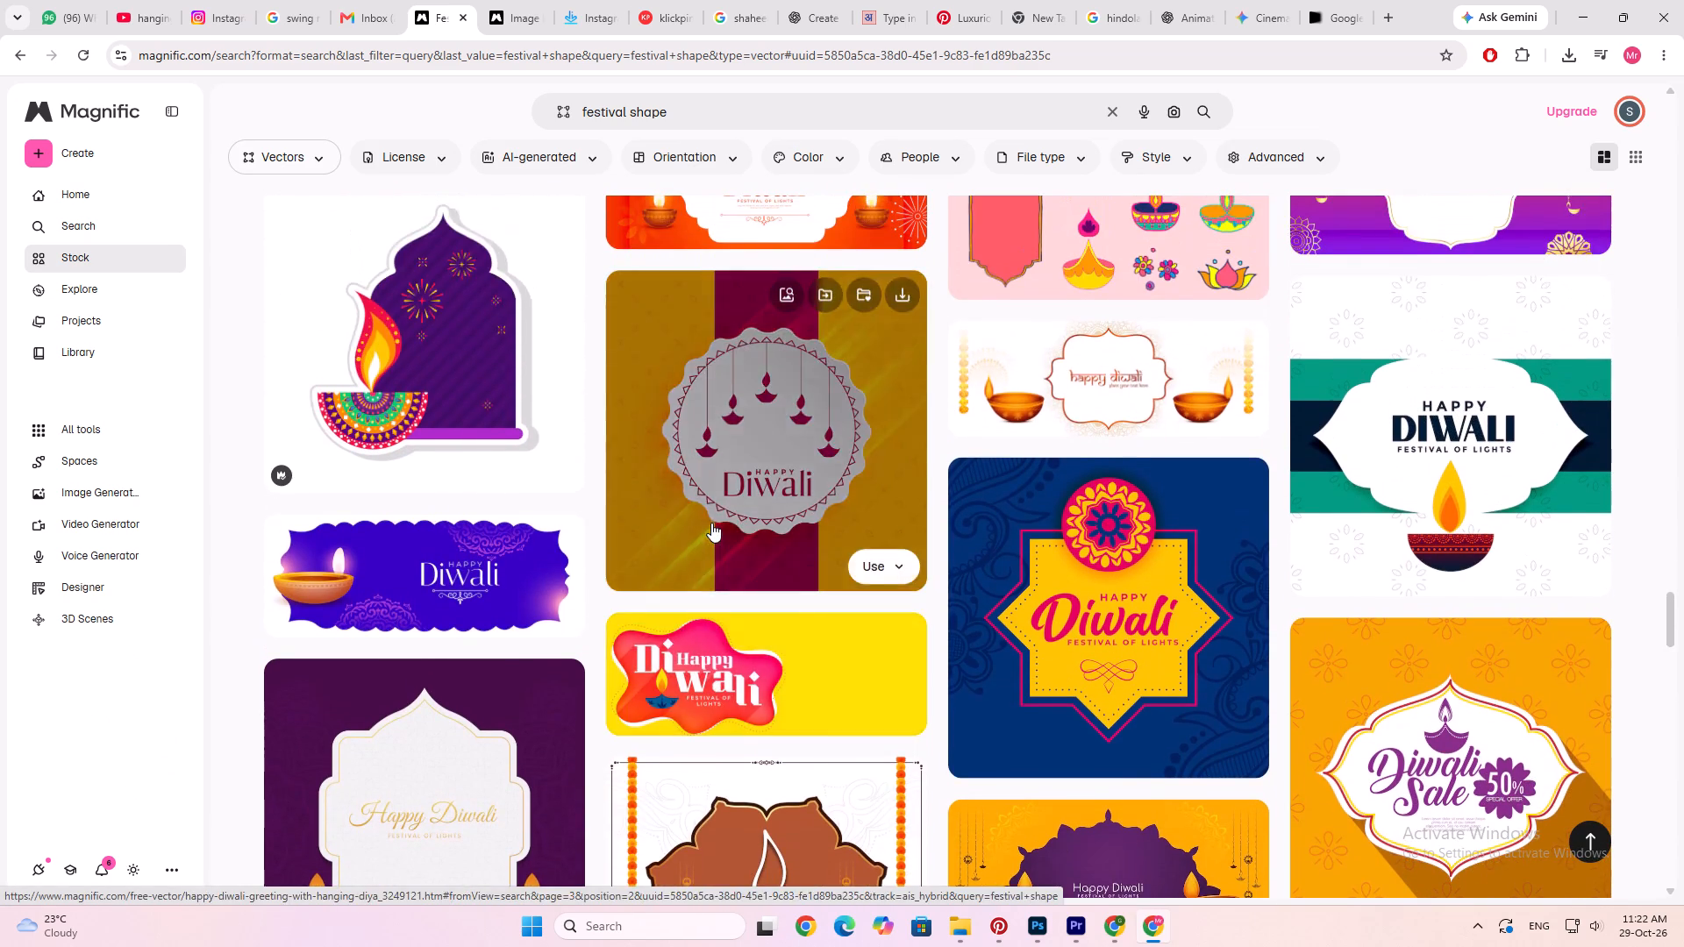
{"action": "left_click", "coordinate": [478, 395]}
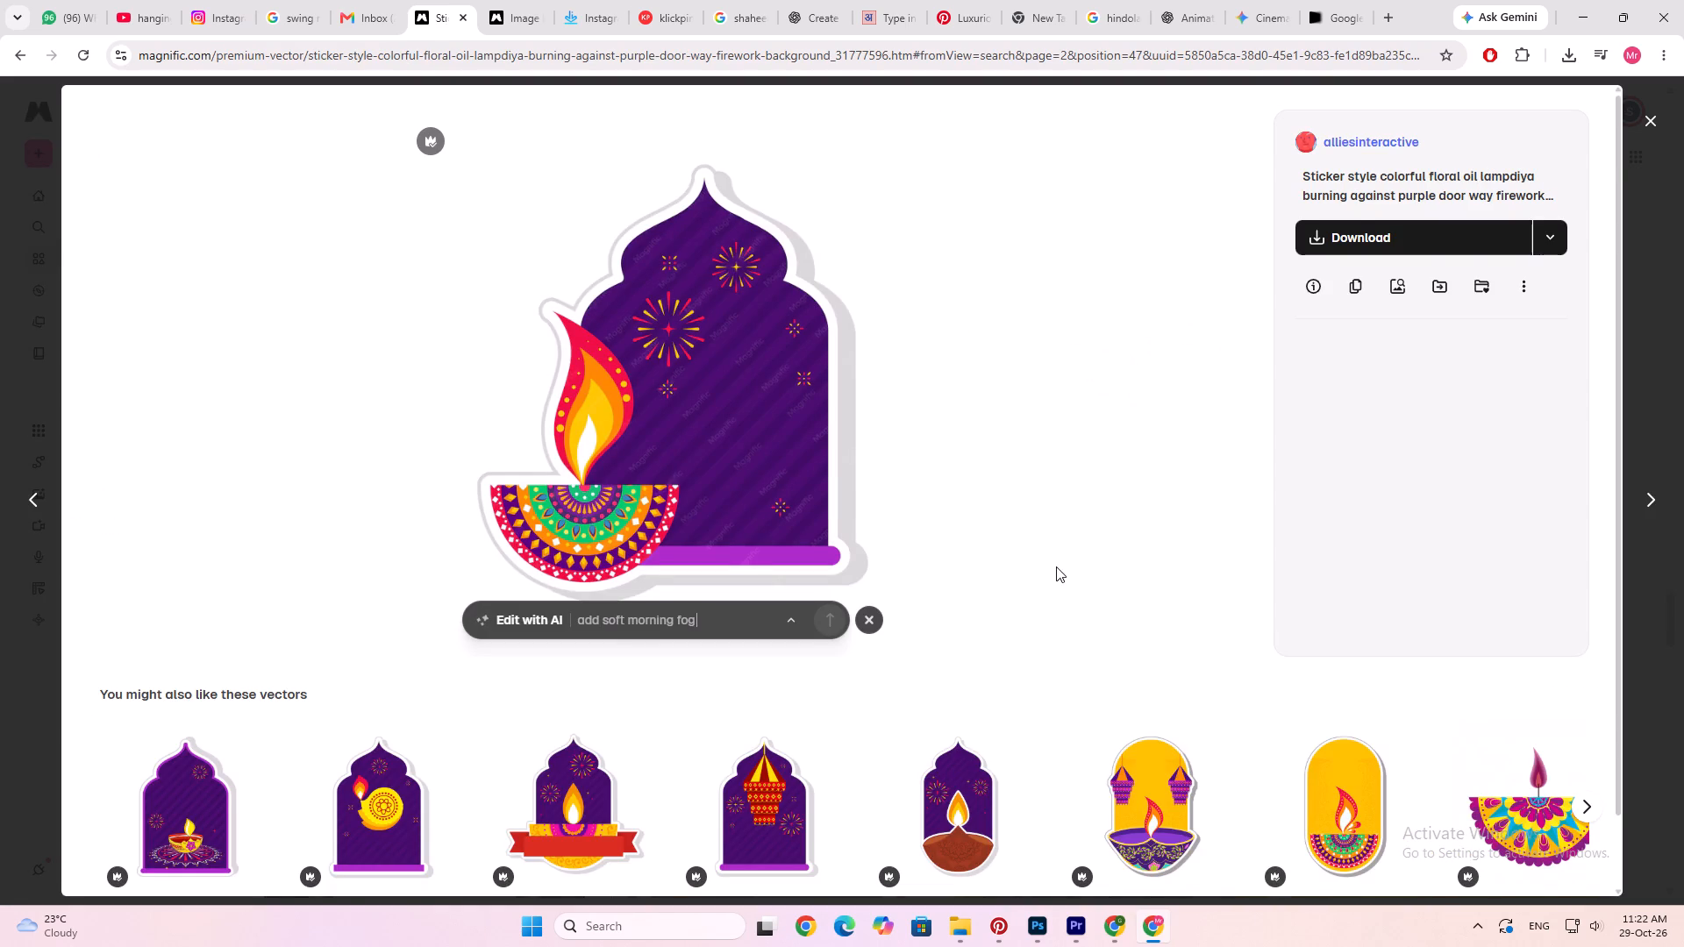
{"action": "scroll", "coordinate": [1056, 566], "scroll_direction": "down", "scroll_amount": 5}
{"action": "scroll", "coordinate": [1056, 566], "scroll_direction": "up", "scroll_amount": 5}
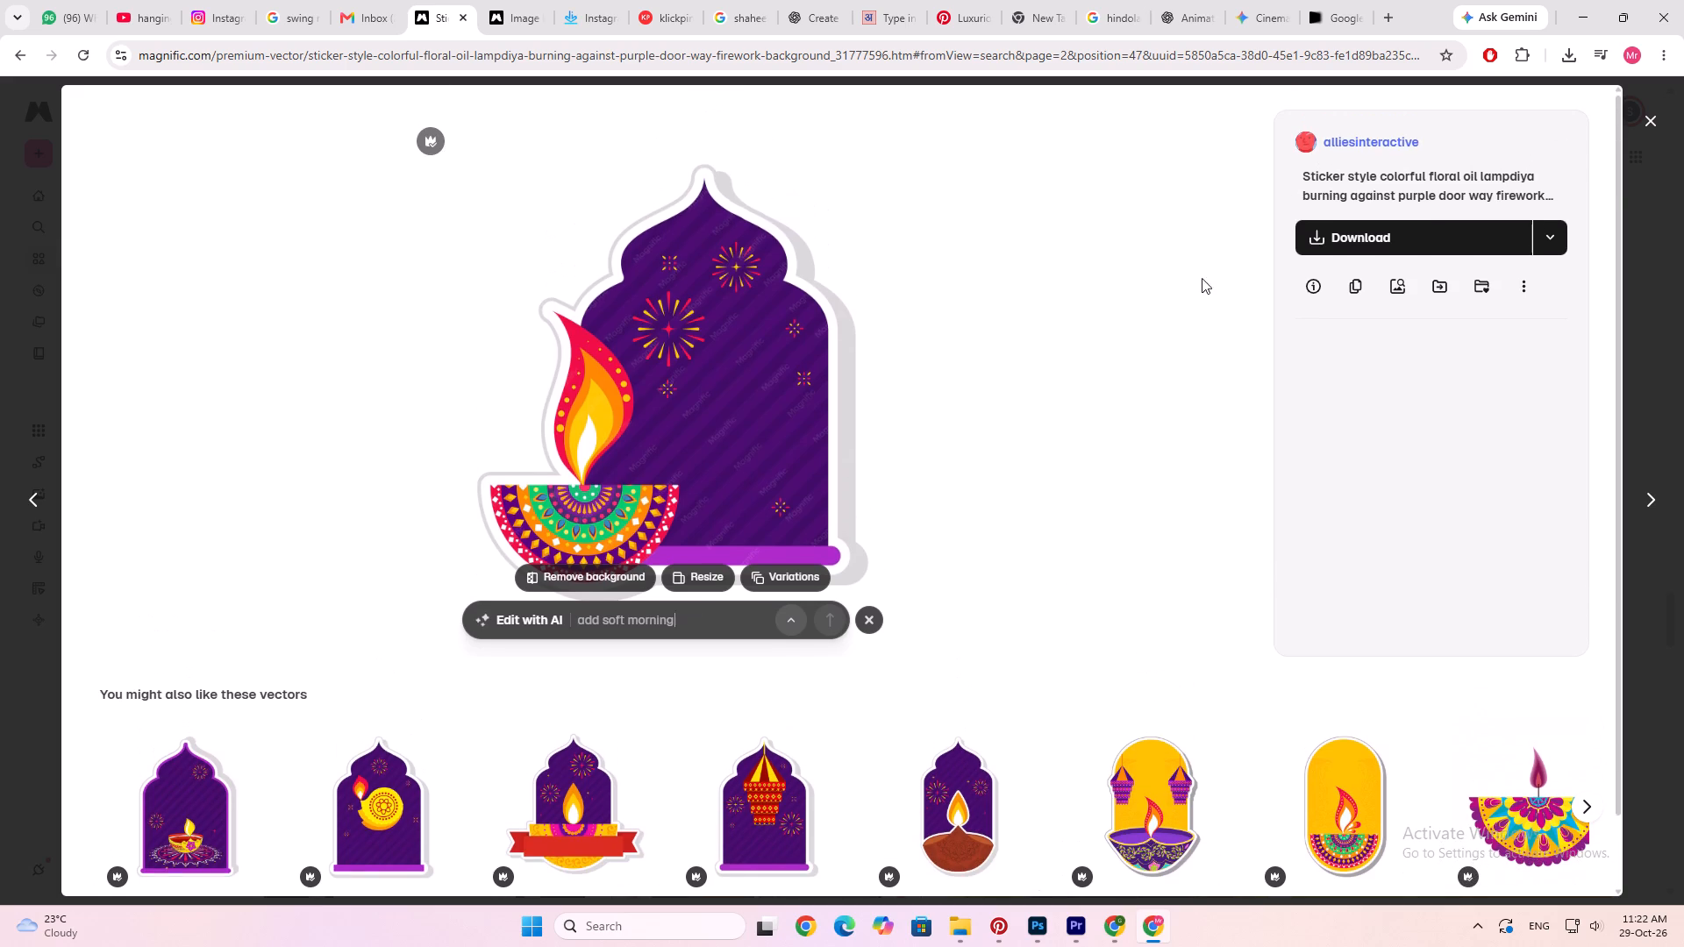
{"action": "left_click", "coordinate": [1559, 240]}
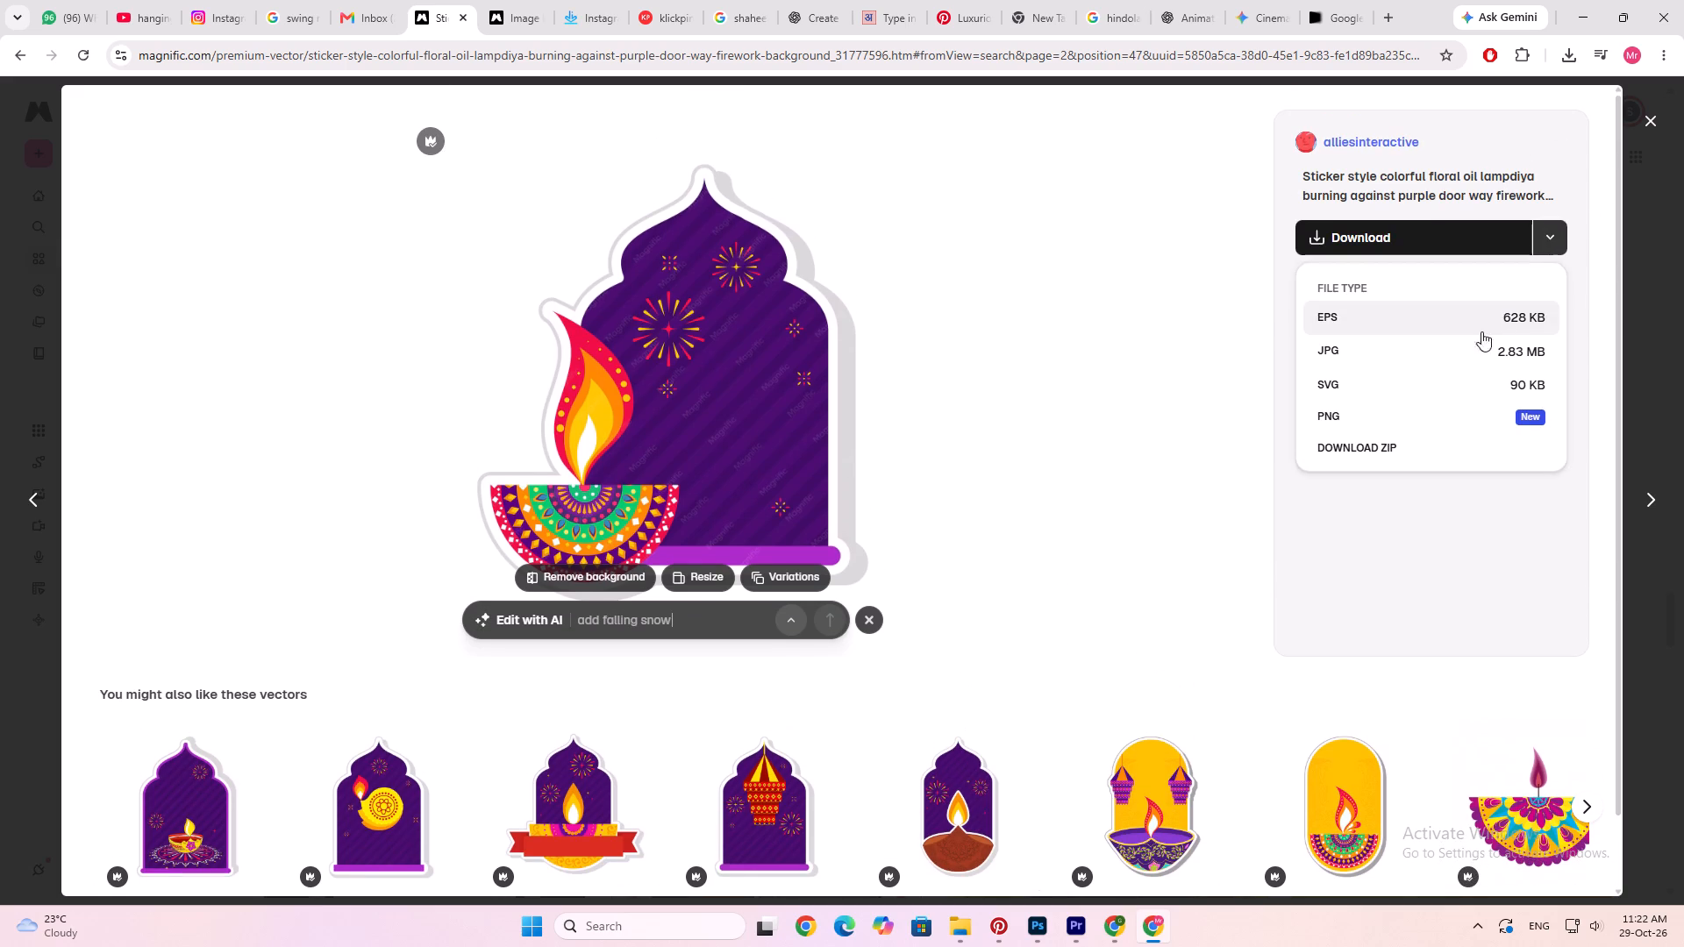
{"action": "left_click", "coordinate": [1411, 405]}
{"action": "scroll", "coordinate": [592, 399], "scroll_direction": "down", "scroll_amount": 7}
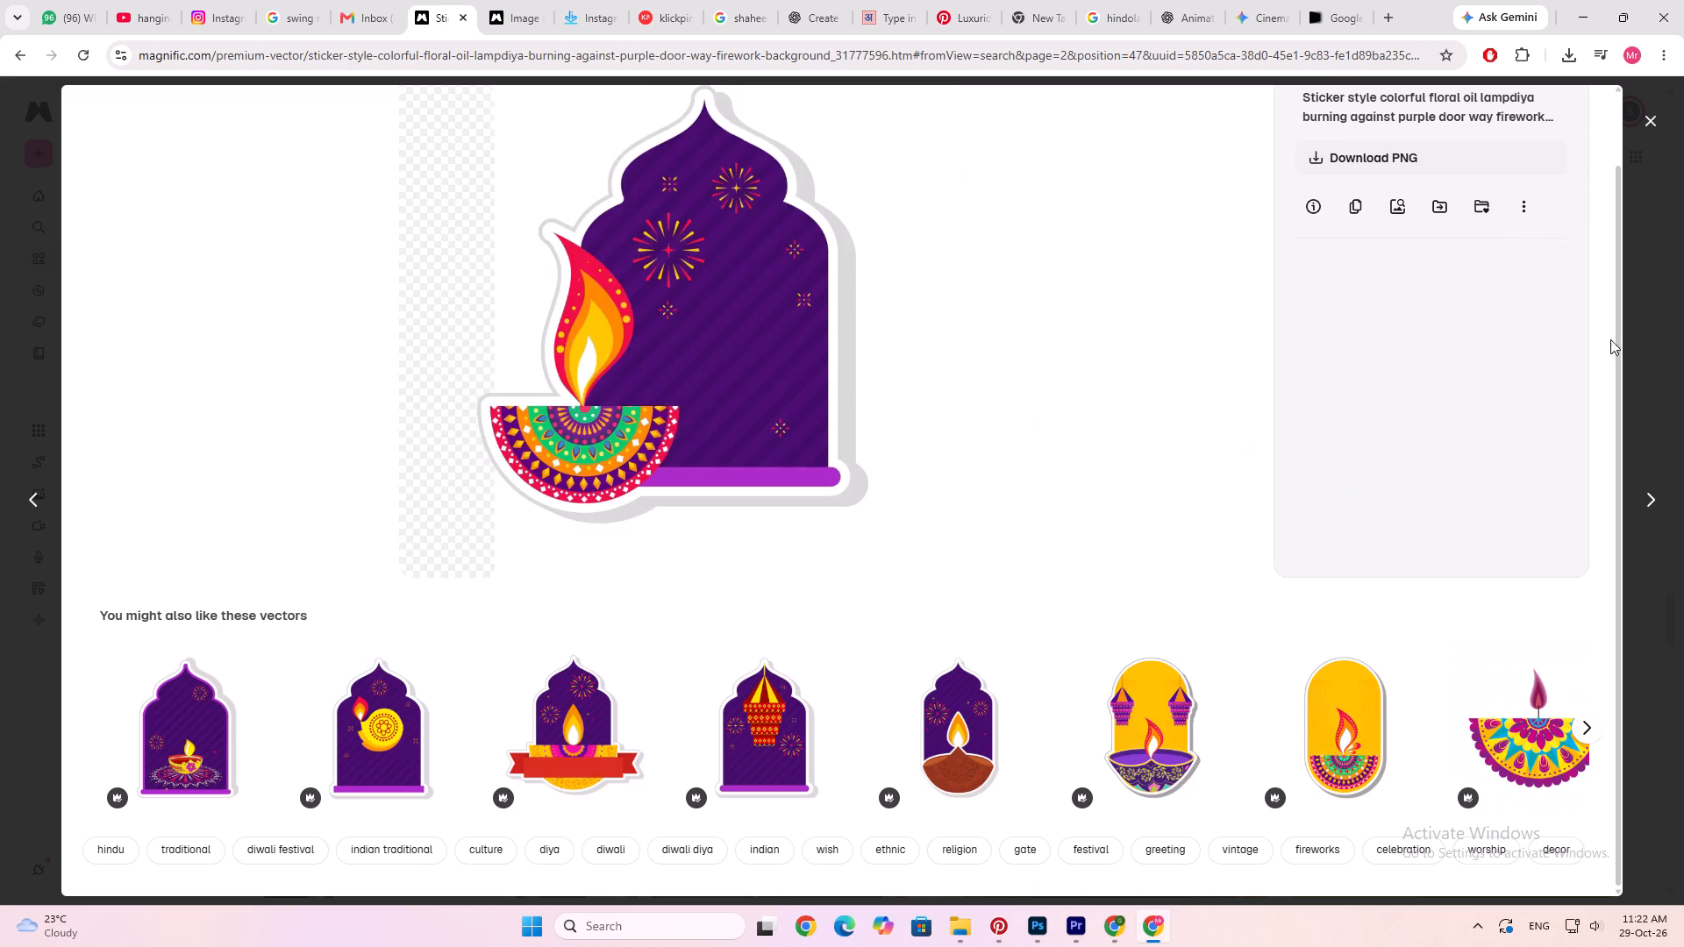
Bring the downloaded diya sticker into the Premiere Pro timeline at the title clip's start, on V2 beneath the title on V3.
{"action": "left_click_drag", "start_coordinate": [1405, 117], "coordinate": [987, 706]}
{"action": "key", "text": "alt+Tab"}
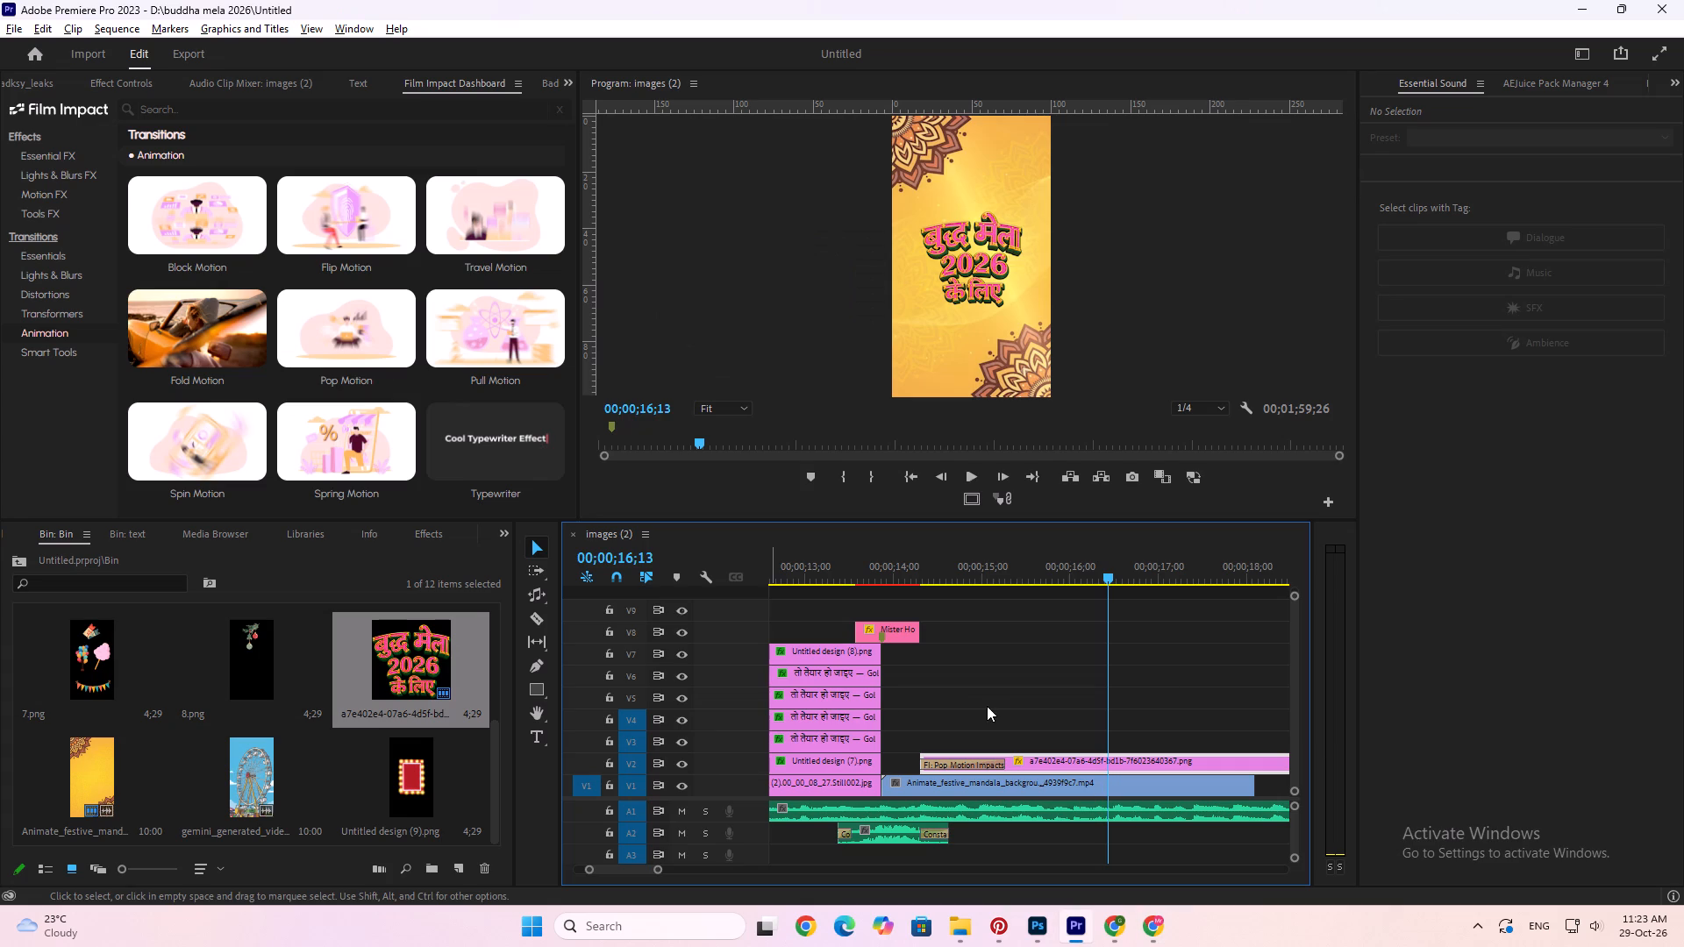
{"action": "left_click_drag", "start_coordinate": [987, 706], "coordinate": [923, 732]}
{"action": "left_click_drag", "start_coordinate": [1024, 761], "coordinate": [1030, 716]}
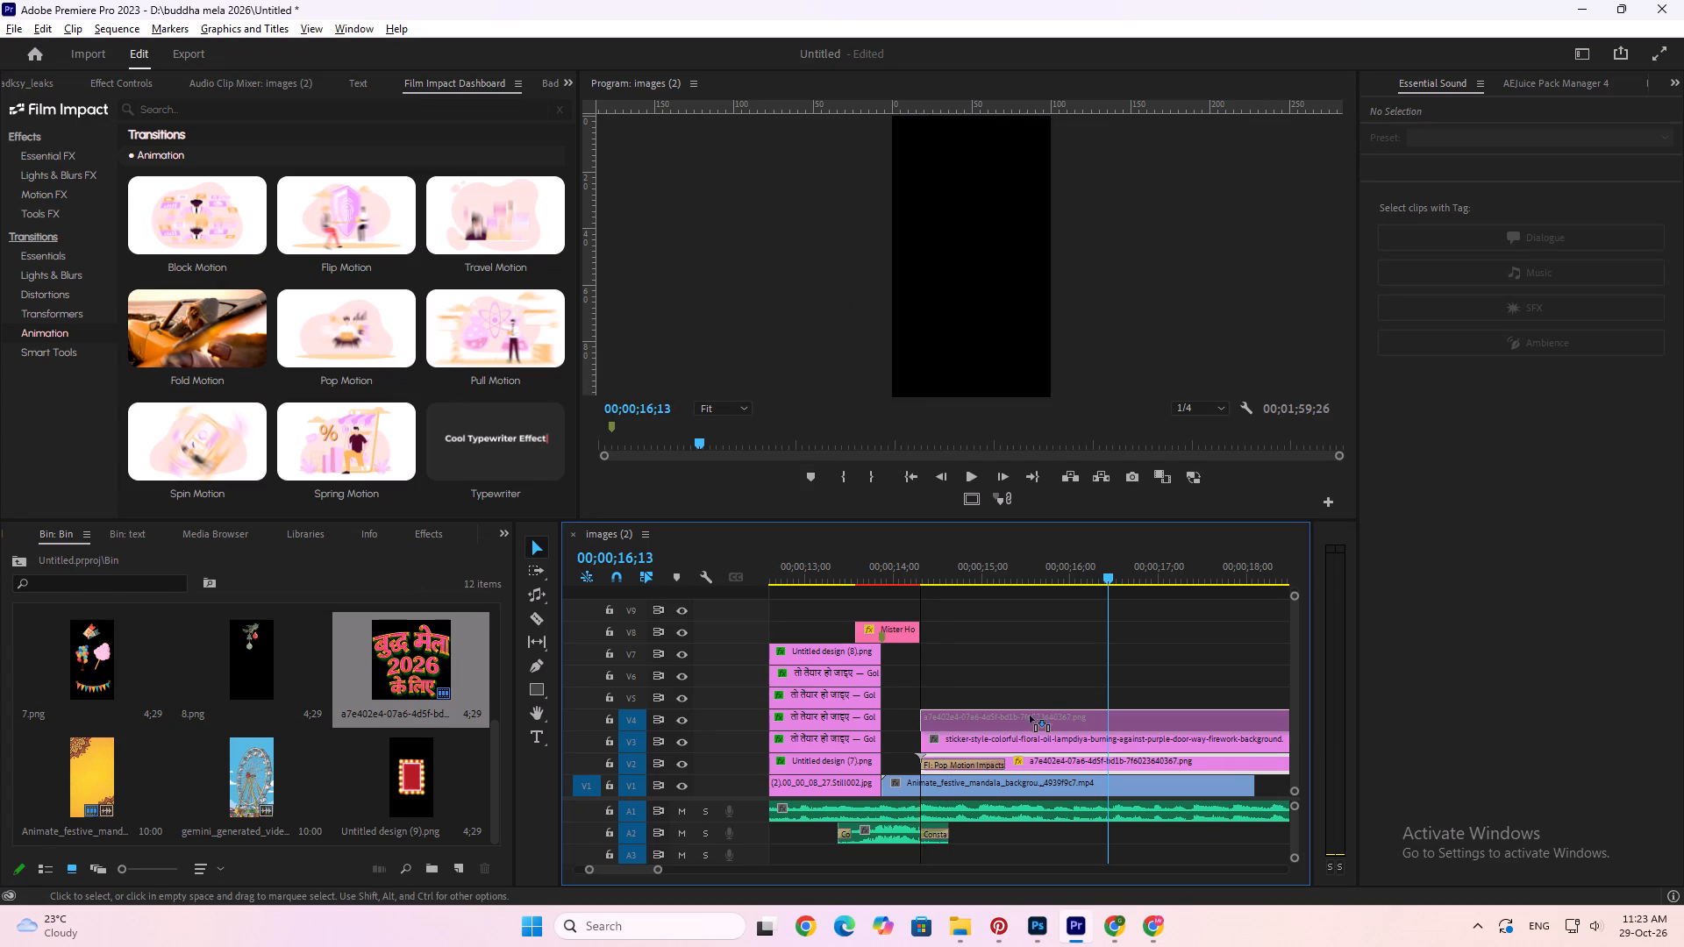
{"action": "left_click_drag", "start_coordinate": [1030, 716], "coordinate": [1031, 711]}
{"action": "left_click_drag", "start_coordinate": [1035, 743], "coordinate": [1037, 759]}
{"action": "left_click_drag", "start_coordinate": [1045, 717], "coordinate": [1048, 738]}
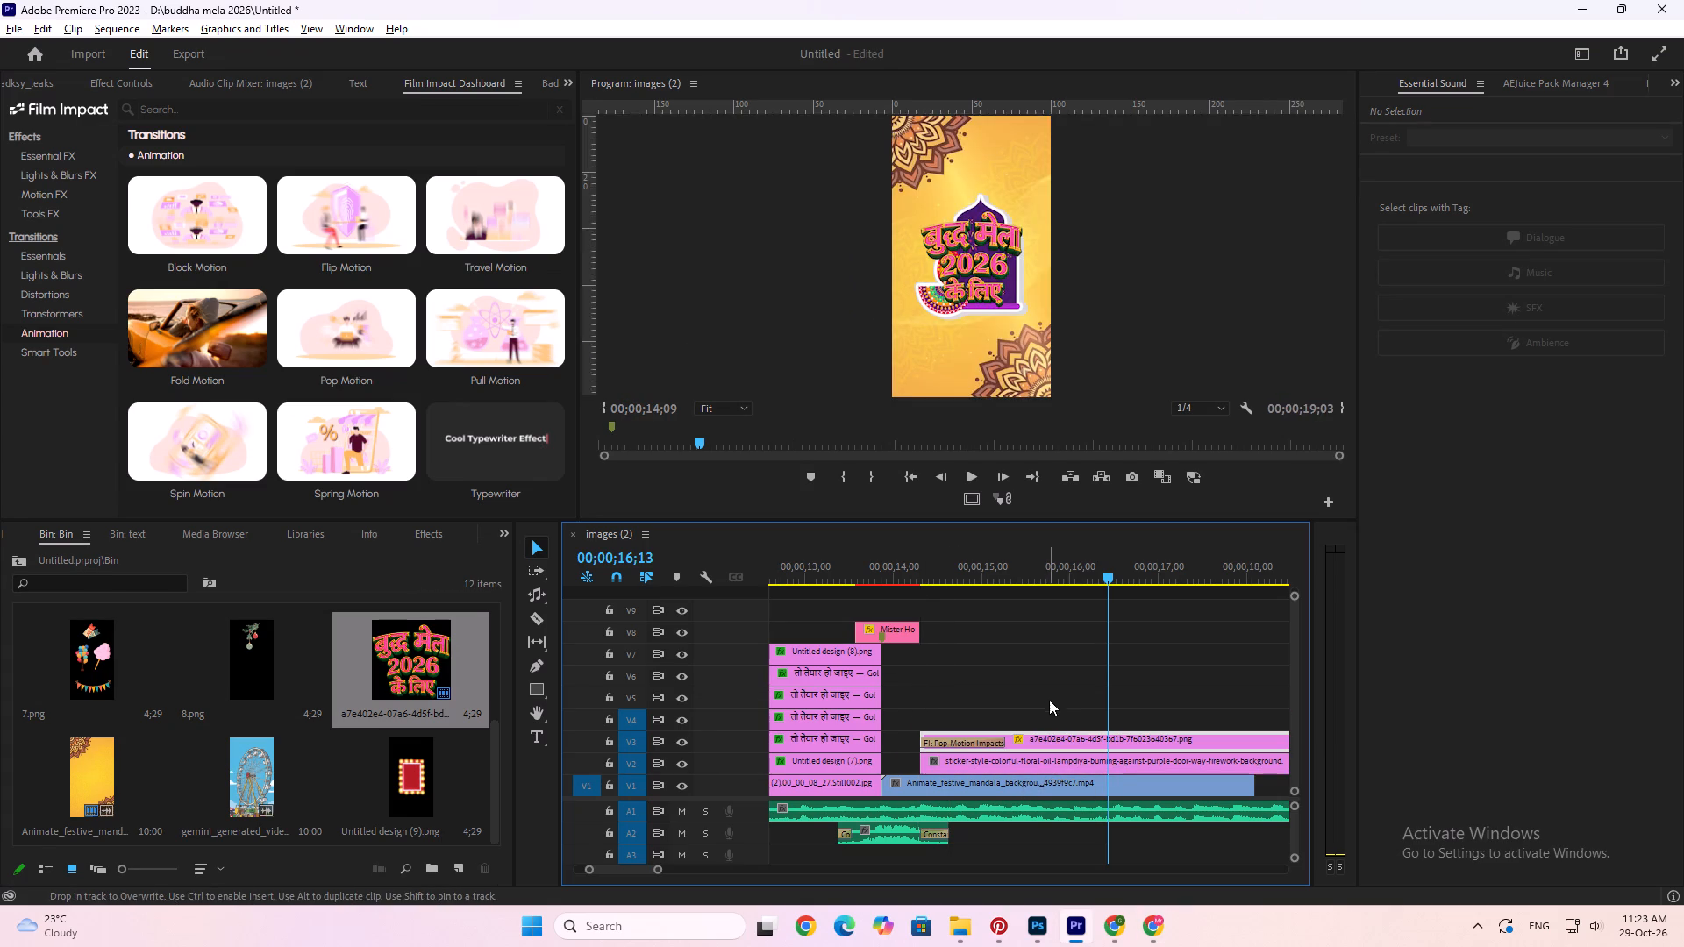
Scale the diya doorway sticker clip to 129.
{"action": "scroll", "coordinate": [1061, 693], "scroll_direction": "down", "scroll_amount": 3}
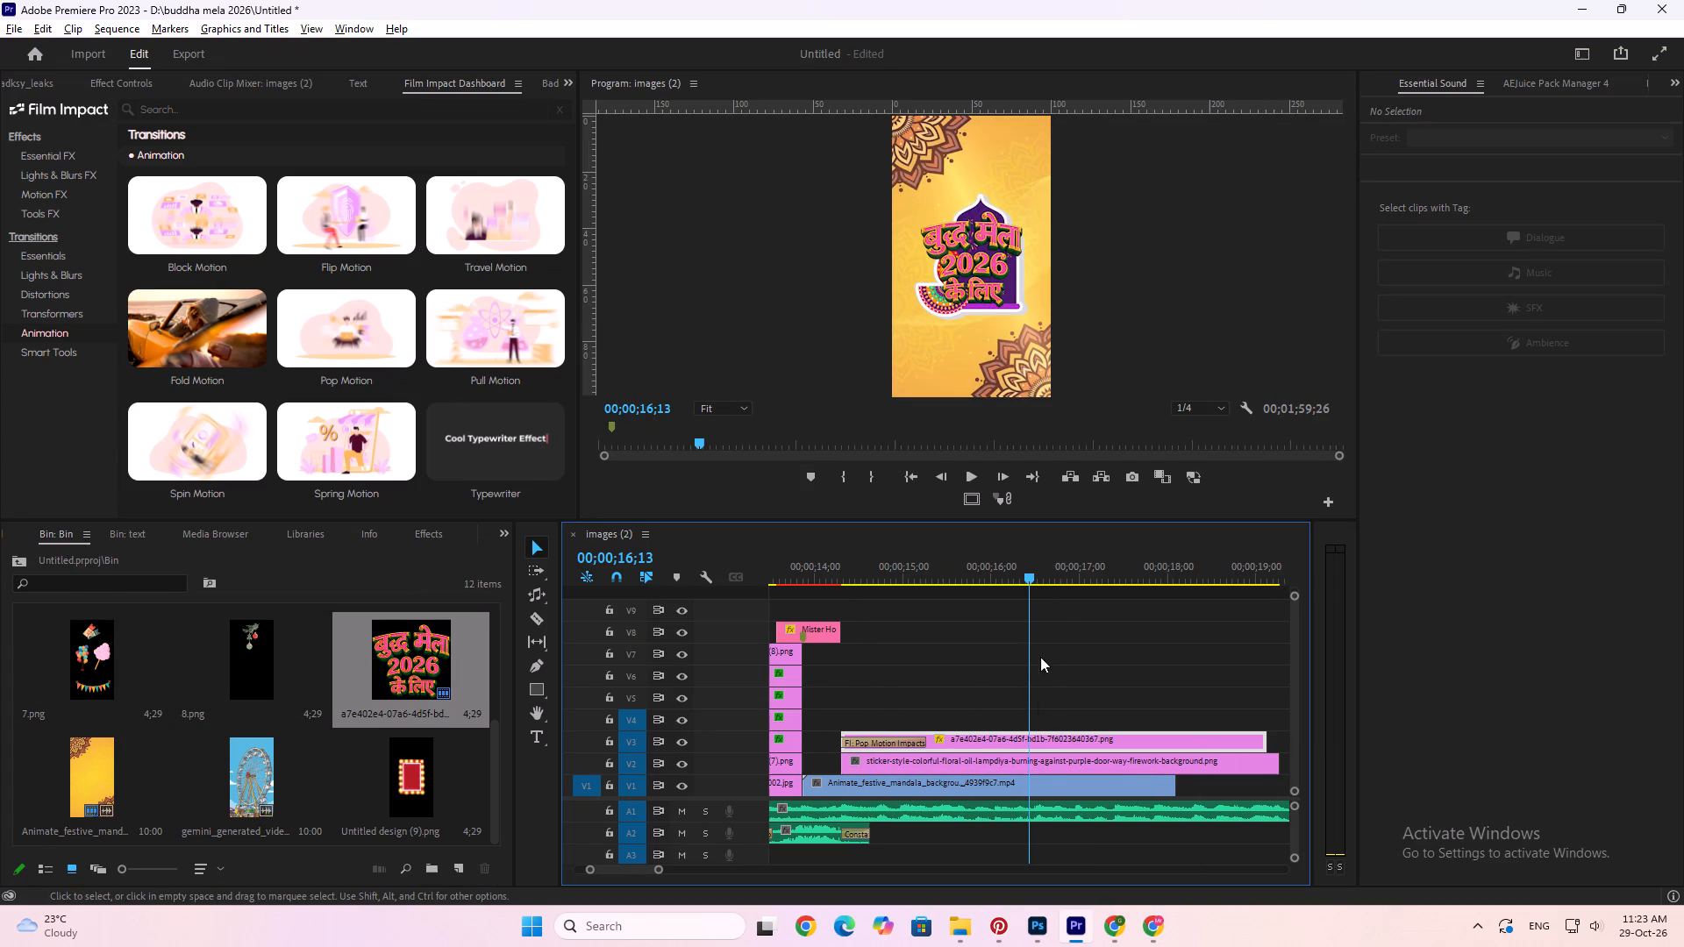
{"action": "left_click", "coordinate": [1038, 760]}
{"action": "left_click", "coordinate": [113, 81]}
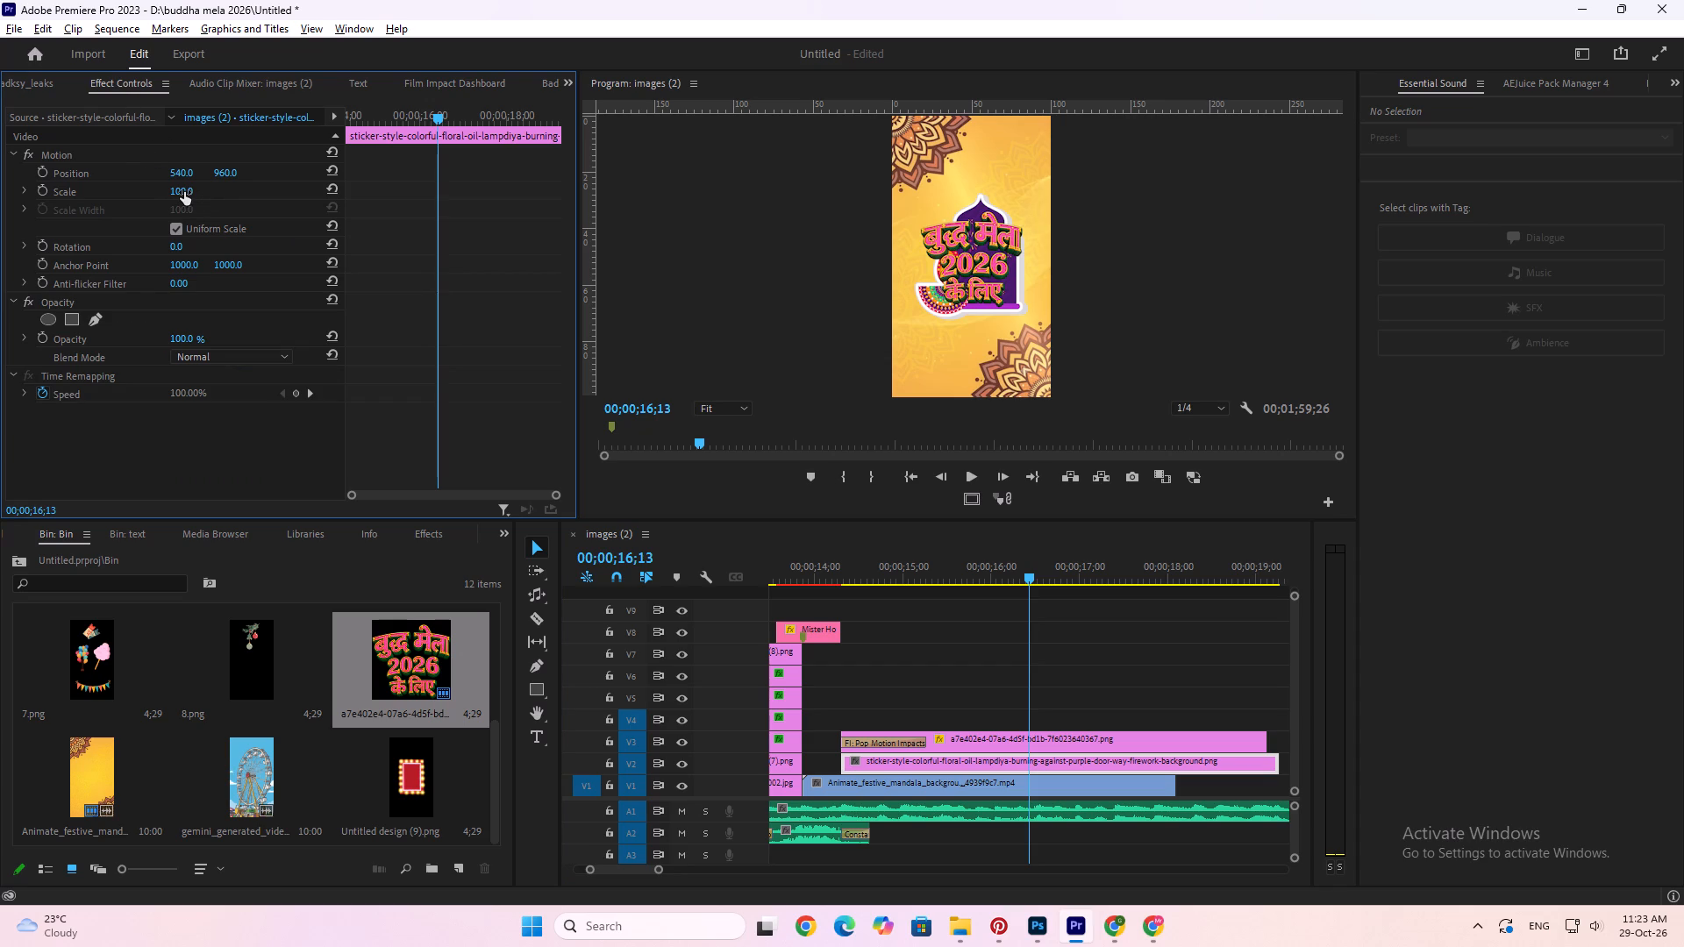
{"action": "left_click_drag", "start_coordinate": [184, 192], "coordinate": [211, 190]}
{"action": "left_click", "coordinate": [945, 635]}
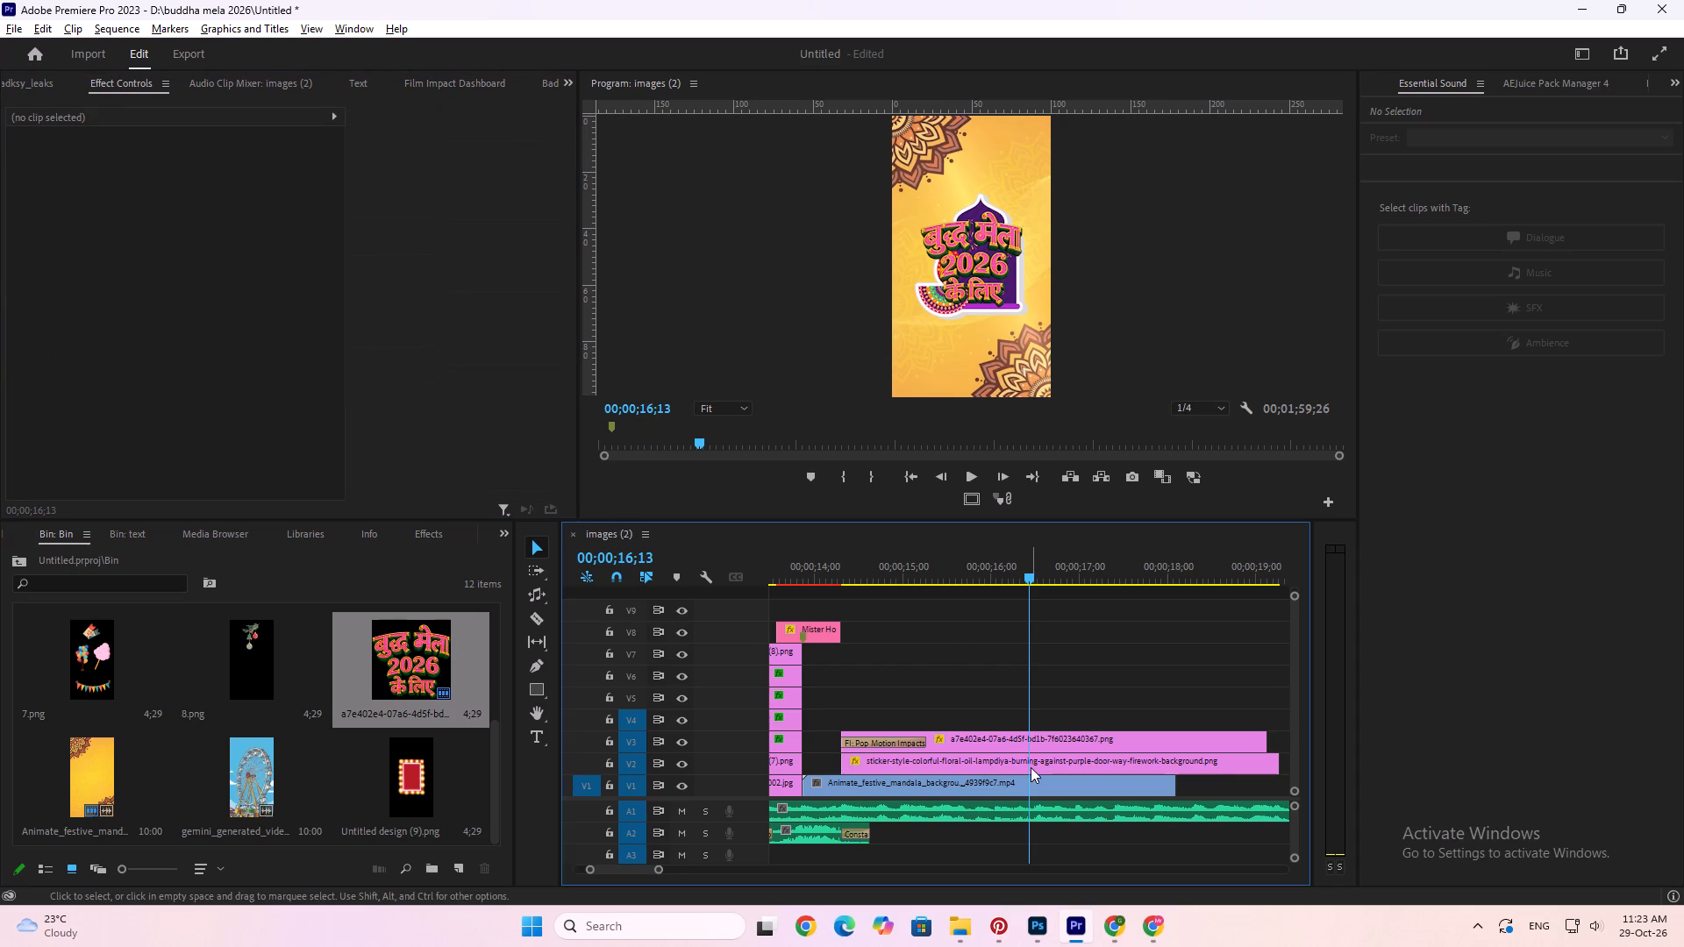
Resize the diya doorway sticker to a scale of about 123.5, centred in the frame at position 540, 960.
{"action": "left_click", "coordinate": [1031, 767]}
{"action": "double_click", "coordinate": [1024, 288]}
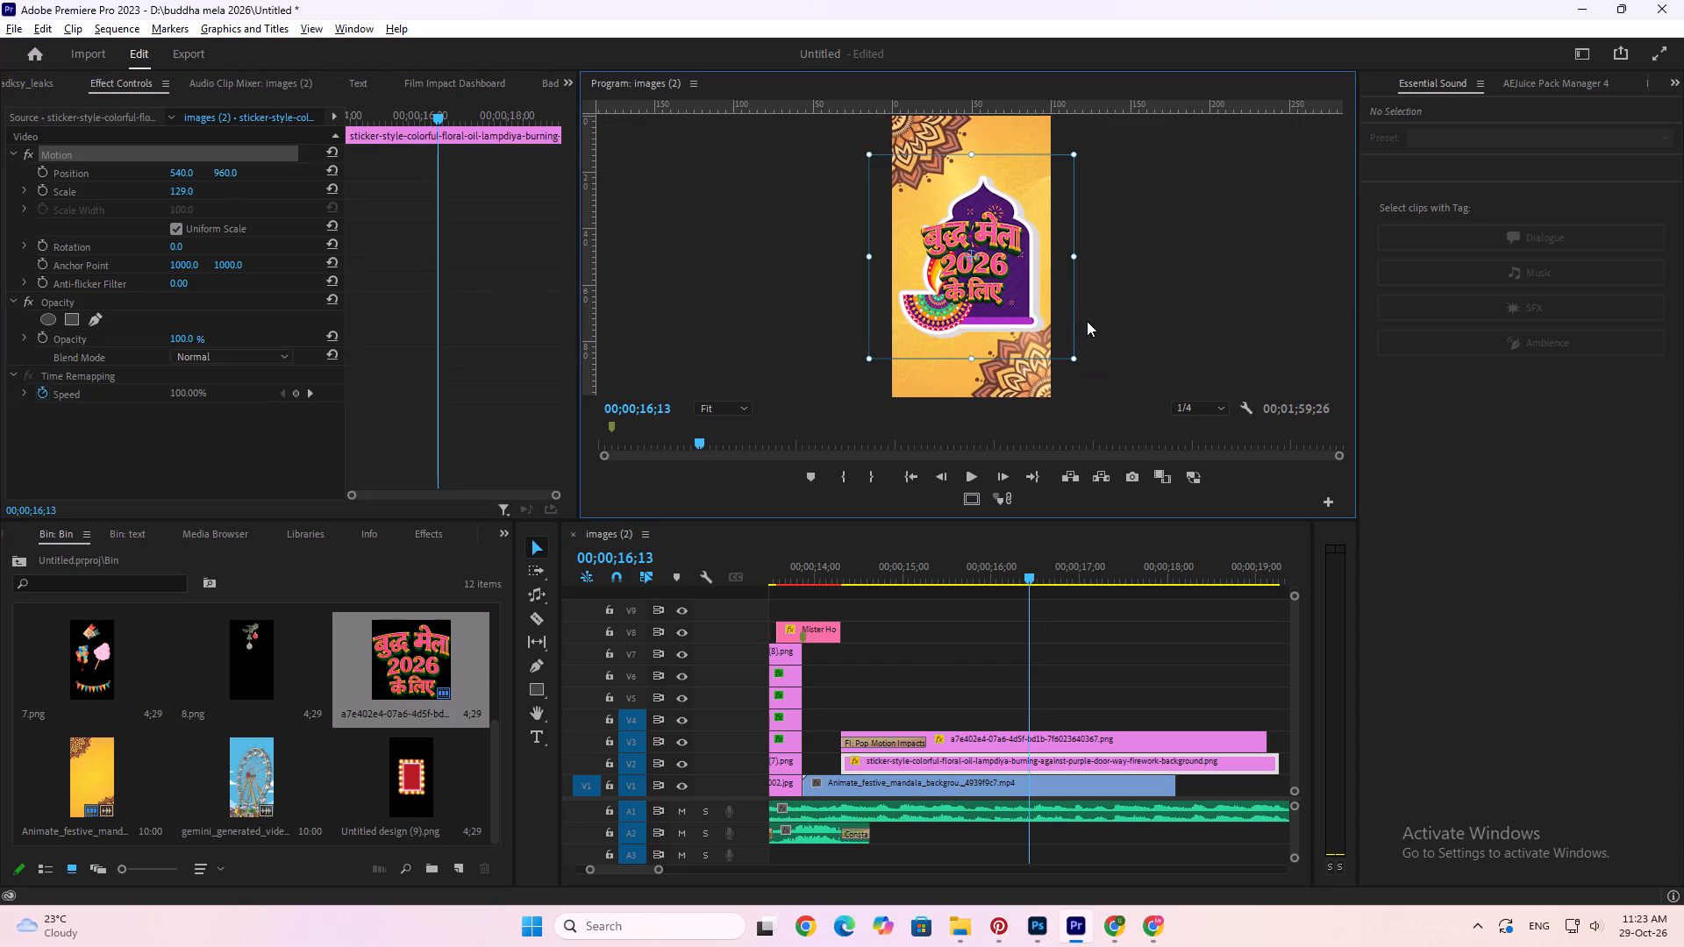
{"action": "left_click", "coordinate": [1077, 254]}
{"action": "left_click", "coordinate": [1019, 307]}
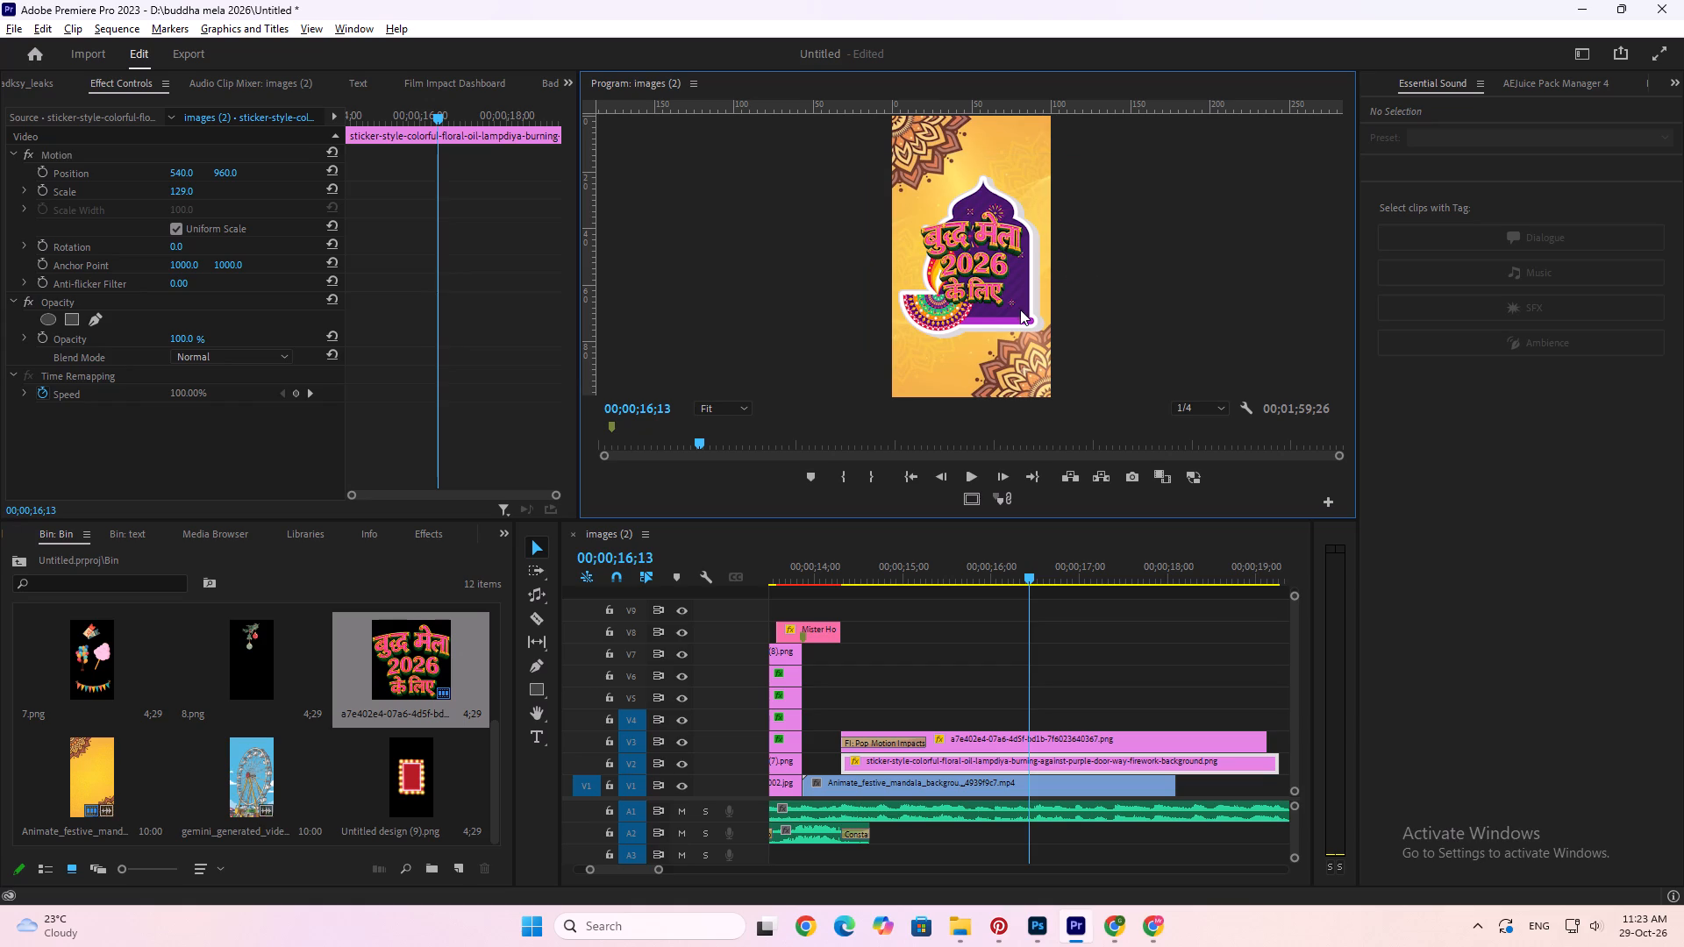
{"action": "double_click", "coordinate": [1020, 310]}
{"action": "left_click_drag", "start_coordinate": [1074, 255], "coordinate": [1088, 256]}
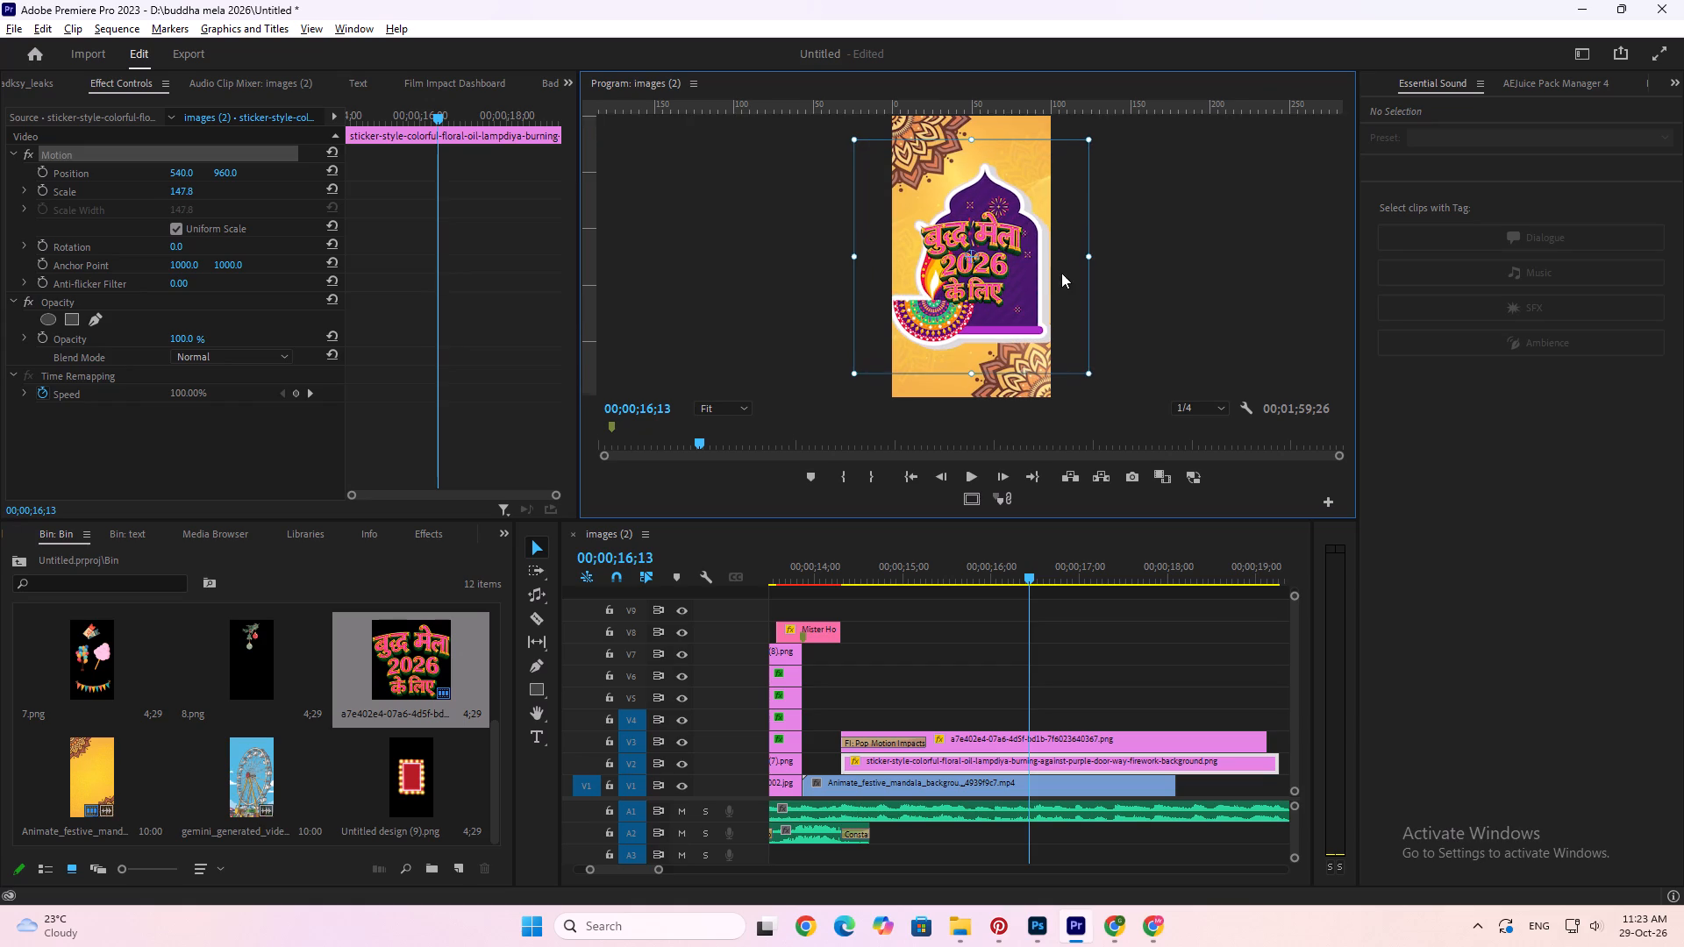
{"action": "left_click_drag", "start_coordinate": [1052, 279], "coordinate": [1043, 281]}
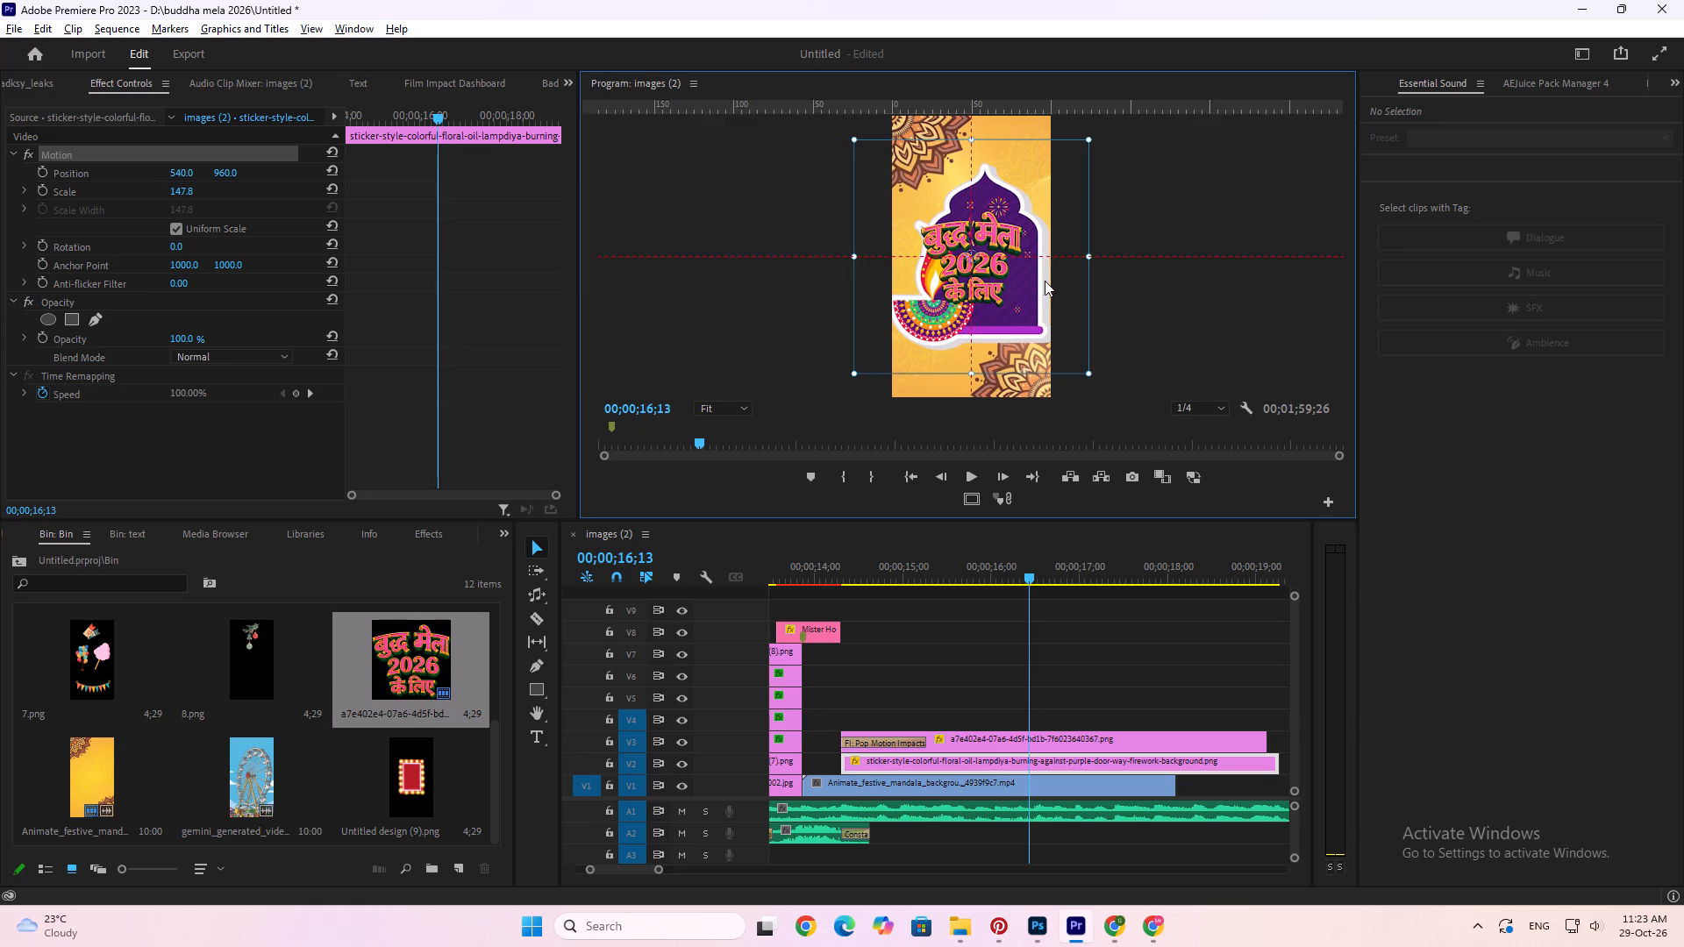
{"action": "left_click", "coordinate": [1088, 254]}
{"action": "left_click_drag", "start_coordinate": [1089, 257], "coordinate": [1078, 258]}
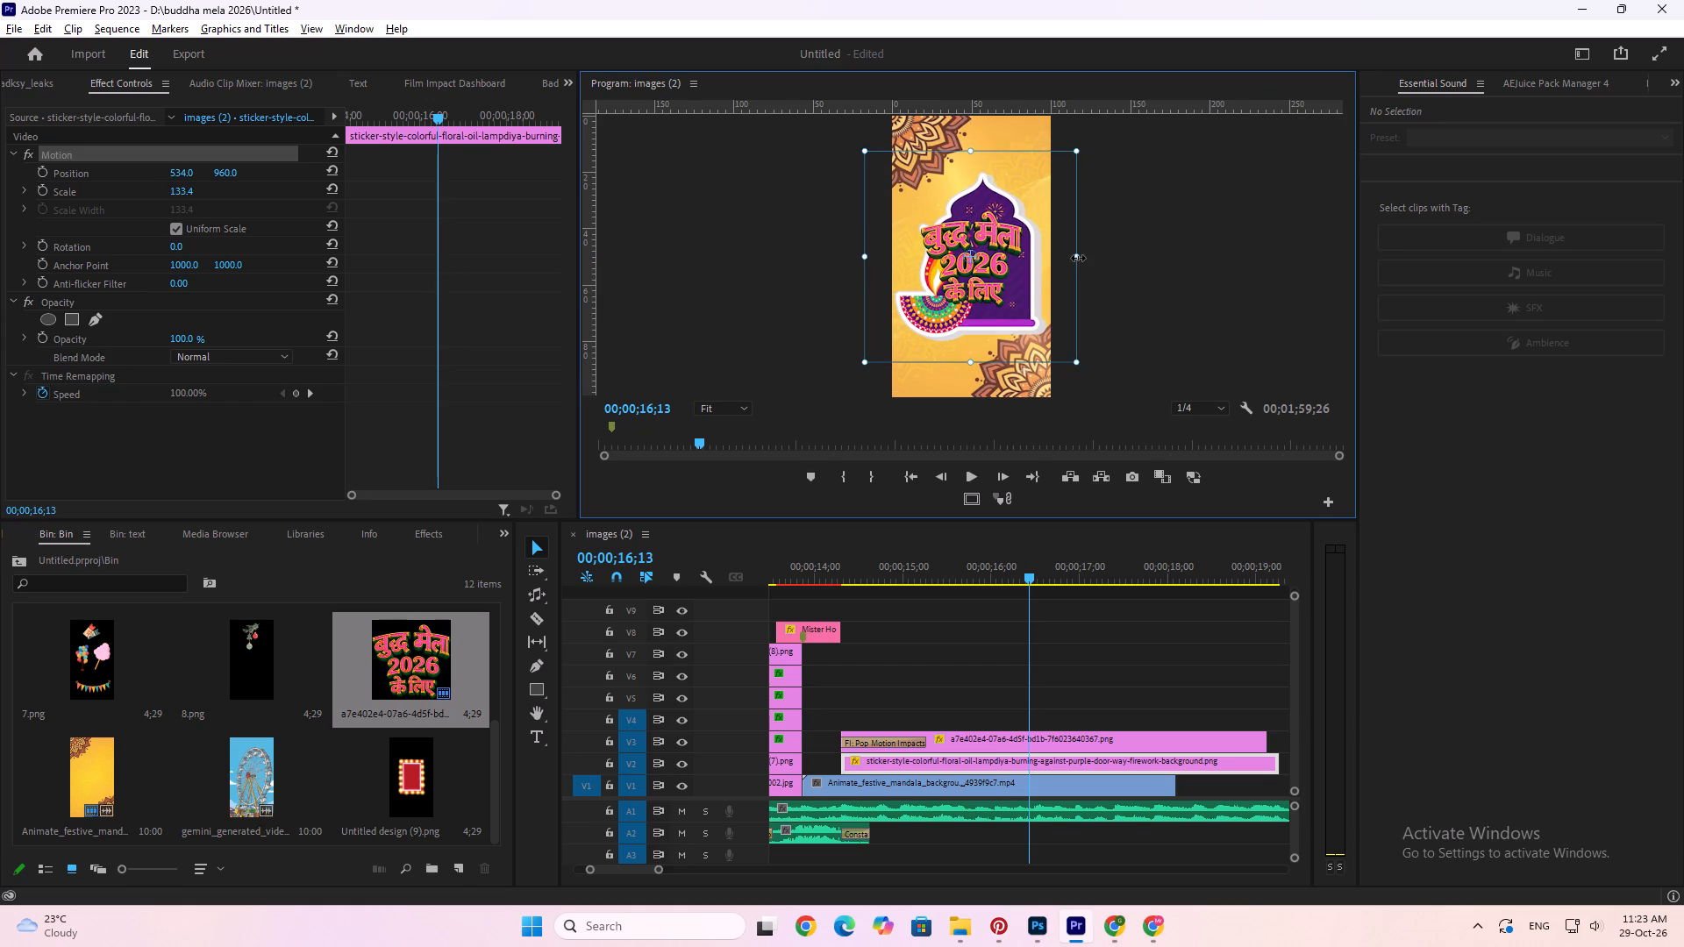
{"action": "left_click_drag", "start_coordinate": [1078, 258], "coordinate": [1070, 260]}
{"action": "left_click_drag", "start_coordinate": [1040, 295], "coordinate": [1026, 293]}
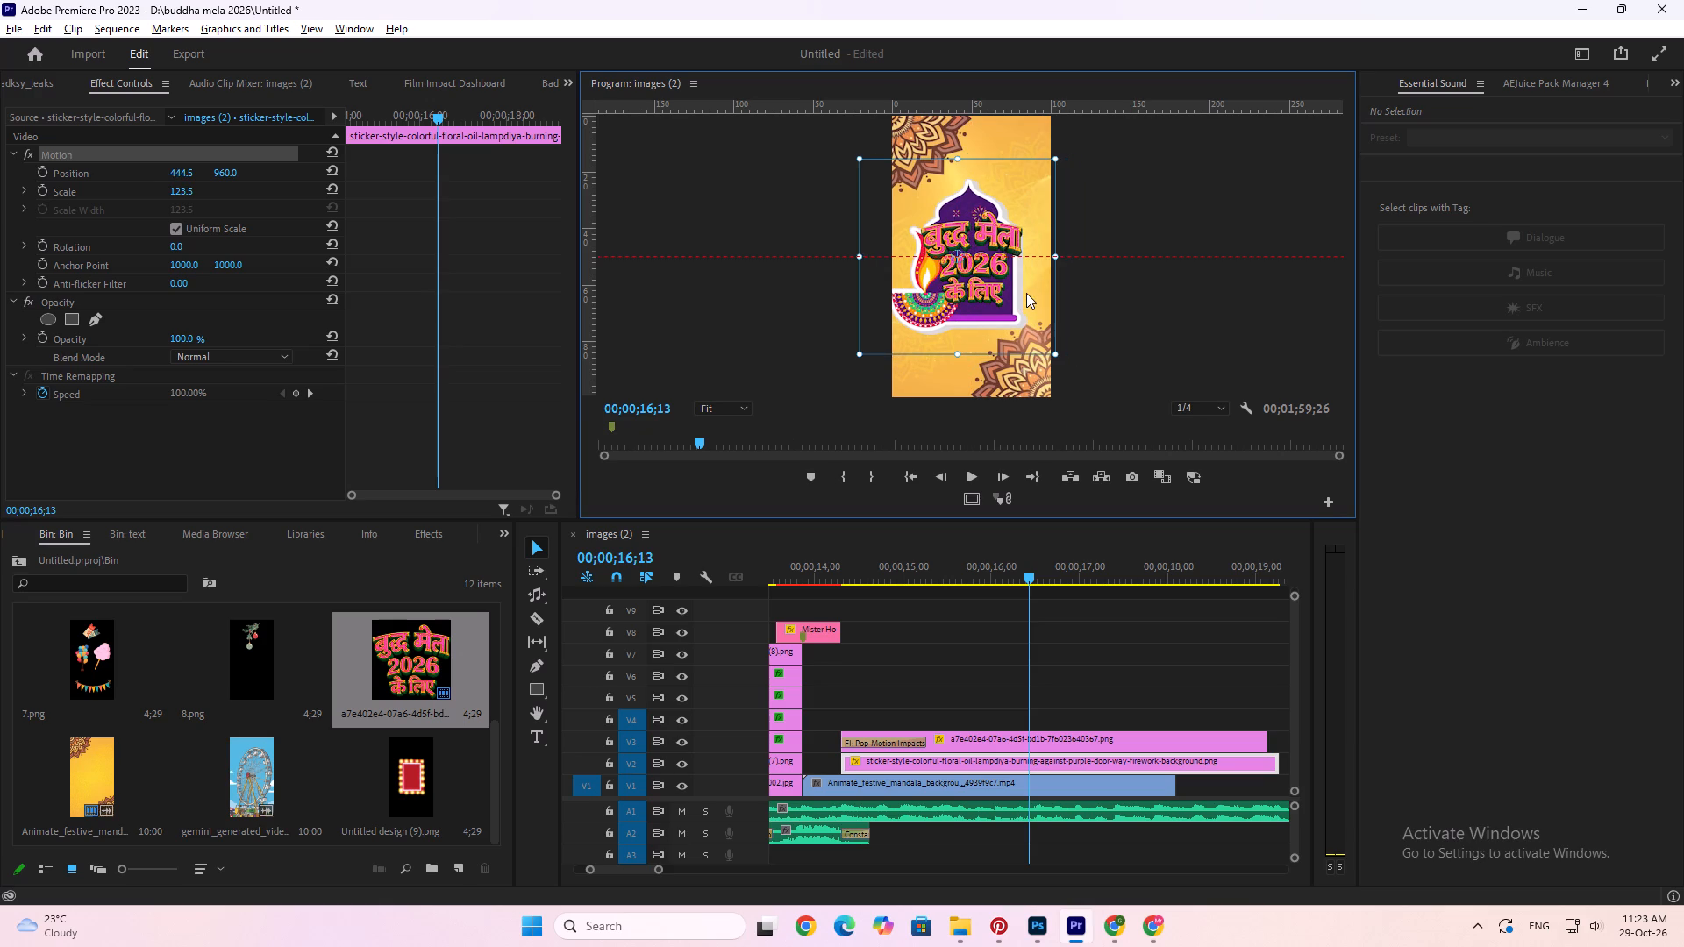
{"action": "left_click_drag", "start_coordinate": [1026, 293], "coordinate": [1031, 290]}
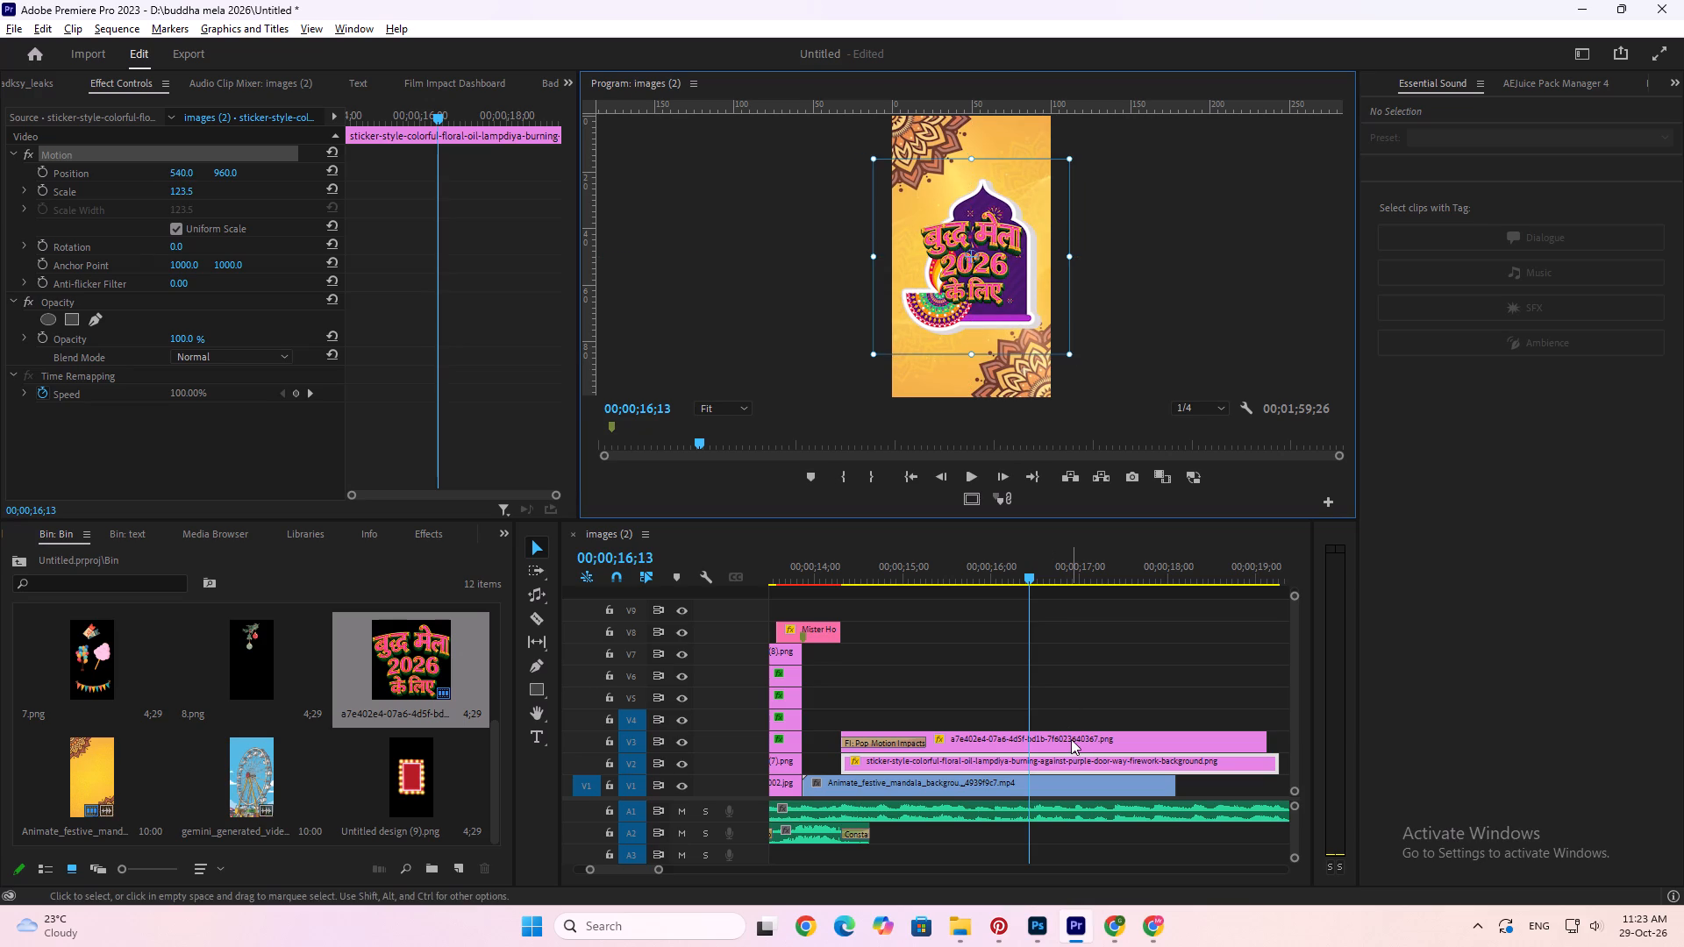
Shrink the बुद्ध मेला 2026 के लिए title to a scale of about 44 and move it over the purple doorway.
{"action": "left_click", "coordinate": [1071, 738]}
{"action": "double_click", "coordinate": [981, 215]}
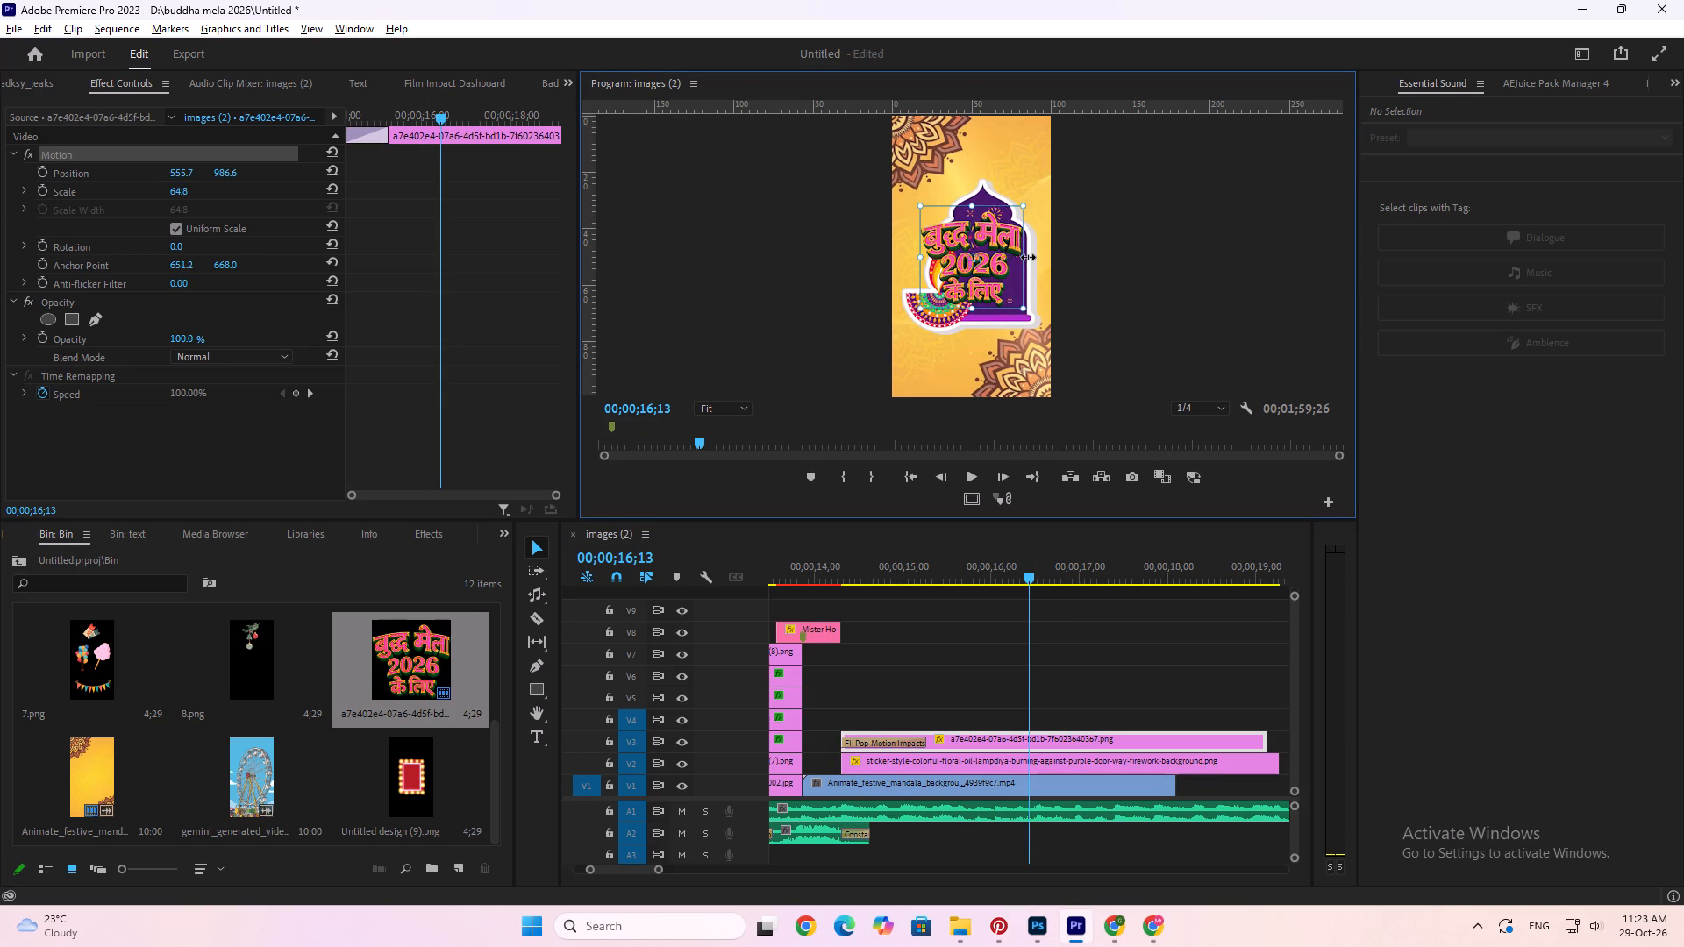
{"action": "left_click_drag", "start_coordinate": [1028, 257], "coordinate": [1012, 263]}
{"action": "left_click_drag", "start_coordinate": [981, 270], "coordinate": [1007, 278]}
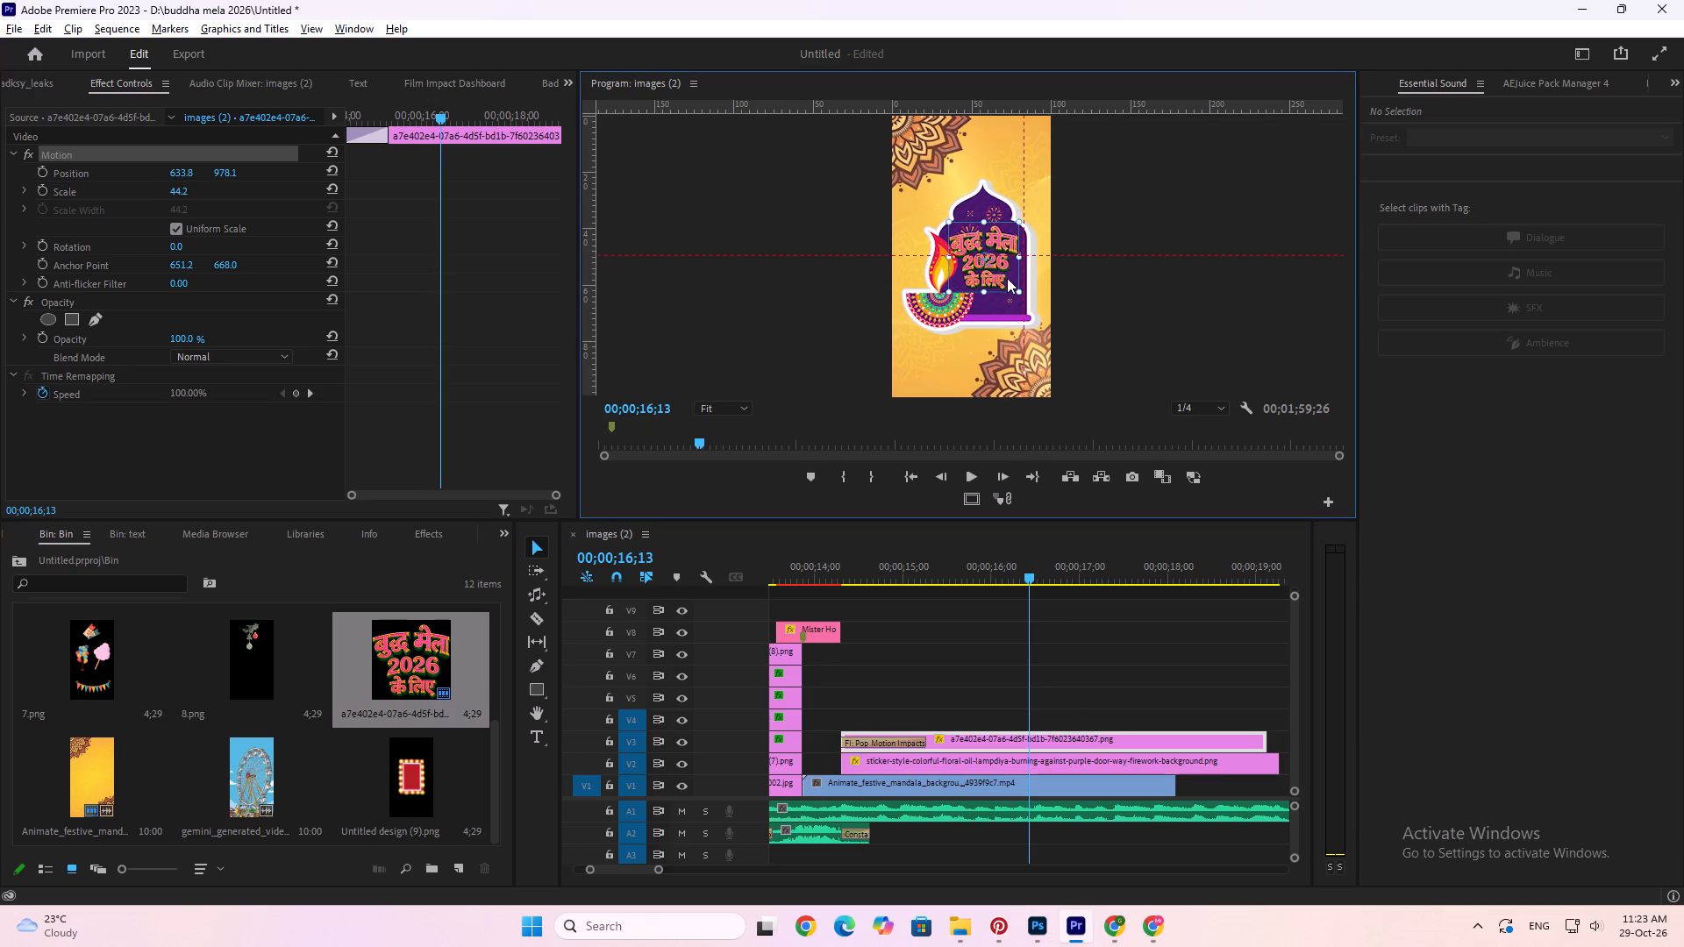
{"action": "left_click_drag", "start_coordinate": [1007, 278], "coordinate": [1009, 279]}
{"action": "left_click", "coordinate": [1070, 213]}
Maximize the program preview and shift the title toward the diya flame so it fits inside the purple doorway.
{"action": "key", "text": "grave"}
{"action": "double_click", "coordinate": [941, 422]}
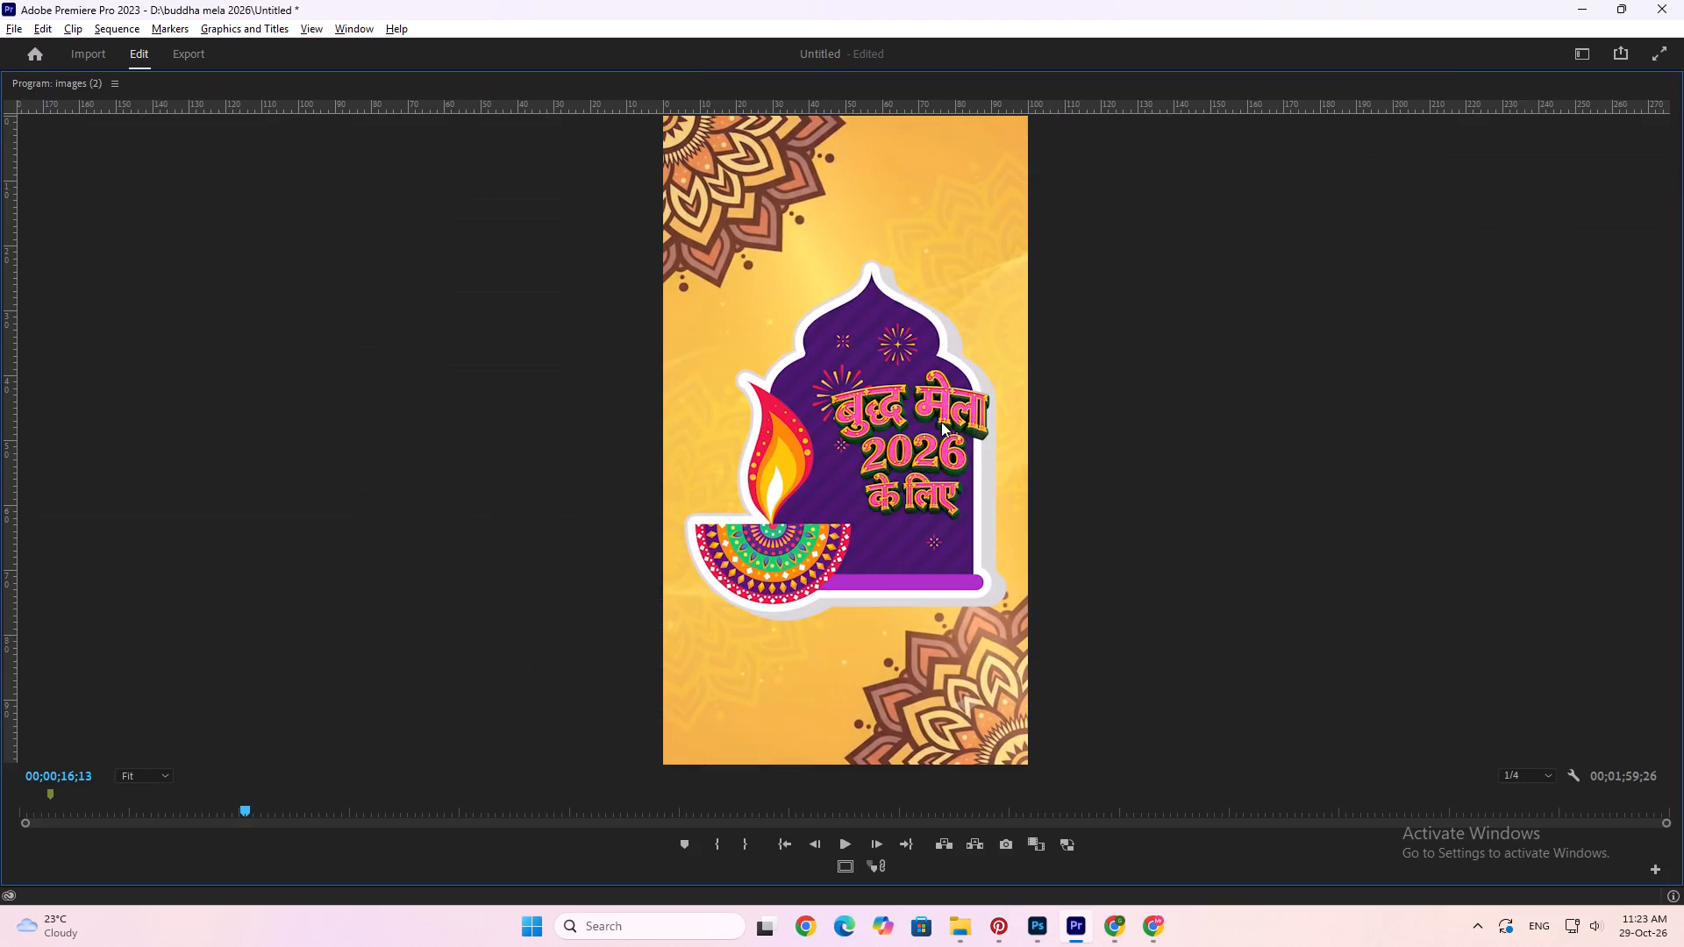
{"action": "left_click_drag", "start_coordinate": [932, 450], "coordinate": [908, 450]}
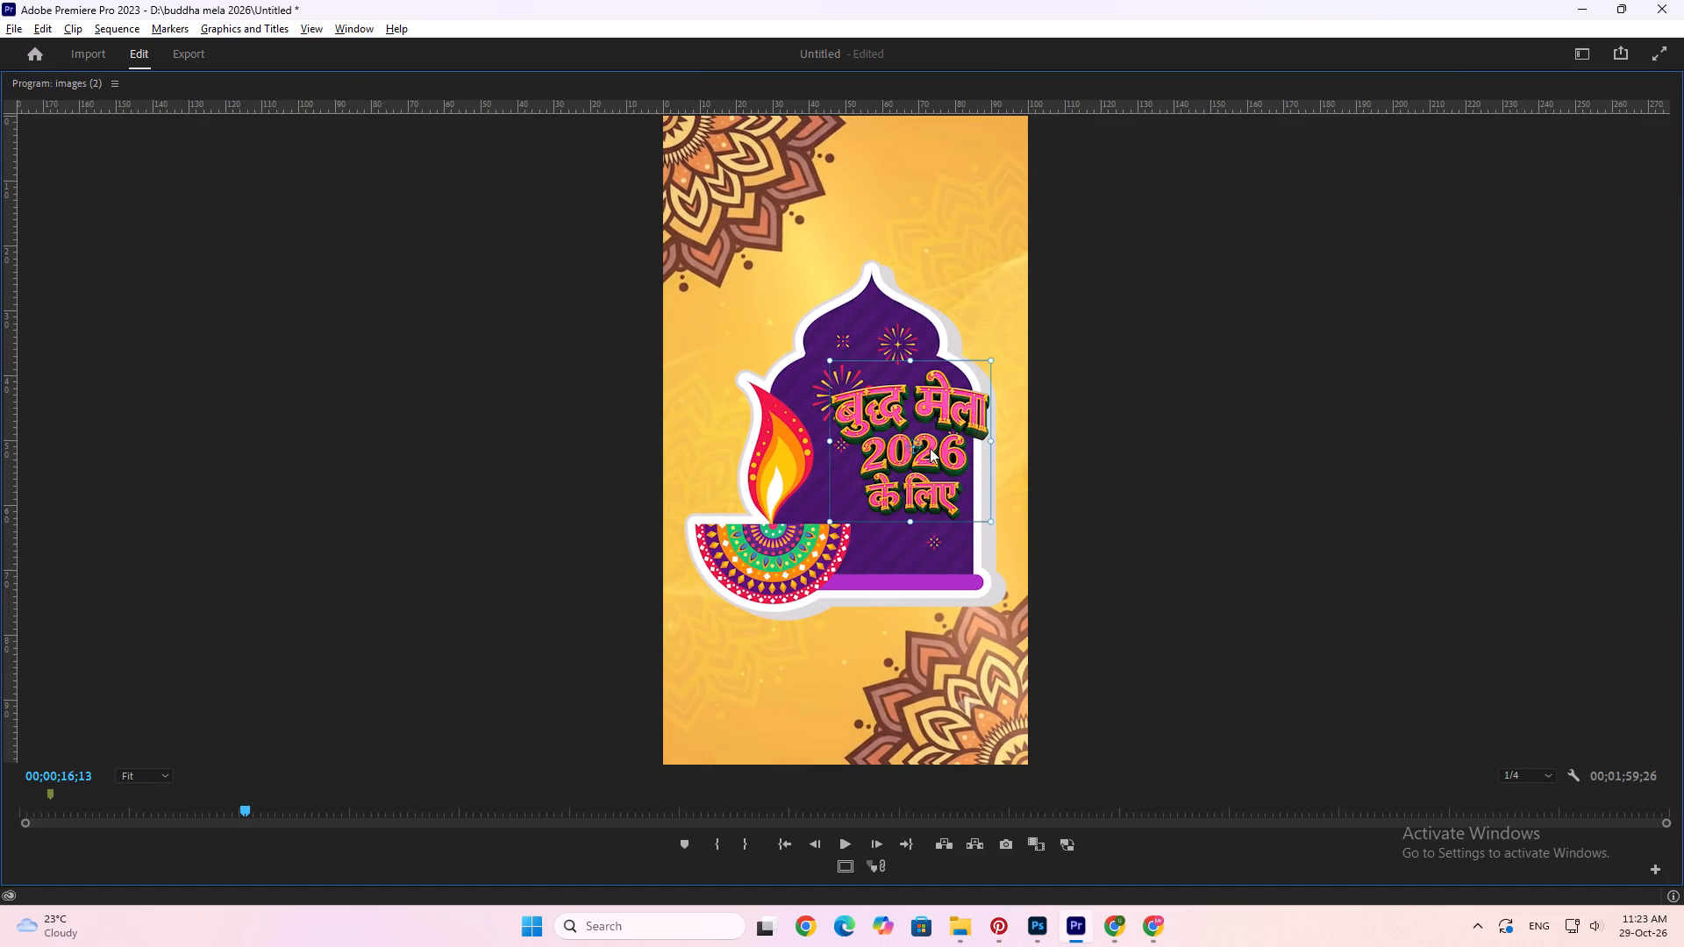
{"action": "left_click_drag", "start_coordinate": [938, 447], "coordinate": [911, 449]}
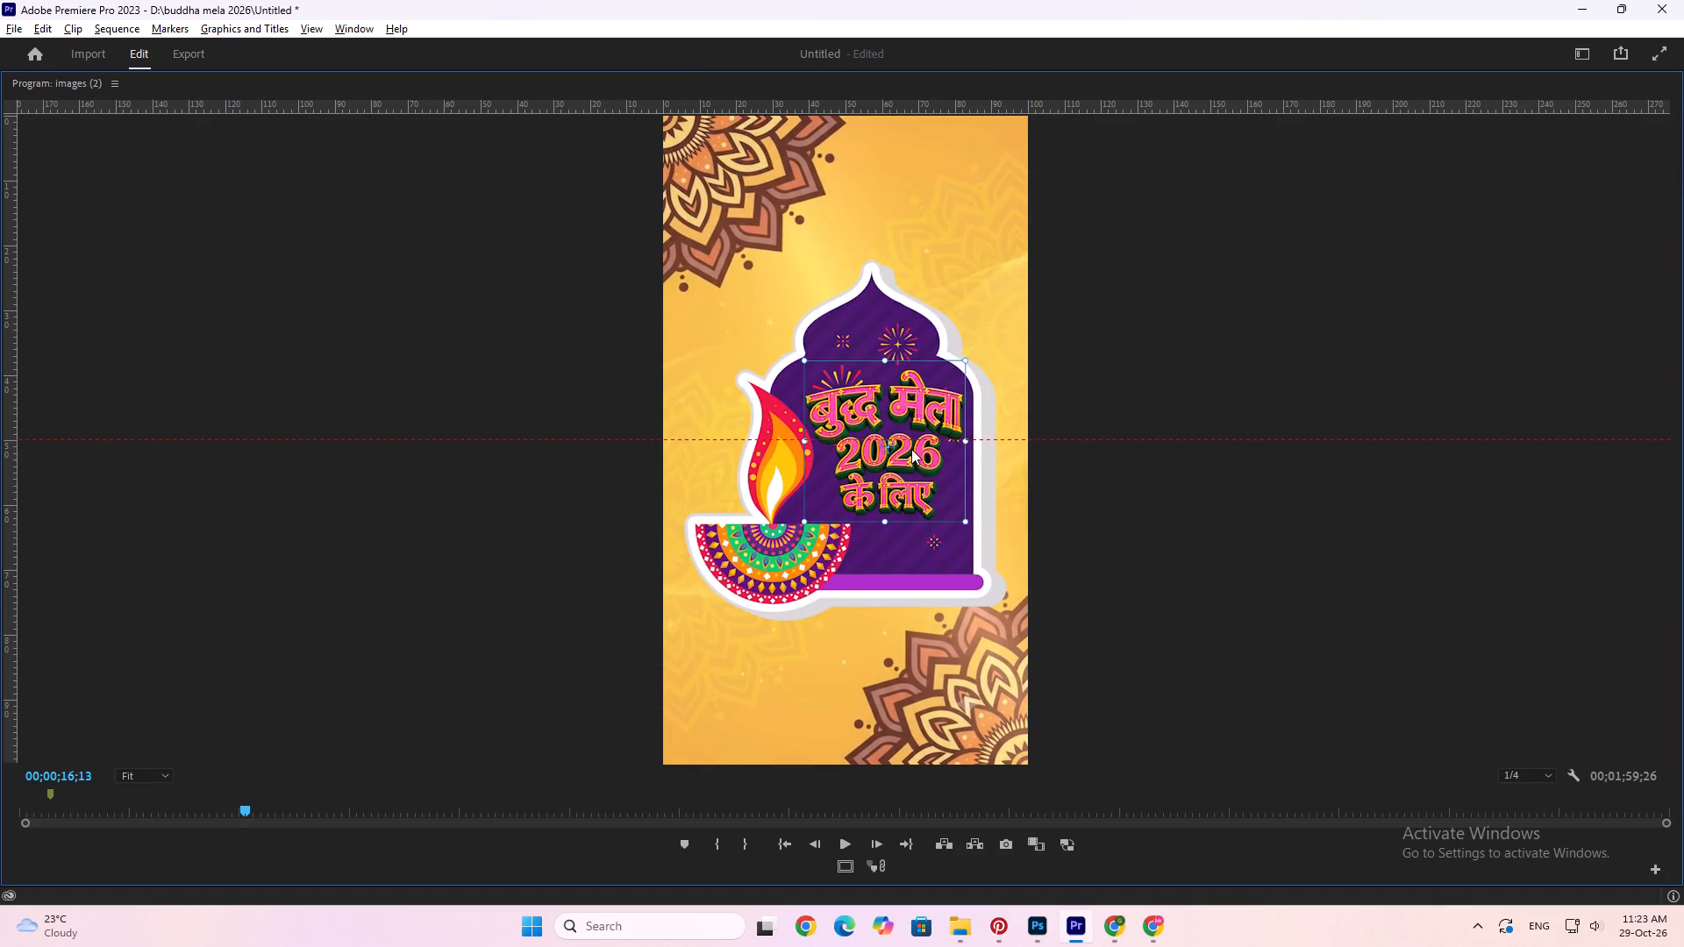
{"action": "left_click_drag", "start_coordinate": [911, 449], "coordinate": [911, 450]}
{"action": "left_click", "coordinate": [1093, 374]}
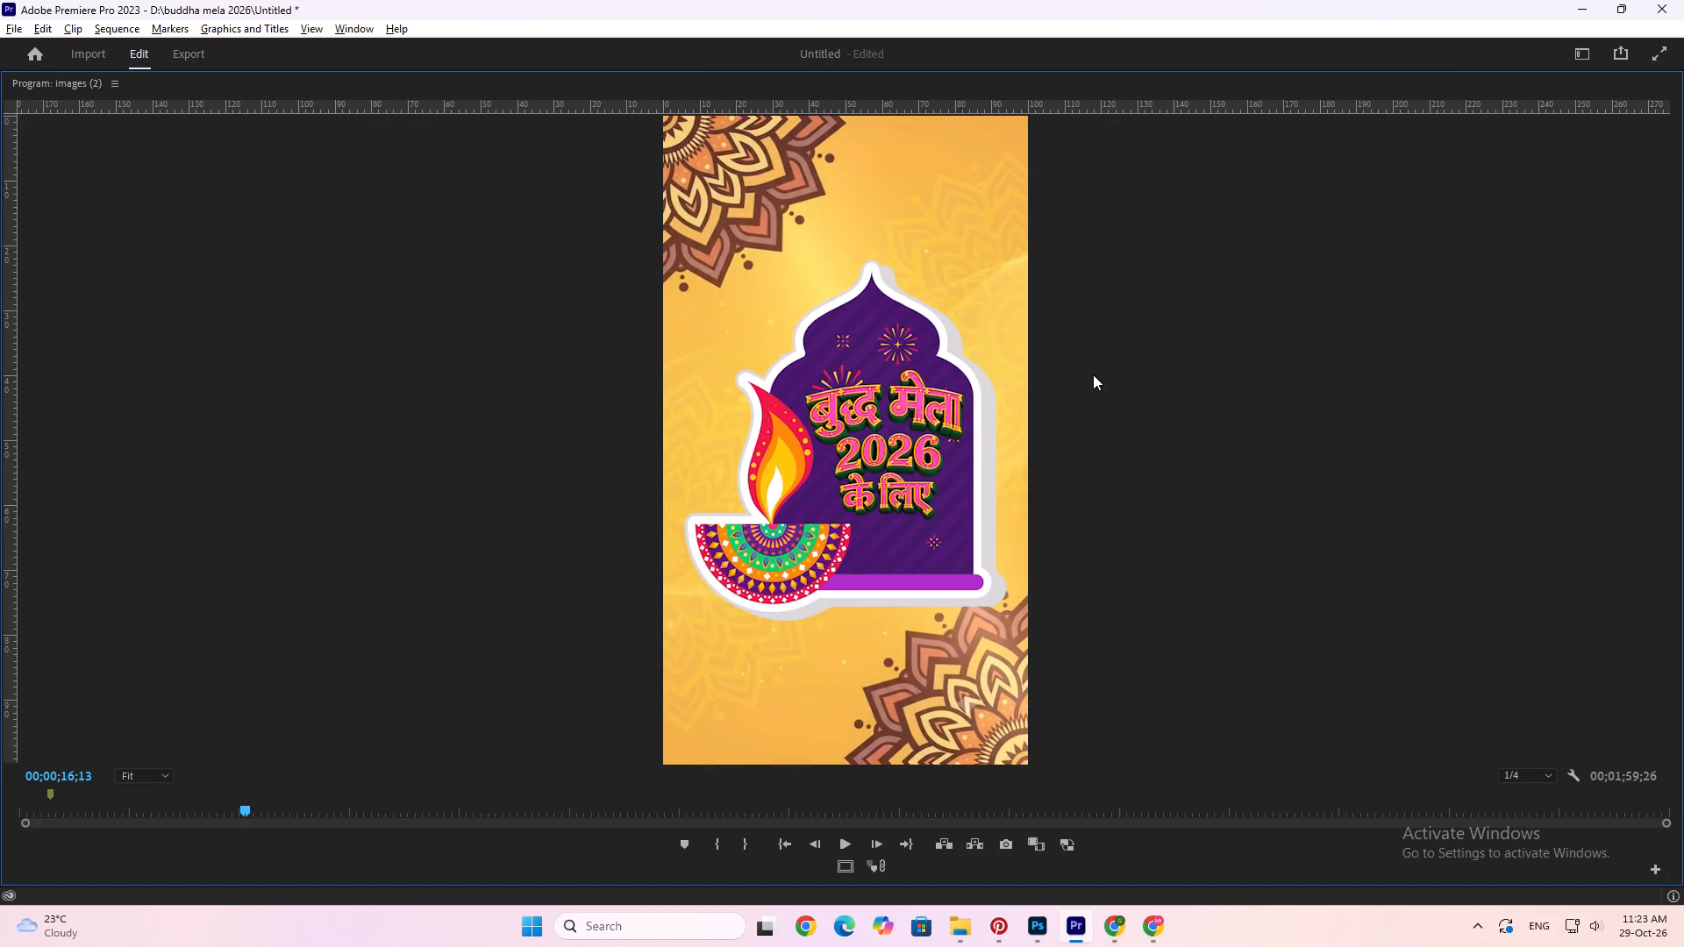
Shift the diya doorway sticker slightly toward the frame edge on the diya's side, keeping its vertical centring.
{"action": "double_click", "coordinate": [866, 298]}
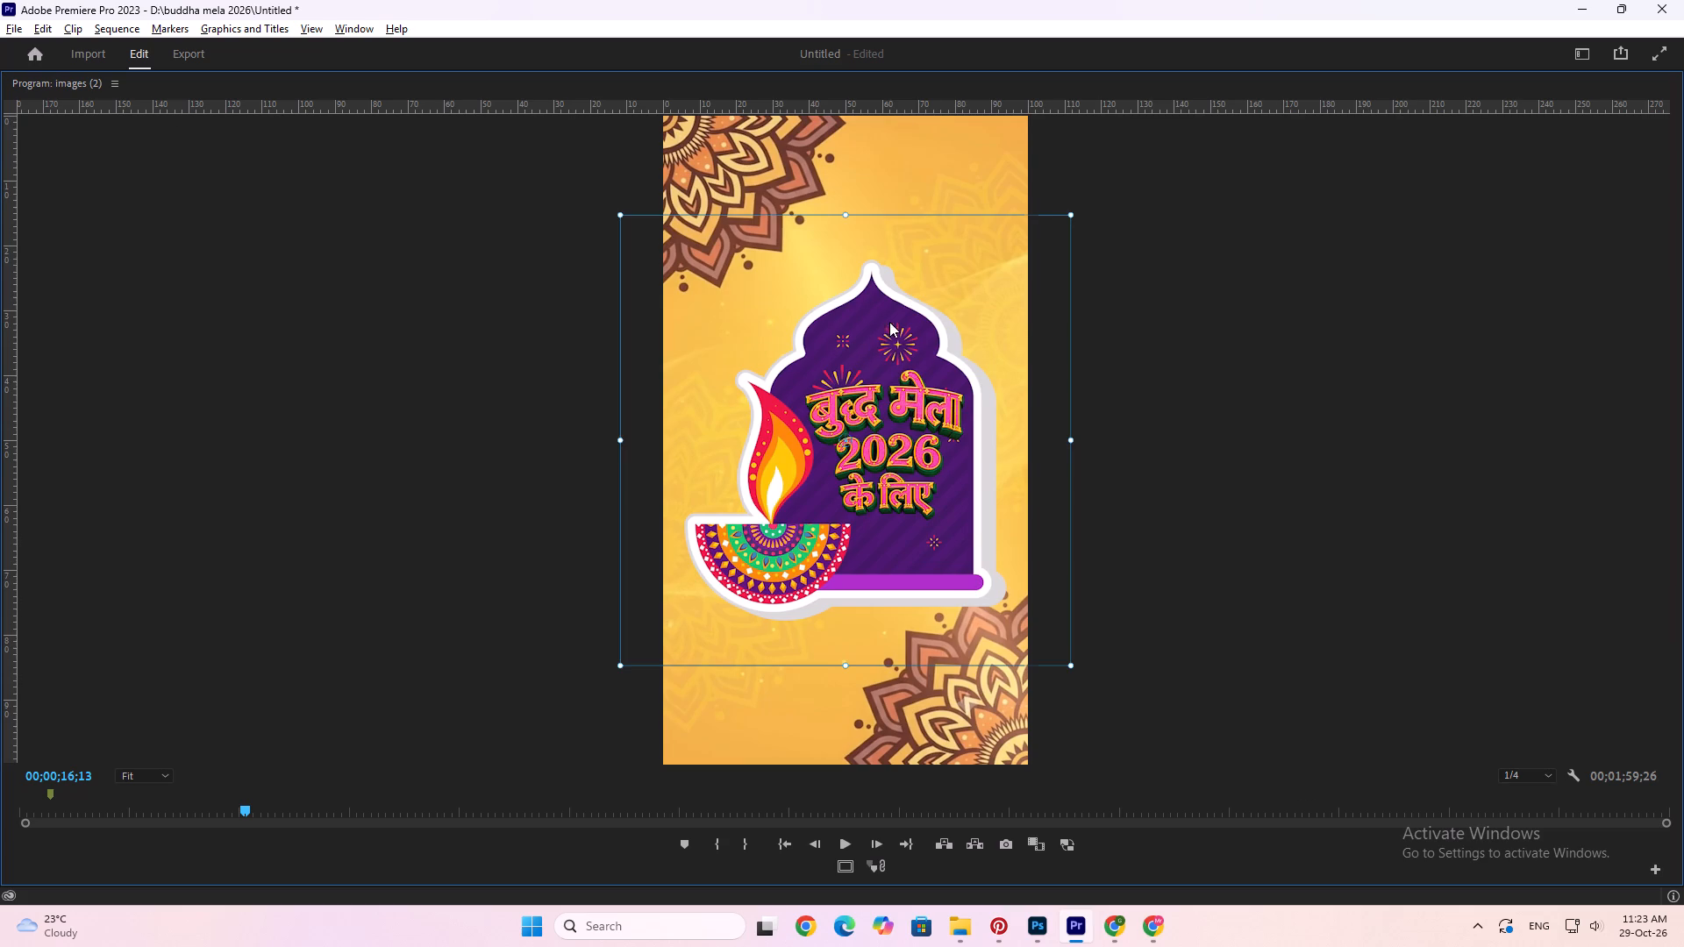
{"action": "left_click_drag", "start_coordinate": [917, 326], "coordinate": [896, 335]}
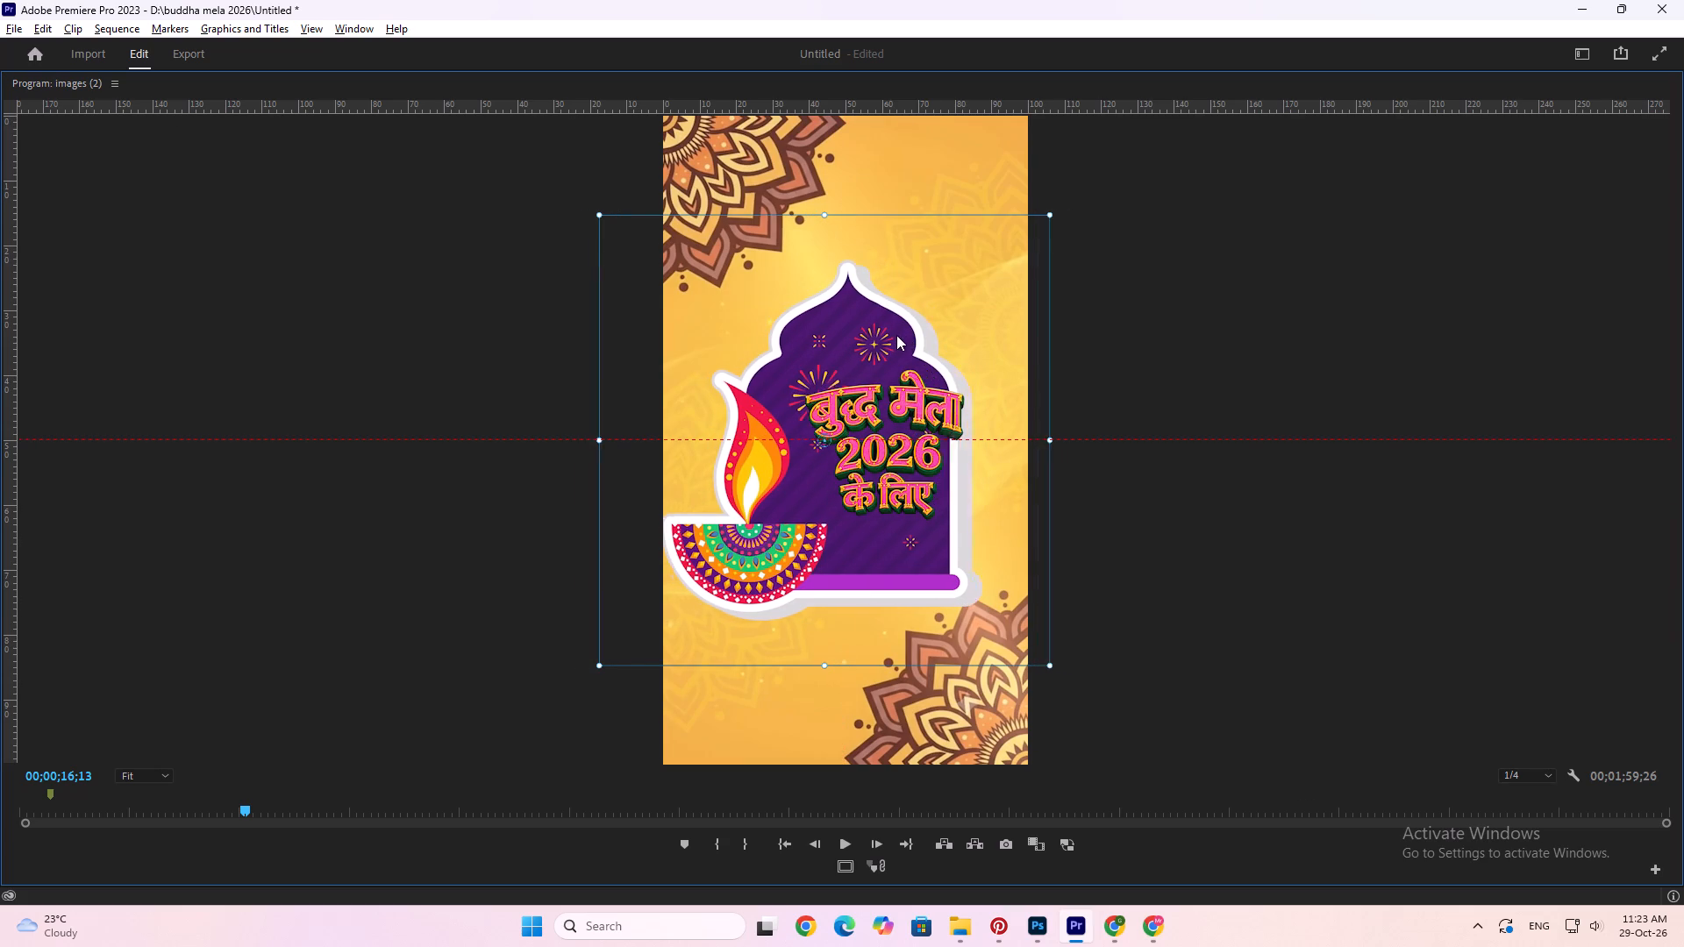
{"action": "left_click_drag", "start_coordinate": [896, 335], "coordinate": [900, 335]}
{"action": "left_click", "coordinate": [1184, 325]}
Enlarge the title slightly and reposition it to fill the purple doorway's width beside the diya flame.
{"action": "double_click", "coordinate": [915, 432]}
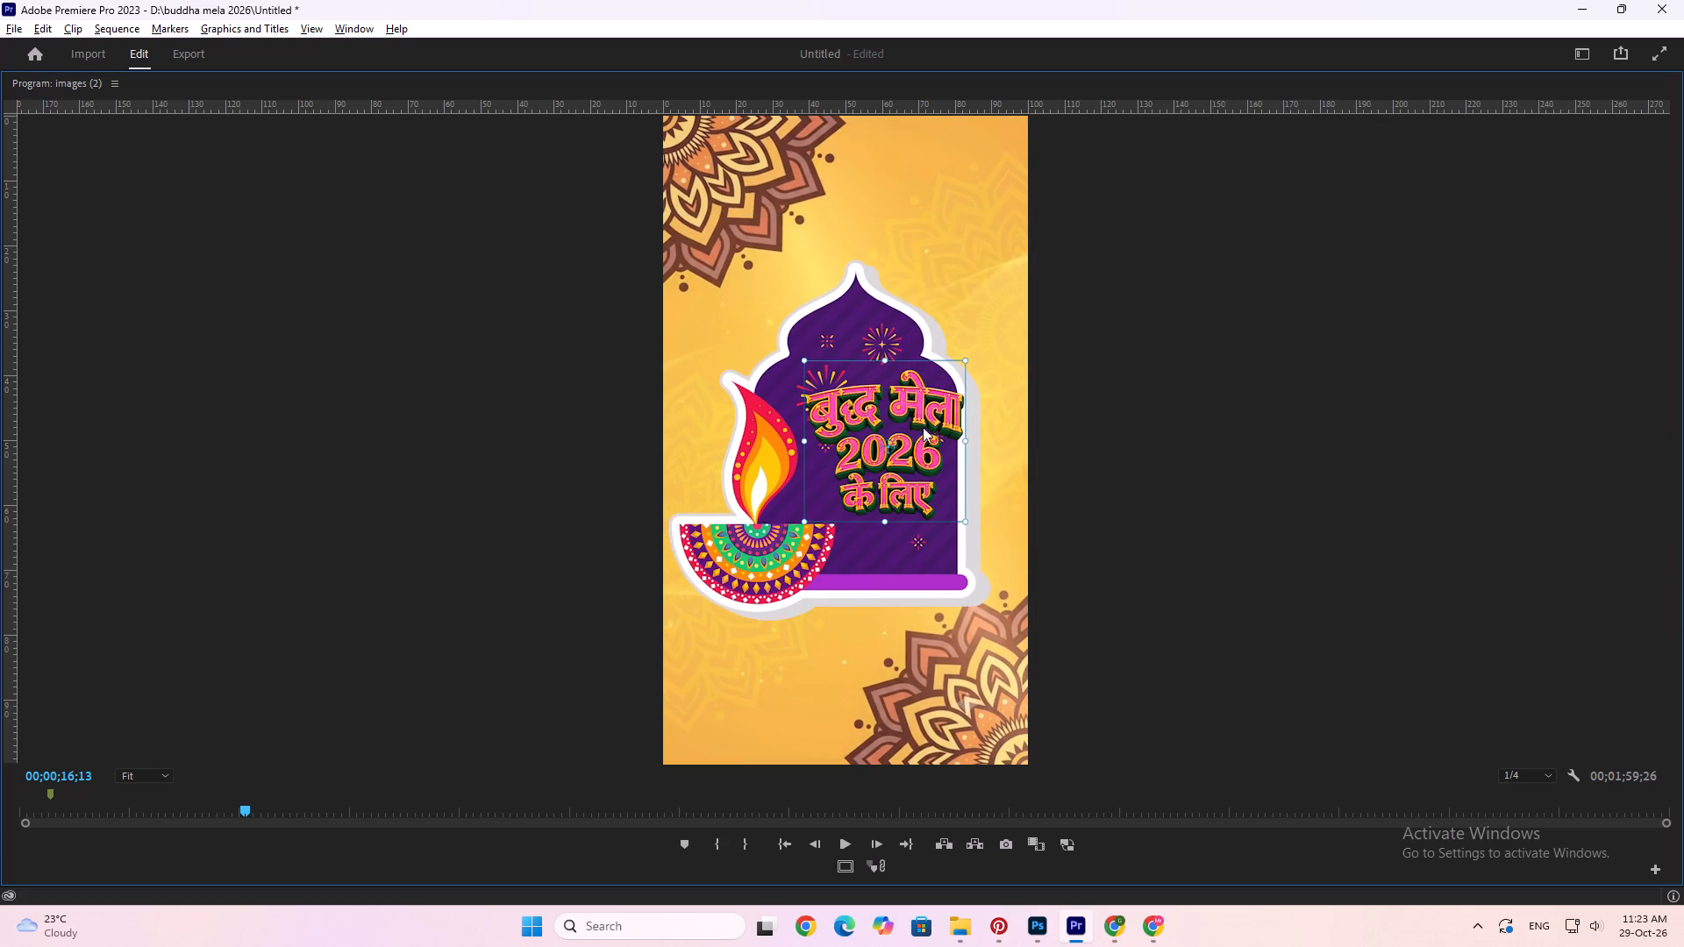
{"action": "left_click", "coordinate": [889, 362]}
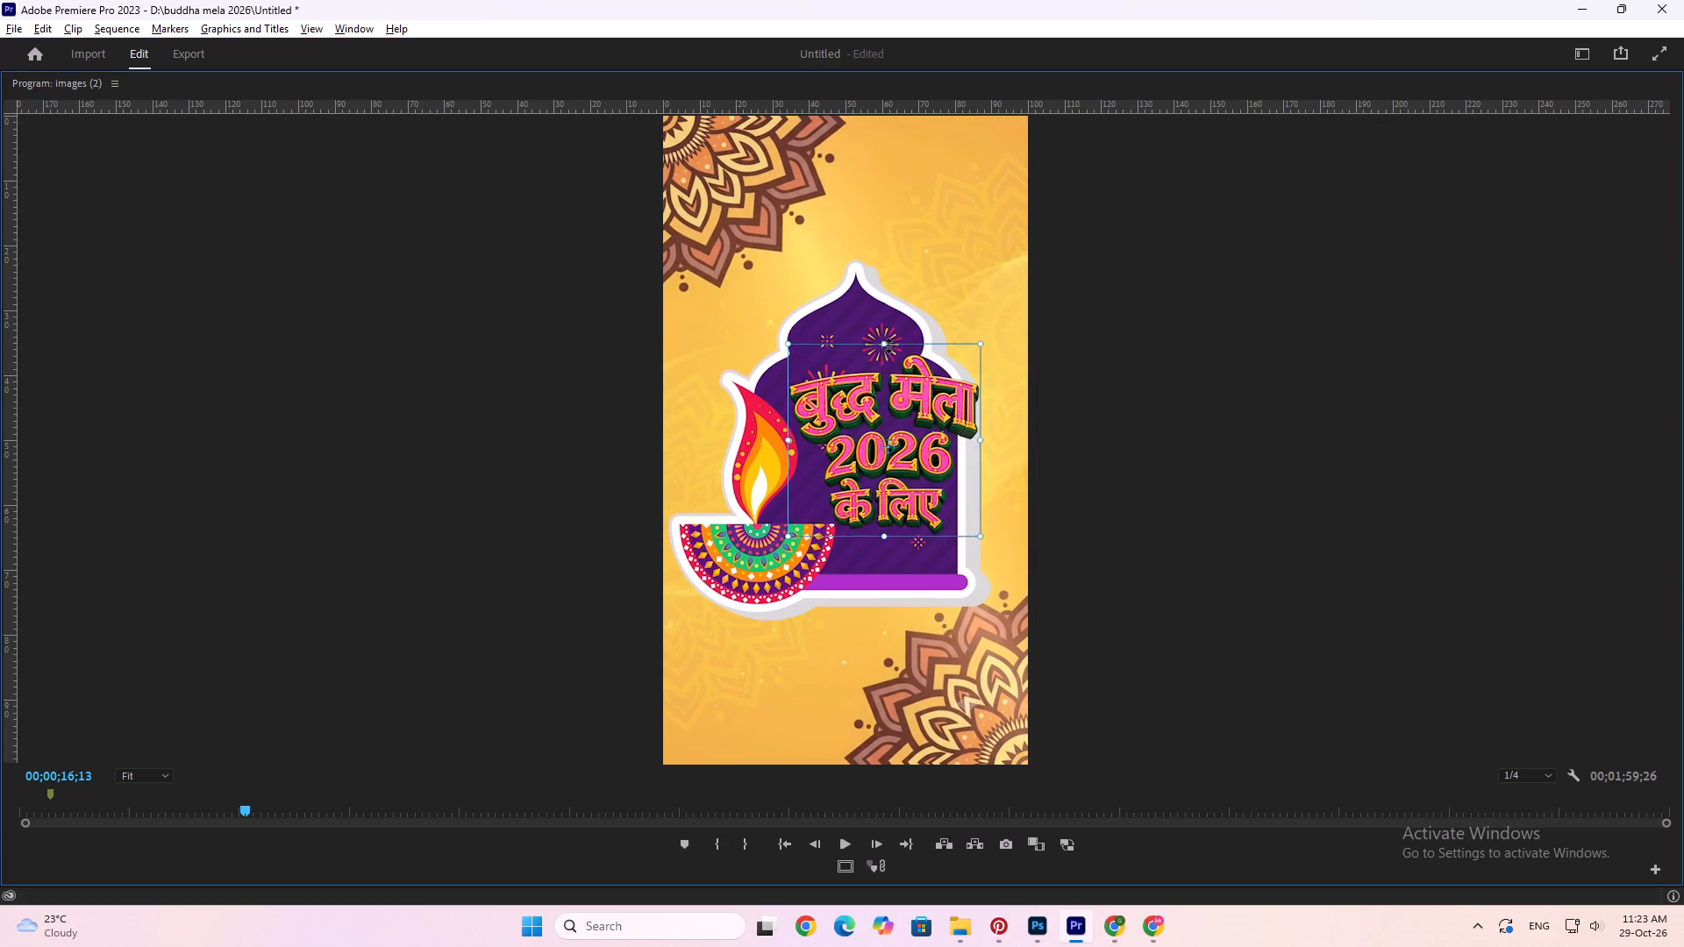
{"action": "left_click_drag", "start_coordinate": [915, 399], "coordinate": [902, 393]}
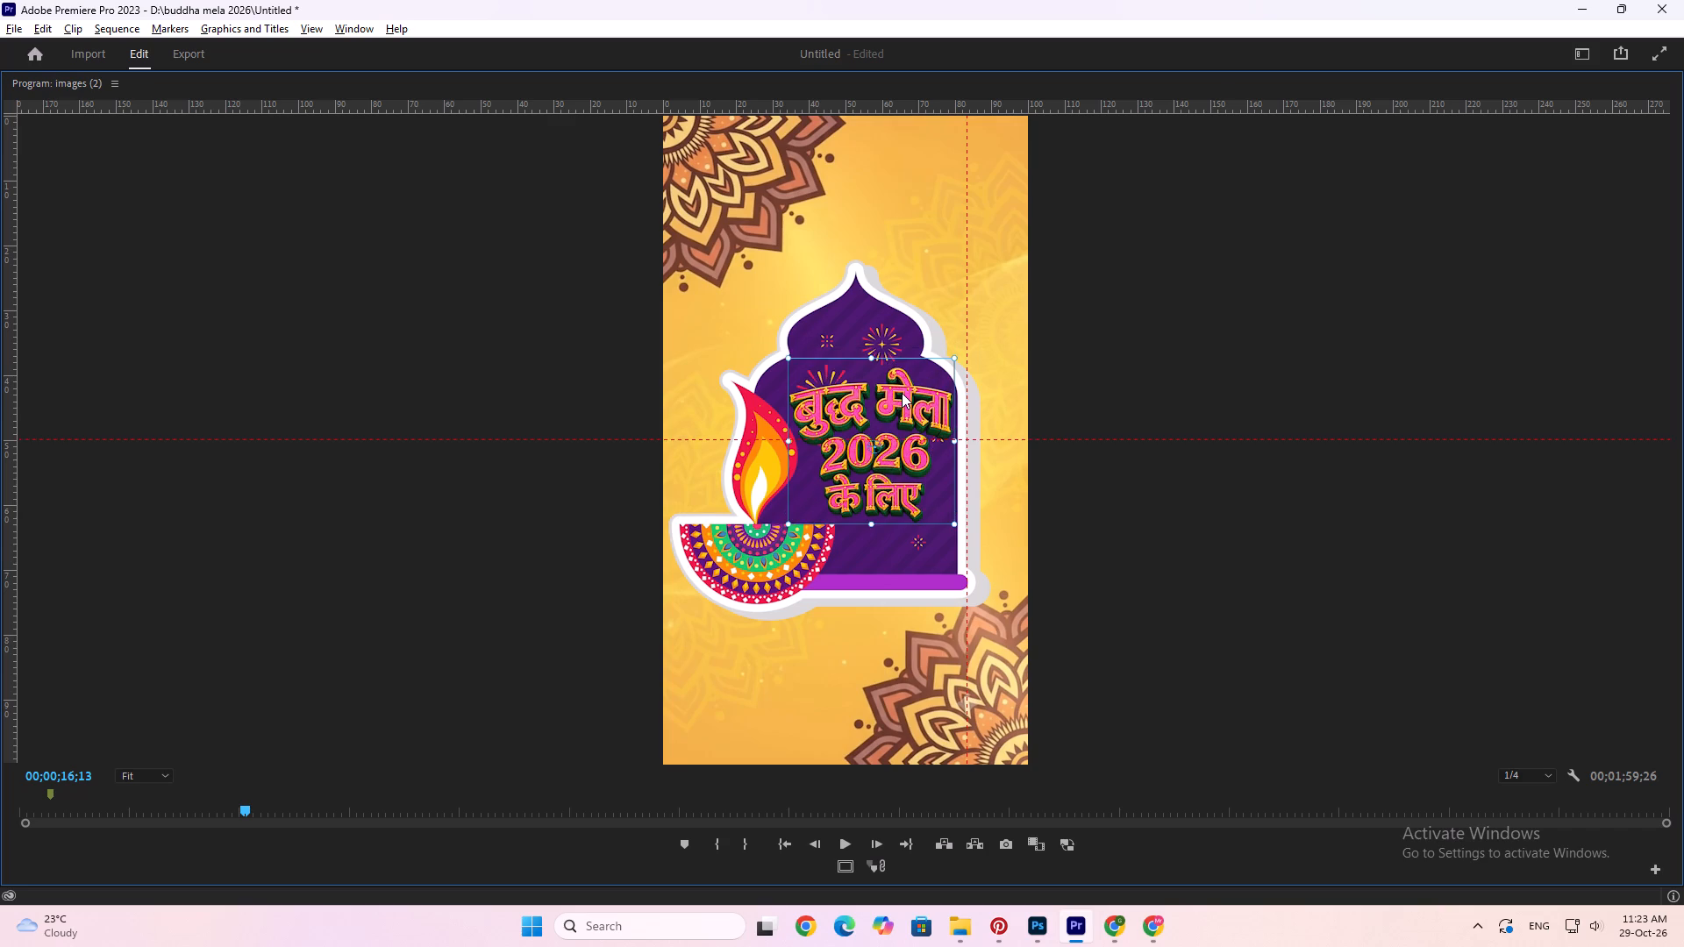
{"action": "left_click_drag", "start_coordinate": [902, 393], "coordinate": [898, 394]}
{"action": "left_click", "coordinate": [1181, 321]}
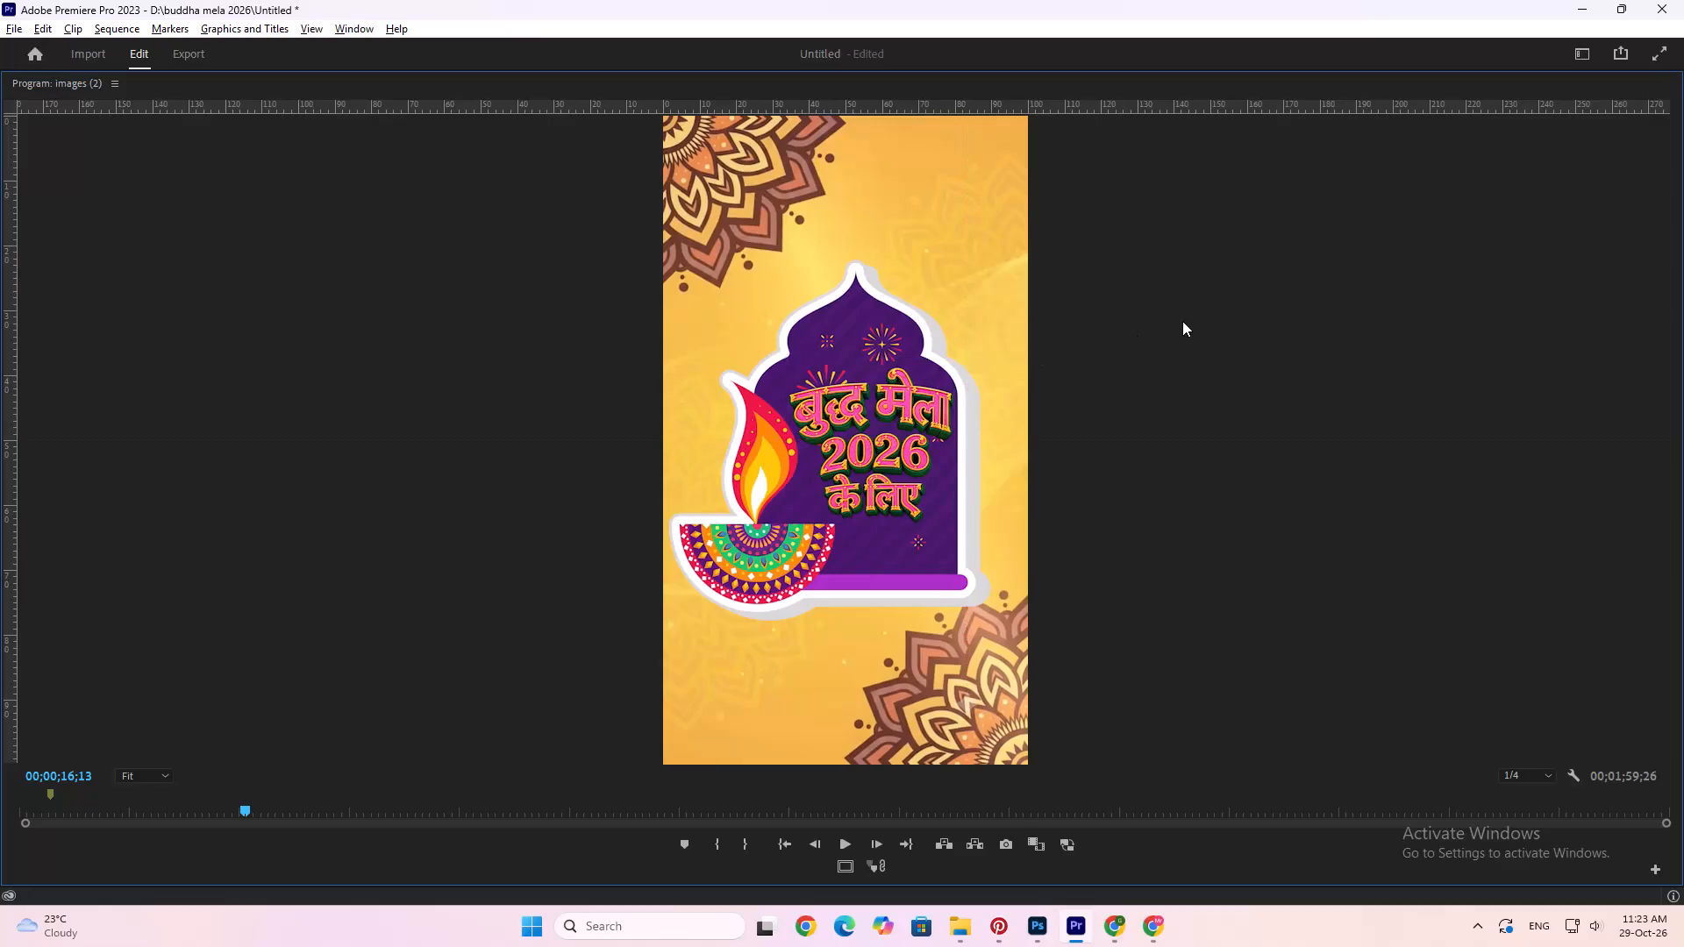
Re-centre the diya doorway sticker in the frame at position 540, 960.
{"action": "double_click", "coordinate": [866, 317]}
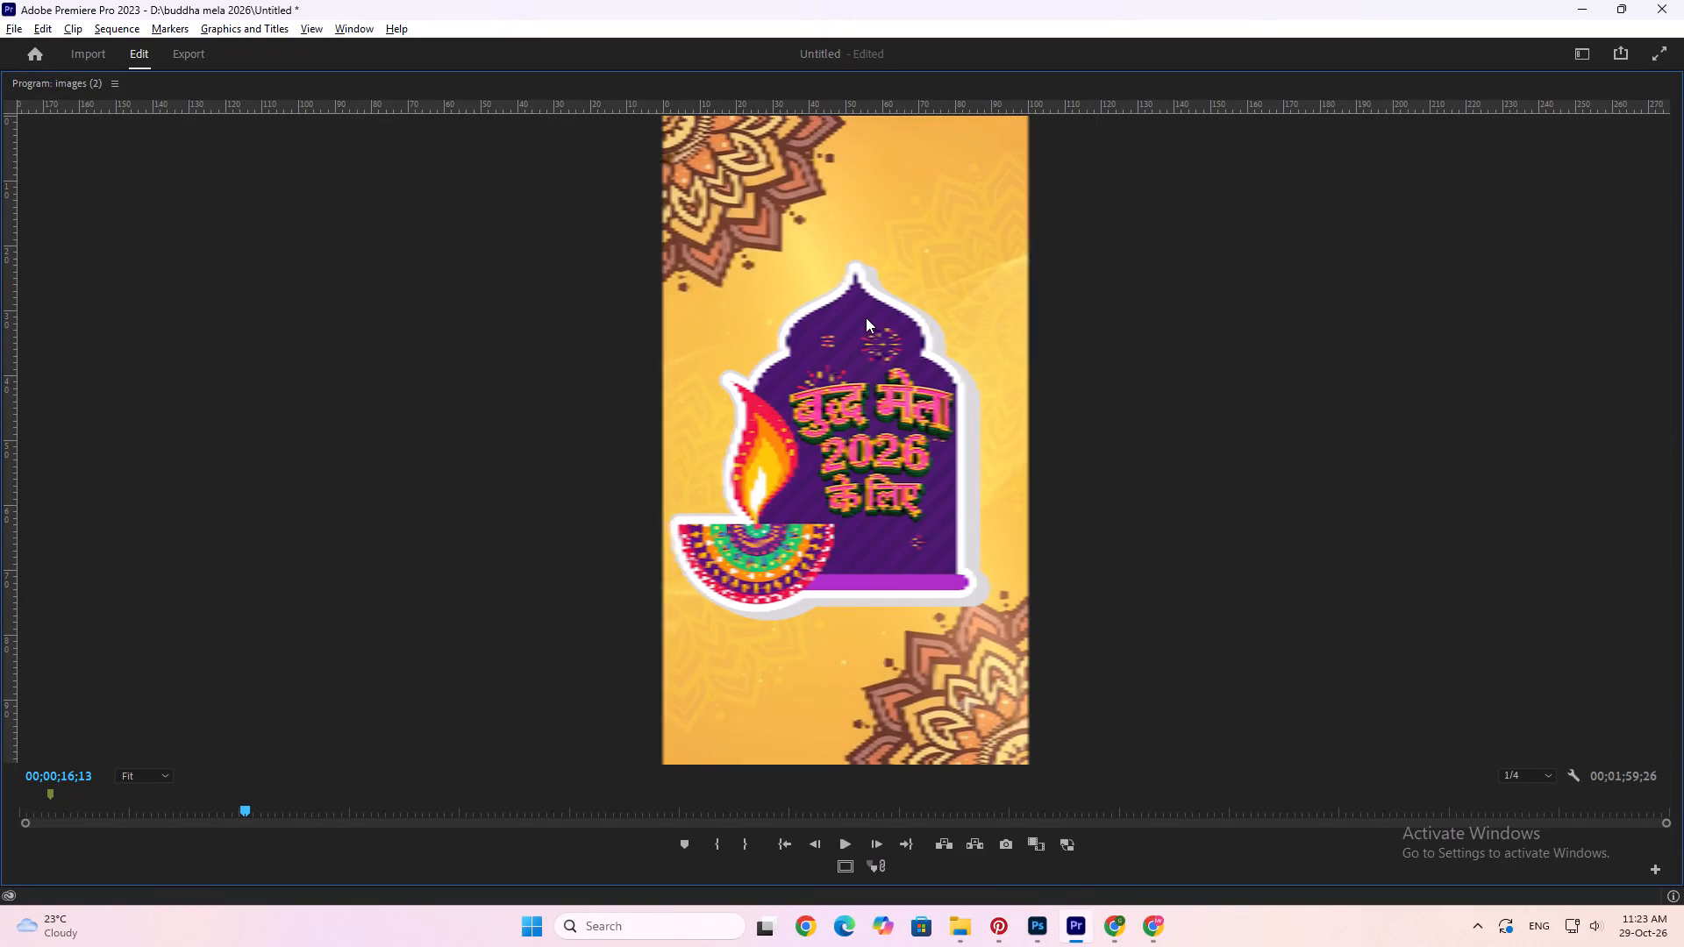
{"action": "left_click_drag", "start_coordinate": [881, 338], "coordinate": [877, 324]}
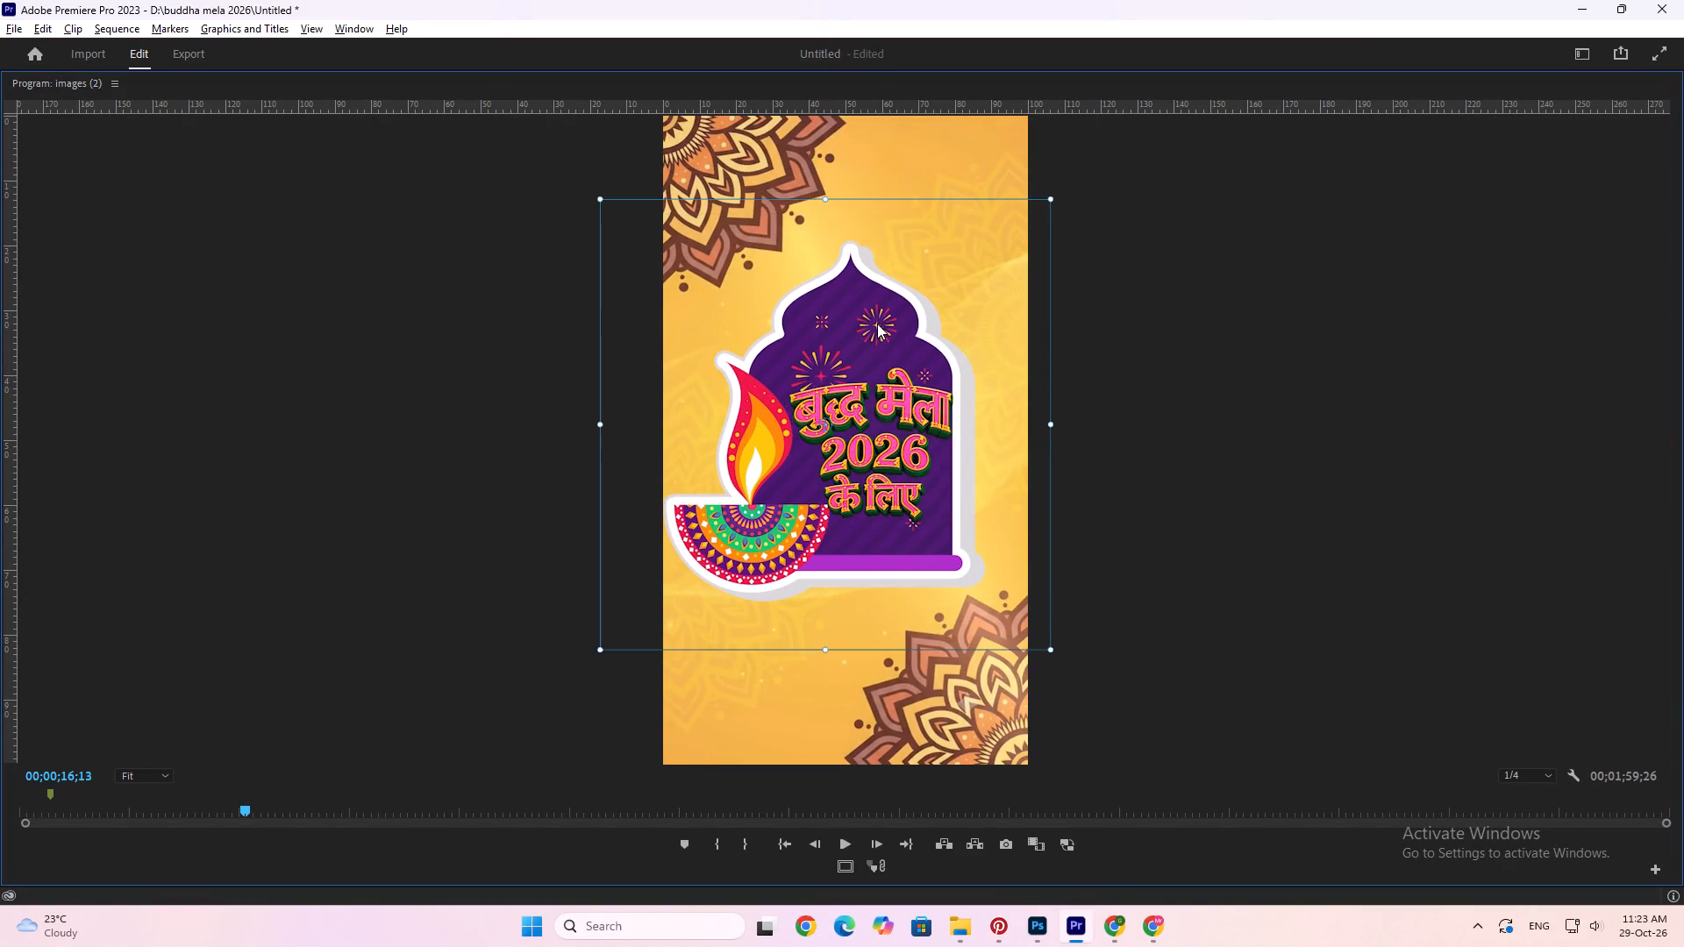
{"action": "left_click_drag", "start_coordinate": [877, 324], "coordinate": [874, 341]}
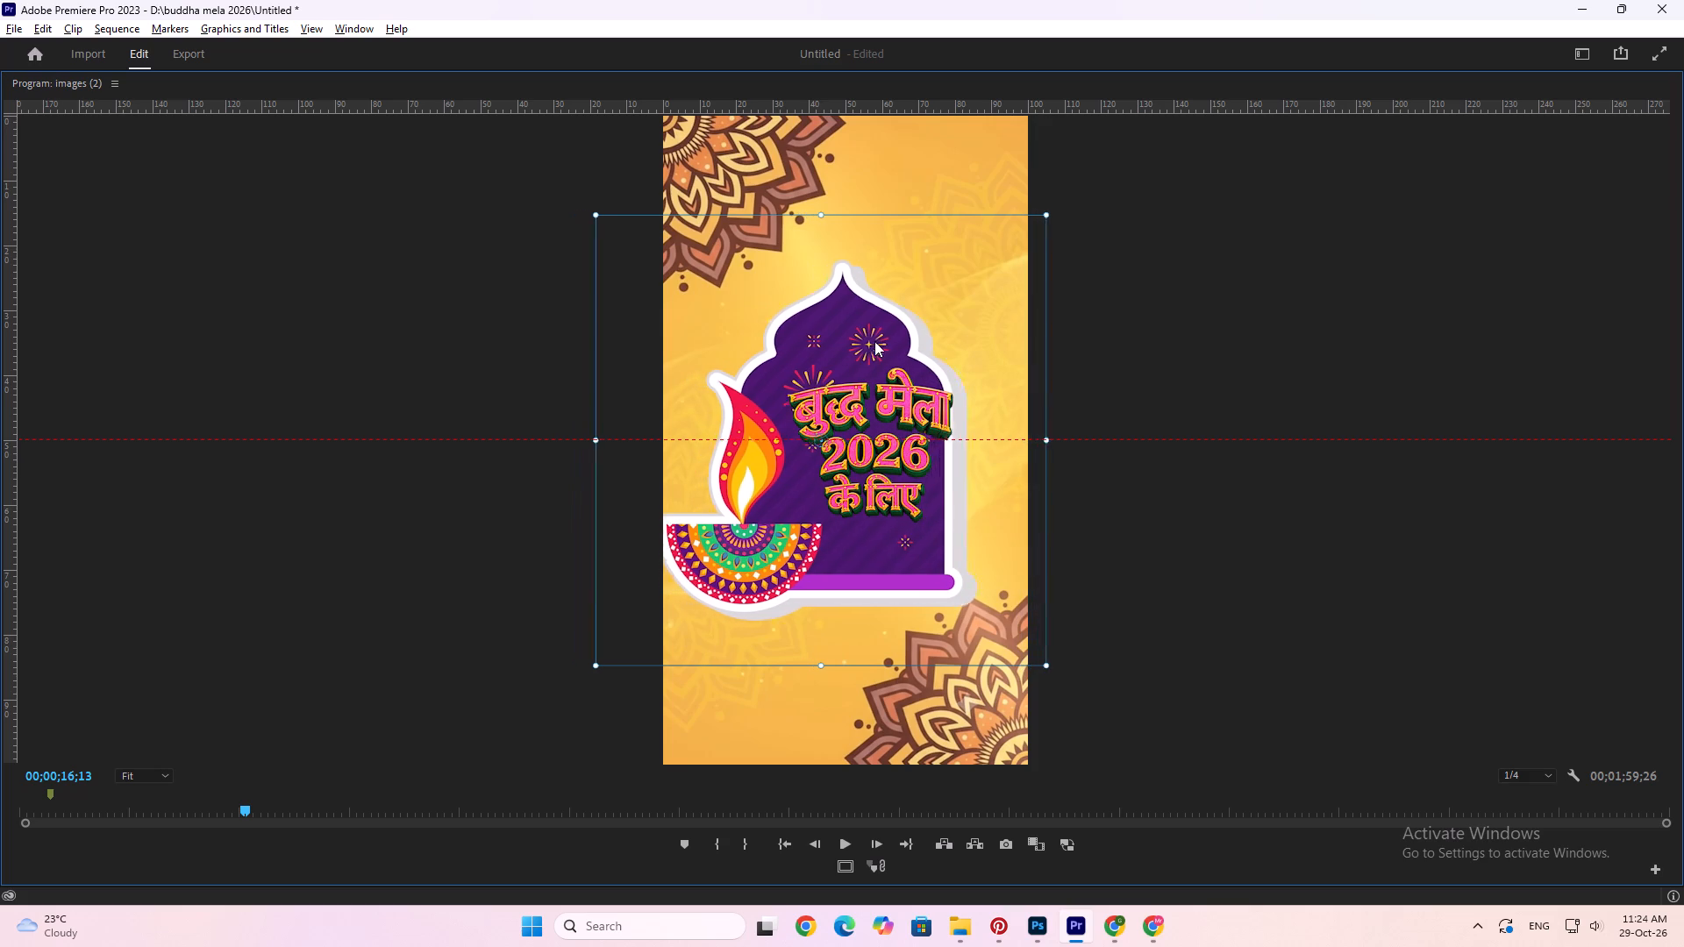
{"action": "left_click_drag", "start_coordinate": [874, 341], "coordinate": [895, 345]}
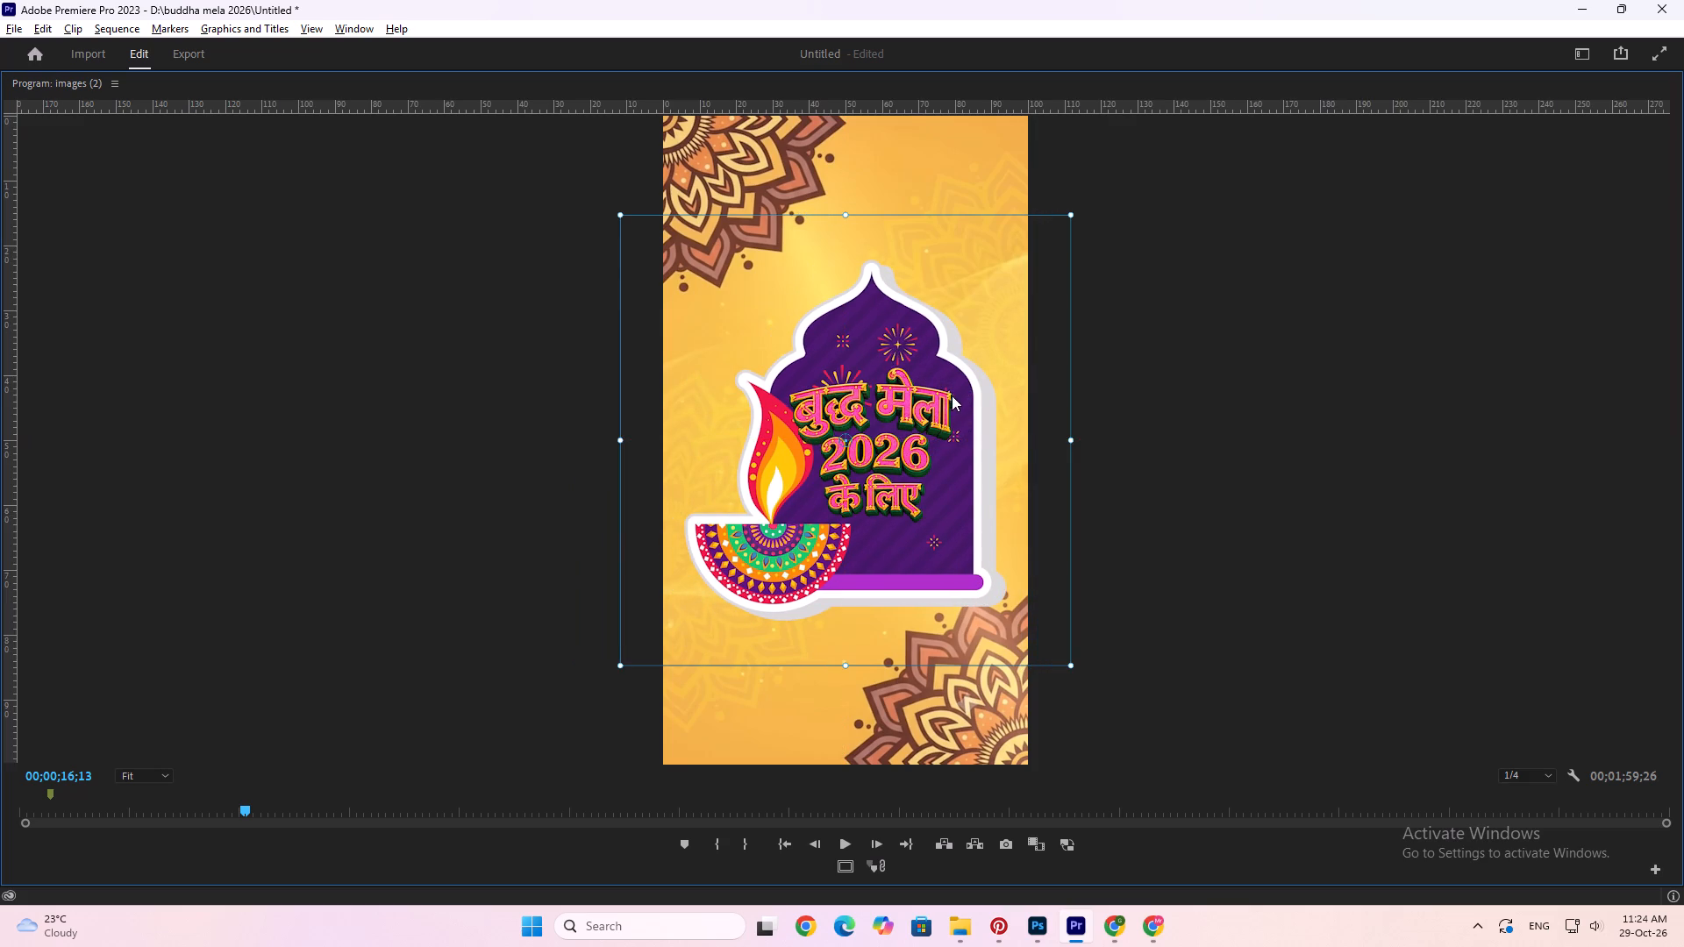
Shift the बुद्ध मेला 2026 के लिए title away from the flame to about position 672, 979, inside the purple doorway.
{"action": "double_click", "coordinate": [886, 422]}
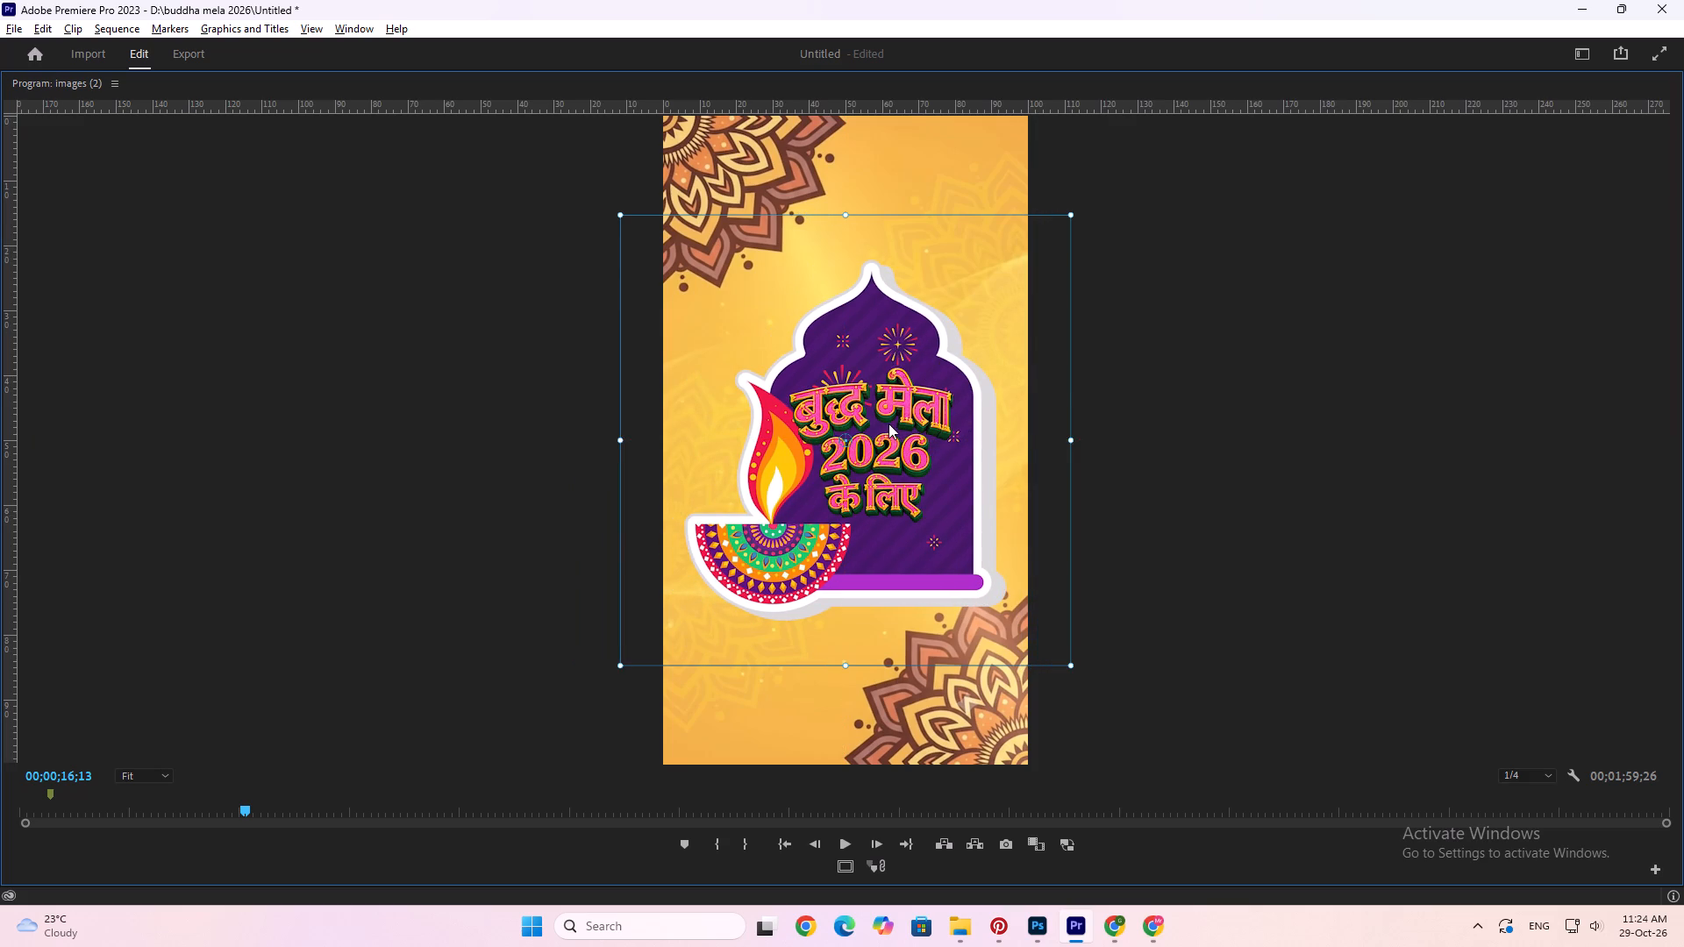
{"action": "left_click", "coordinate": [1208, 331]}
{"action": "double_click", "coordinate": [884, 440]}
{"action": "left_click_drag", "start_coordinate": [911, 445], "coordinate": [923, 444]}
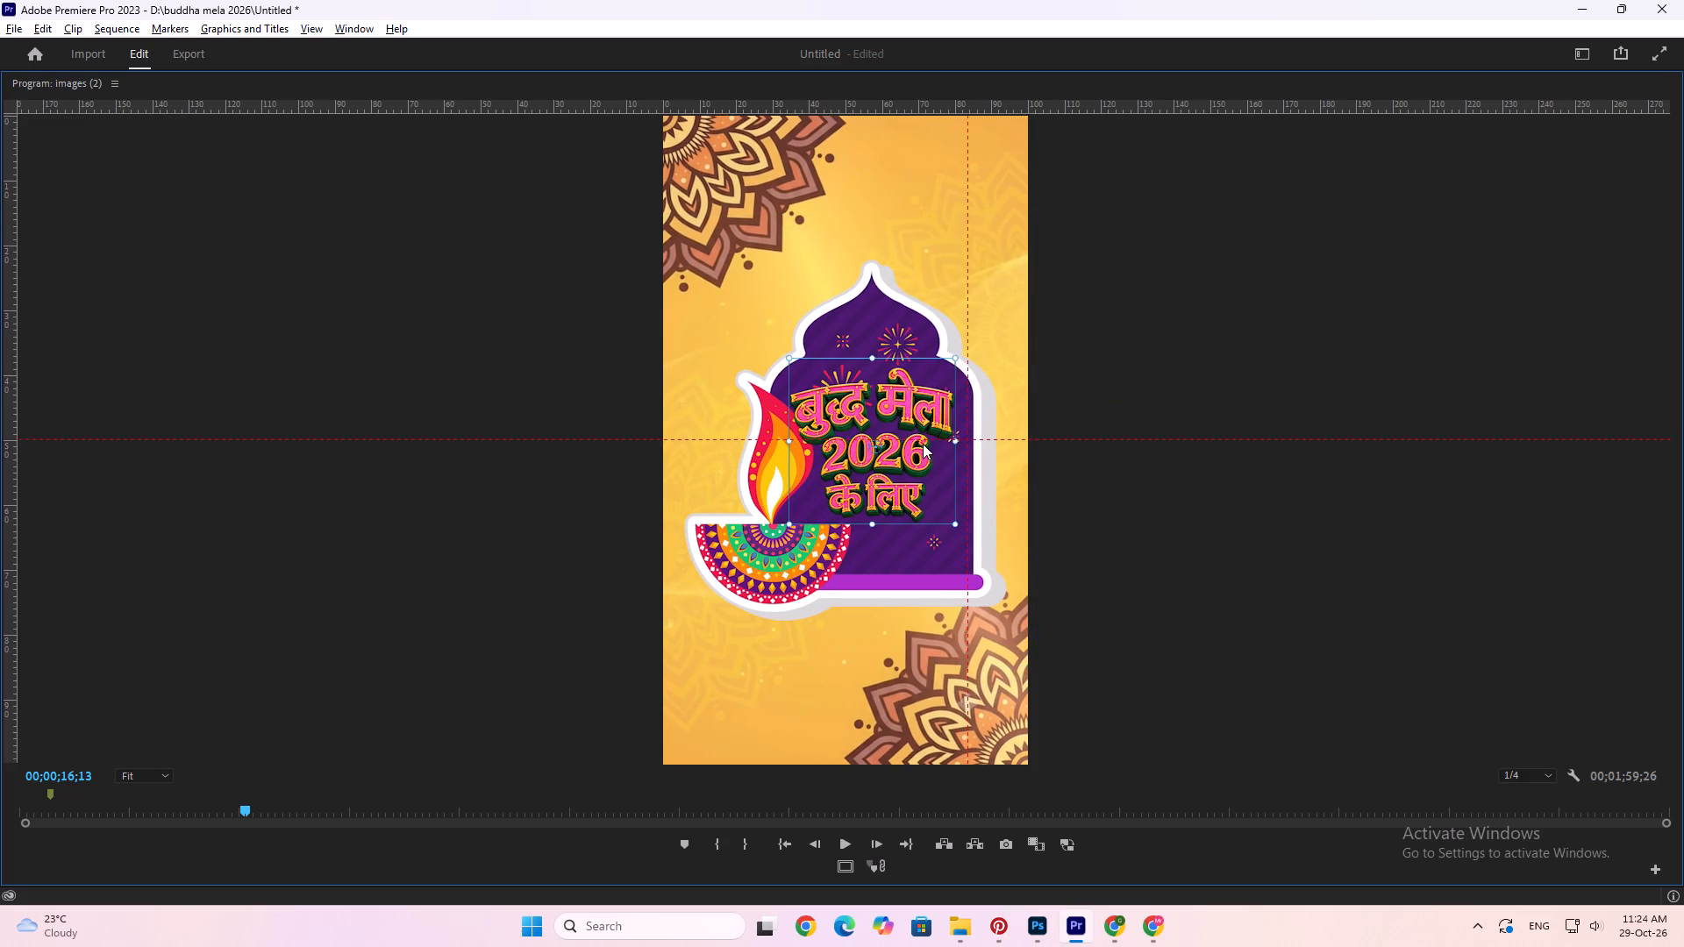
{"action": "left_click_drag", "start_coordinate": [923, 444], "coordinate": [928, 442]}
{"action": "left_click", "coordinate": [1182, 344]}
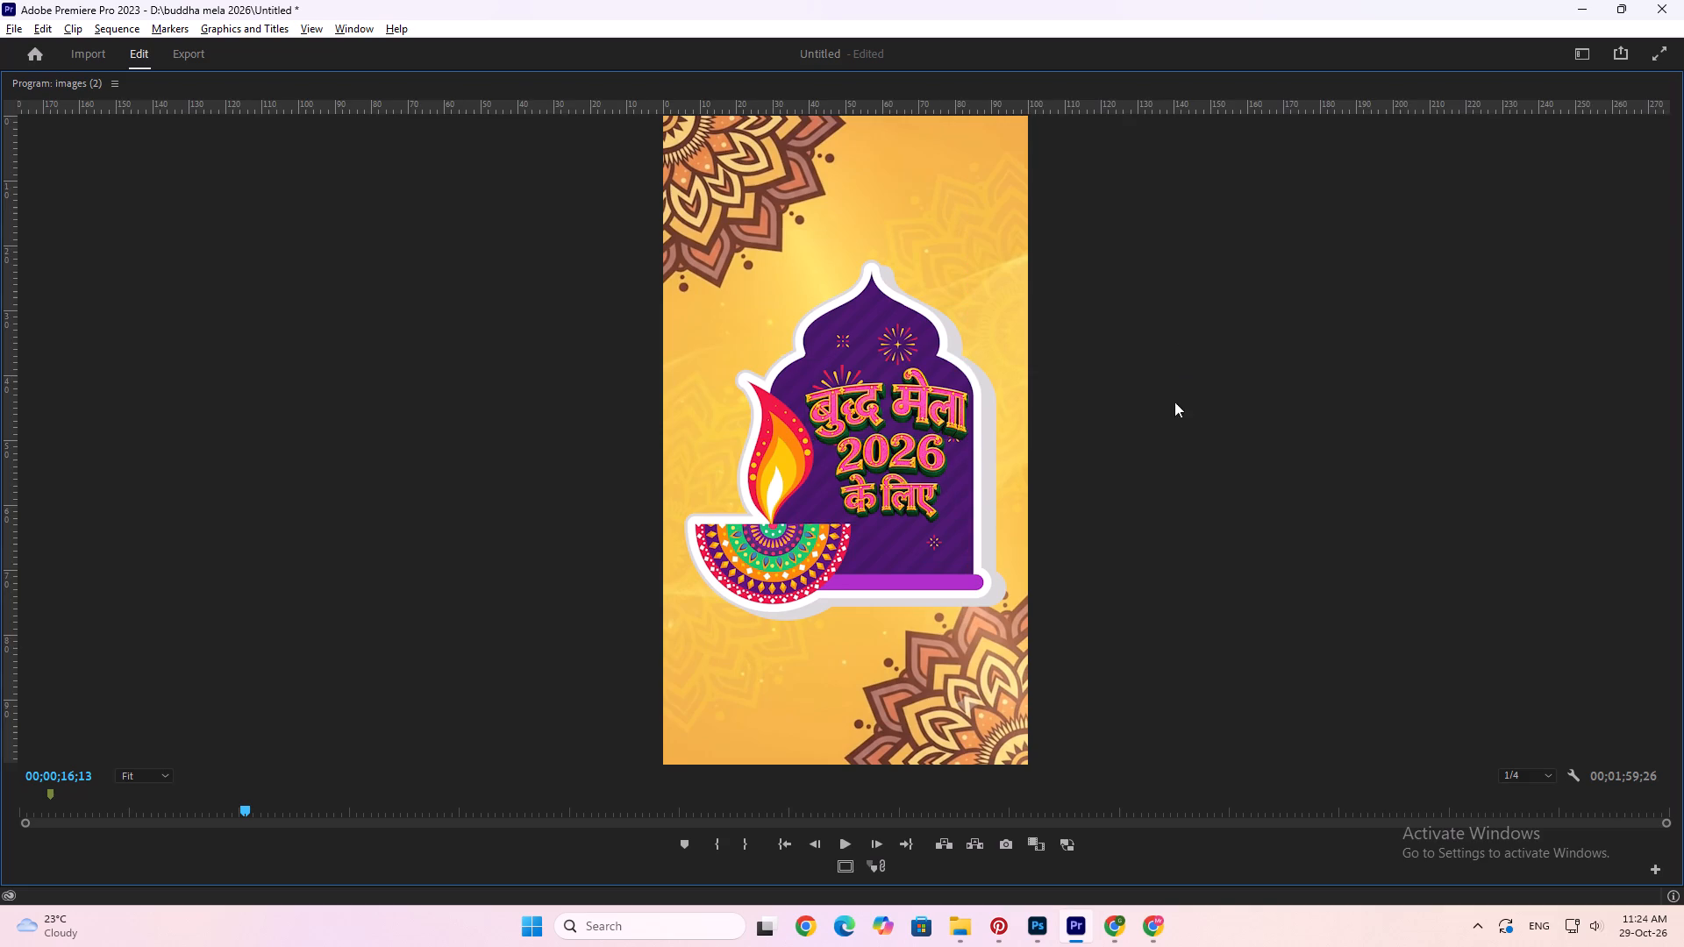
Restore the full workspace and move the title clip 10 frames later on its track, starting at 00;00;14;19.
{"action": "key", "text": "grave"}
{"action": "scroll", "coordinate": [954, 625], "scroll_direction": "down", "scroll_amount": 3, "text": "alt"}
{"action": "scroll", "coordinate": [954, 625], "scroll_direction": "up", "scroll_amount": 4, "text": "alt"}
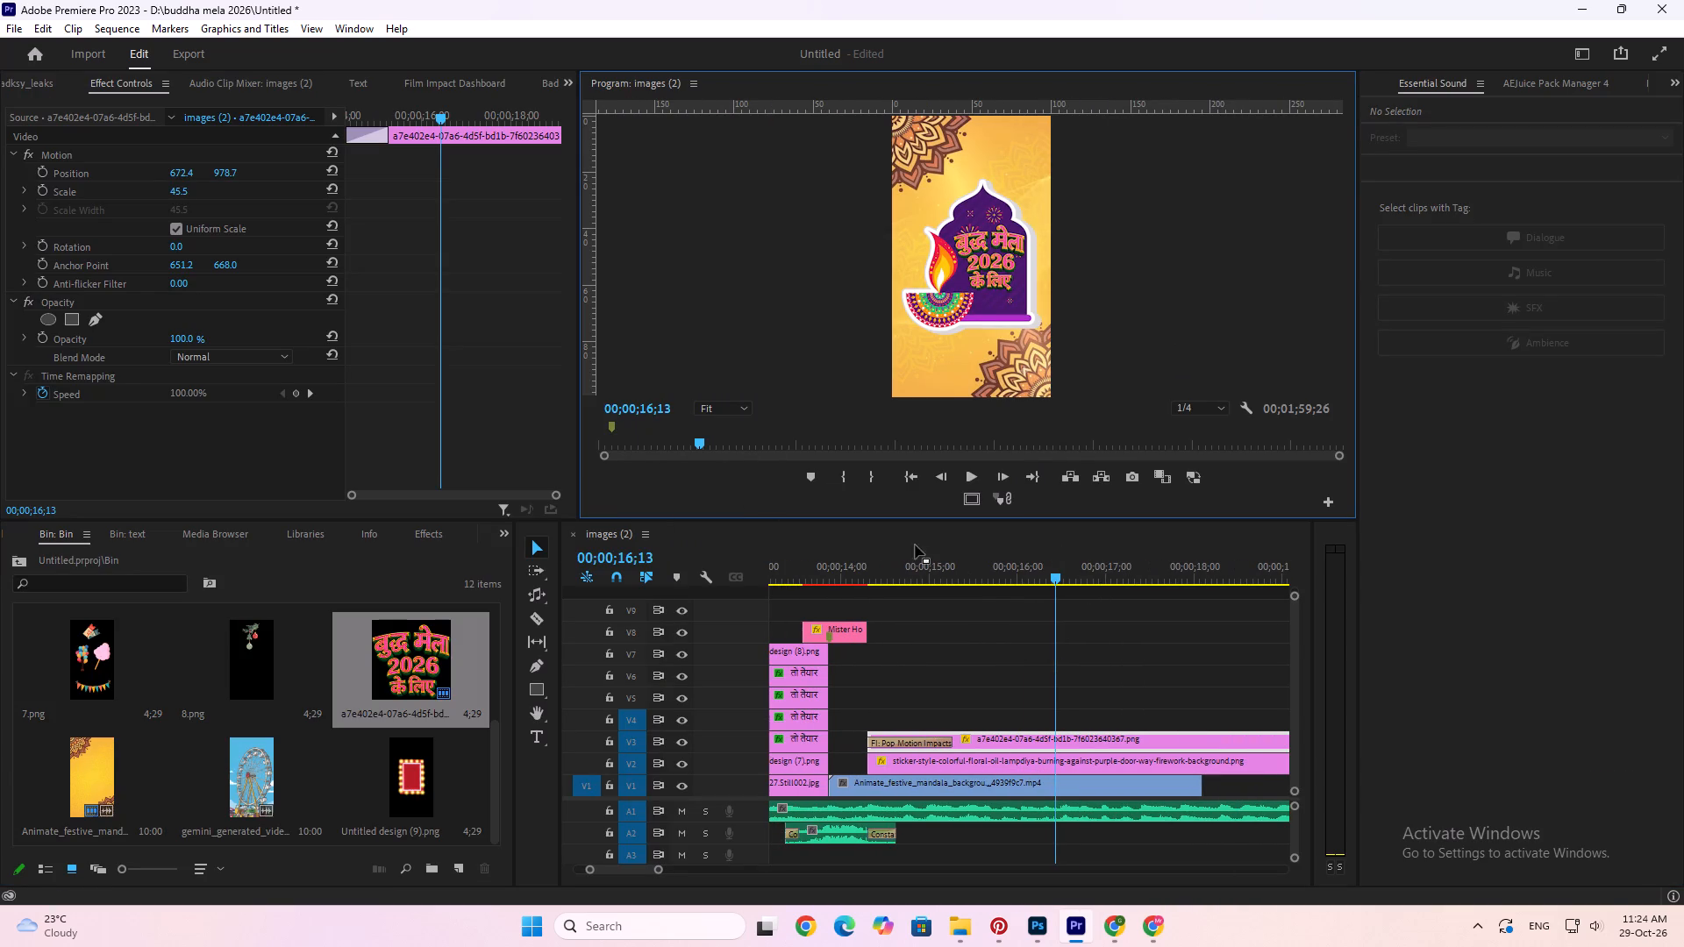
{"action": "left_click", "coordinate": [818, 575]}
{"action": "left_click", "coordinate": [903, 763]}
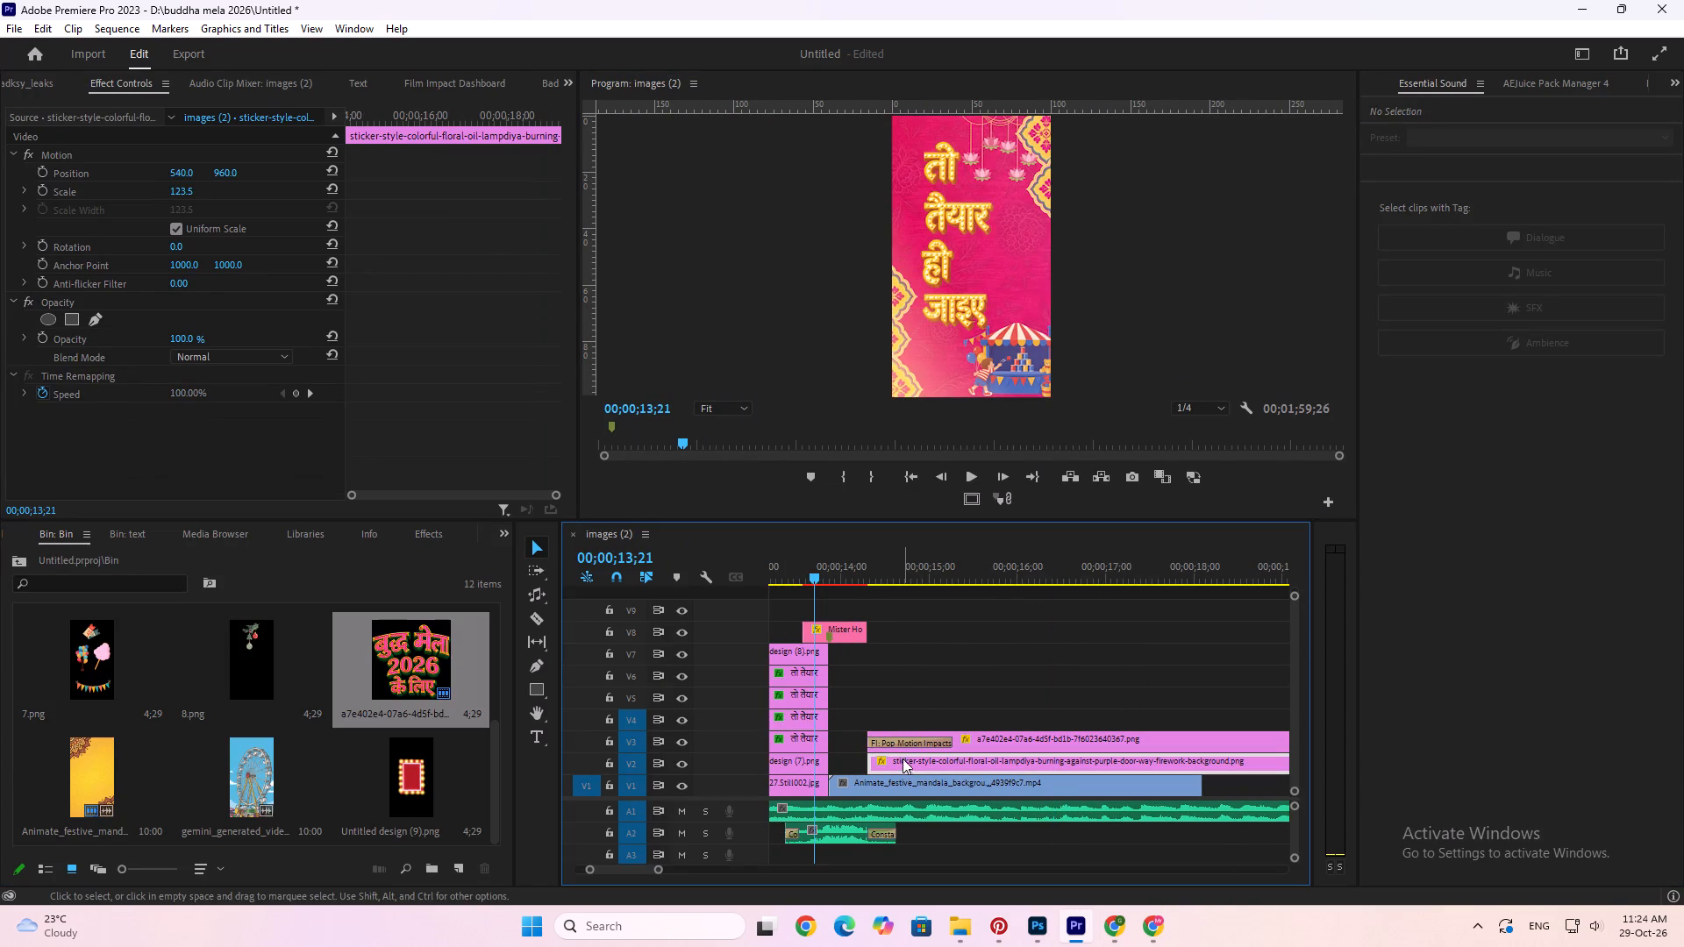
{"action": "left_click_drag", "start_coordinate": [983, 742], "coordinate": [1009, 748]}
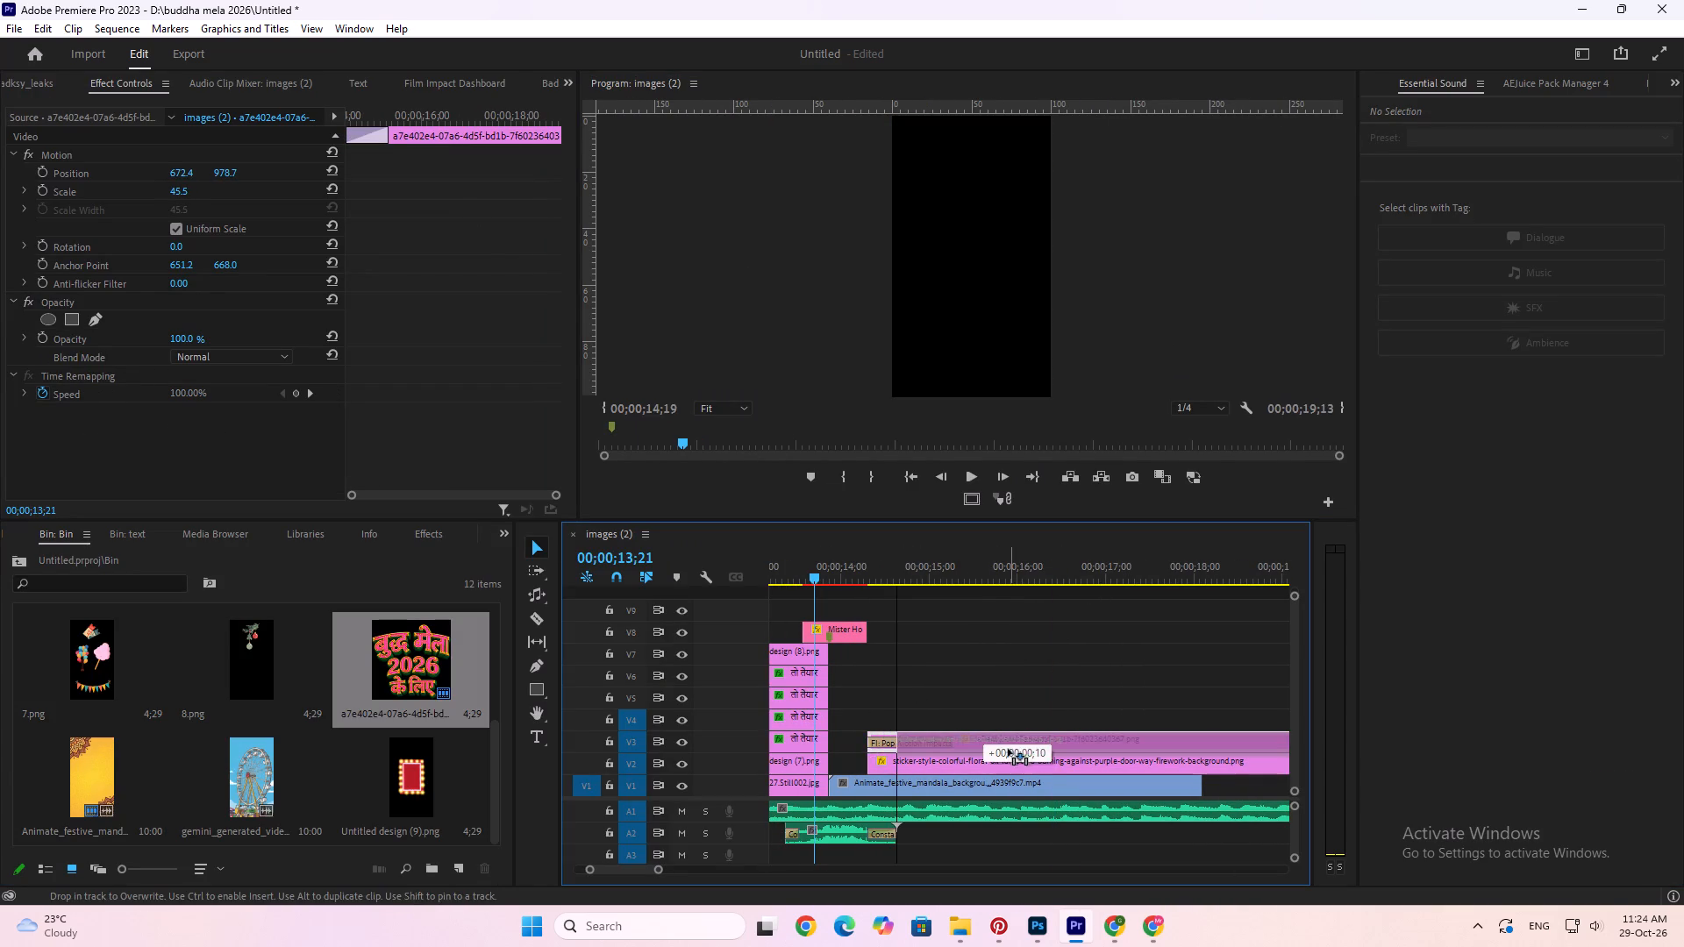
Apply Film Impact's Pop Motion transition to the diya doorway sticker clip.
{"action": "left_click", "coordinate": [985, 765]}
{"action": "key", "text": "Down"}
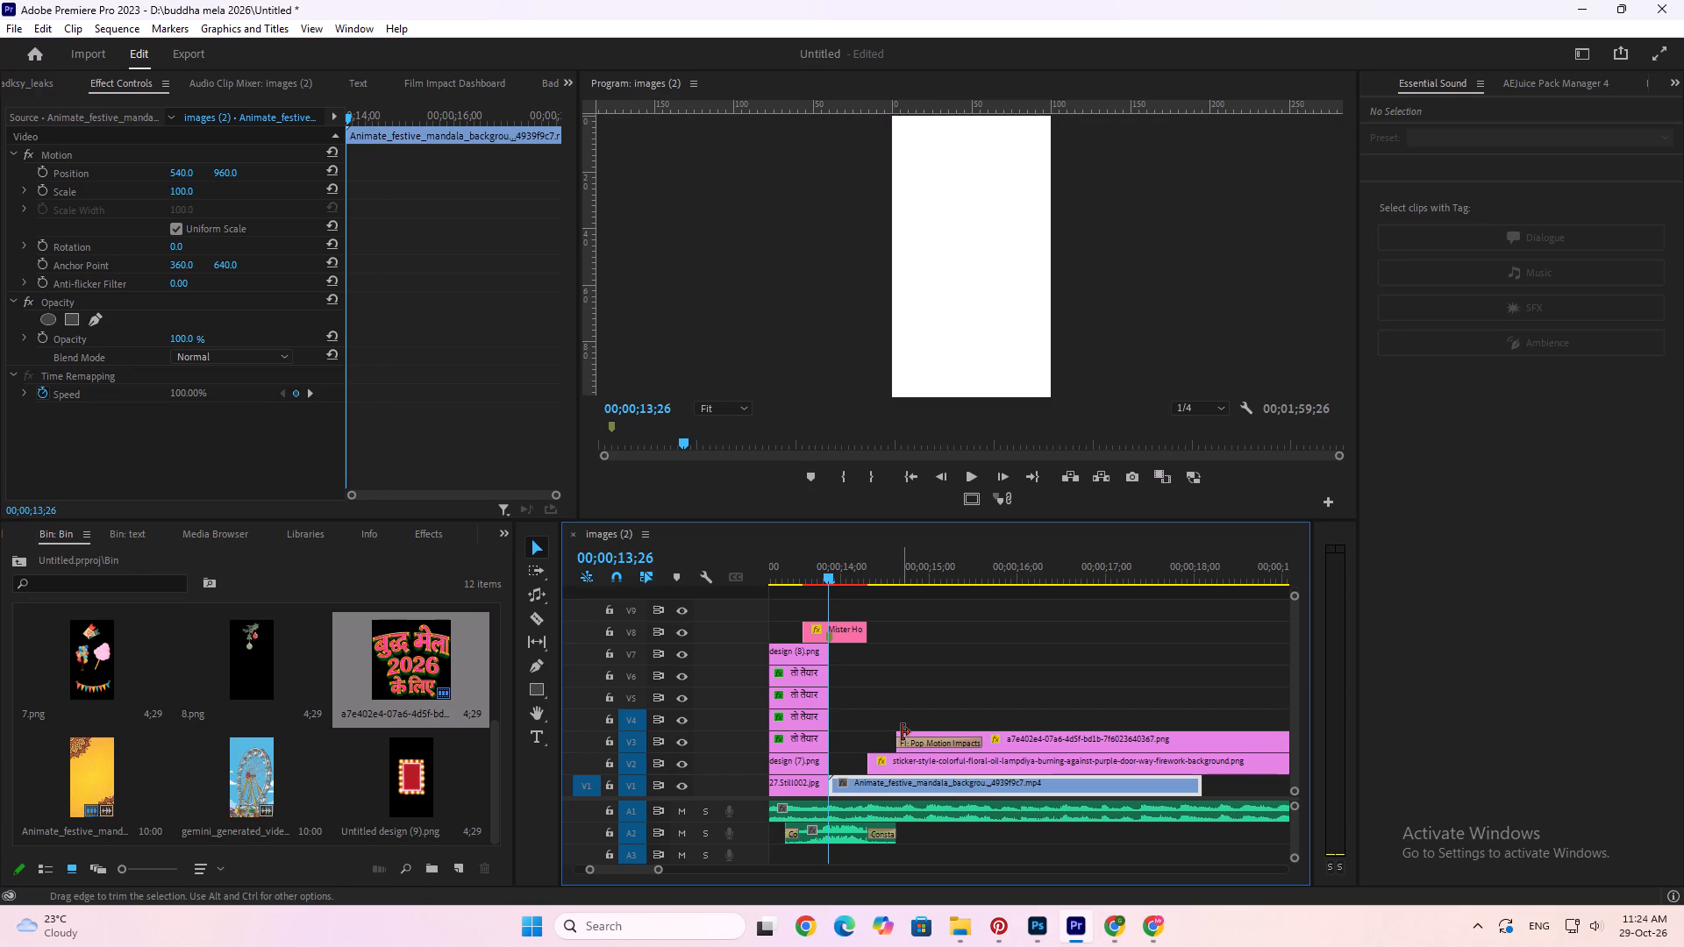
{"action": "key", "text": "Down"}
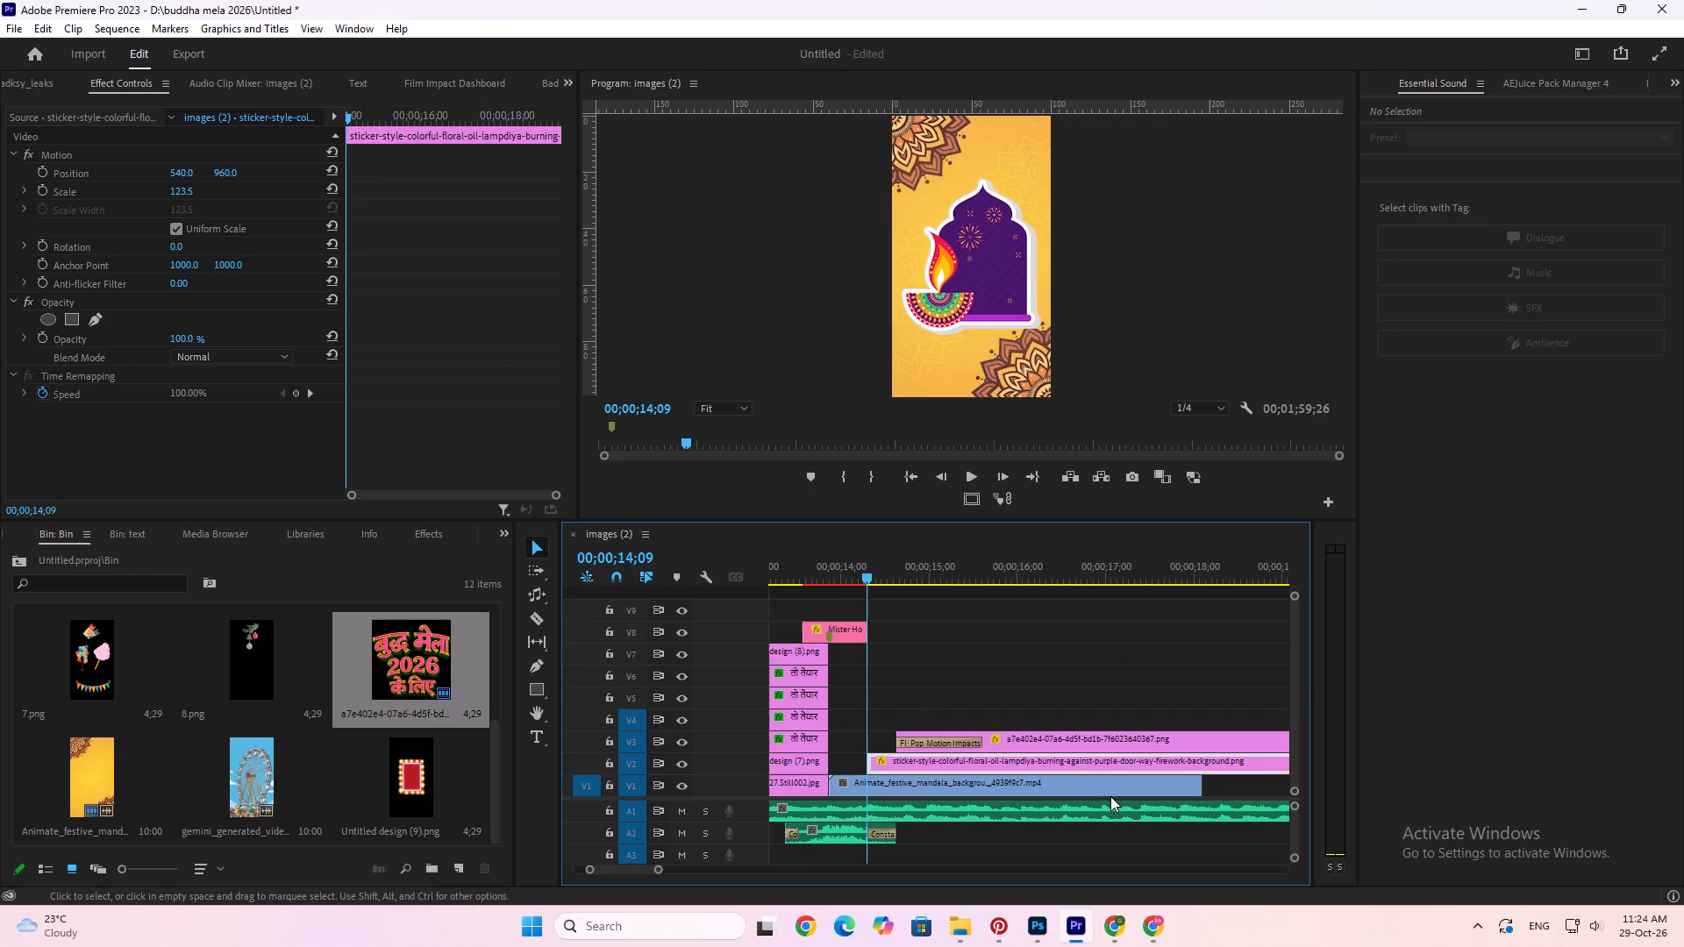
{"action": "scroll", "coordinate": [999, 764], "scroll_direction": "down", "scroll_amount": 3, "text": "alt"}
{"action": "scroll", "coordinate": [999, 764], "scroll_direction": "up", "scroll_amount": 3, "text": "alt"}
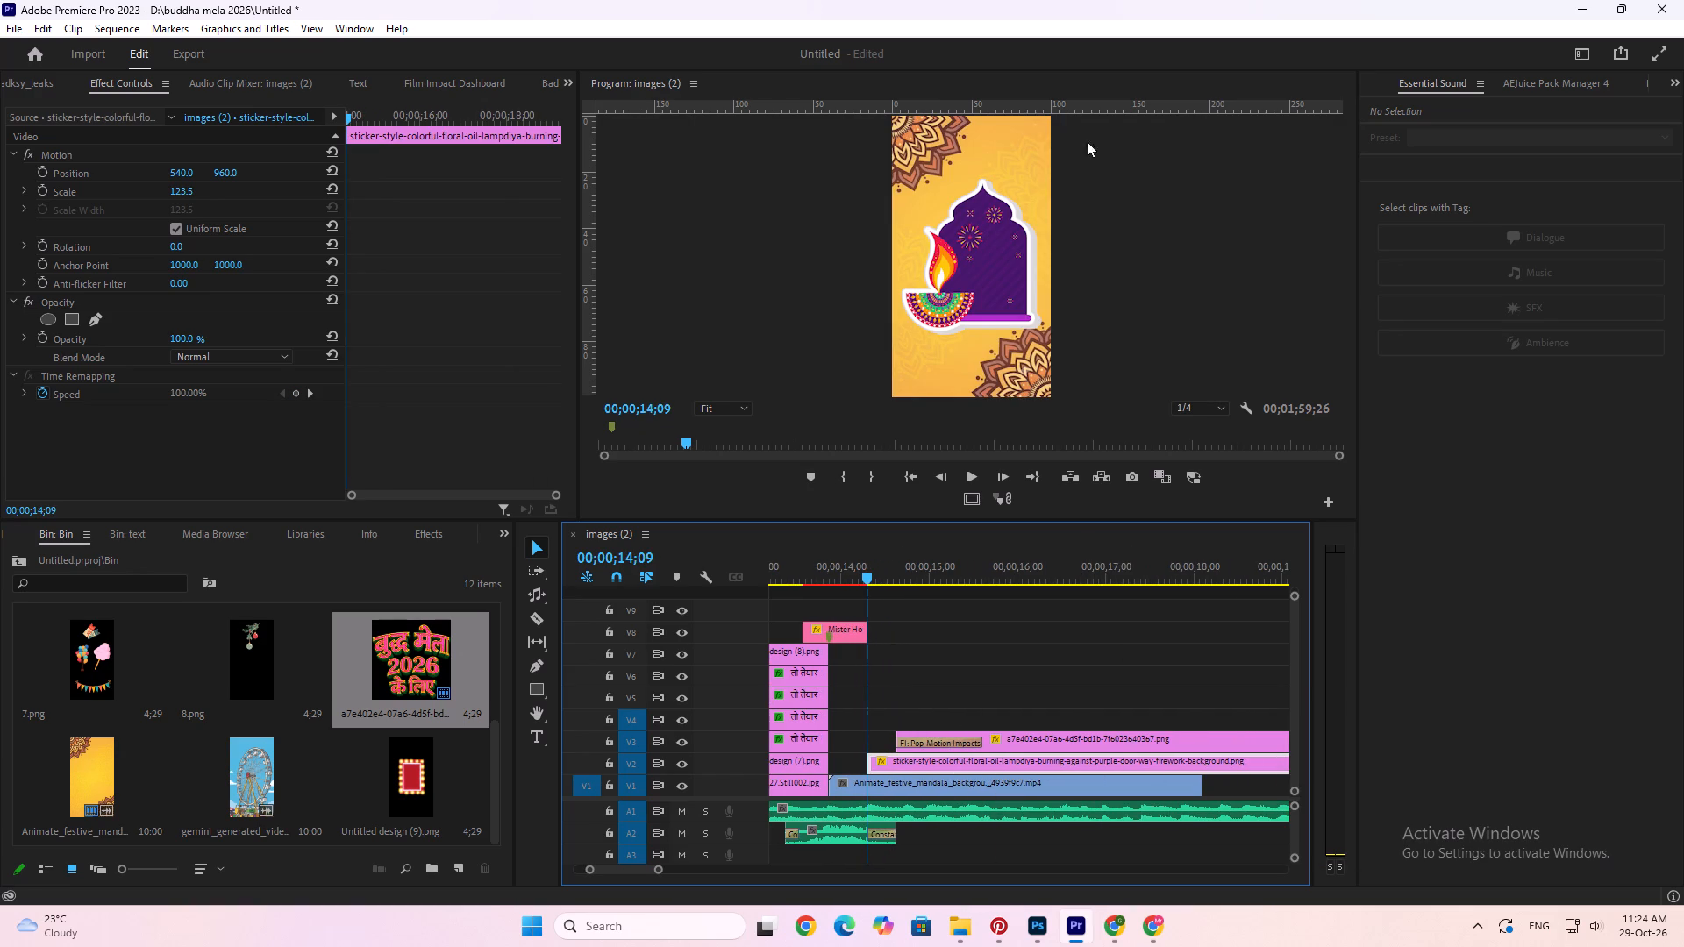
{"action": "left_click", "coordinate": [372, 27]}
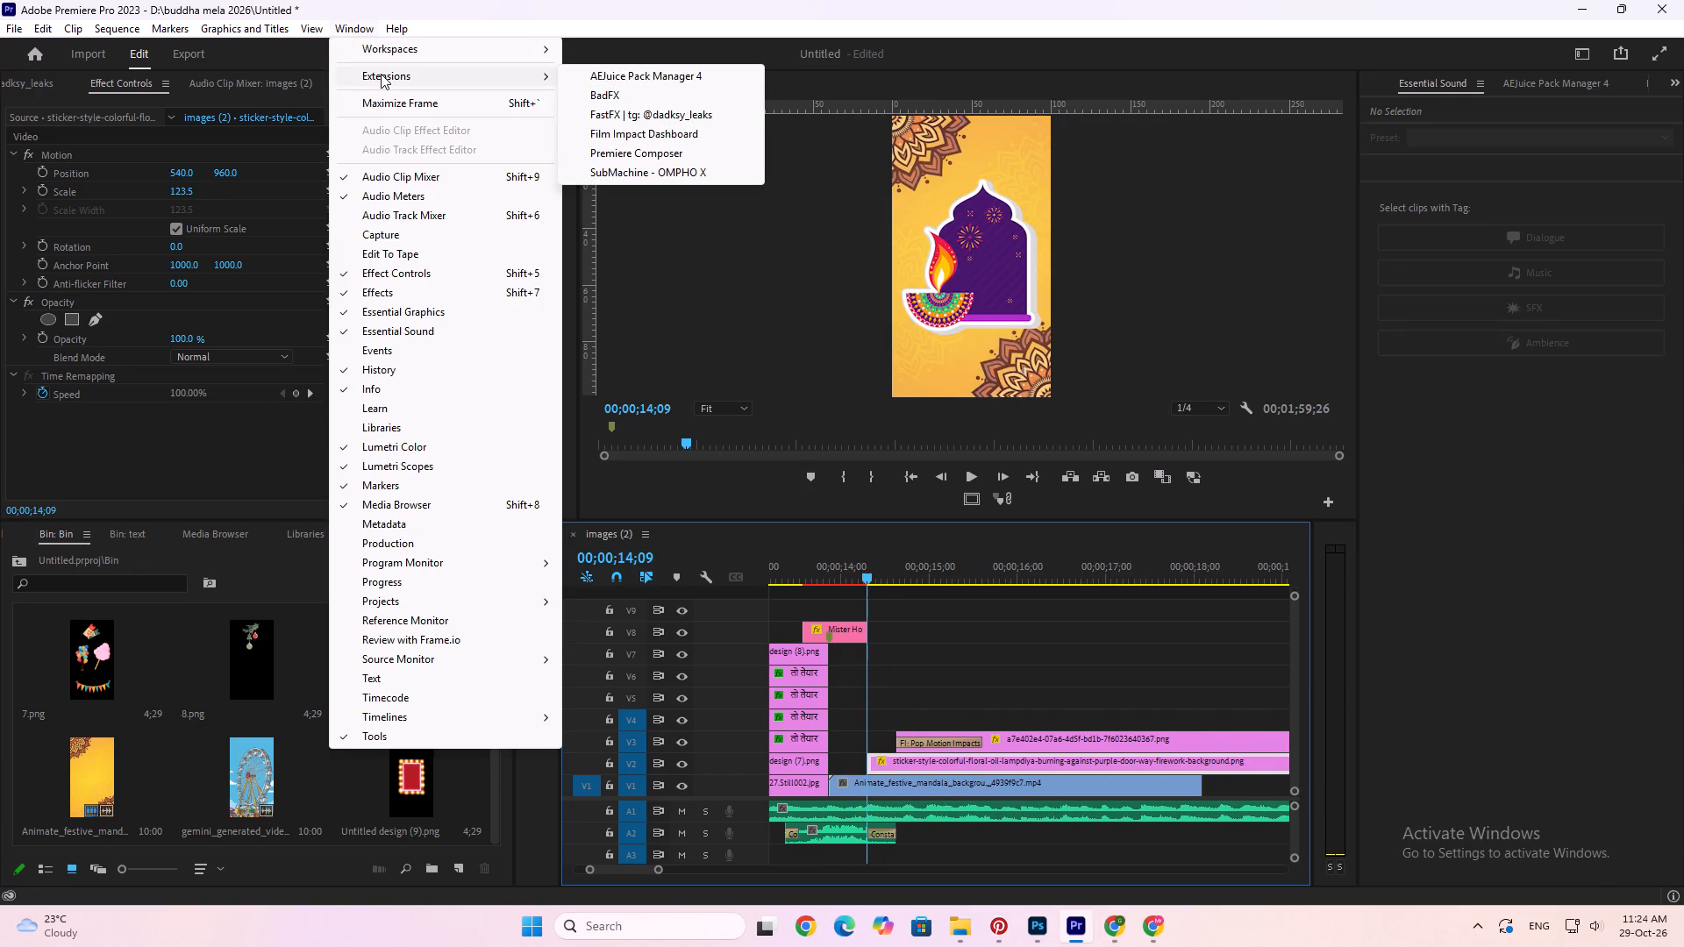
{"action": "left_click", "coordinate": [667, 131]}
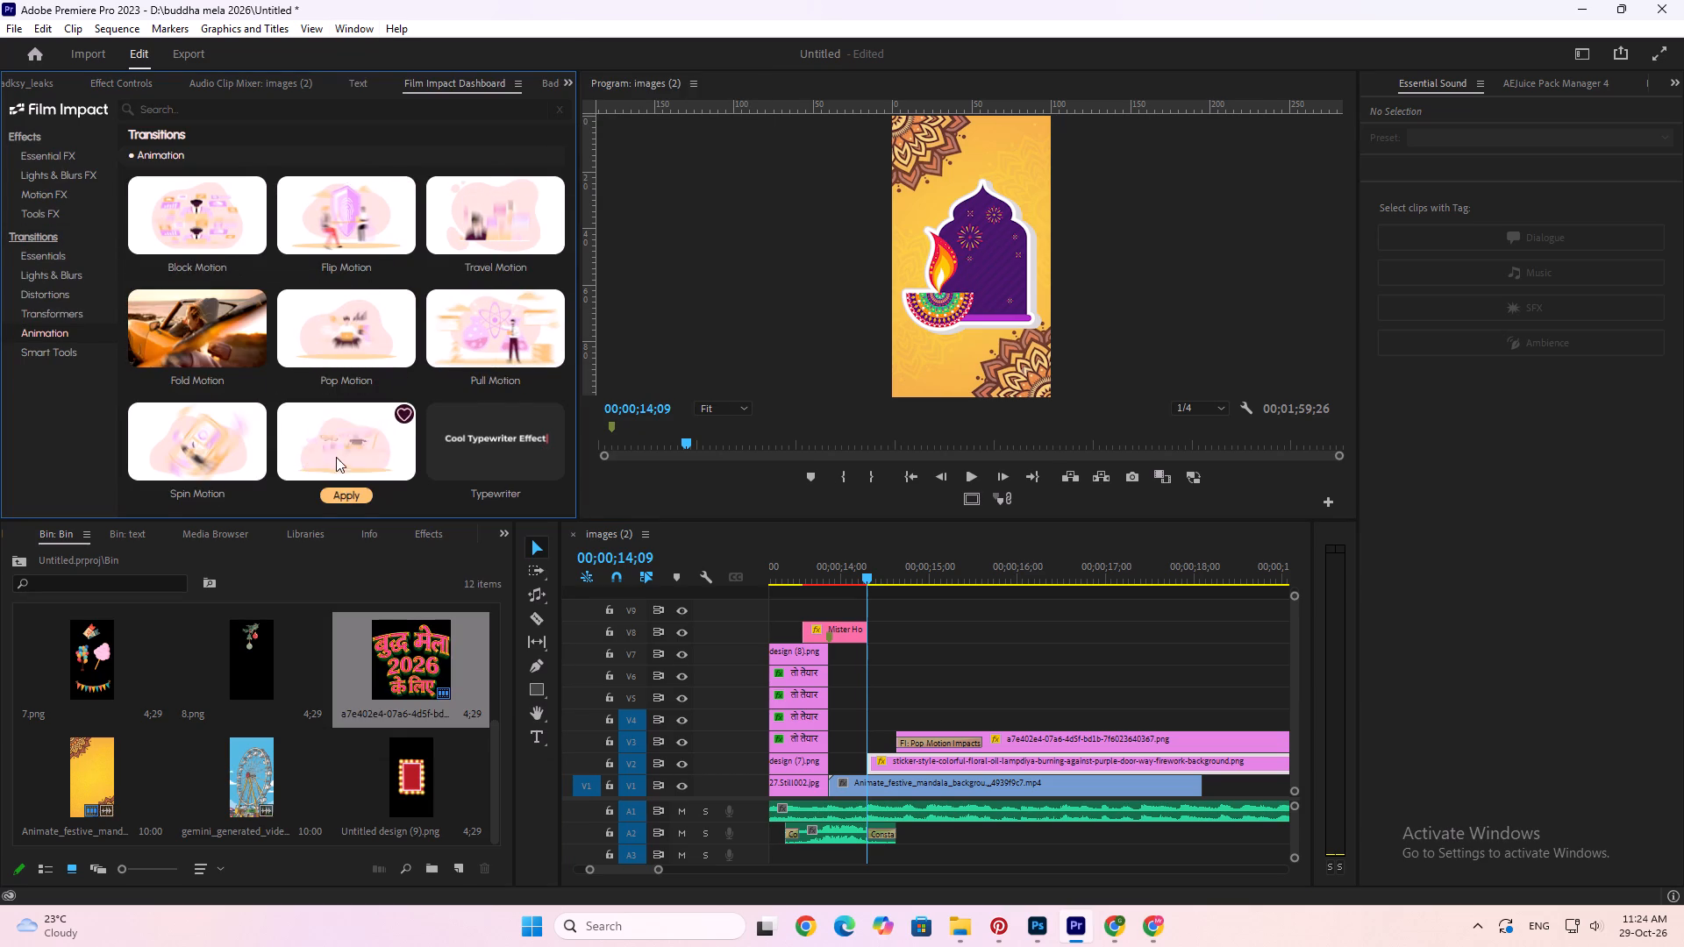
{"action": "left_click", "coordinate": [333, 381]}
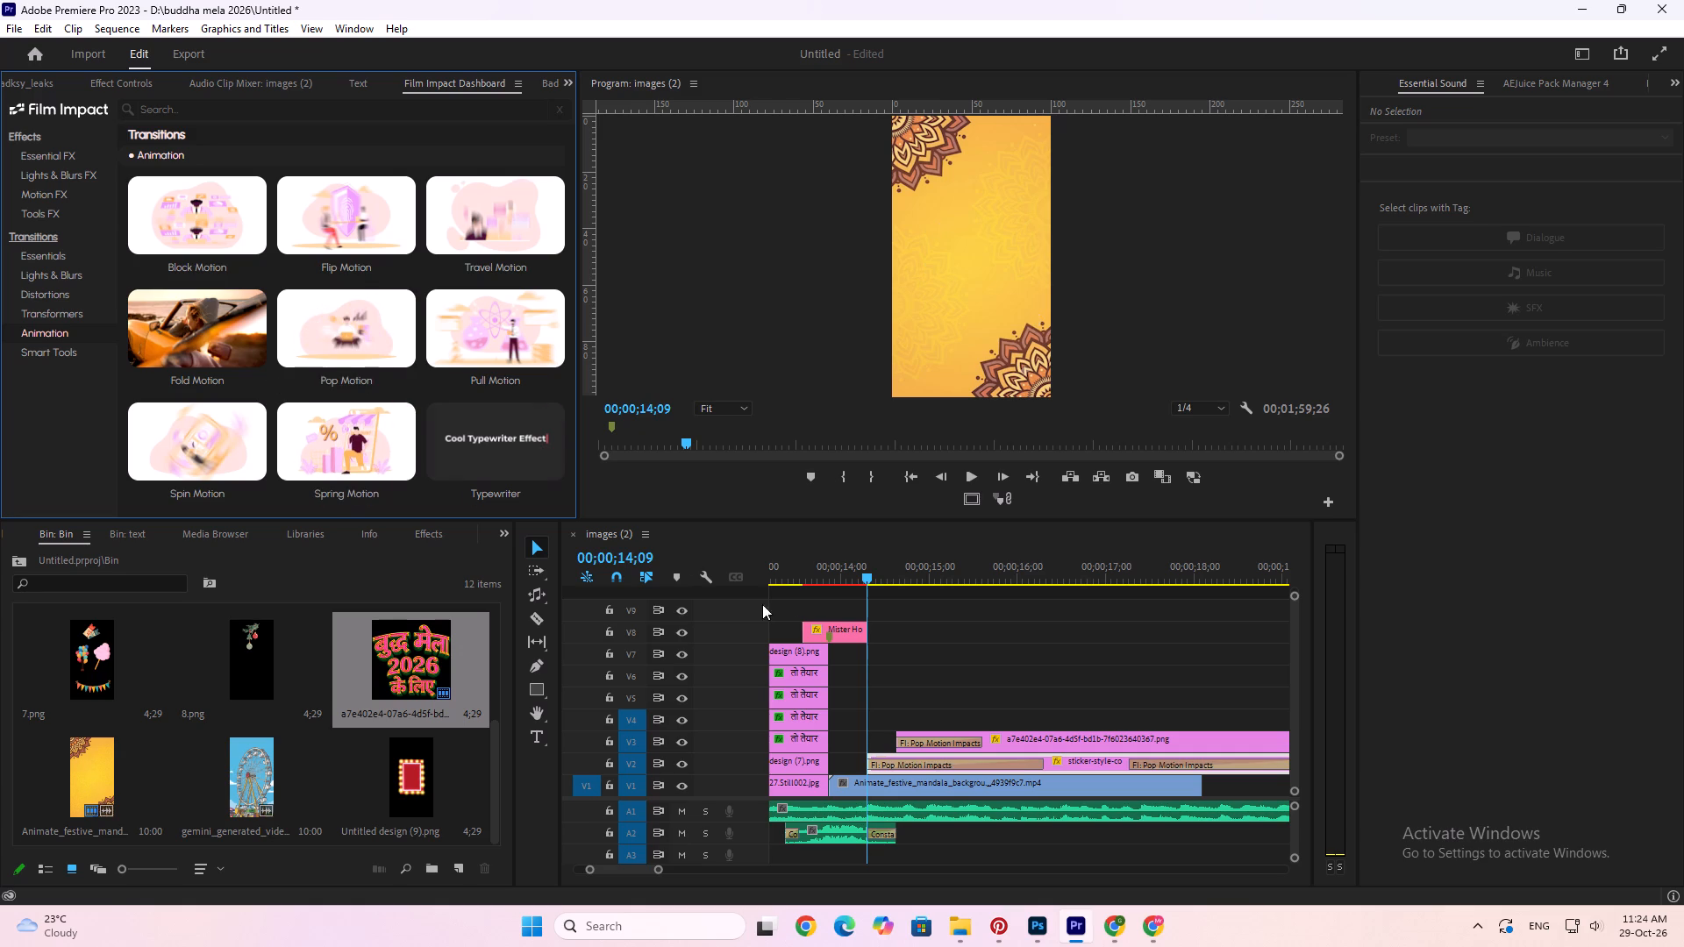
Preview the sticker and title entrances, and delay the title clip on its own track to start at about 00;00;15;03.
{"action": "key", "text": "space"}
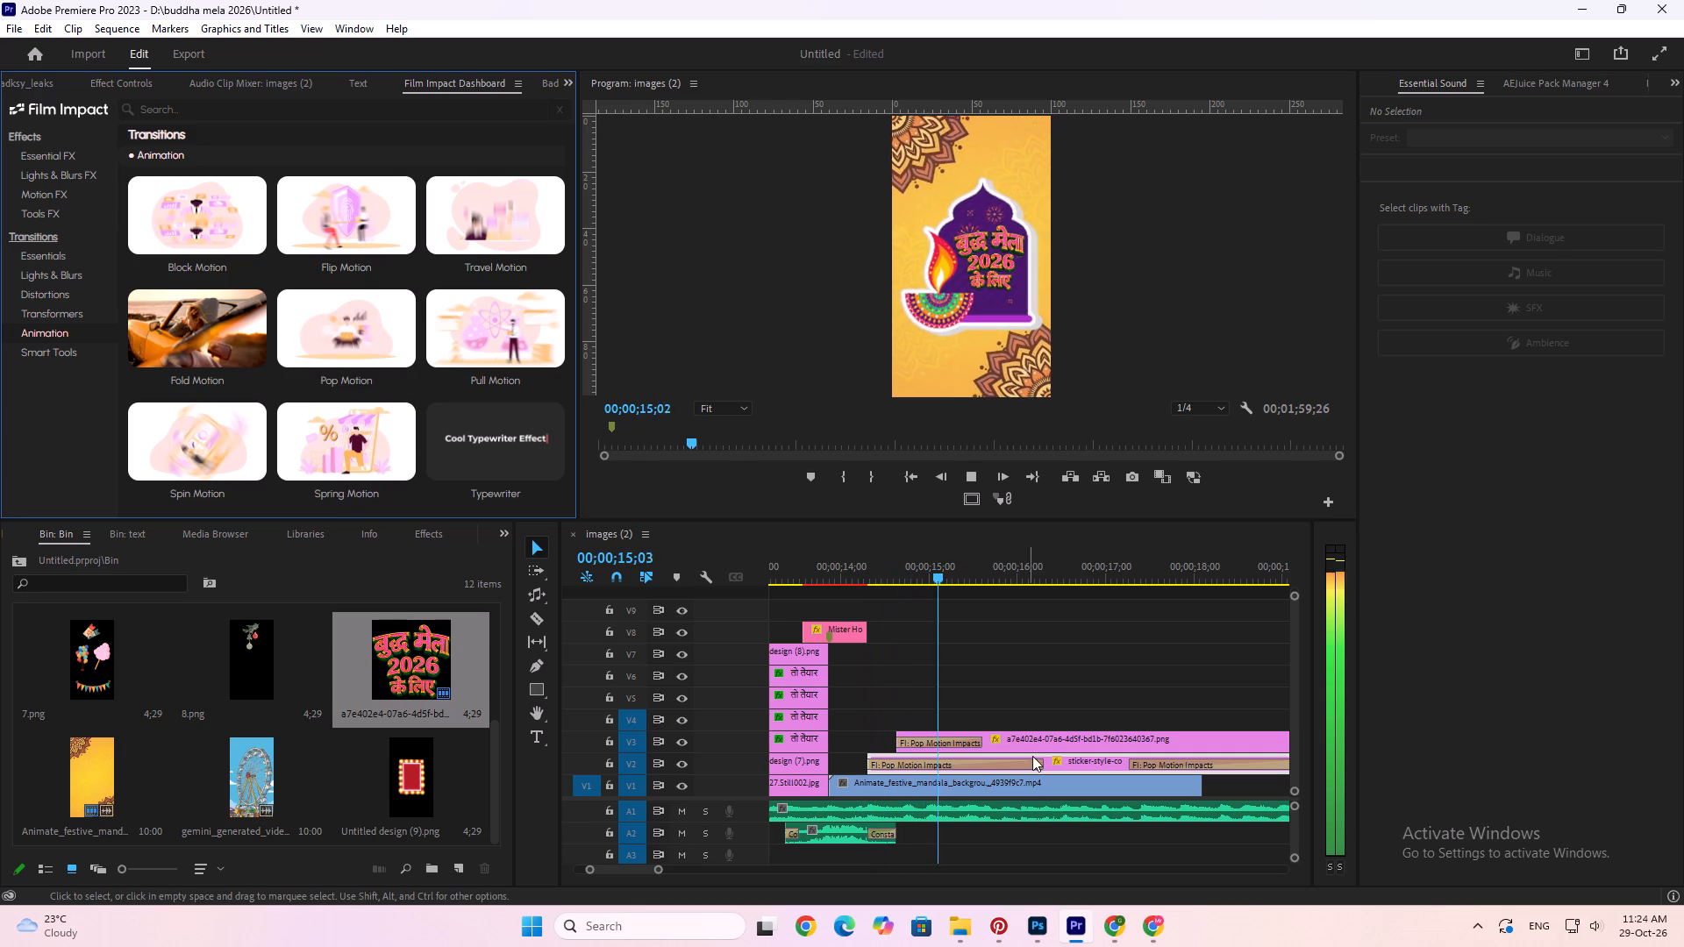
{"action": "key", "text": "space"}
{"action": "left_click_drag", "start_coordinate": [1033, 741], "coordinate": [1108, 754]}
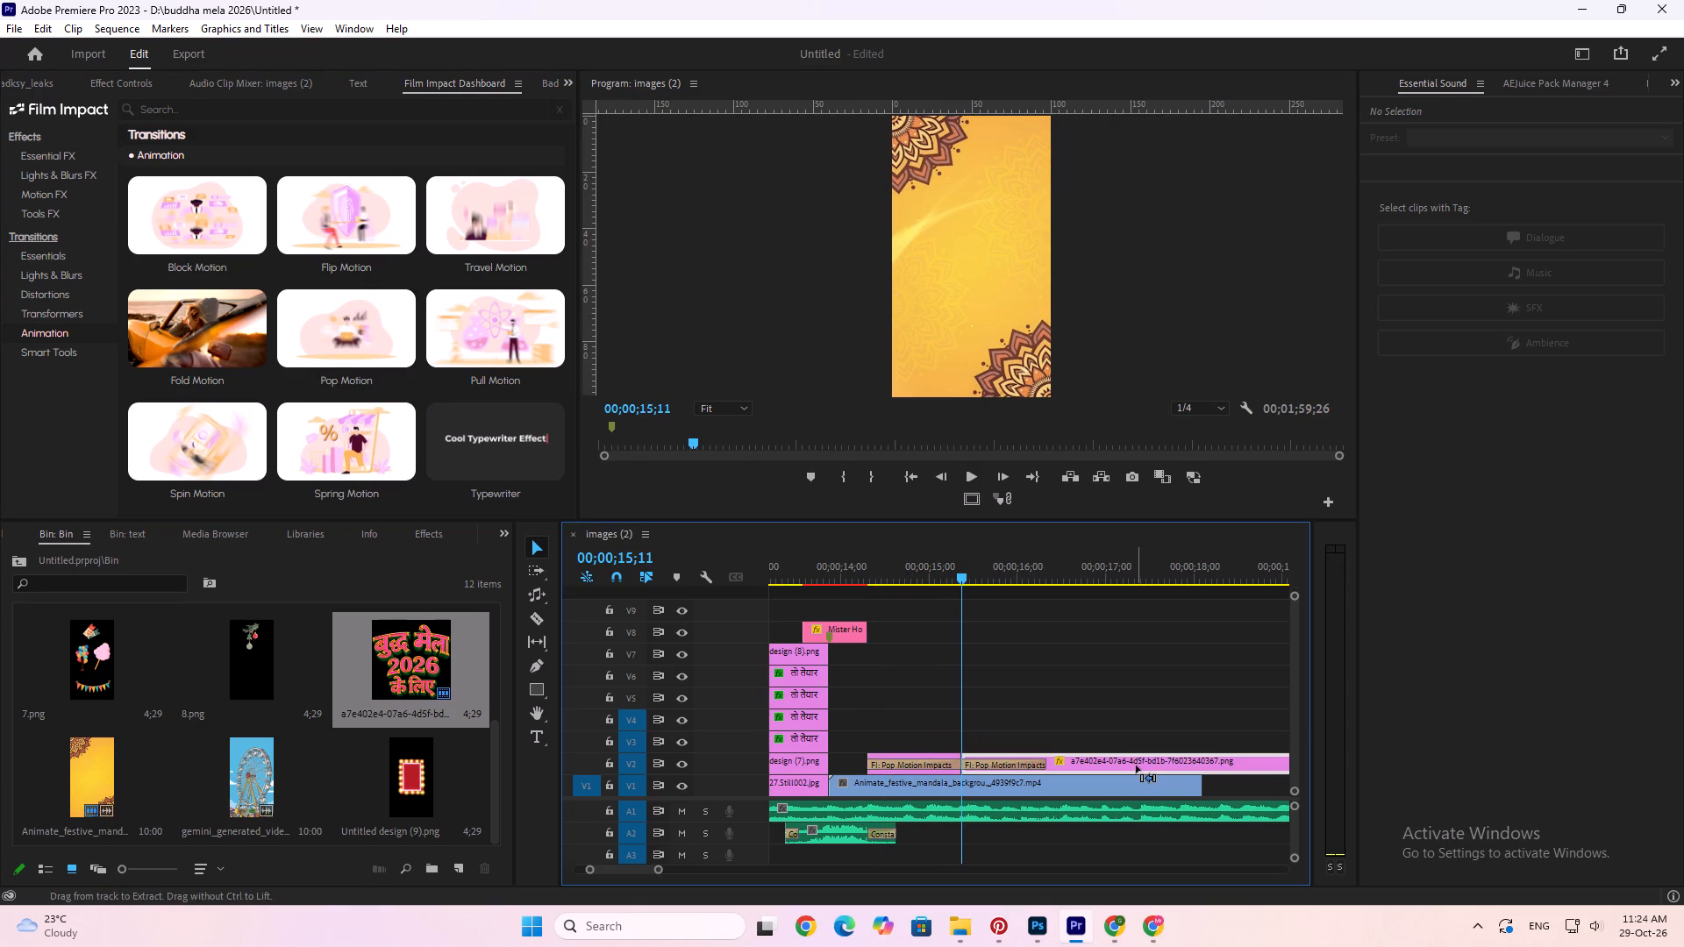
{"action": "key", "text": "ctrl+z"}
{"action": "left_click_drag", "start_coordinate": [1013, 743], "coordinate": [1055, 737]}
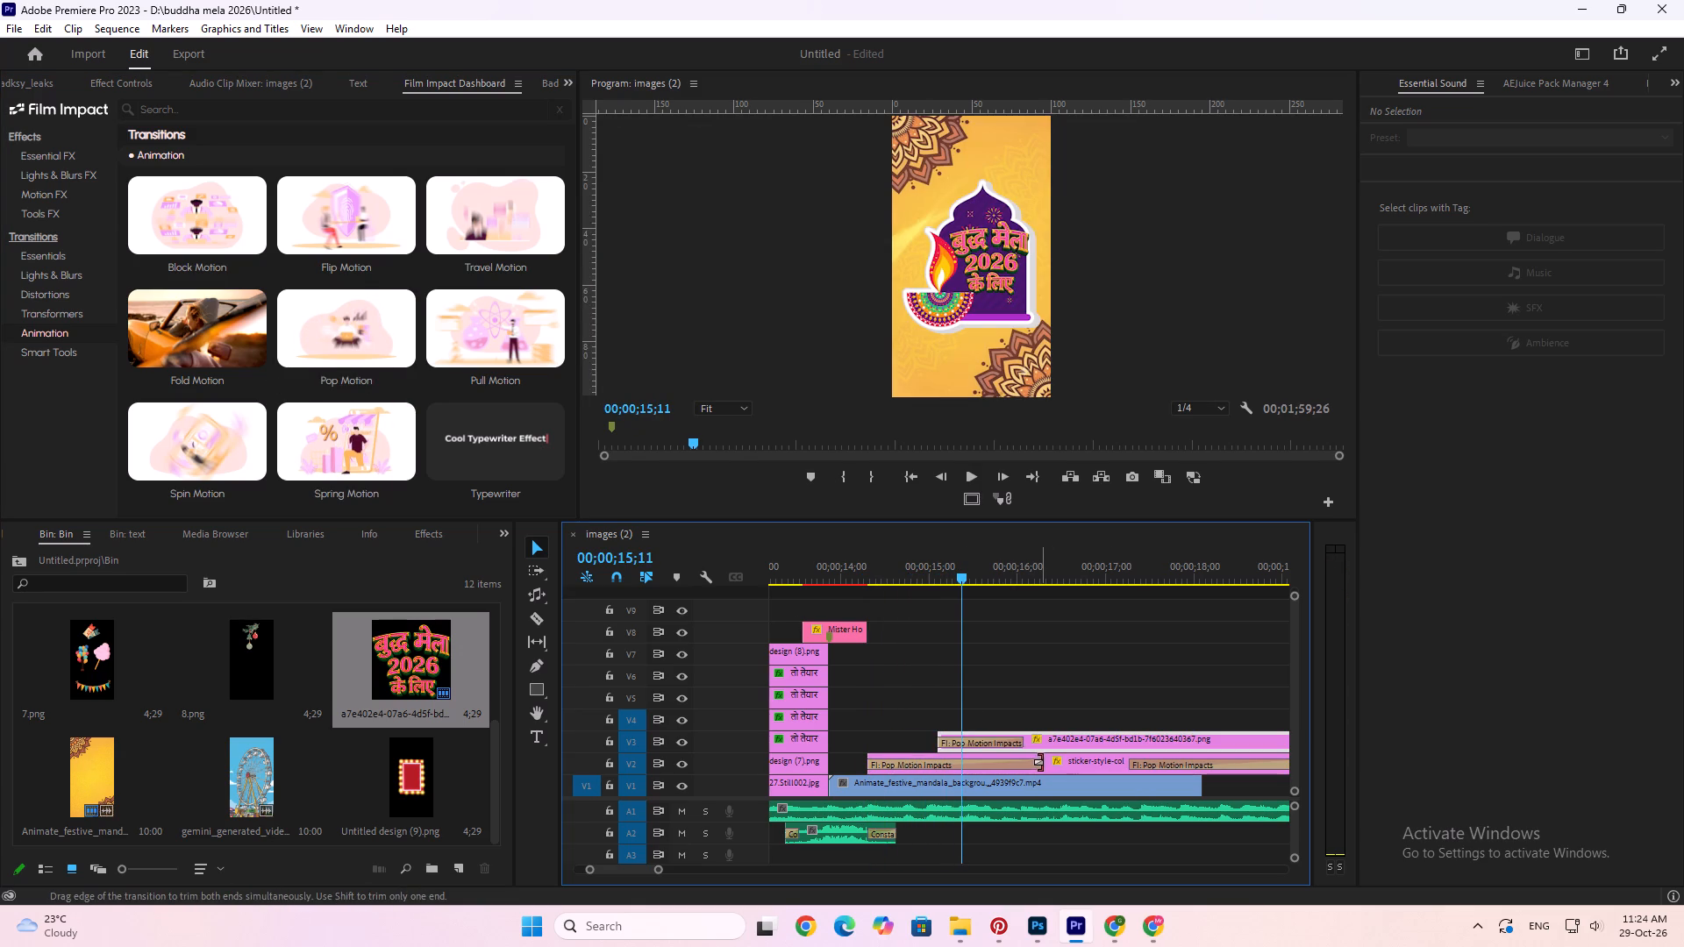
Shorten the sticker's opening Pop Motion transition to end near the title clip's start, and delete the sticker's closing transition.
{"action": "left_click_drag", "start_coordinate": [1040, 762], "coordinate": [940, 774]}
{"action": "left_click", "coordinate": [1157, 776]}
{"action": "left_click", "coordinate": [1167, 769]}
{"action": "key", "text": "Delete"}
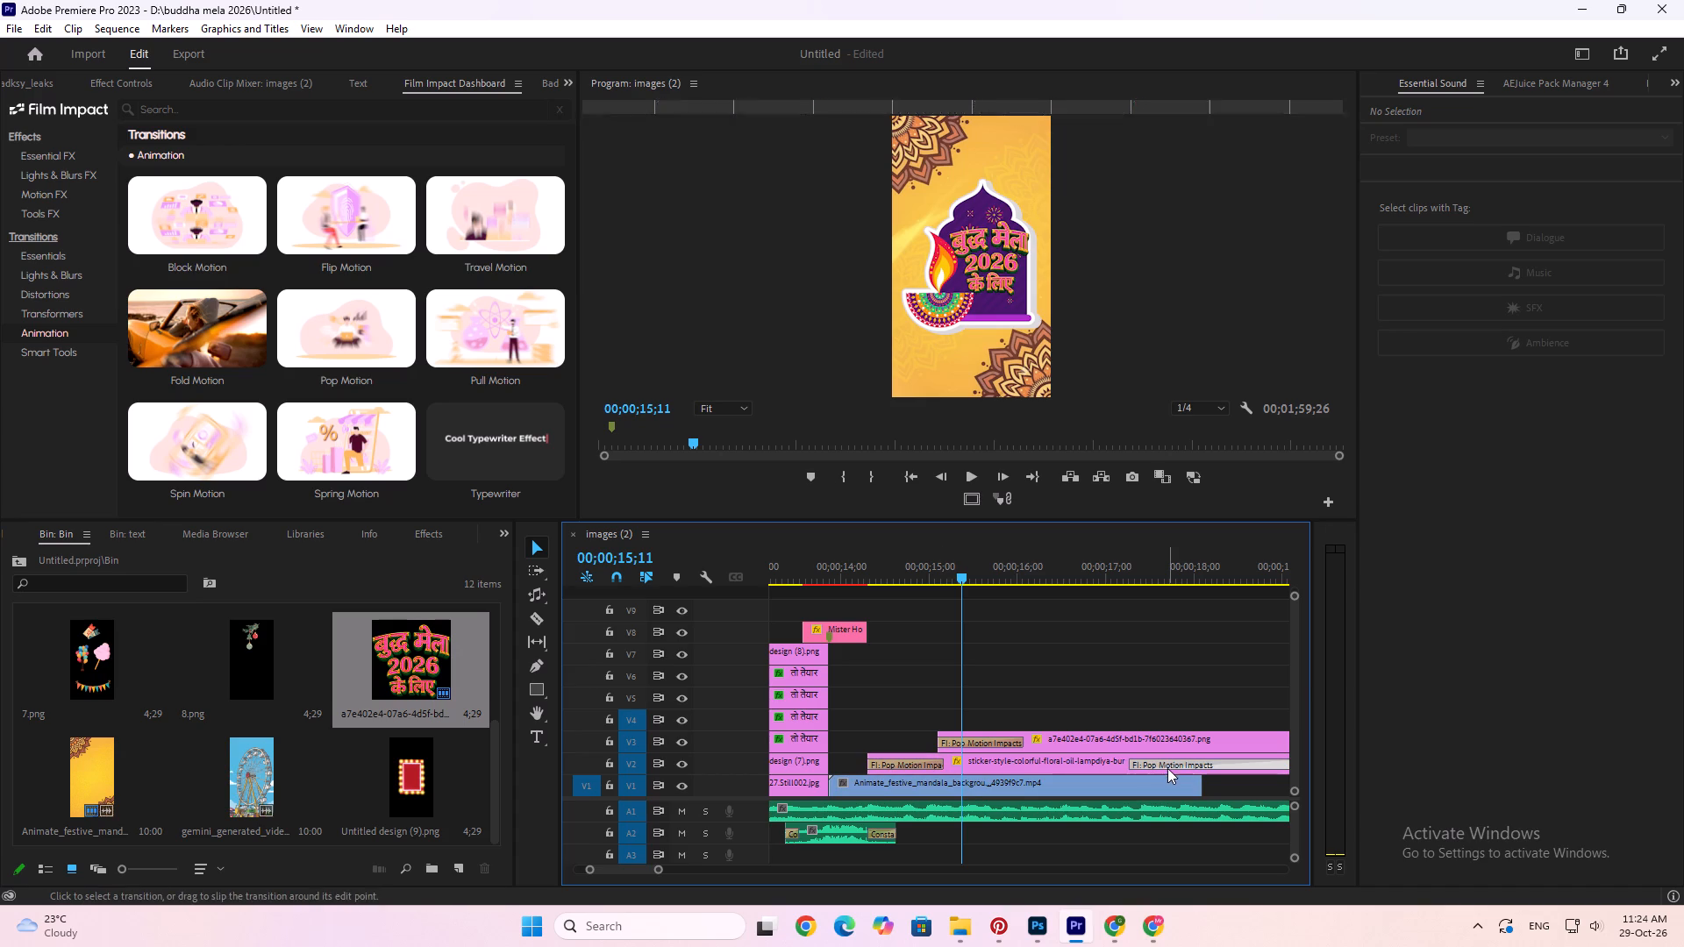
Play the sticker and title entrance in the maximized program preview from 00;00;14;06.
{"action": "left_click_drag", "start_coordinate": [882, 585], "coordinate": [863, 596]}
{"action": "left_click", "coordinate": [864, 586]}
{"action": "left_click", "coordinate": [861, 580]}
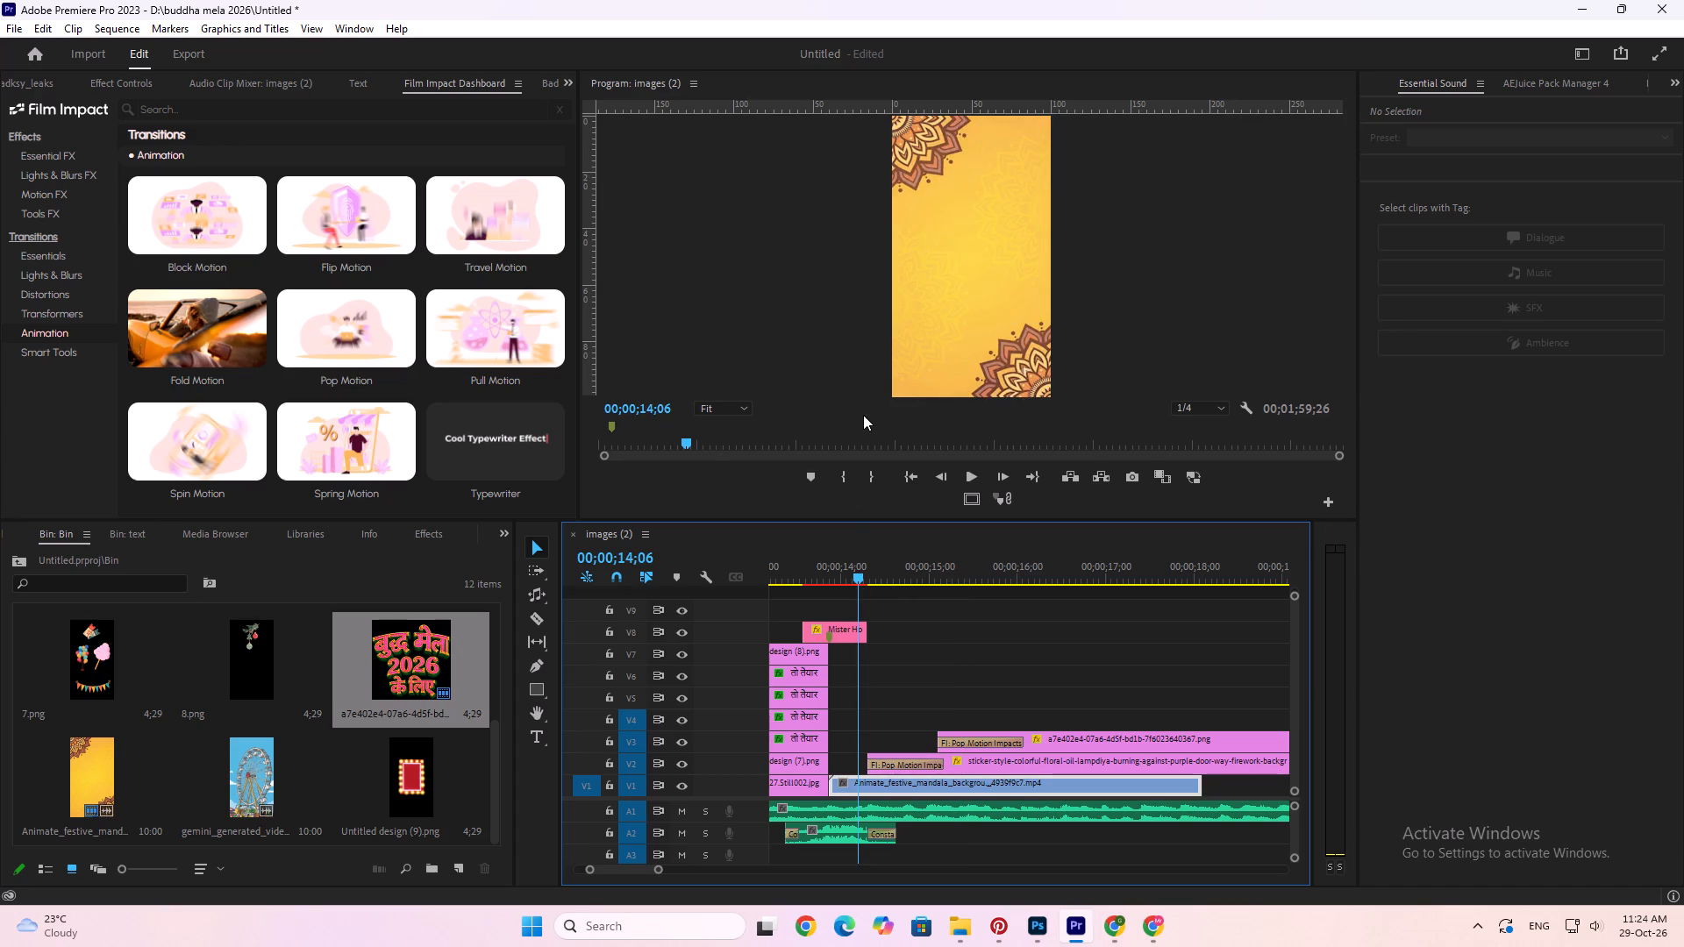
{"action": "left_click", "coordinate": [863, 409]}
{"action": "type", "text": "`"}
{"action": "key", "text": "space"}
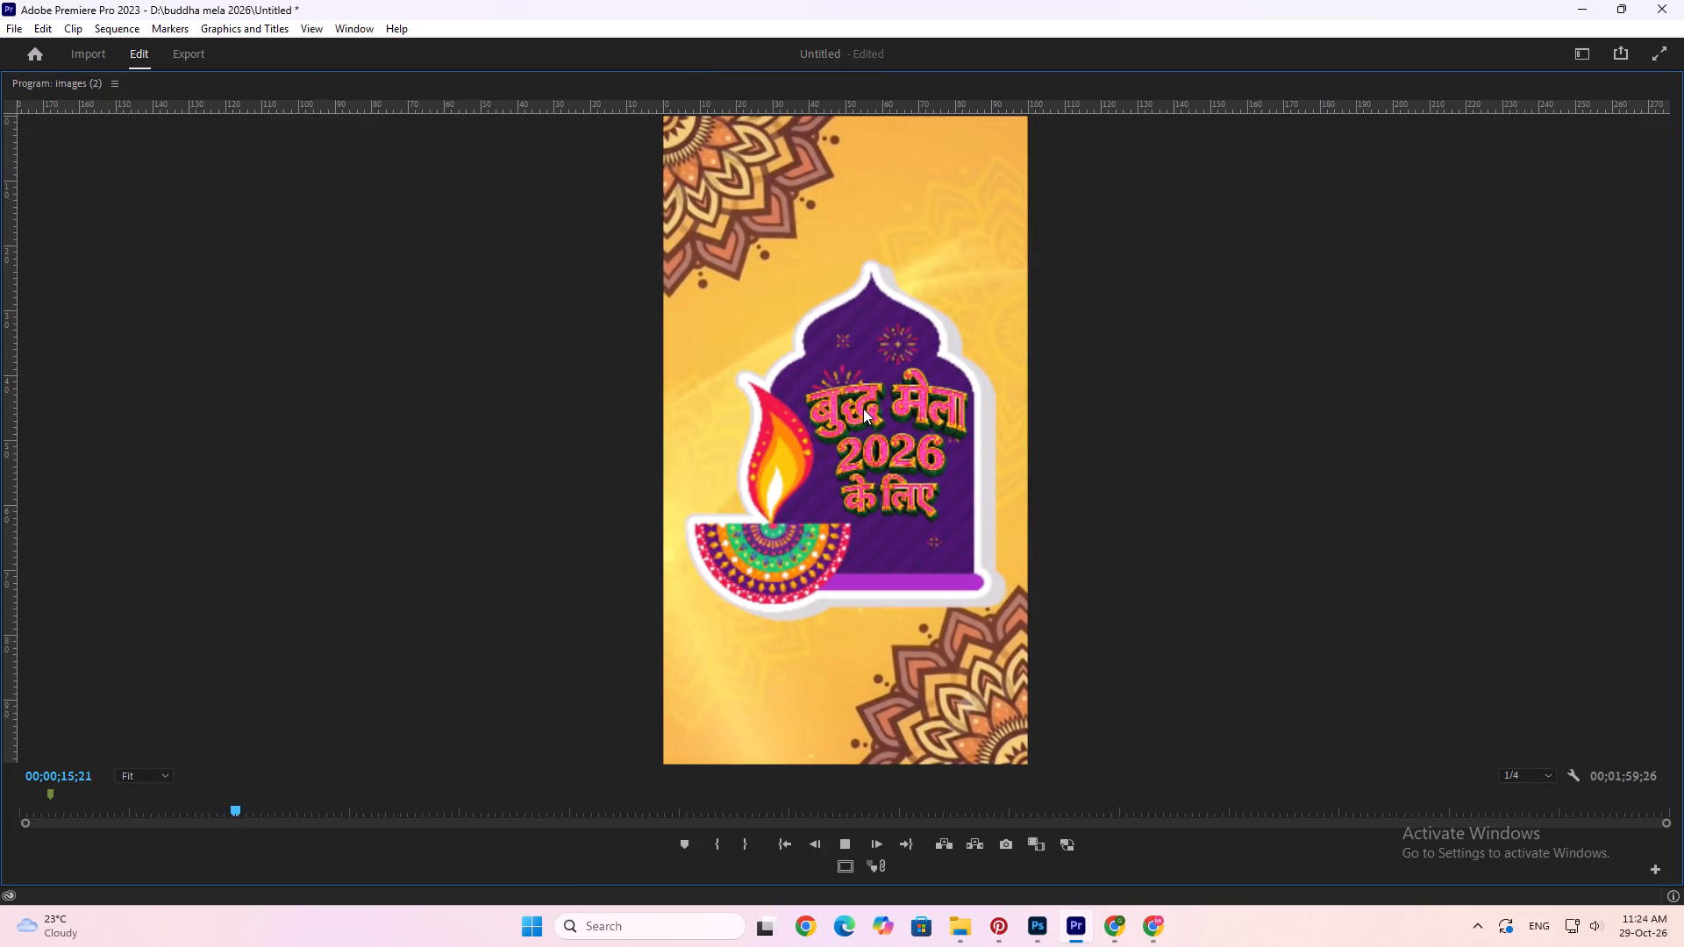
{"action": "key", "text": "space"}
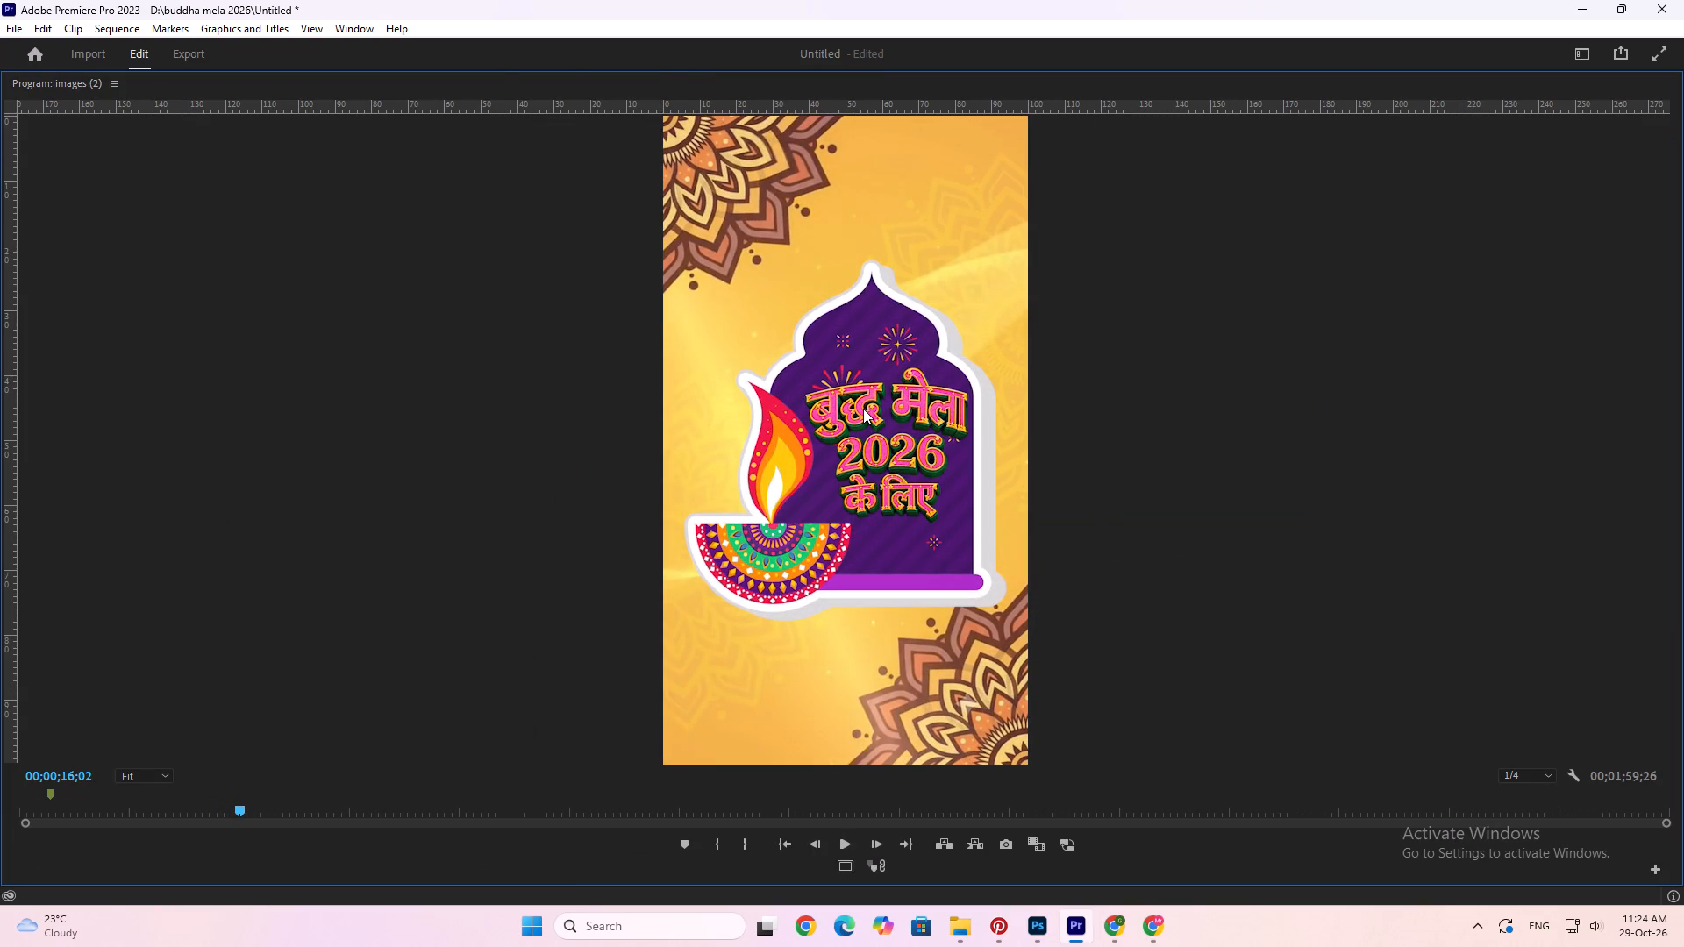
{"action": "key", "text": "grave"}
{"action": "left_click", "coordinate": [957, 770]}
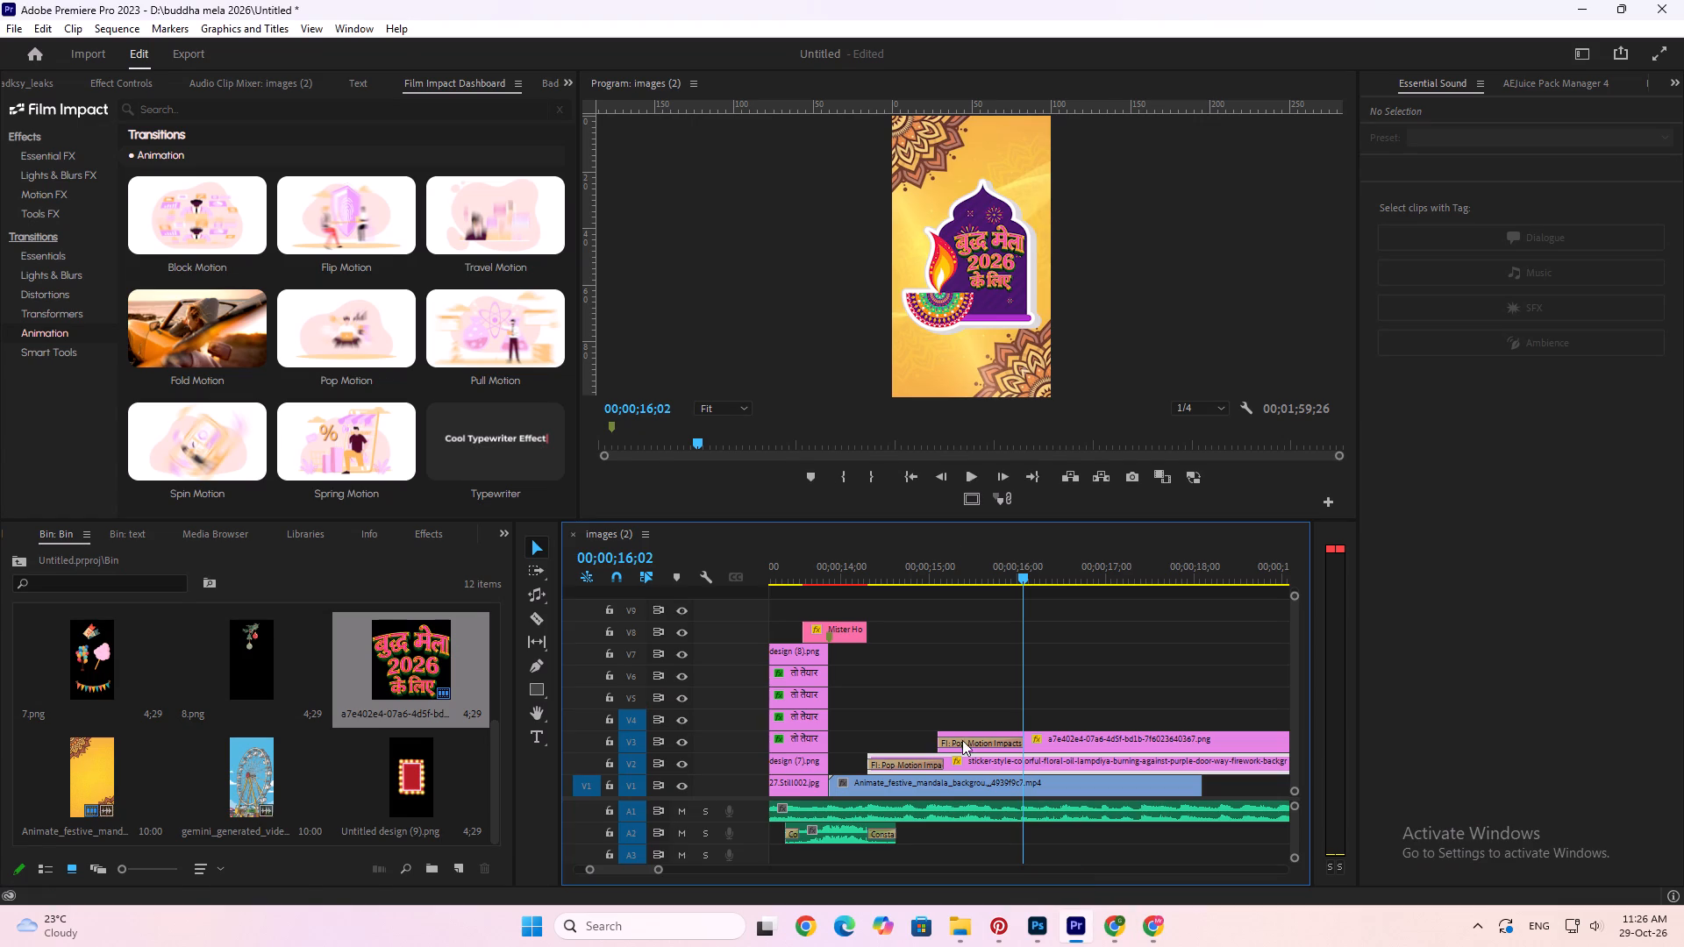
{"action": "left_click_drag", "start_coordinate": [962, 740], "coordinate": [932, 710]}
At 00;00;16;06, add a rectangular opacity mask to the greeting card clip and set its Mask Feather to 0.
{"action": "left_click_drag", "start_coordinate": [1024, 566], "coordinate": [1035, 569]}
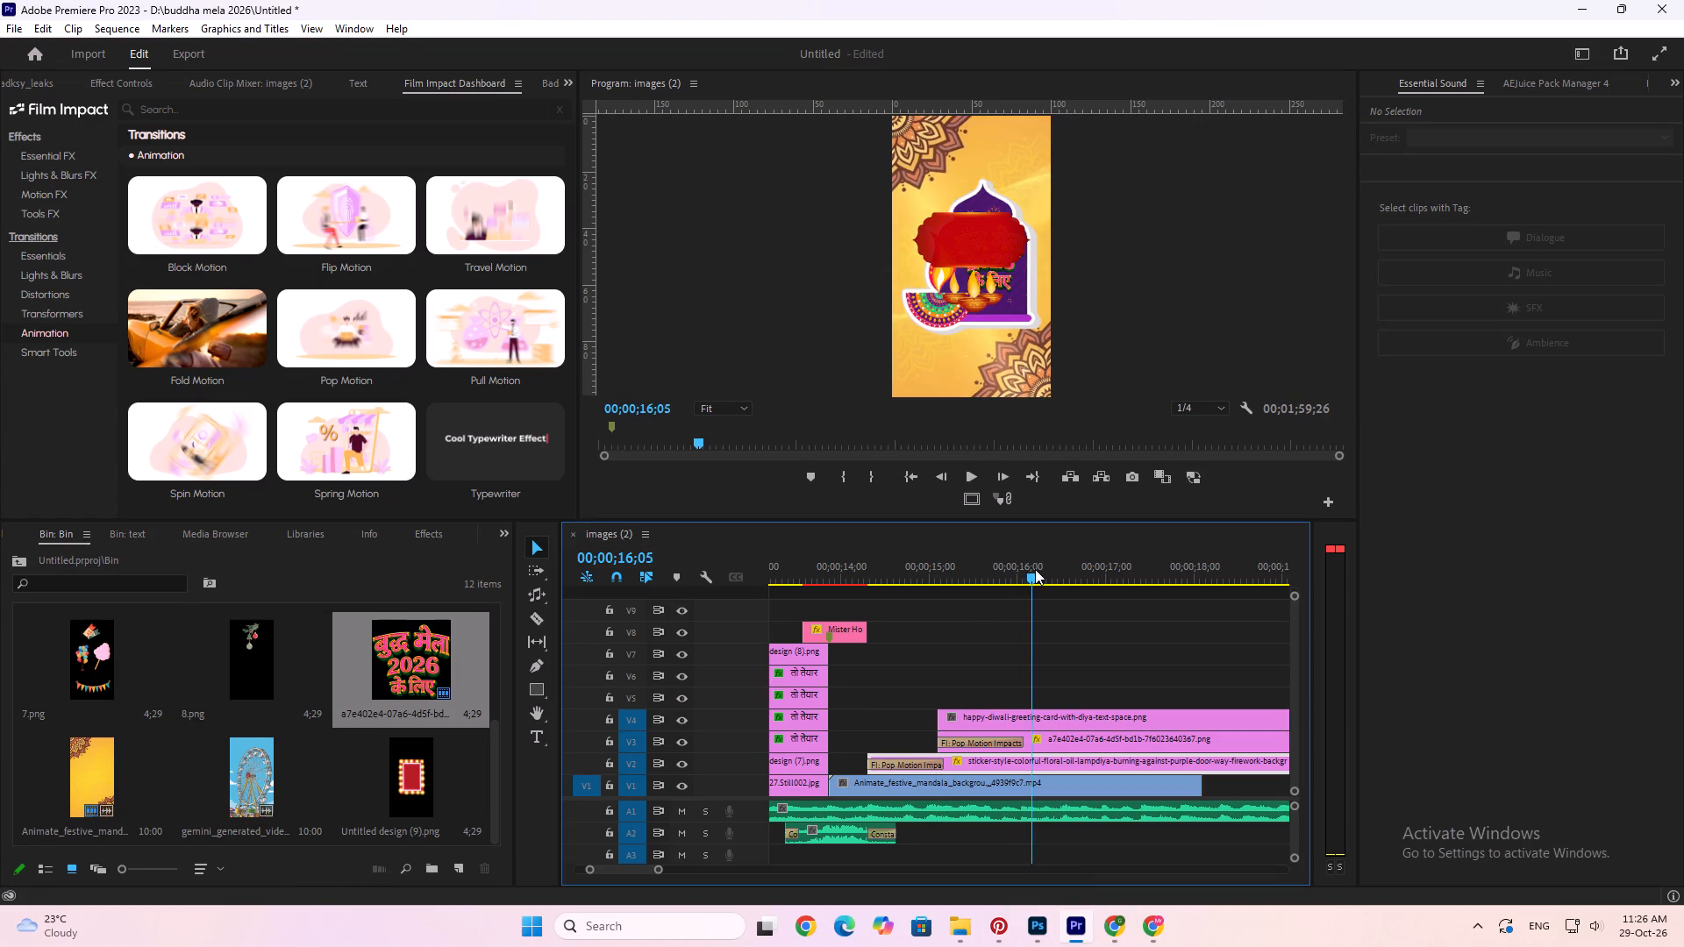
{"action": "left_click_drag", "start_coordinate": [1035, 569], "coordinate": [1037, 570]}
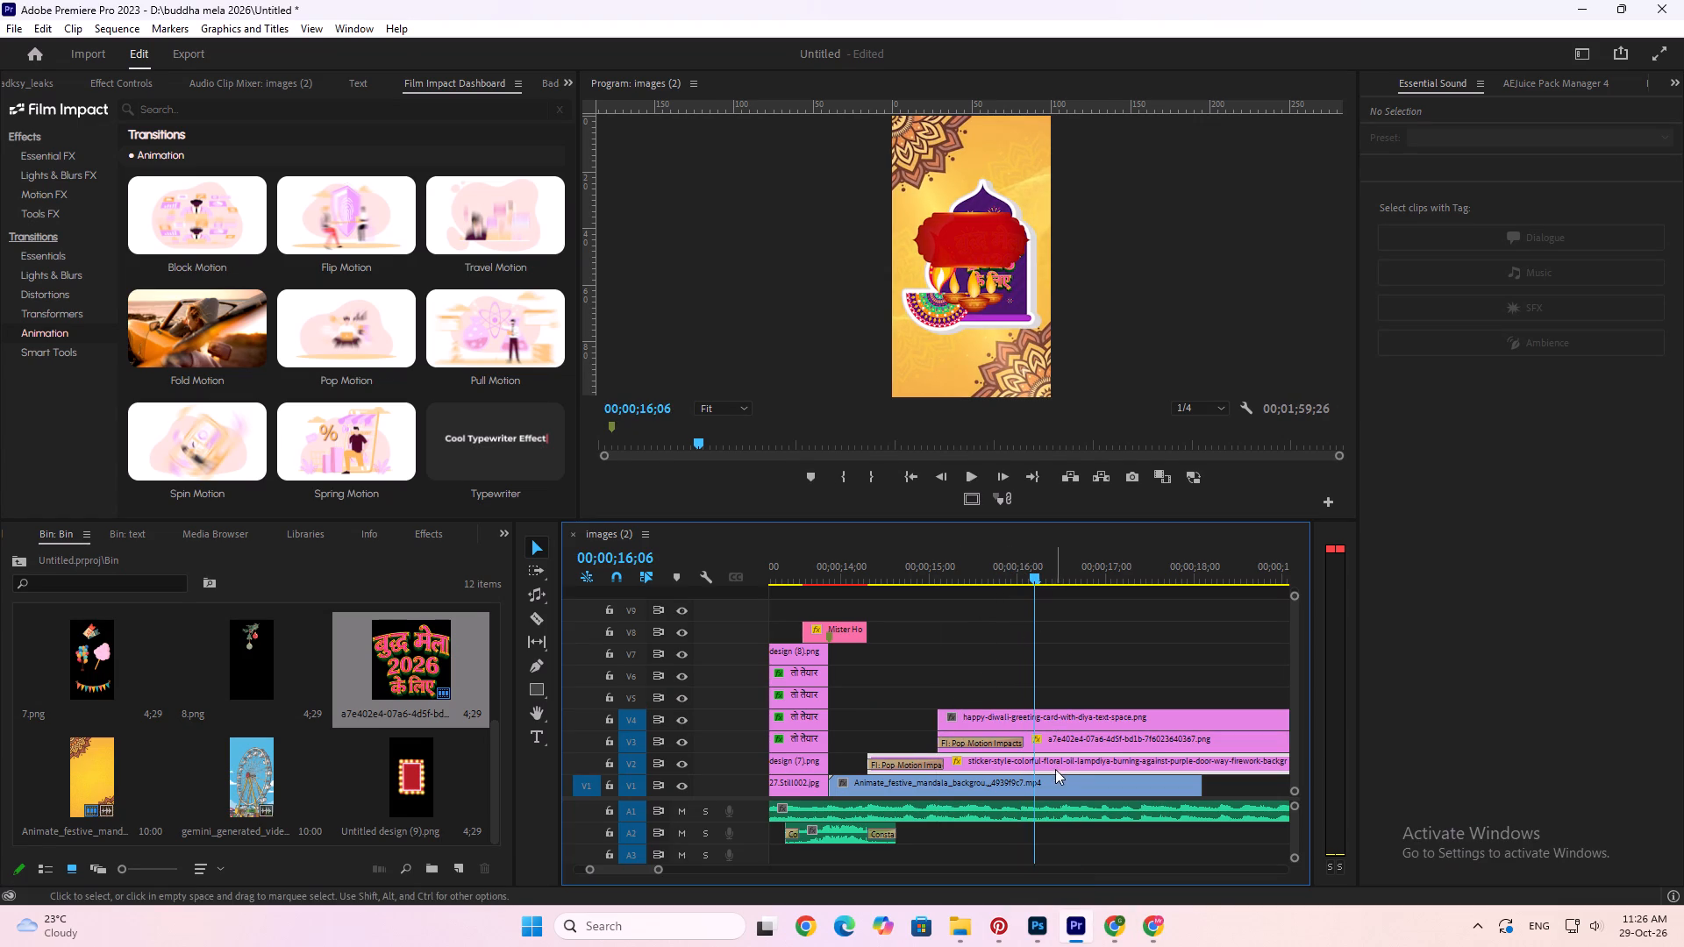
{"action": "left_click", "coordinate": [1060, 717]}
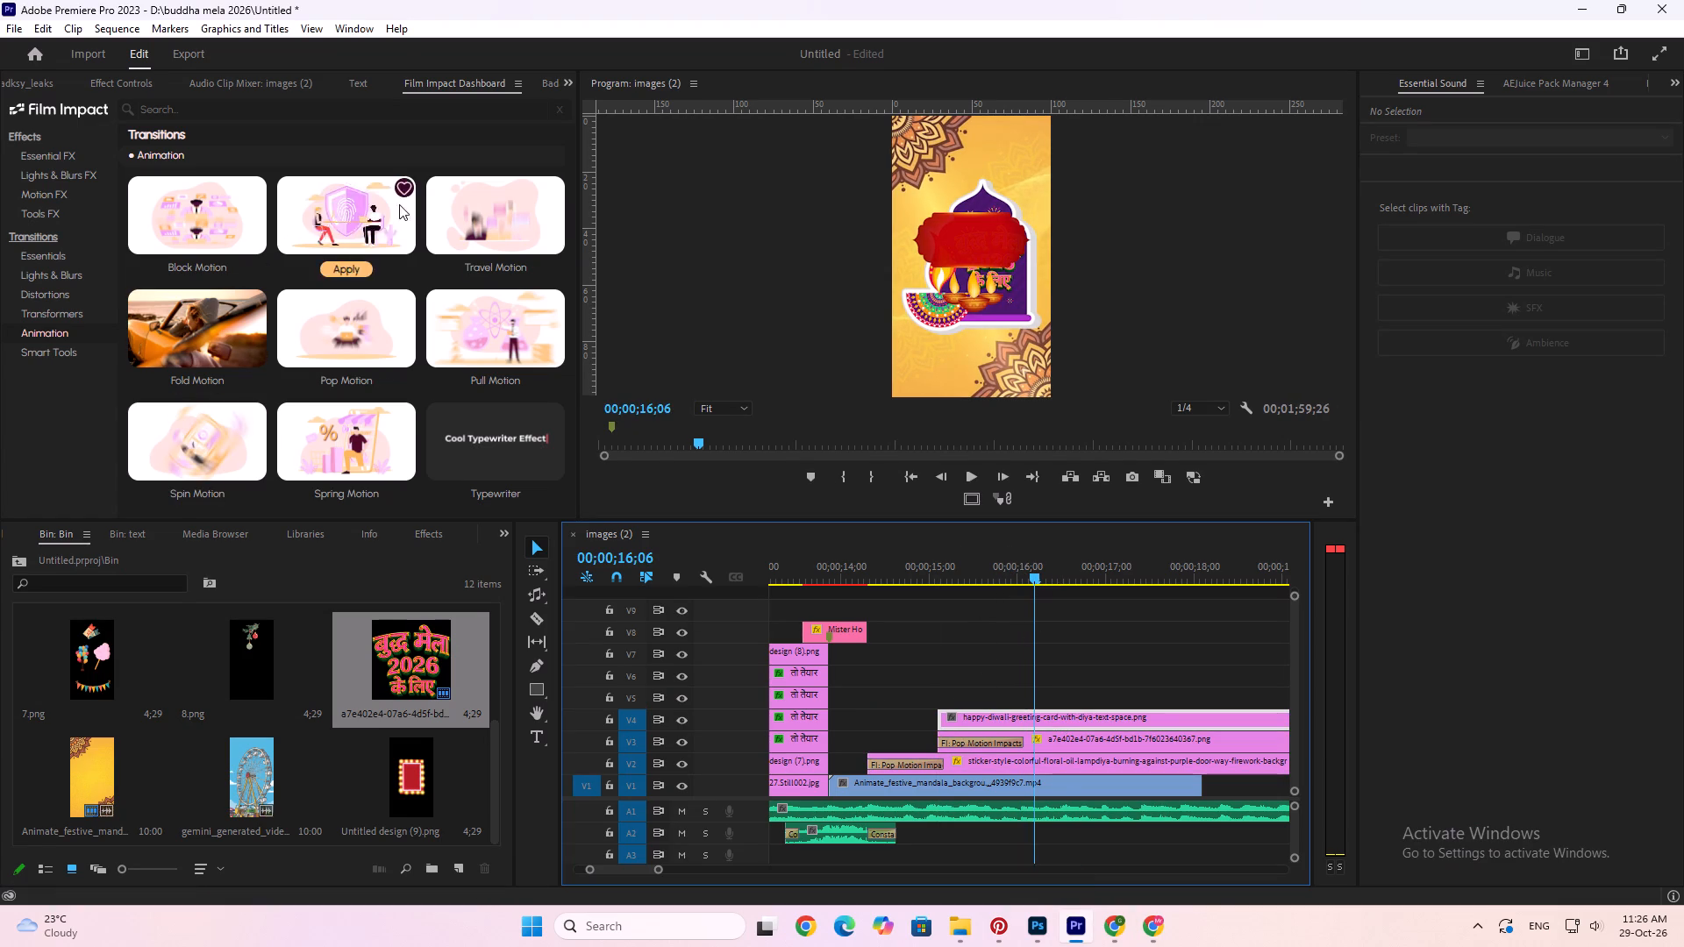
{"action": "double_click", "coordinate": [967, 247]}
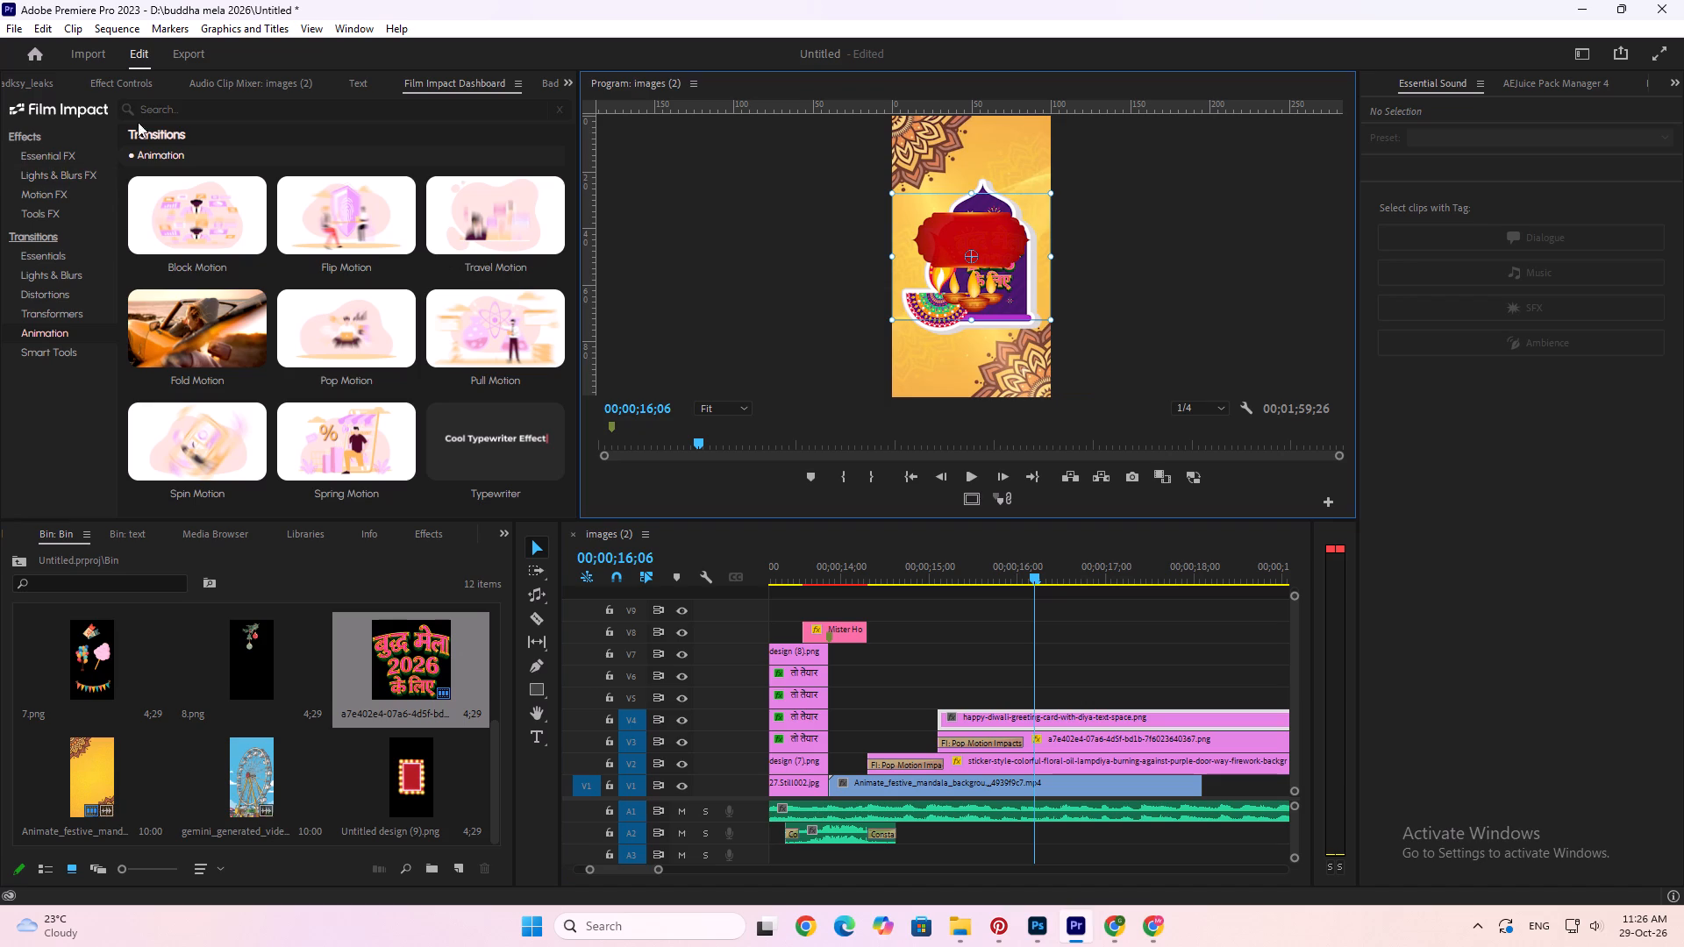
{"action": "left_click", "coordinate": [126, 96]}
{"action": "left_click", "coordinate": [125, 89]}
{"action": "left_click", "coordinate": [116, 309]}
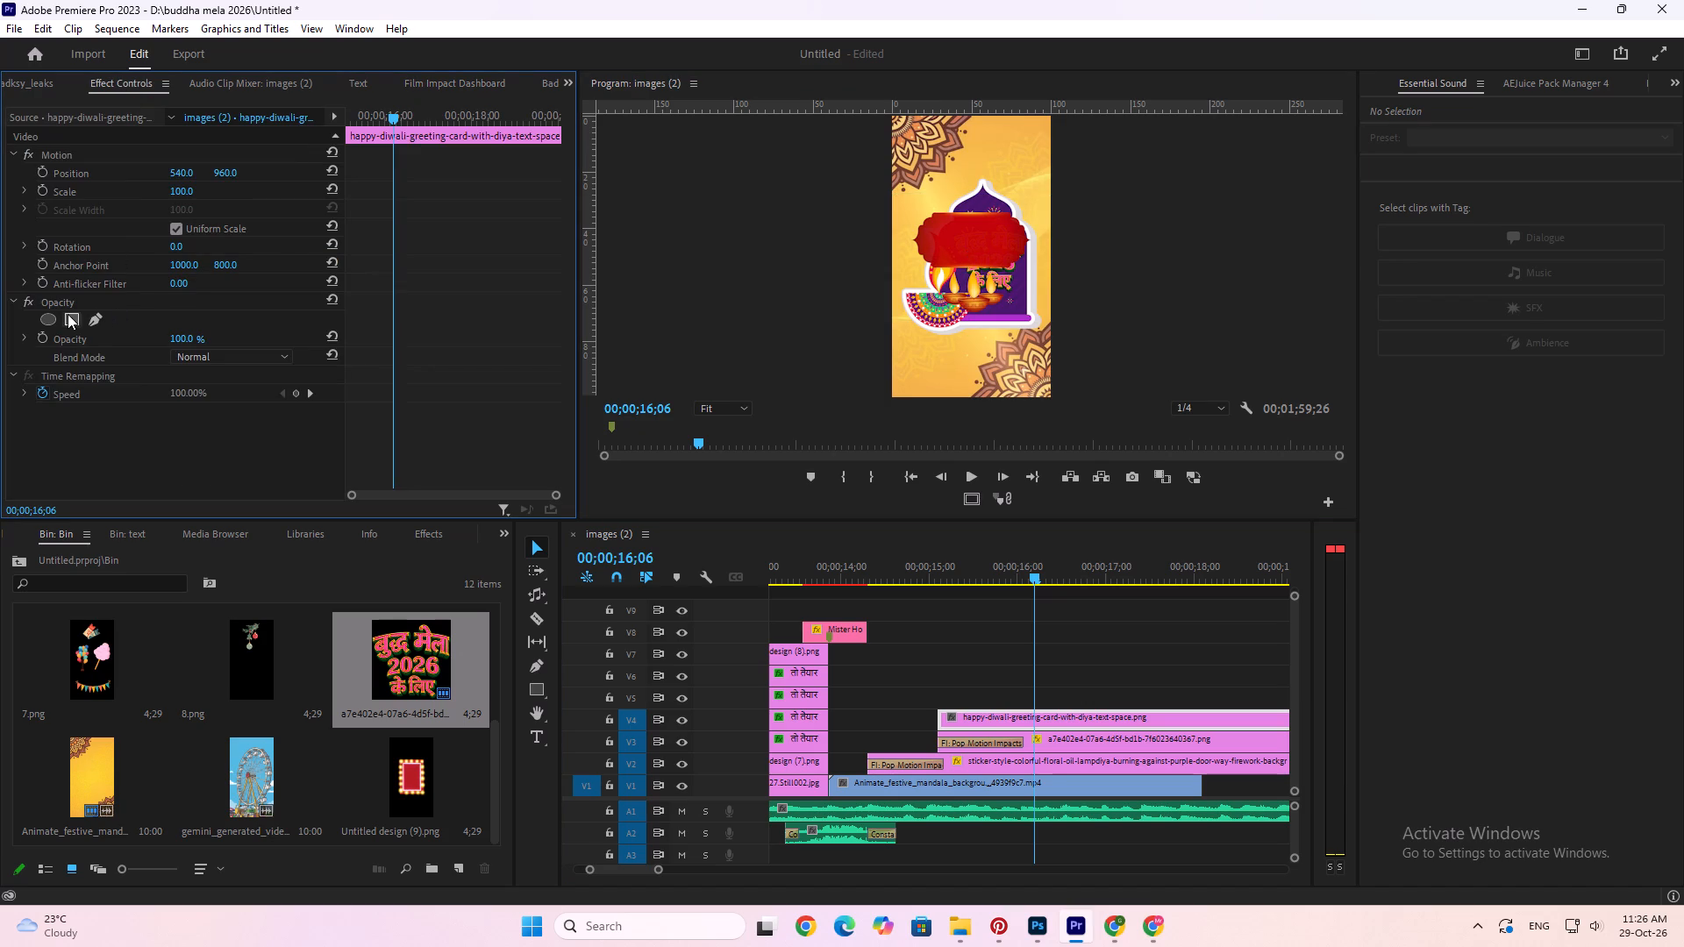
{"action": "left_click", "coordinate": [73, 317]}
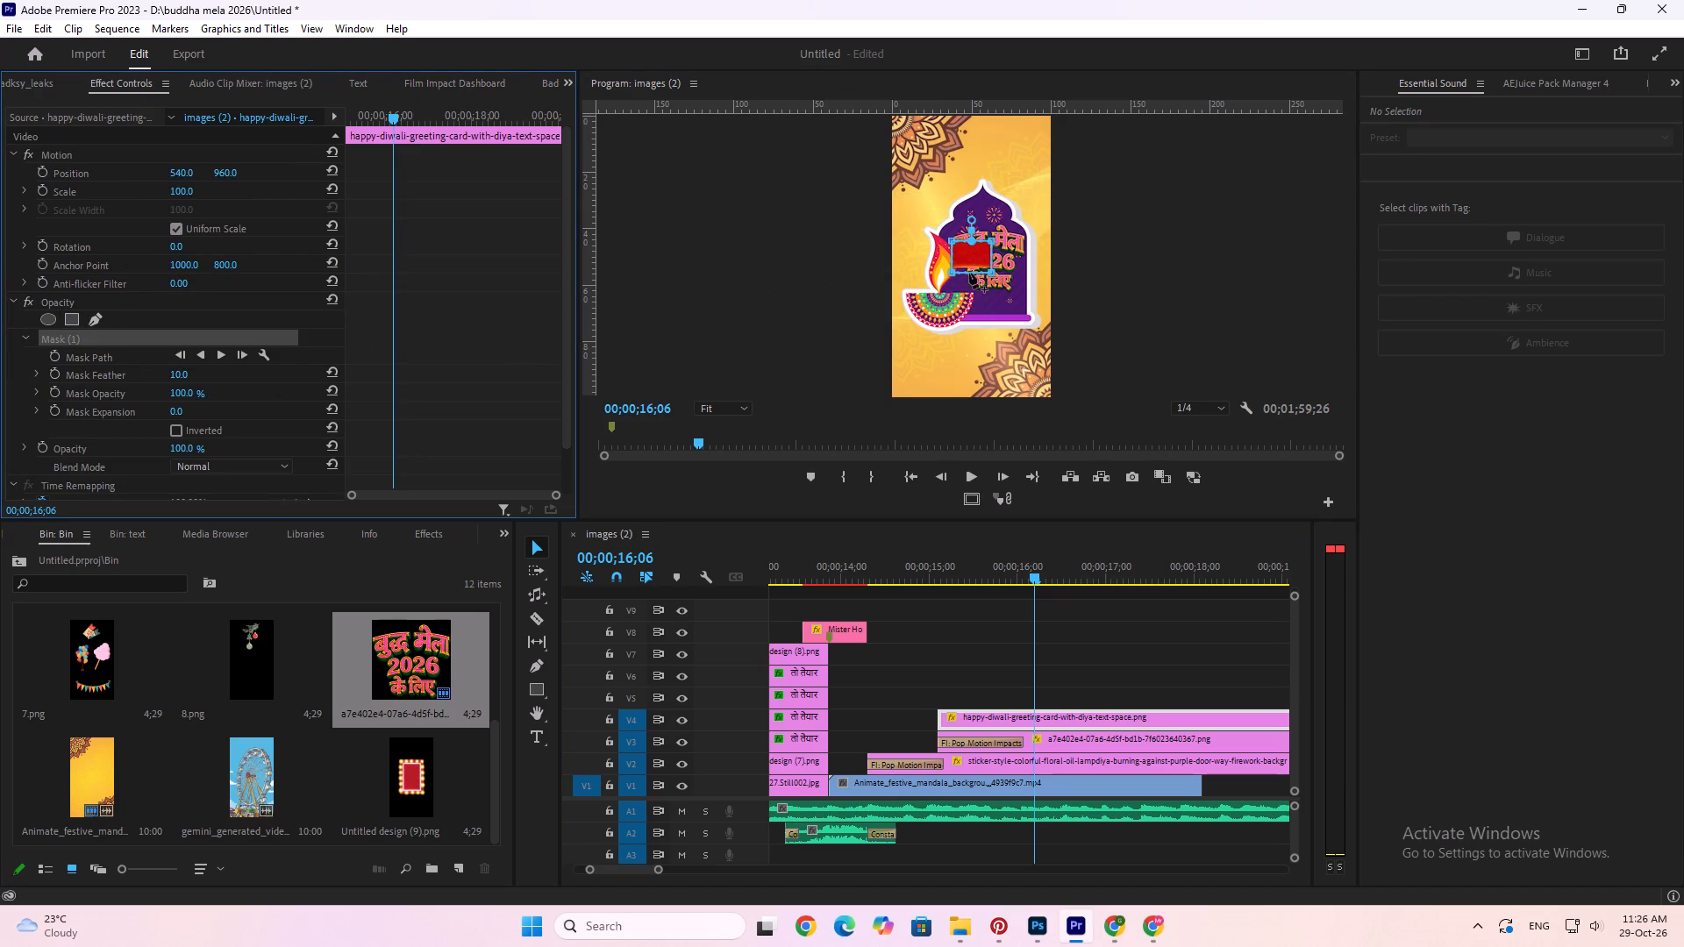
{"action": "left_click_drag", "start_coordinate": [186, 377], "coordinate": [102, 376]}
{"action": "left_click_drag", "start_coordinate": [102, 376], "coordinate": [96, 389]}
Enlarge the greeting card's mask to enclose the whole red frame while cutting off the three diyas below it.
{"action": "left_click_drag", "start_coordinate": [921, 185], "coordinate": [959, 328]}
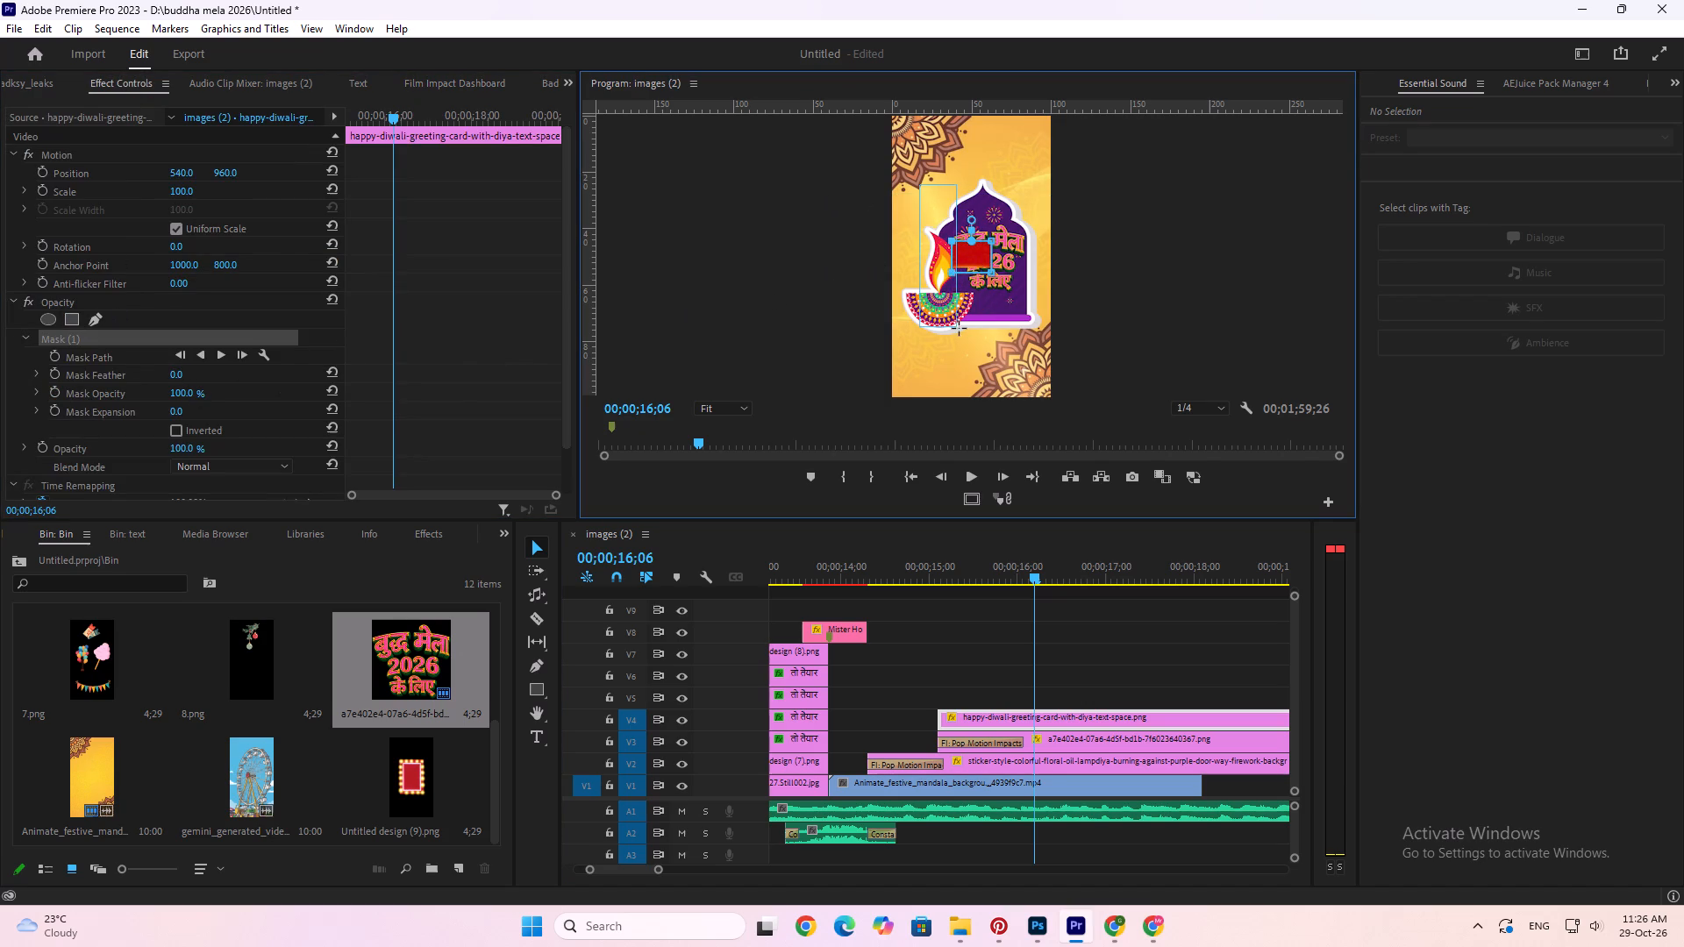
{"action": "left_click_drag", "start_coordinate": [959, 328], "coordinate": [960, 329]}
{"action": "left_click_drag", "start_coordinate": [952, 273], "coordinate": [879, 273]}
{"action": "left_click_drag", "start_coordinate": [1011, 224], "coordinate": [981, 297]}
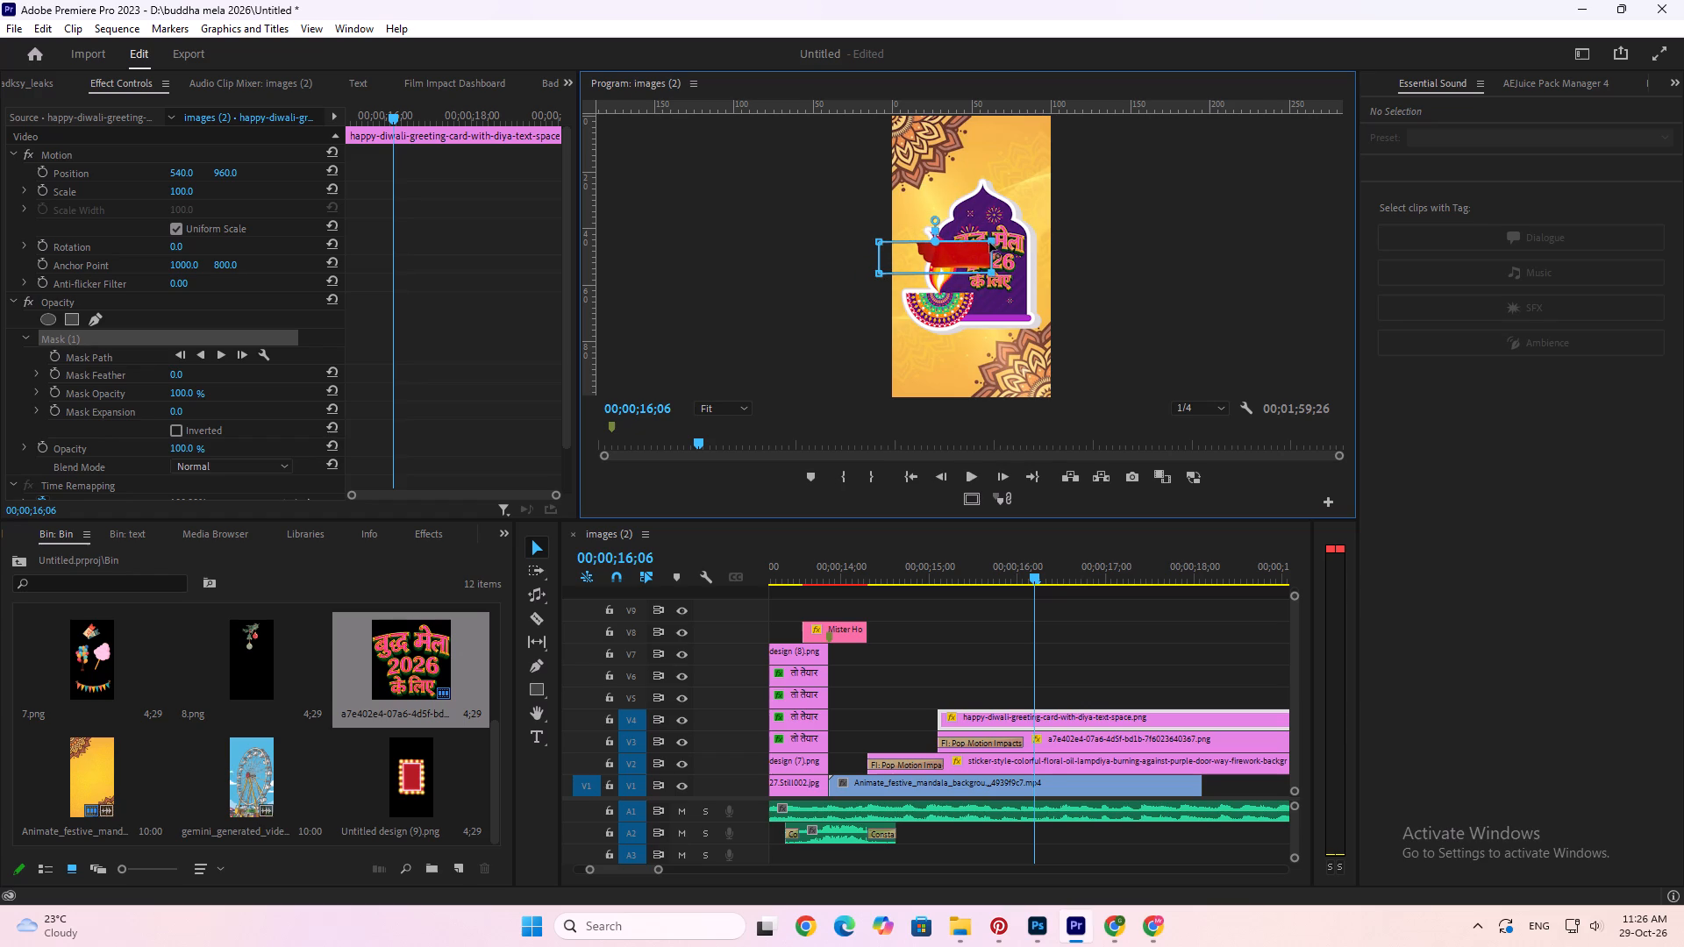
{"action": "left_click_drag", "start_coordinate": [992, 241], "coordinate": [1072, 239]}
{"action": "left_click_drag", "start_coordinate": [1102, 212], "coordinate": [866, 252]}
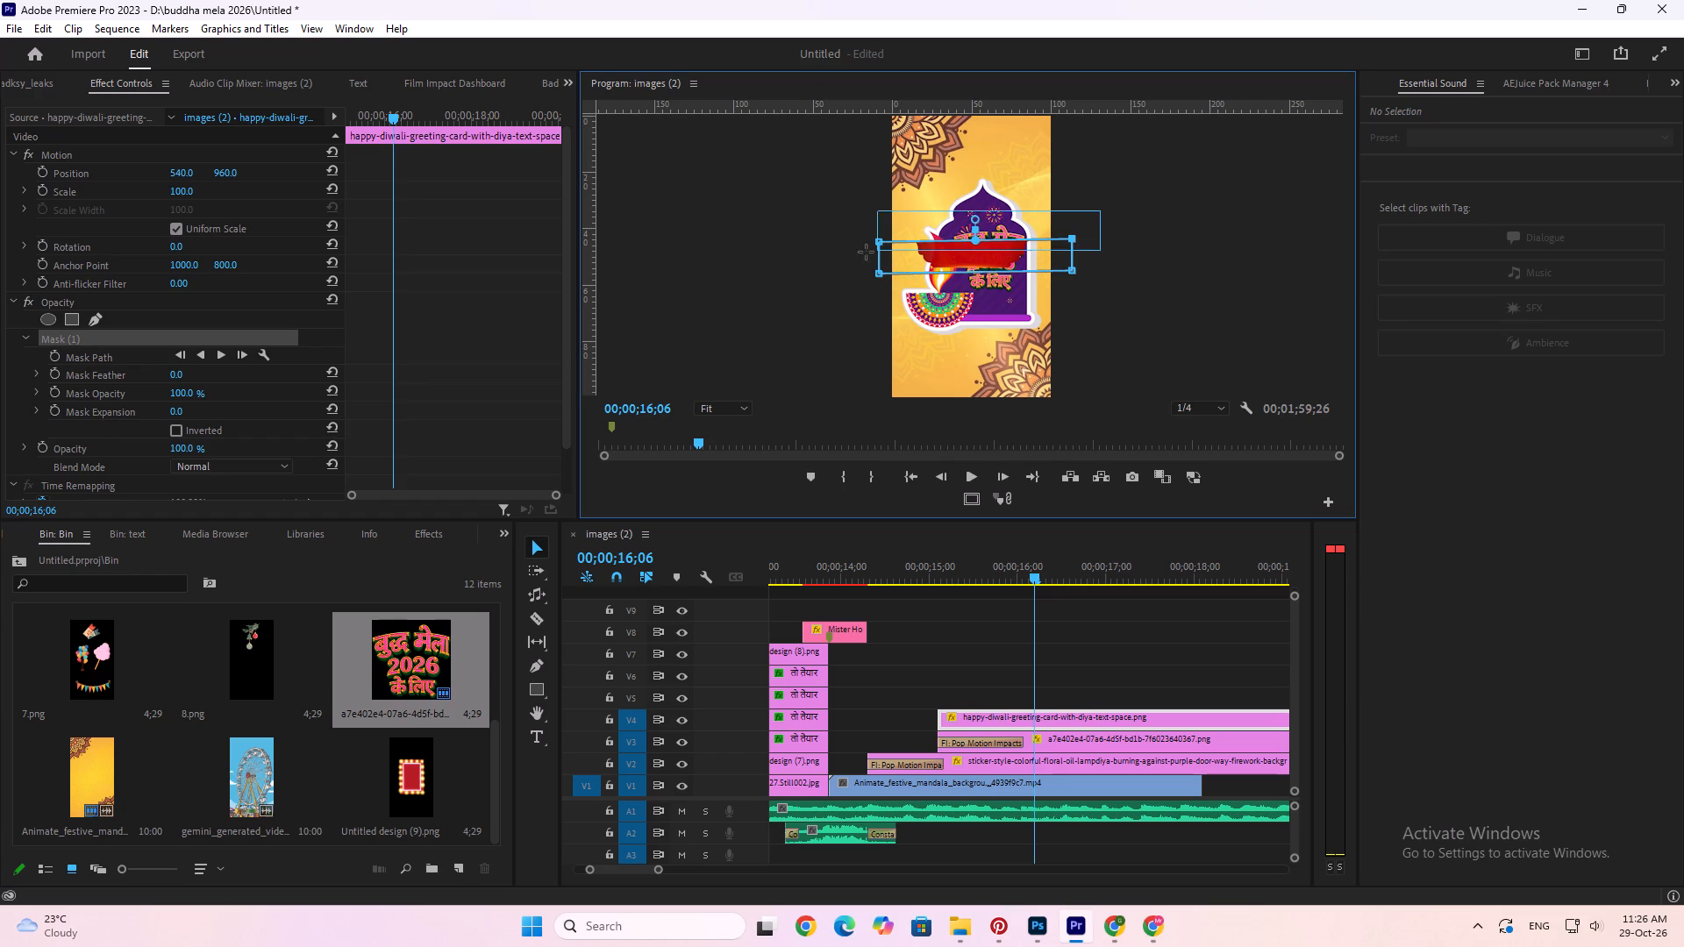
{"action": "left_click_drag", "start_coordinate": [866, 252], "coordinate": [845, 249]}
{"action": "left_click_drag", "start_coordinate": [878, 238], "coordinate": [873, 198]}
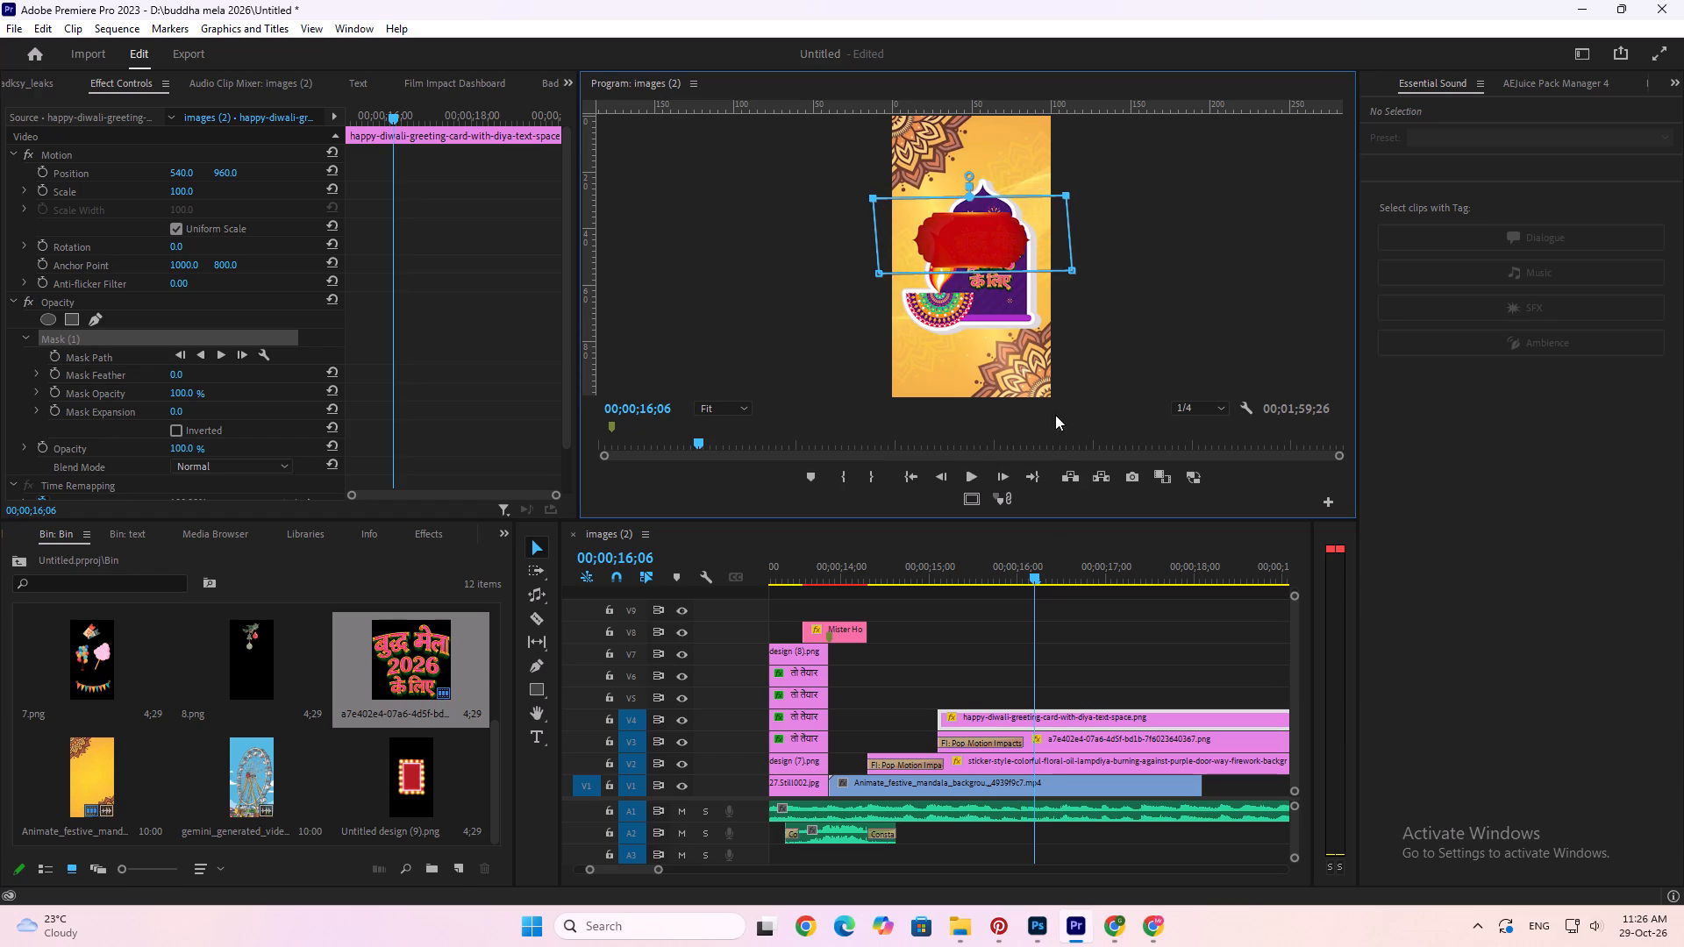
{"action": "left_click", "coordinate": [1036, 673]}
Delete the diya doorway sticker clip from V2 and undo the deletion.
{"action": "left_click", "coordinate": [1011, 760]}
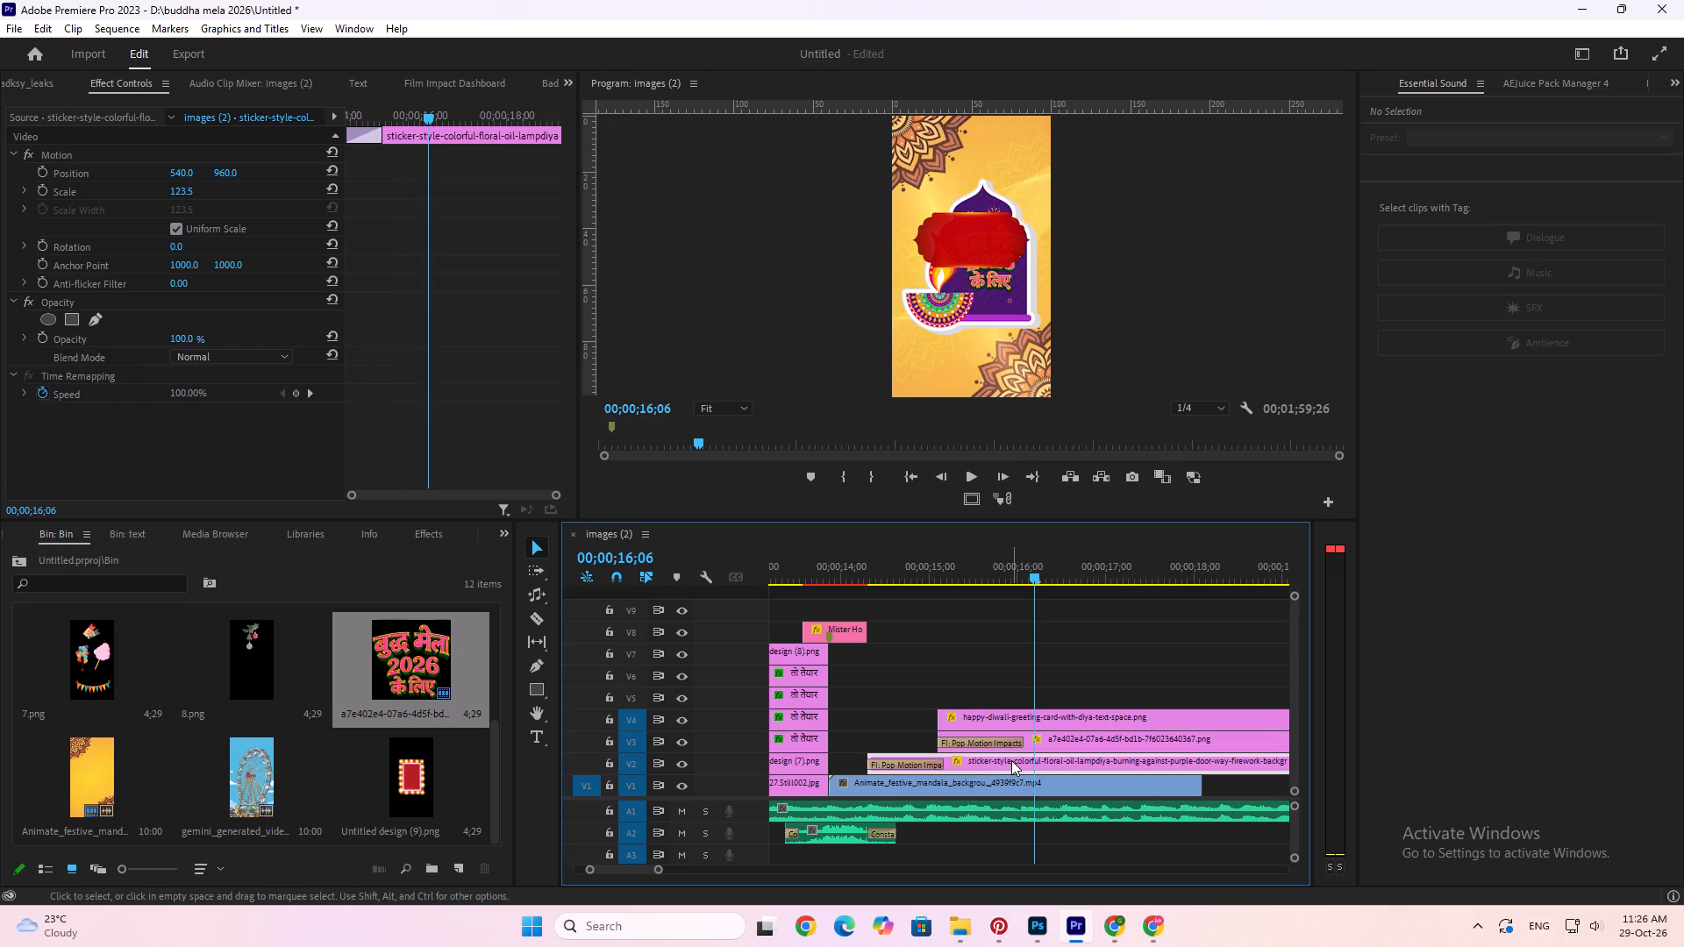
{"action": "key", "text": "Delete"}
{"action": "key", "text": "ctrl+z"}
Replace the diya doorway sticker clip on V2 with a copy of the masked greeting card clip and delete the V4 original.
{"action": "left_click", "coordinate": [1029, 714]}
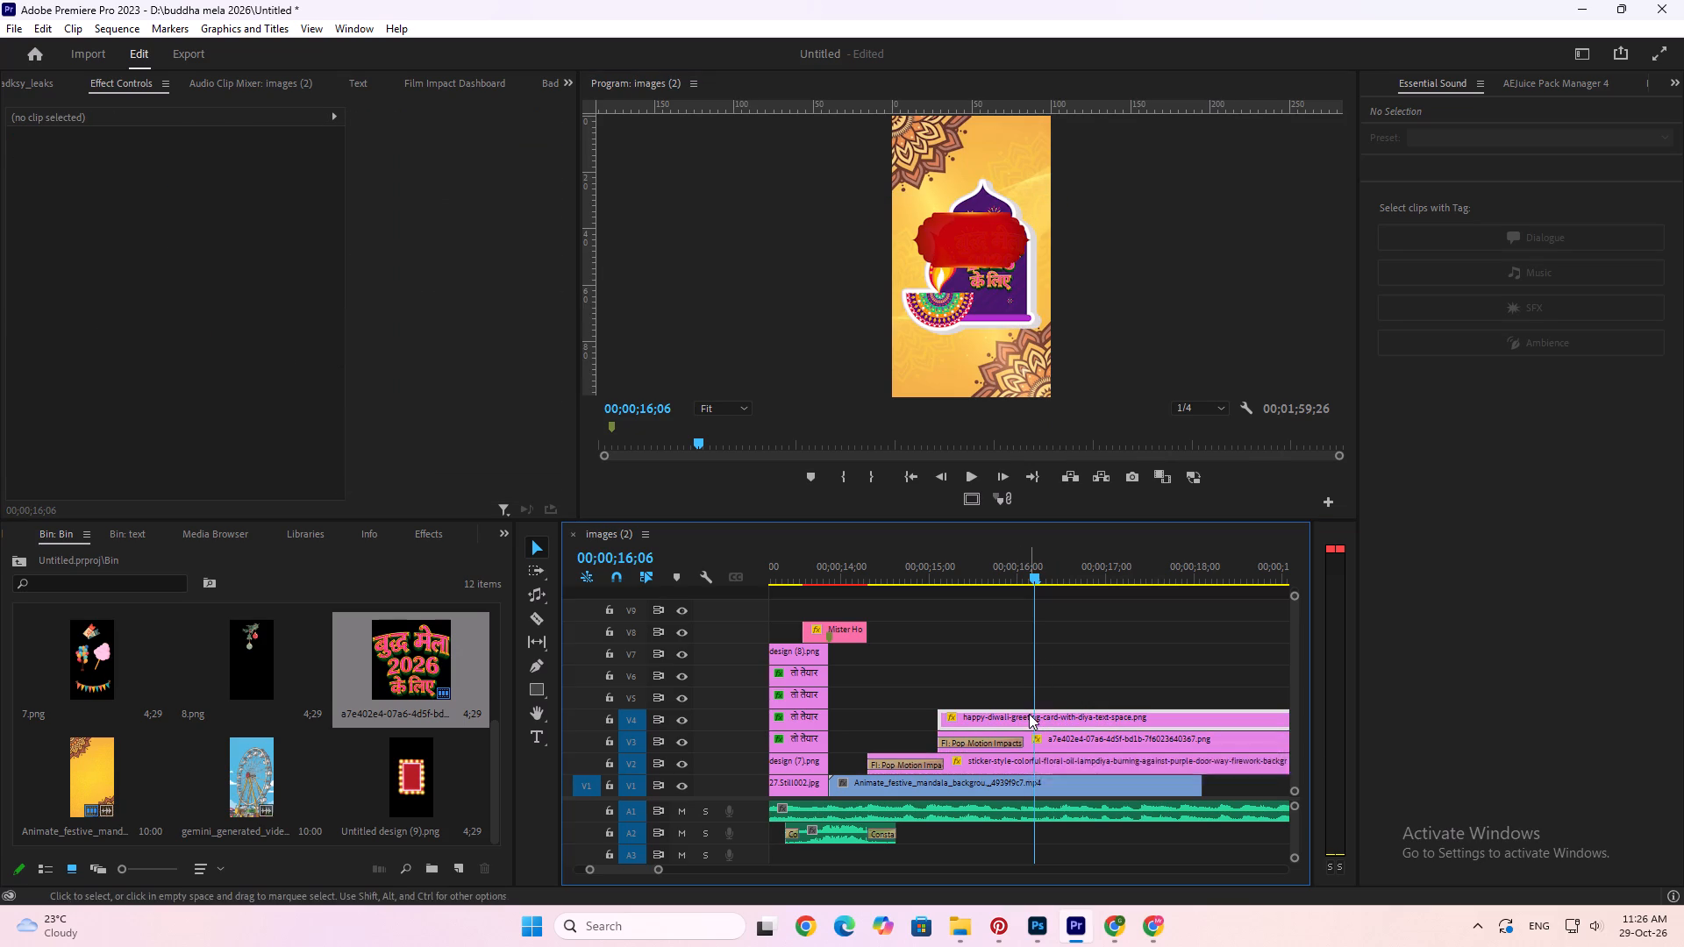
{"action": "left_click_drag", "start_coordinate": [1036, 712], "coordinate": [1008, 700], "text": "alt"}
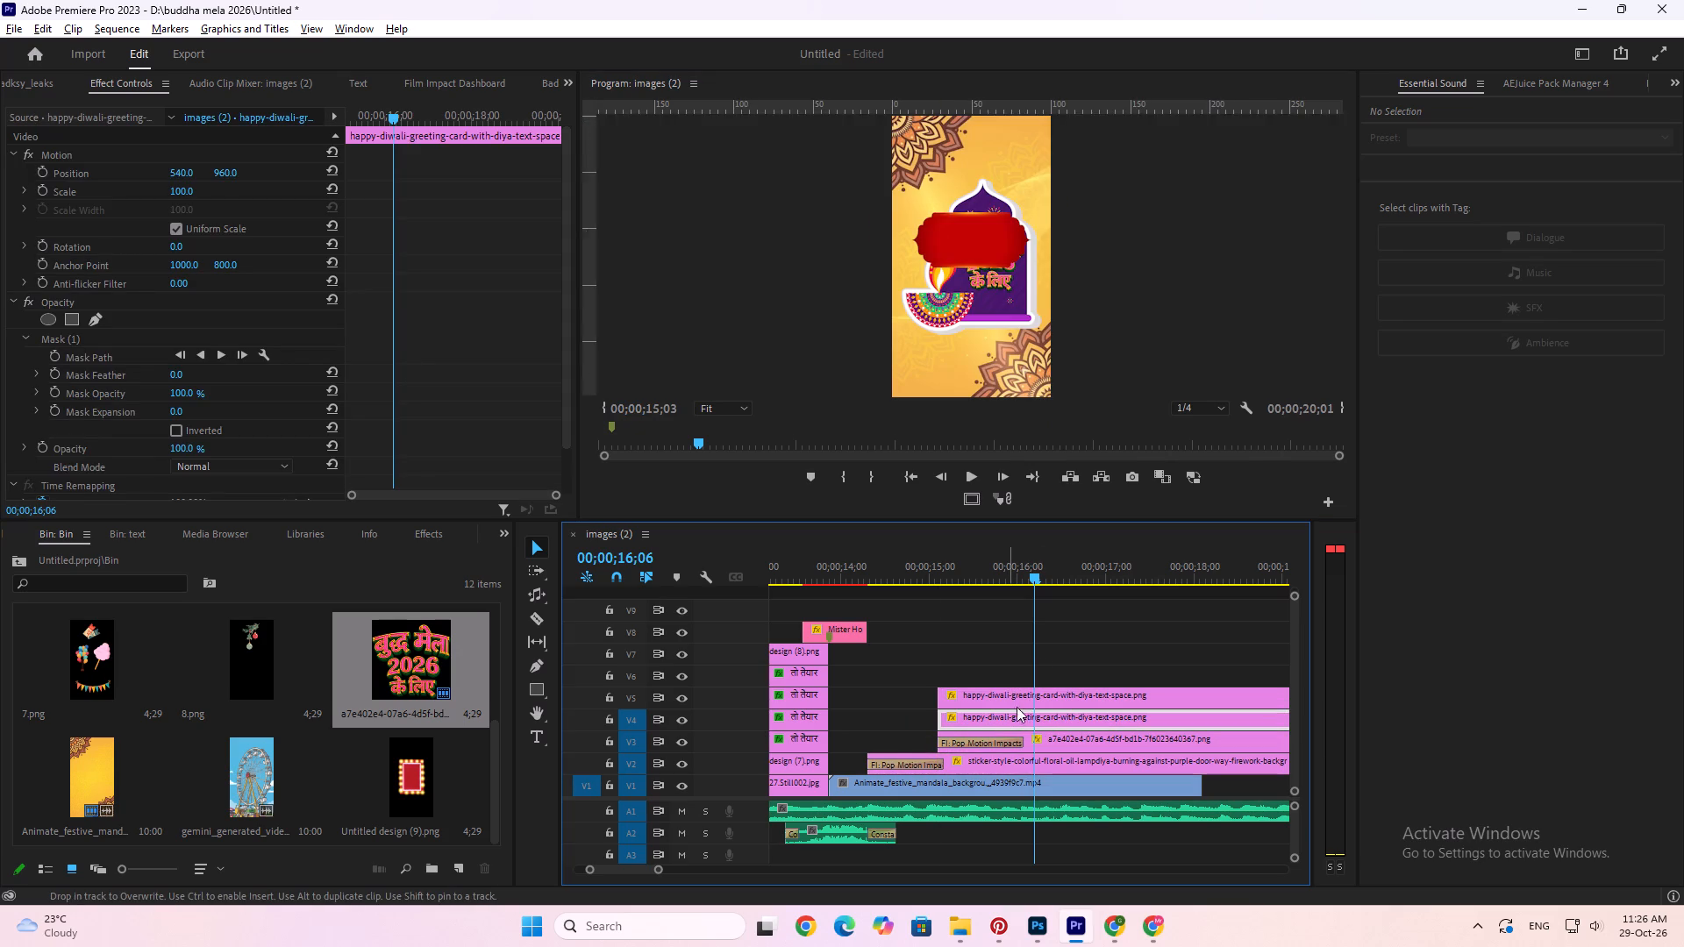
{"action": "left_click", "coordinate": [999, 765]}
{"action": "key", "text": "Delete"}
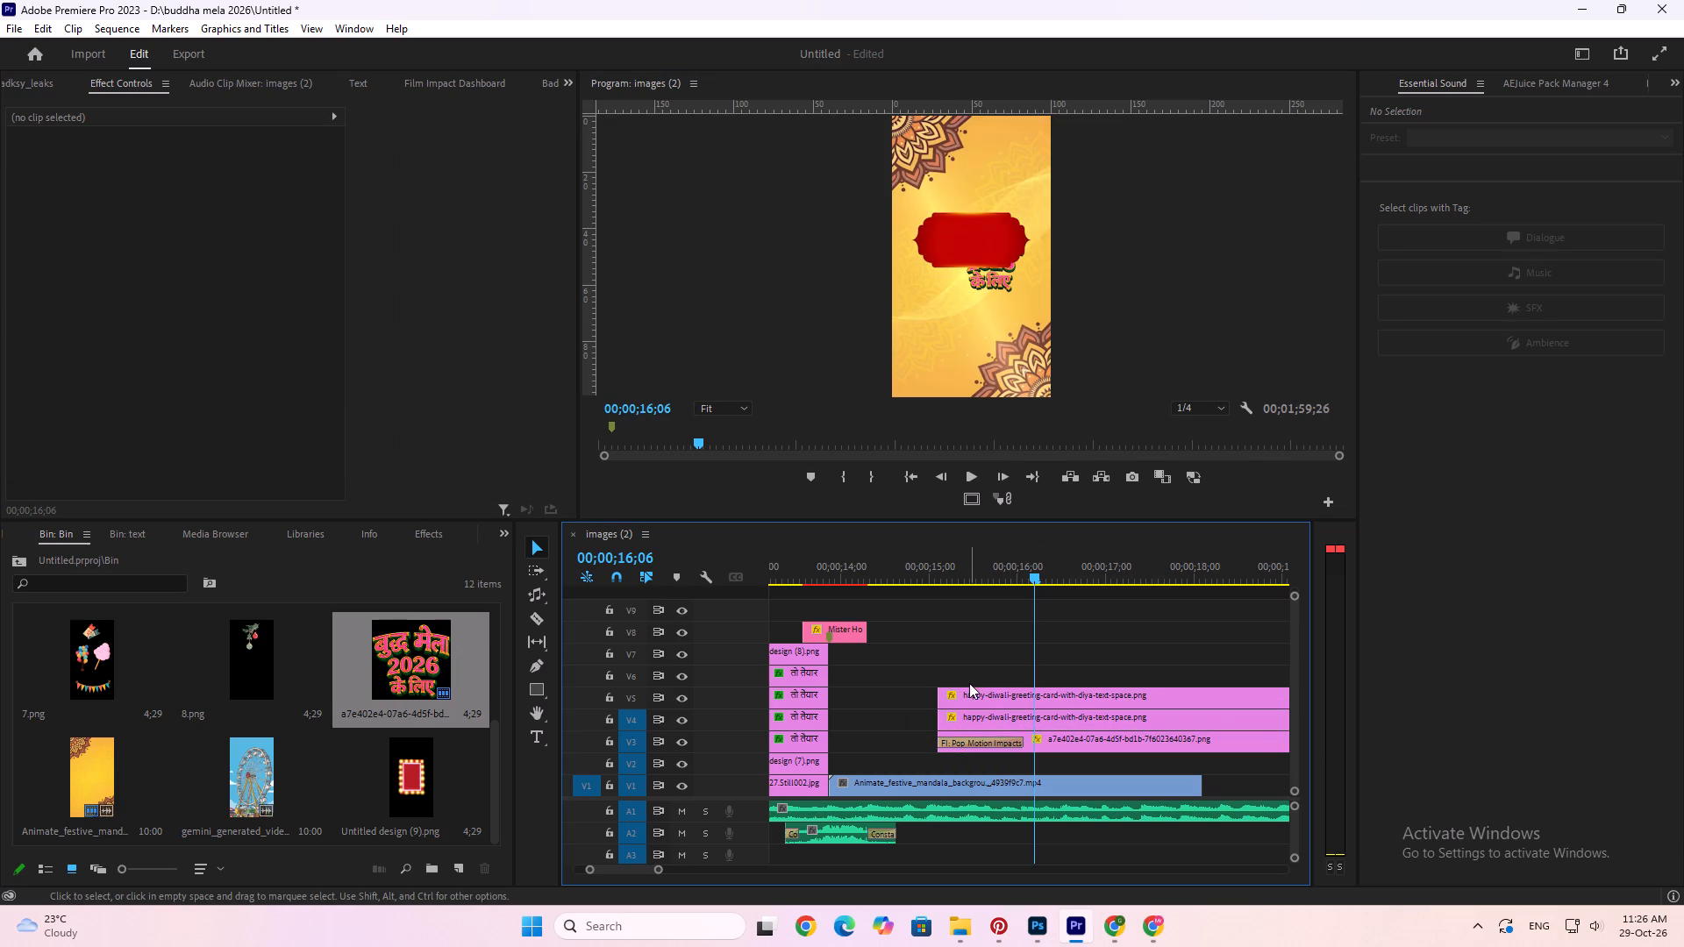
{"action": "left_click_drag", "start_coordinate": [978, 701], "coordinate": [910, 771]}
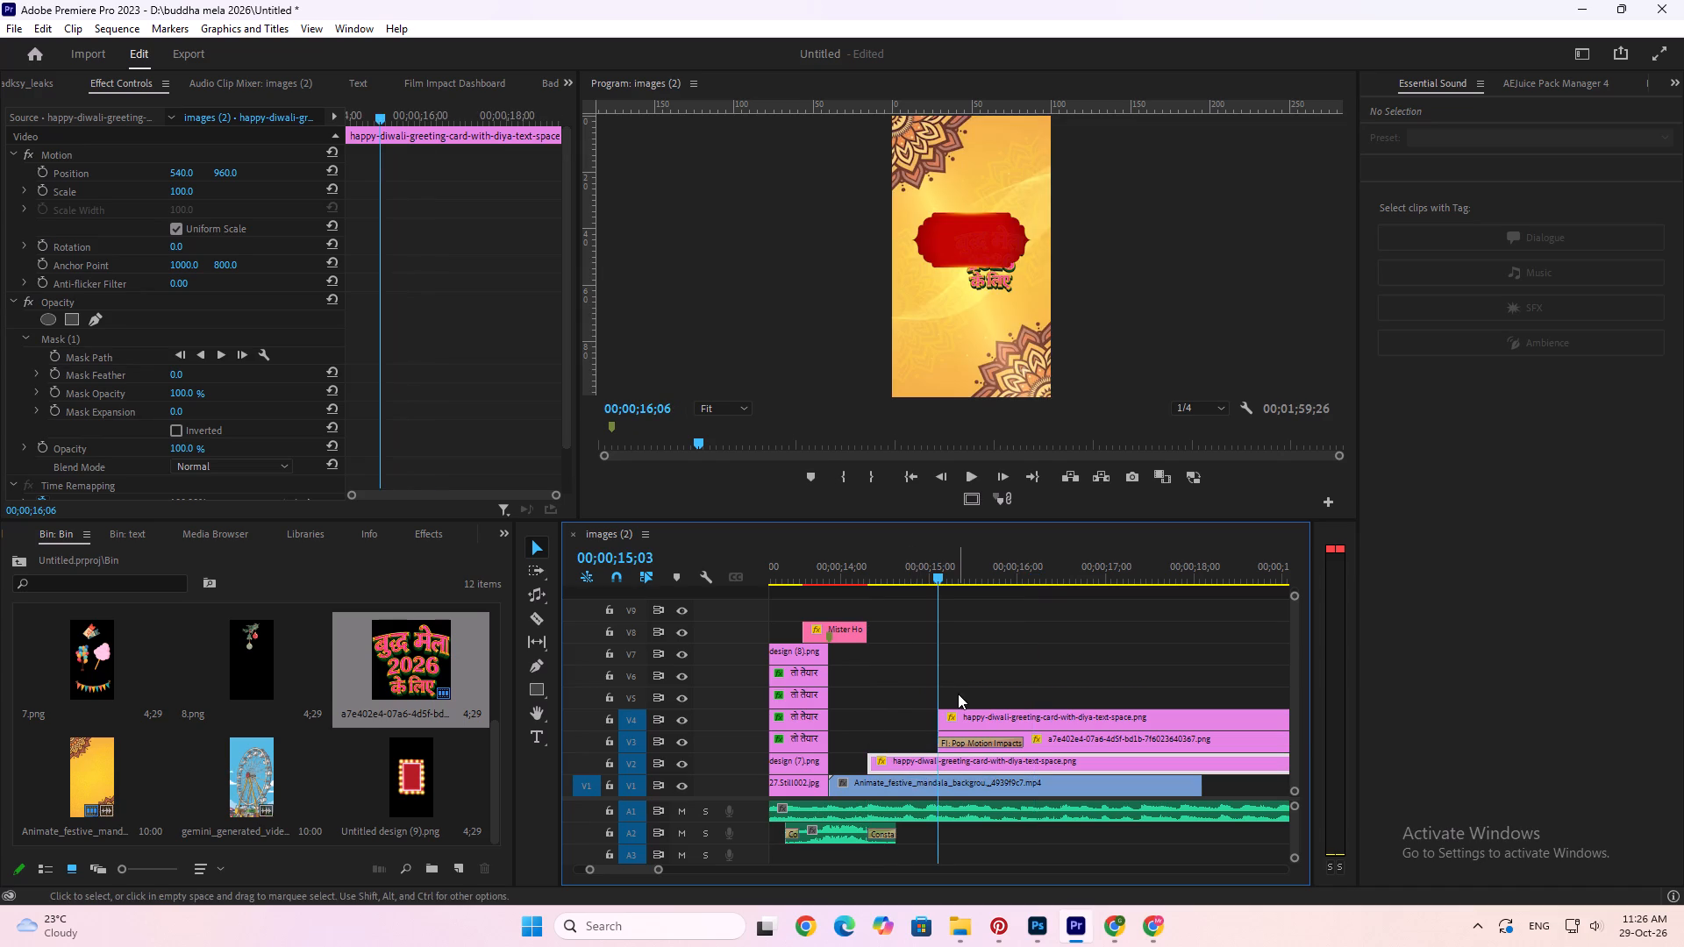
{"action": "key", "text": "Up"}
{"action": "key", "text": "Up"}
{"action": "left_click", "coordinate": [1031, 730]}
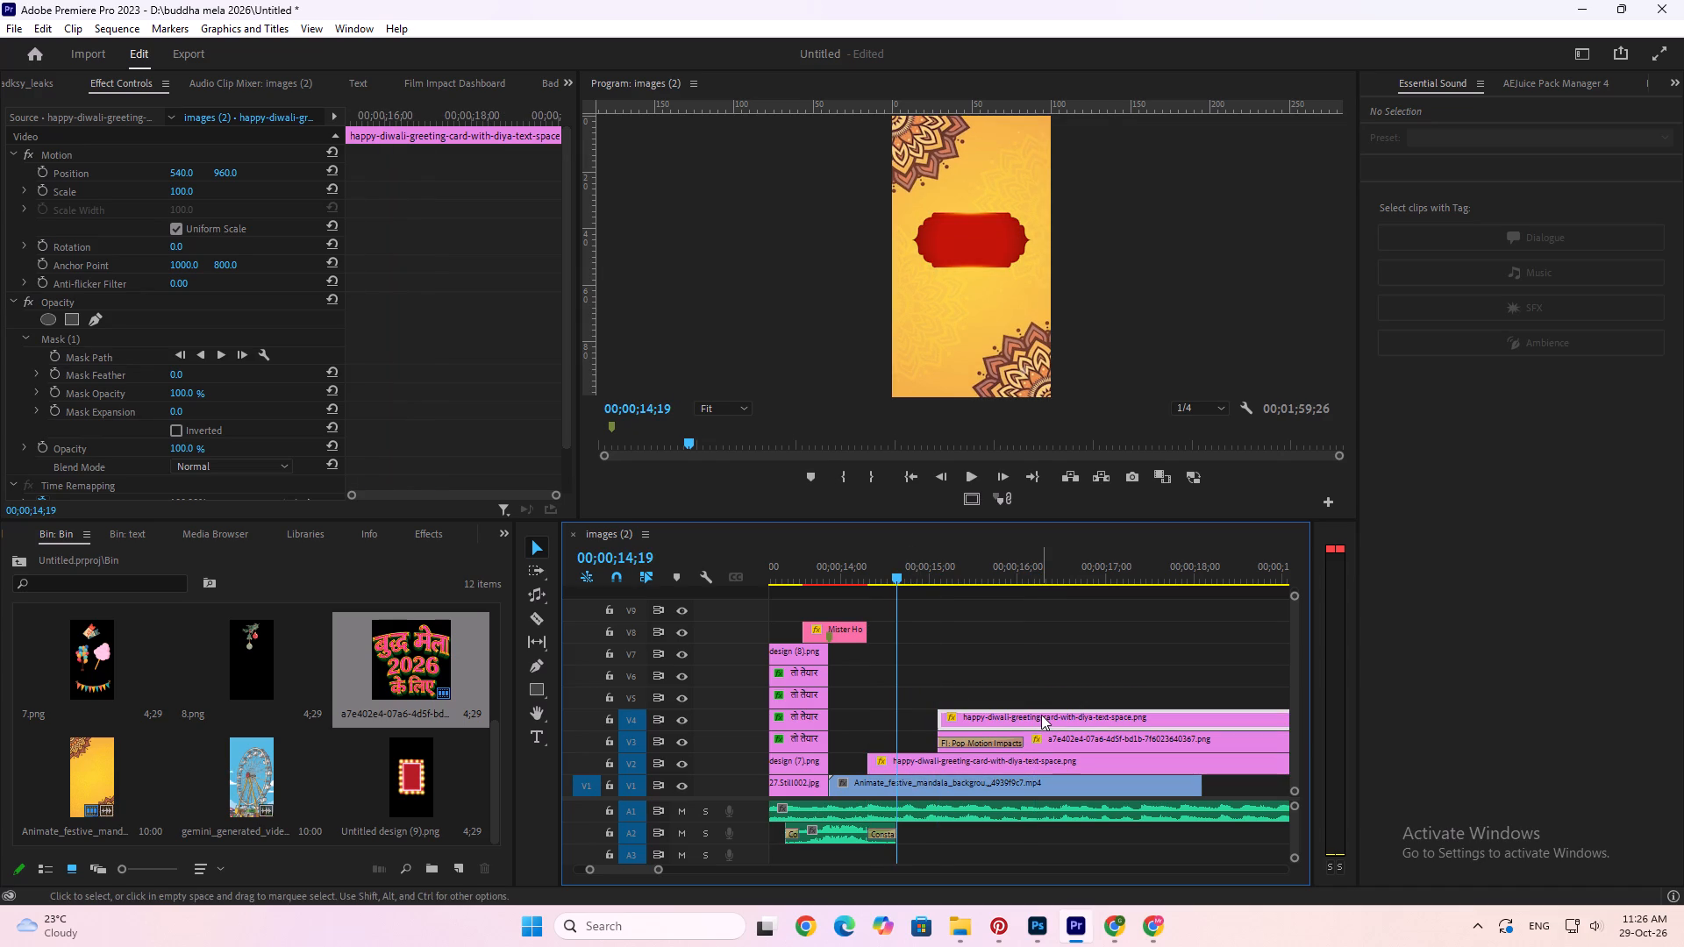
{"action": "key", "text": "Delete"}
Move the title clip on V3 a few frames earlier and play back the greeting card's entrance.
{"action": "left_click_drag", "start_coordinate": [1032, 751], "coordinate": [1013, 745]}
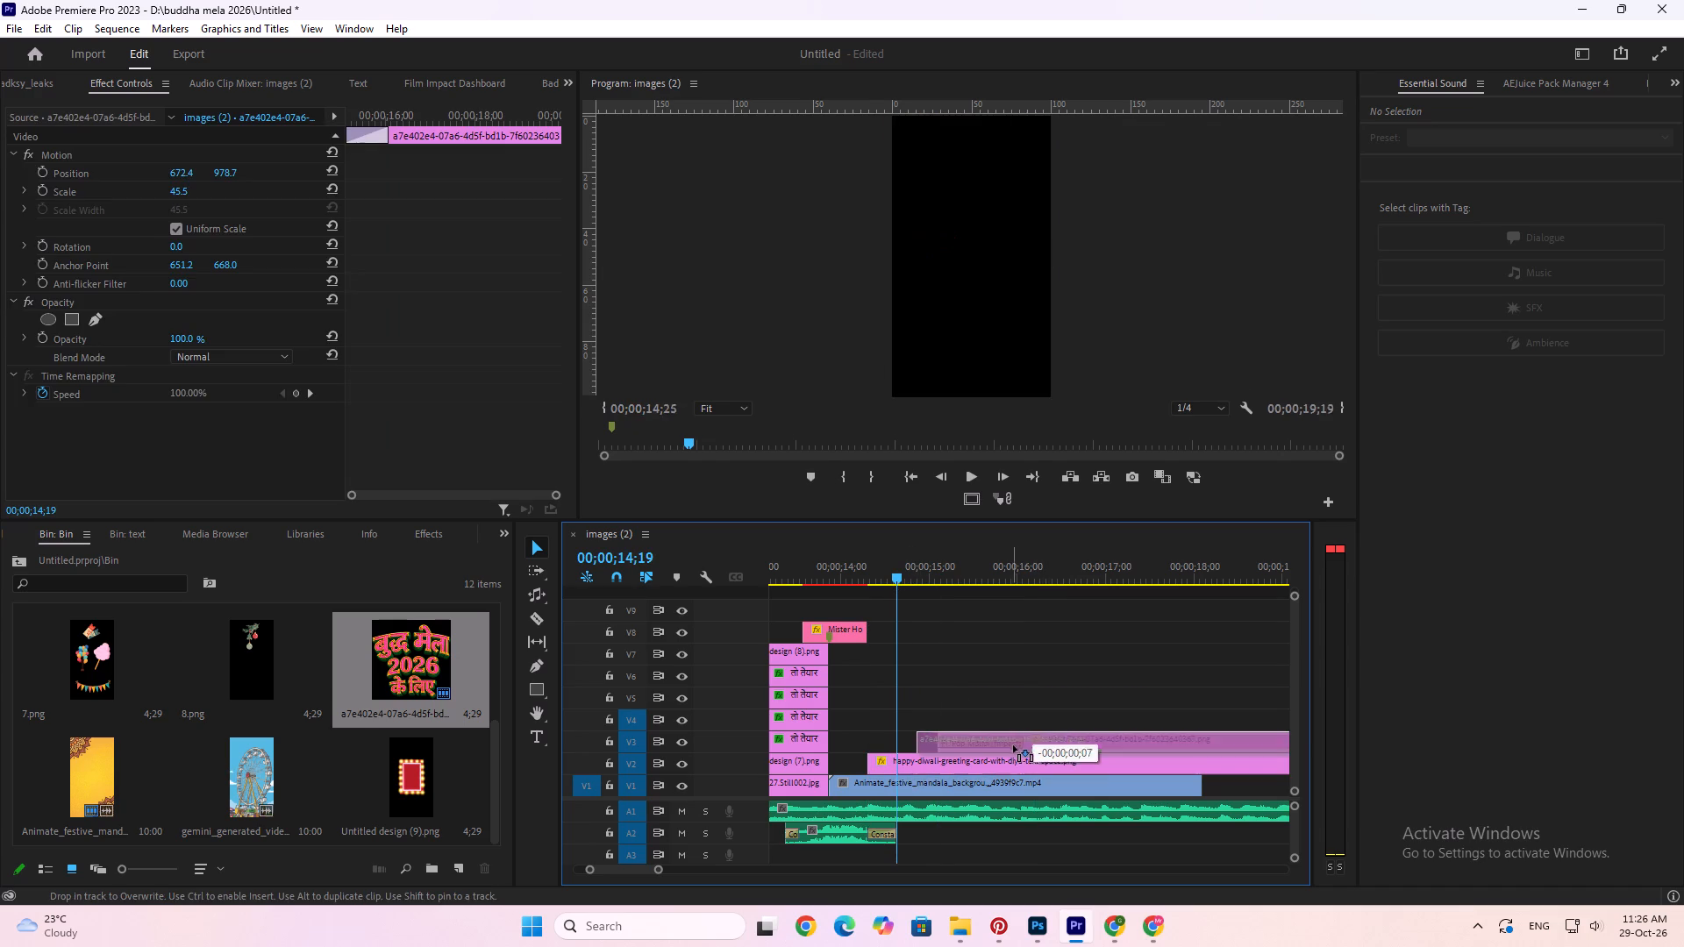
{"action": "left_click_drag", "start_coordinate": [1013, 745], "coordinate": [1015, 744]}
{"action": "left_click", "coordinate": [856, 580]}
{"action": "key", "text": "space"}
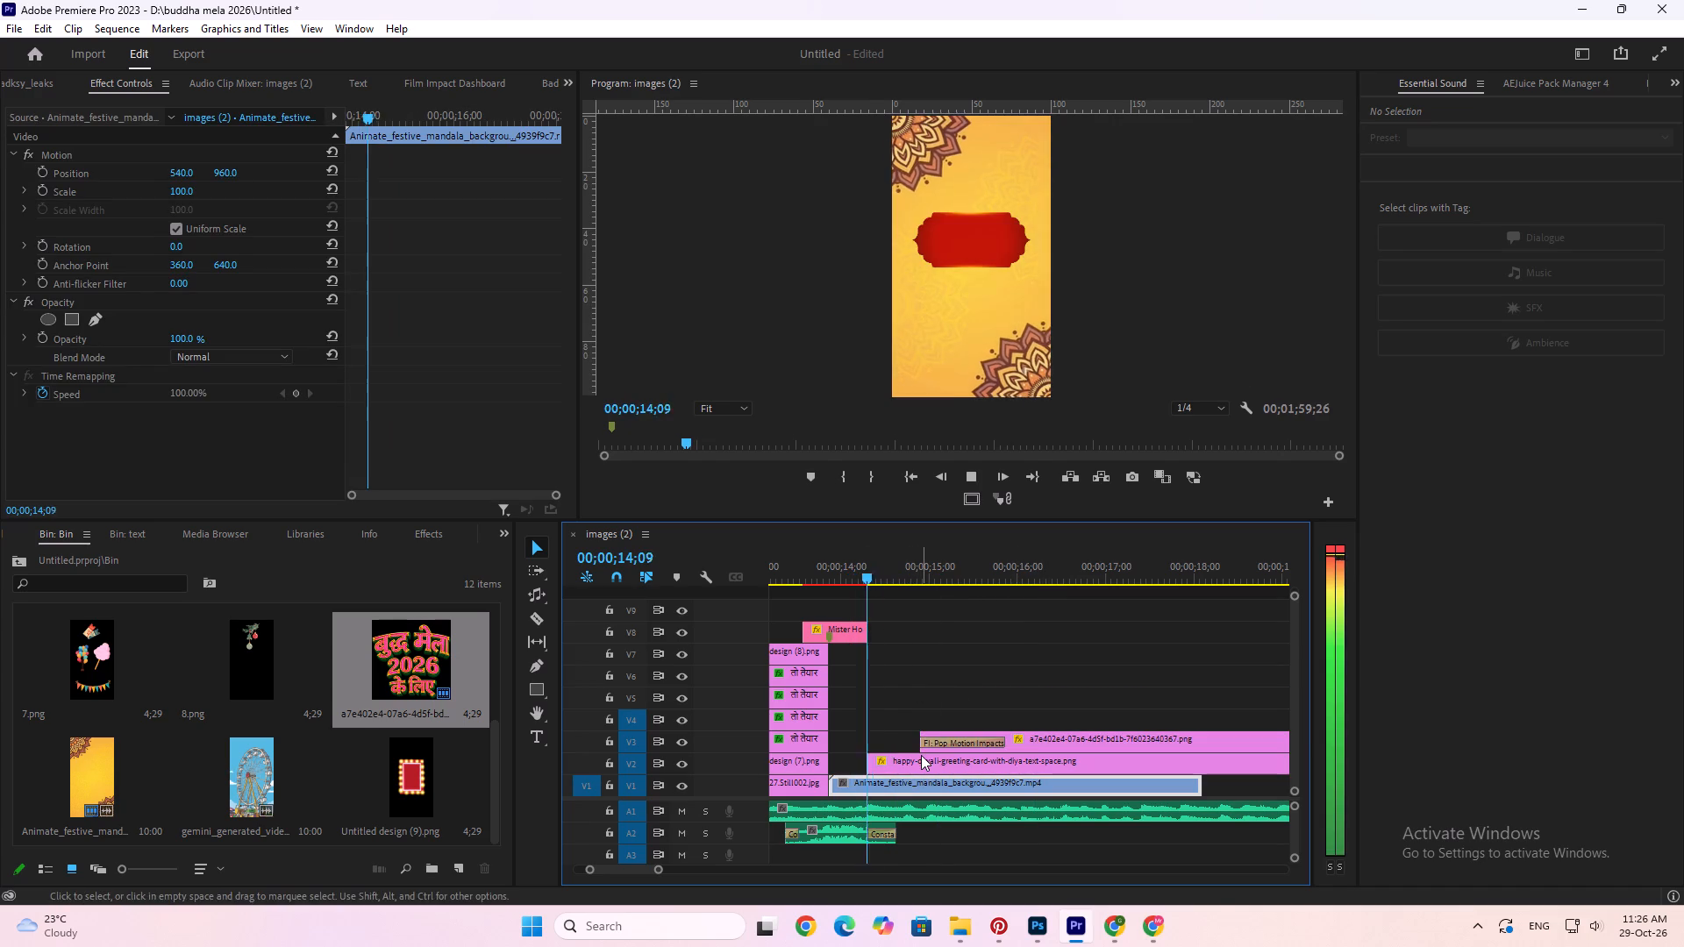
{"action": "key", "text": "space"}
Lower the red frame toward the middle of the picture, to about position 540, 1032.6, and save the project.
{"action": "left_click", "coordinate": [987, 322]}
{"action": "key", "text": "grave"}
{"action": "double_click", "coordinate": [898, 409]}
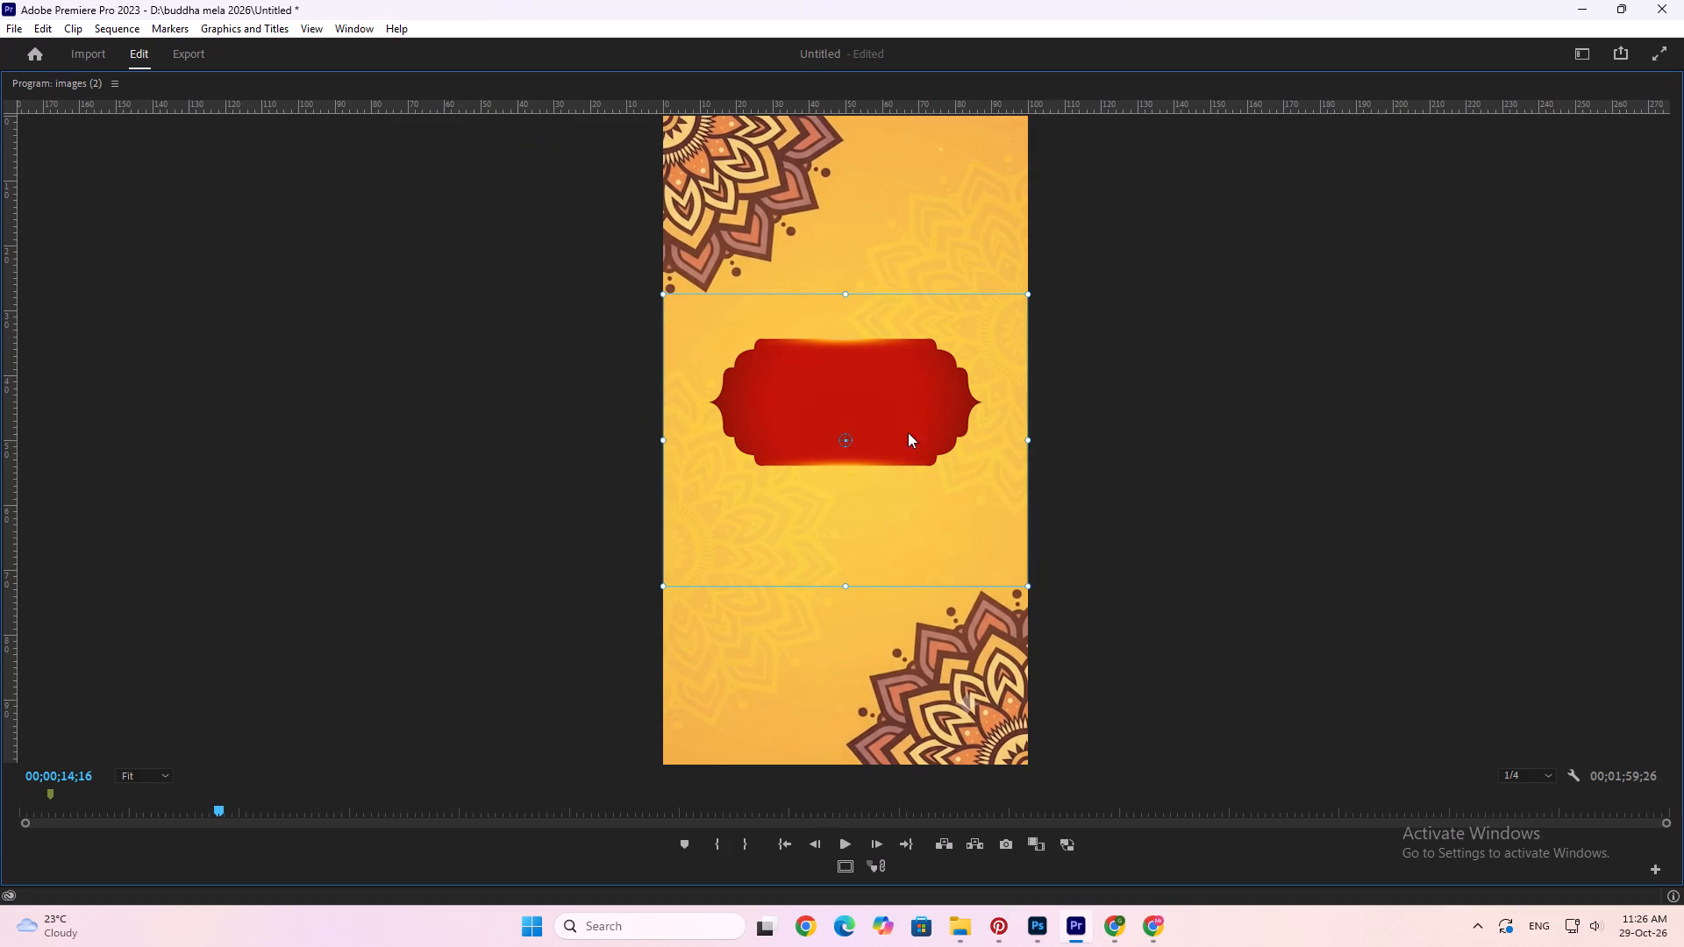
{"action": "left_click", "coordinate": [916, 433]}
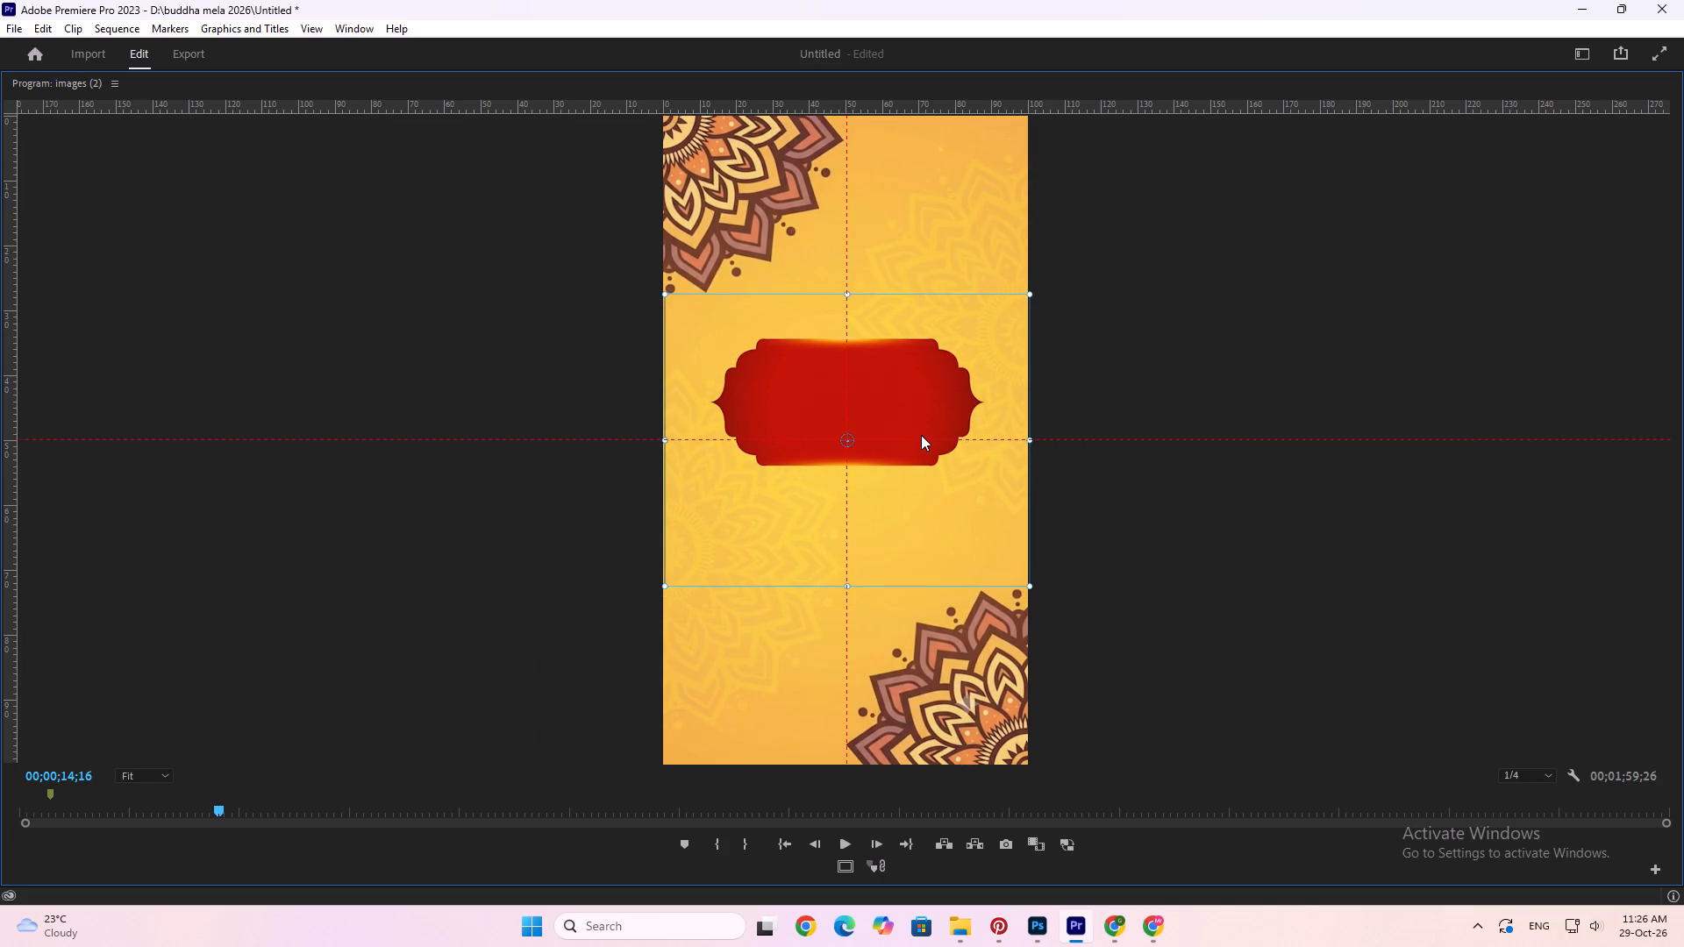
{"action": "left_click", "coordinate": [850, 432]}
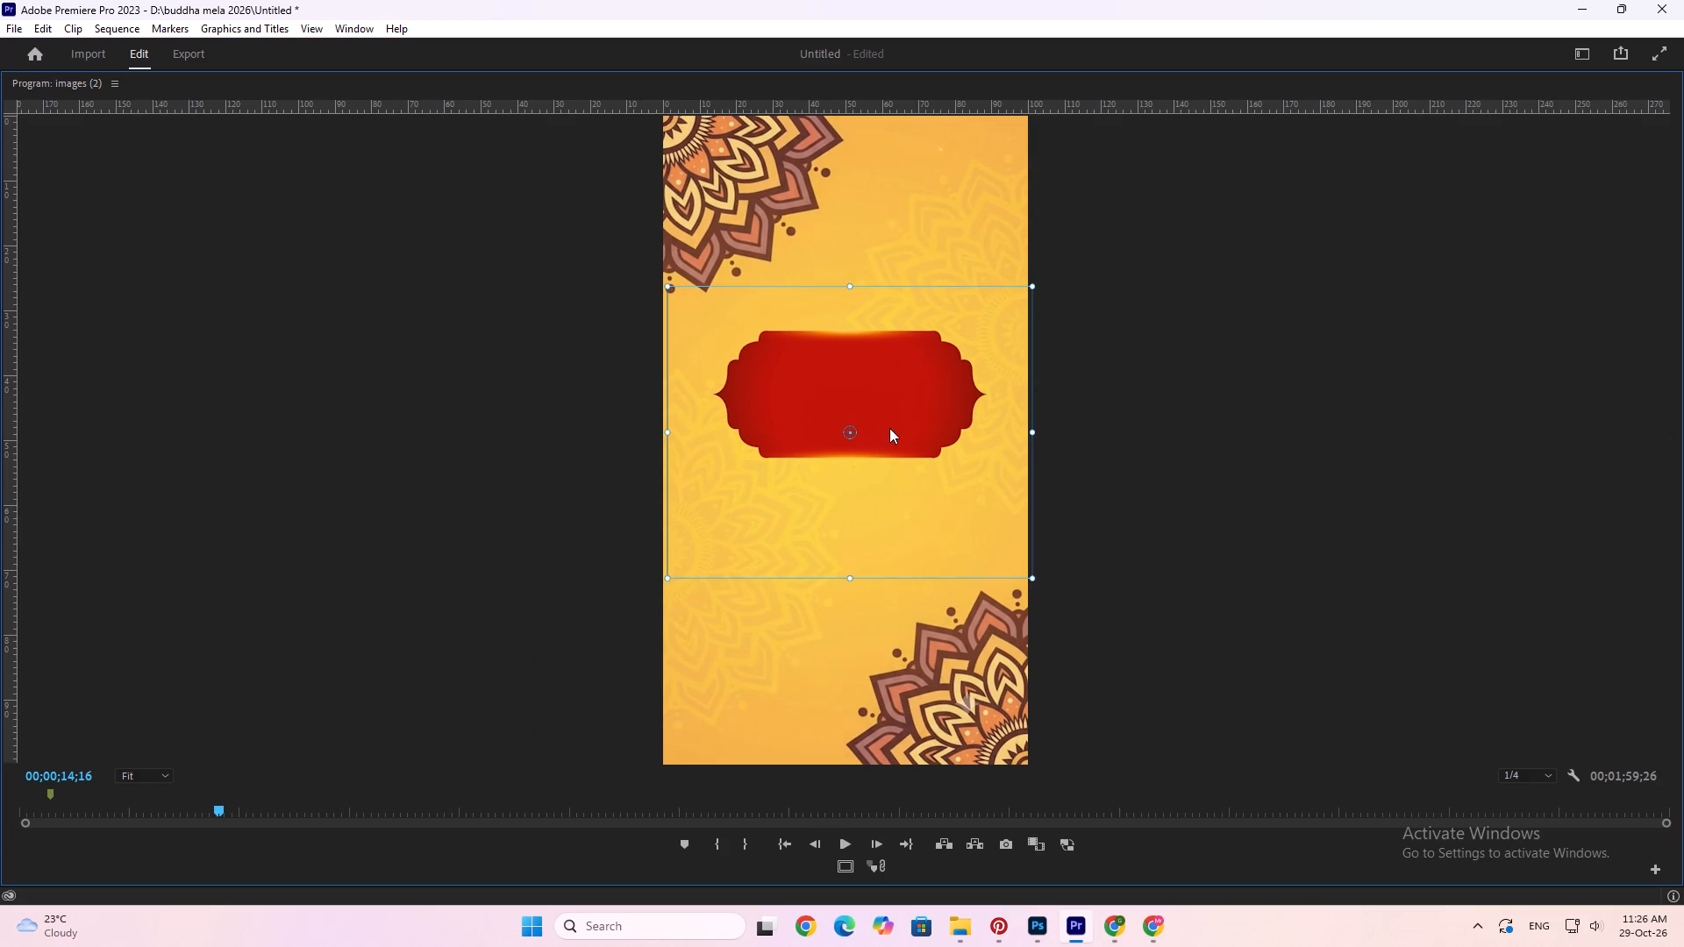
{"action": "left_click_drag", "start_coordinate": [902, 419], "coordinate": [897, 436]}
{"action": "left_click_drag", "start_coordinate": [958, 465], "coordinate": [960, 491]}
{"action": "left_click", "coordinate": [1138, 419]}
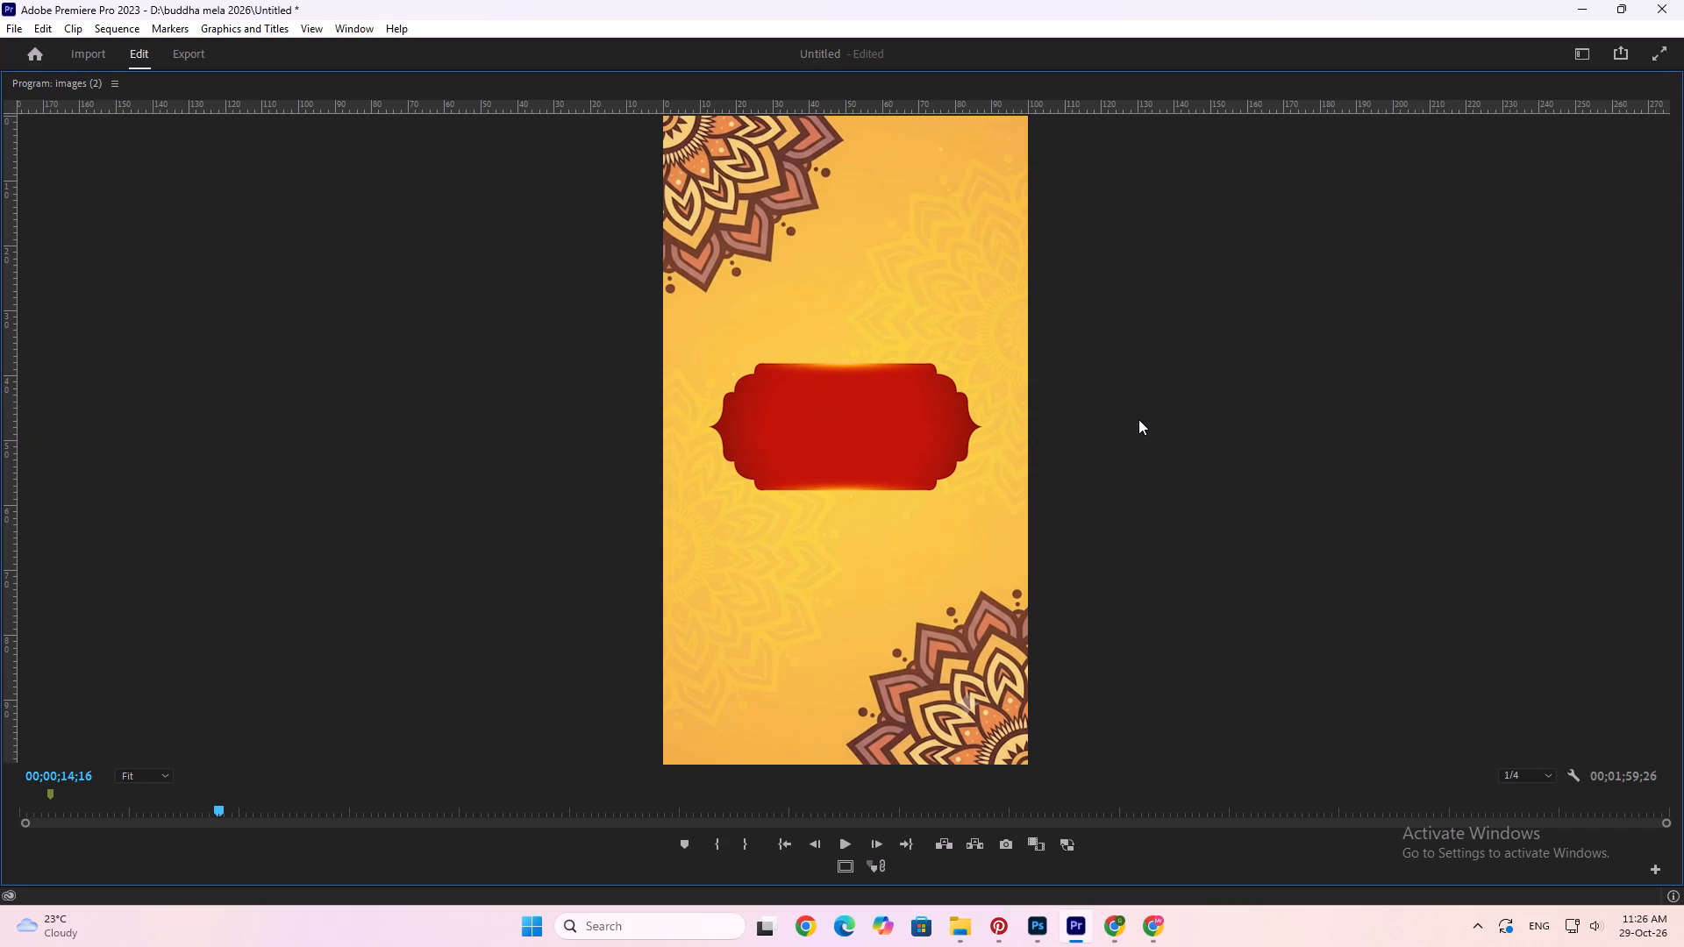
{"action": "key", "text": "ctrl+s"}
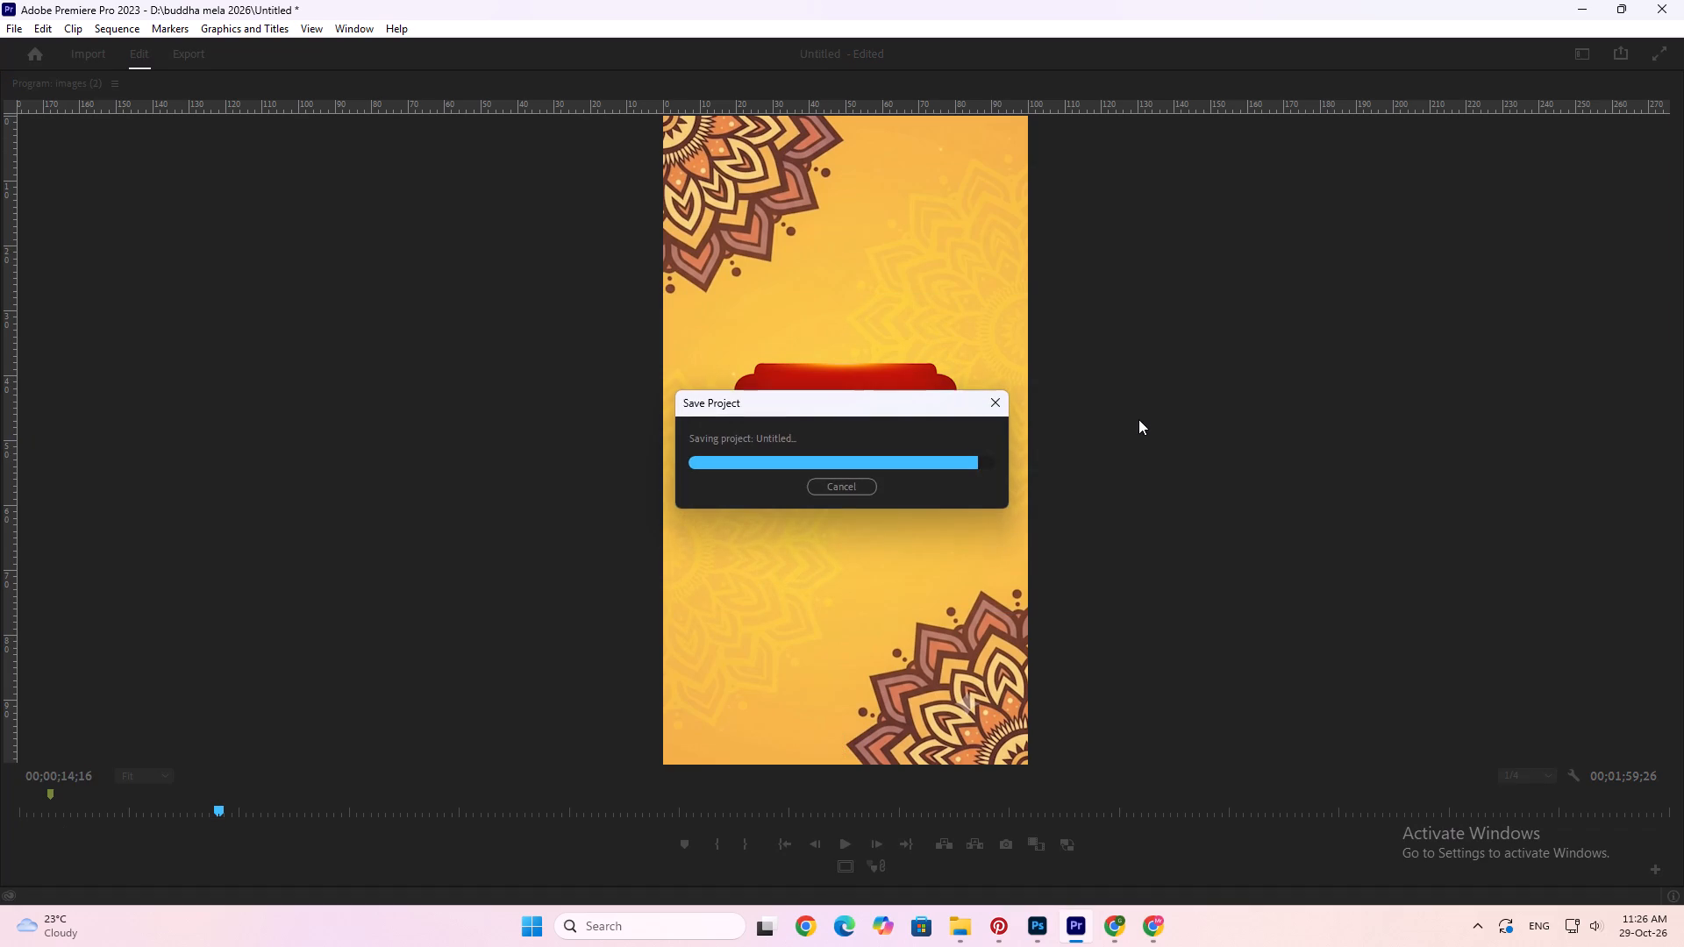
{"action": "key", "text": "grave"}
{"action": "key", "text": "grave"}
Move the V3 title clip earlier to start at 00;00;14;23, save the project and play back the title's entrance.
{"action": "left_click_drag", "start_coordinate": [1017, 744], "coordinate": [1006, 746]}
{"action": "scroll", "coordinate": [1006, 746], "scroll_direction": "up", "scroll_amount": 4, "text": "alt"}
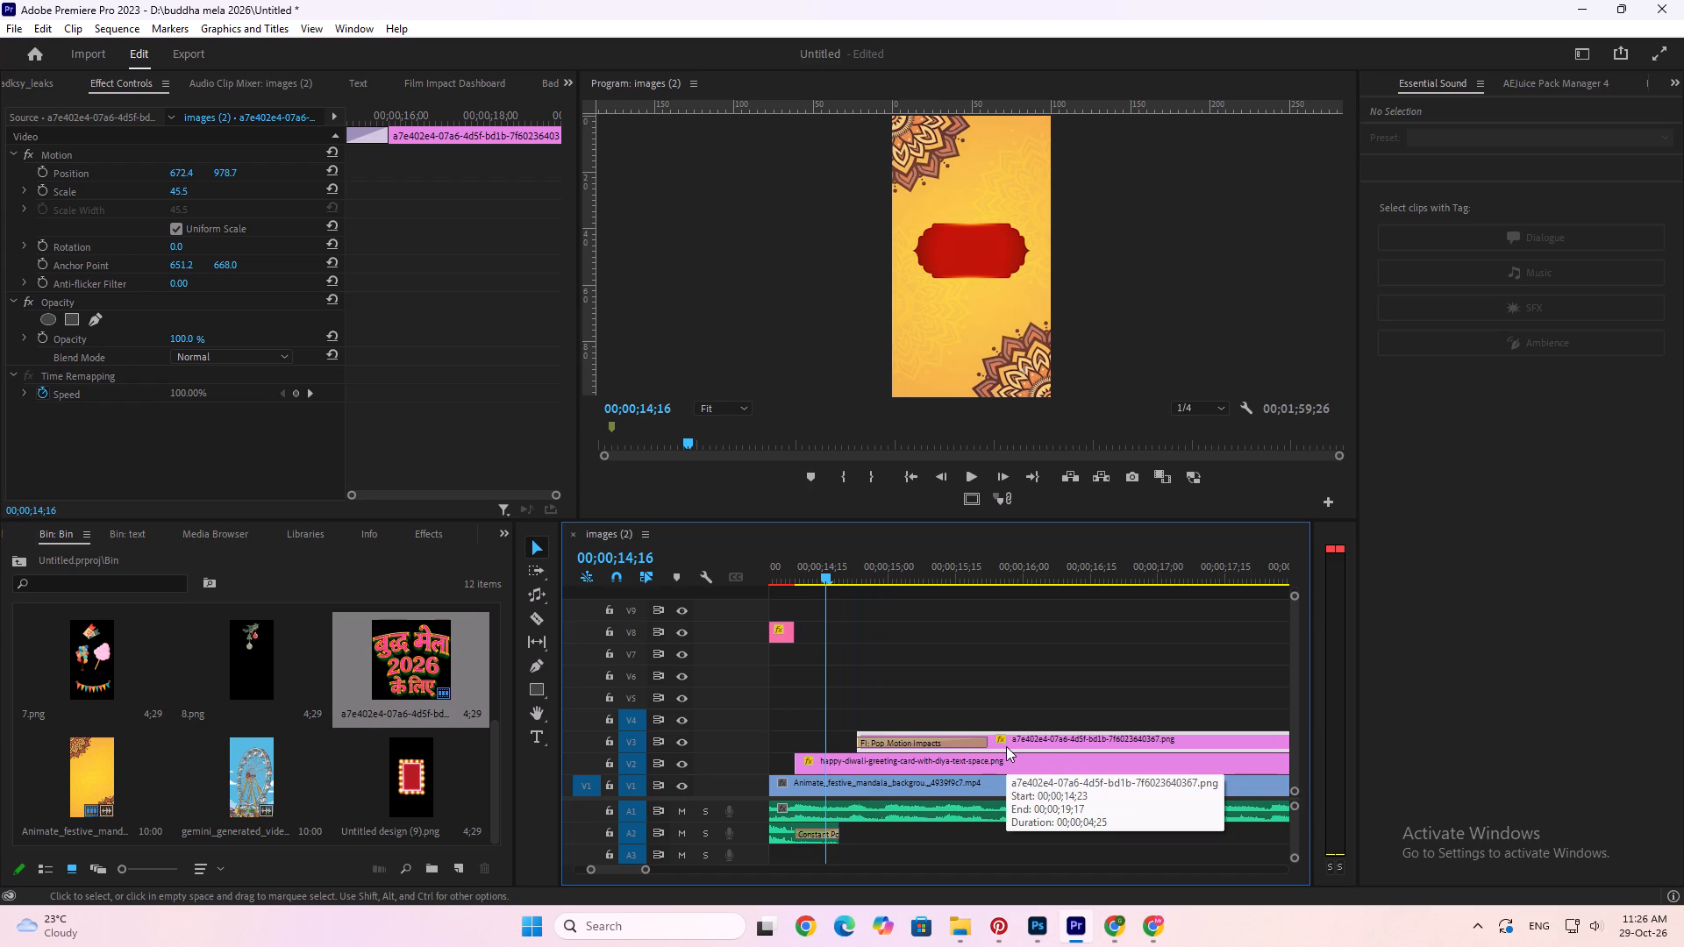
{"action": "key", "text": "ctrl+s"}
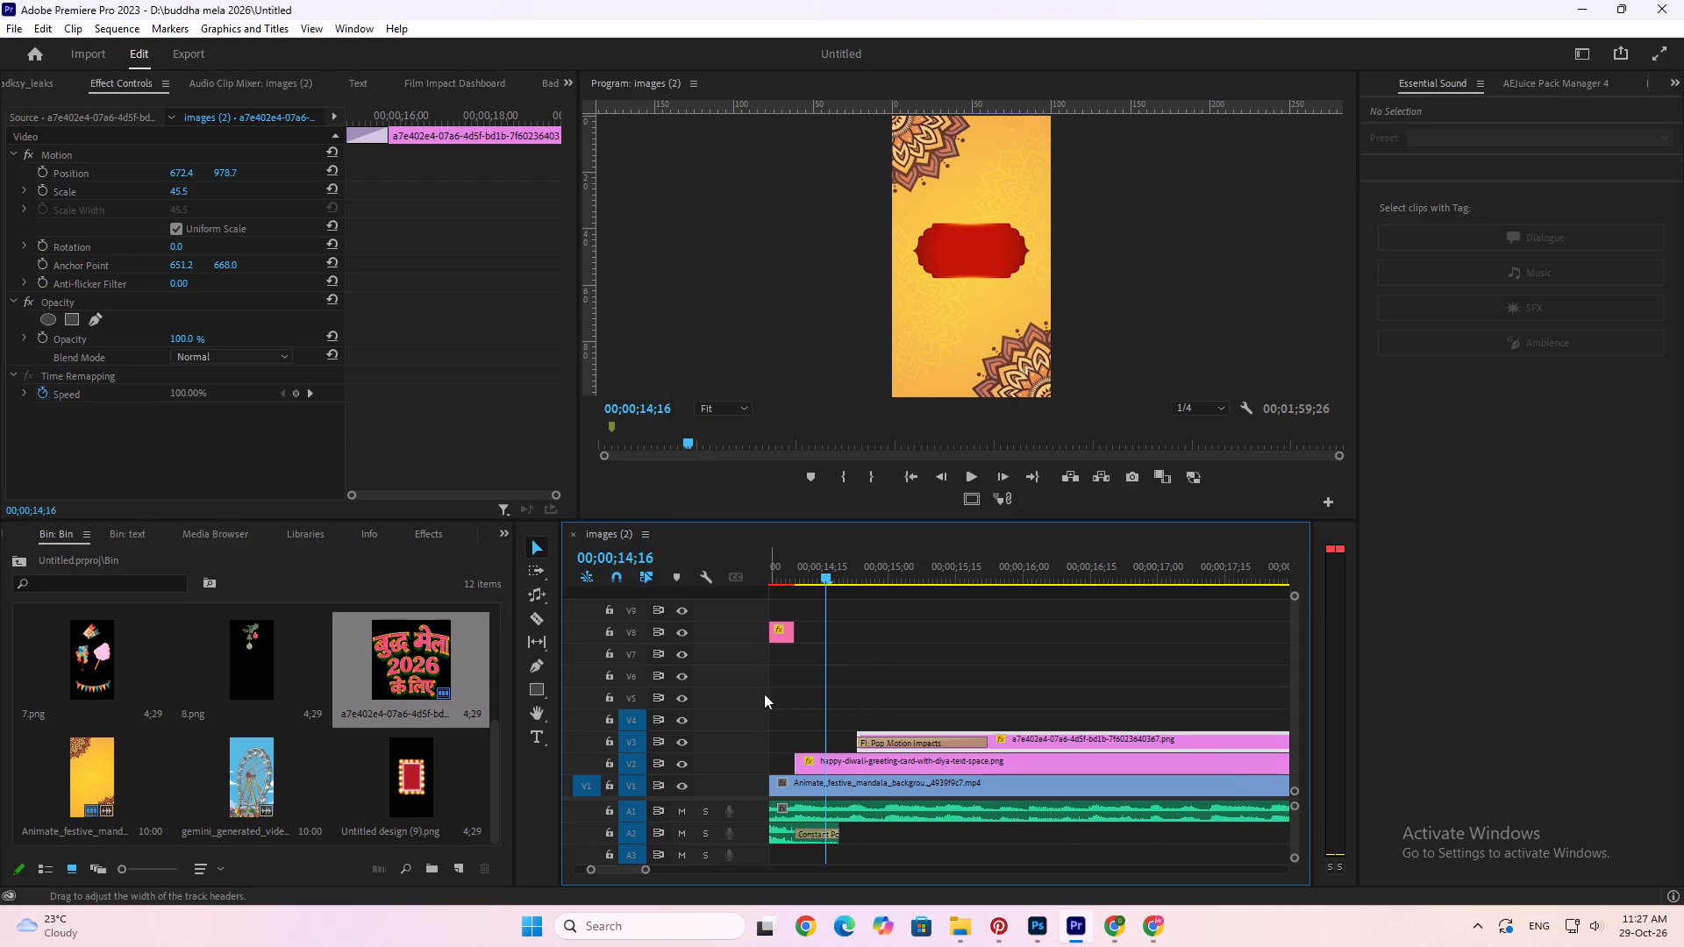
{"action": "key", "text": "space"}
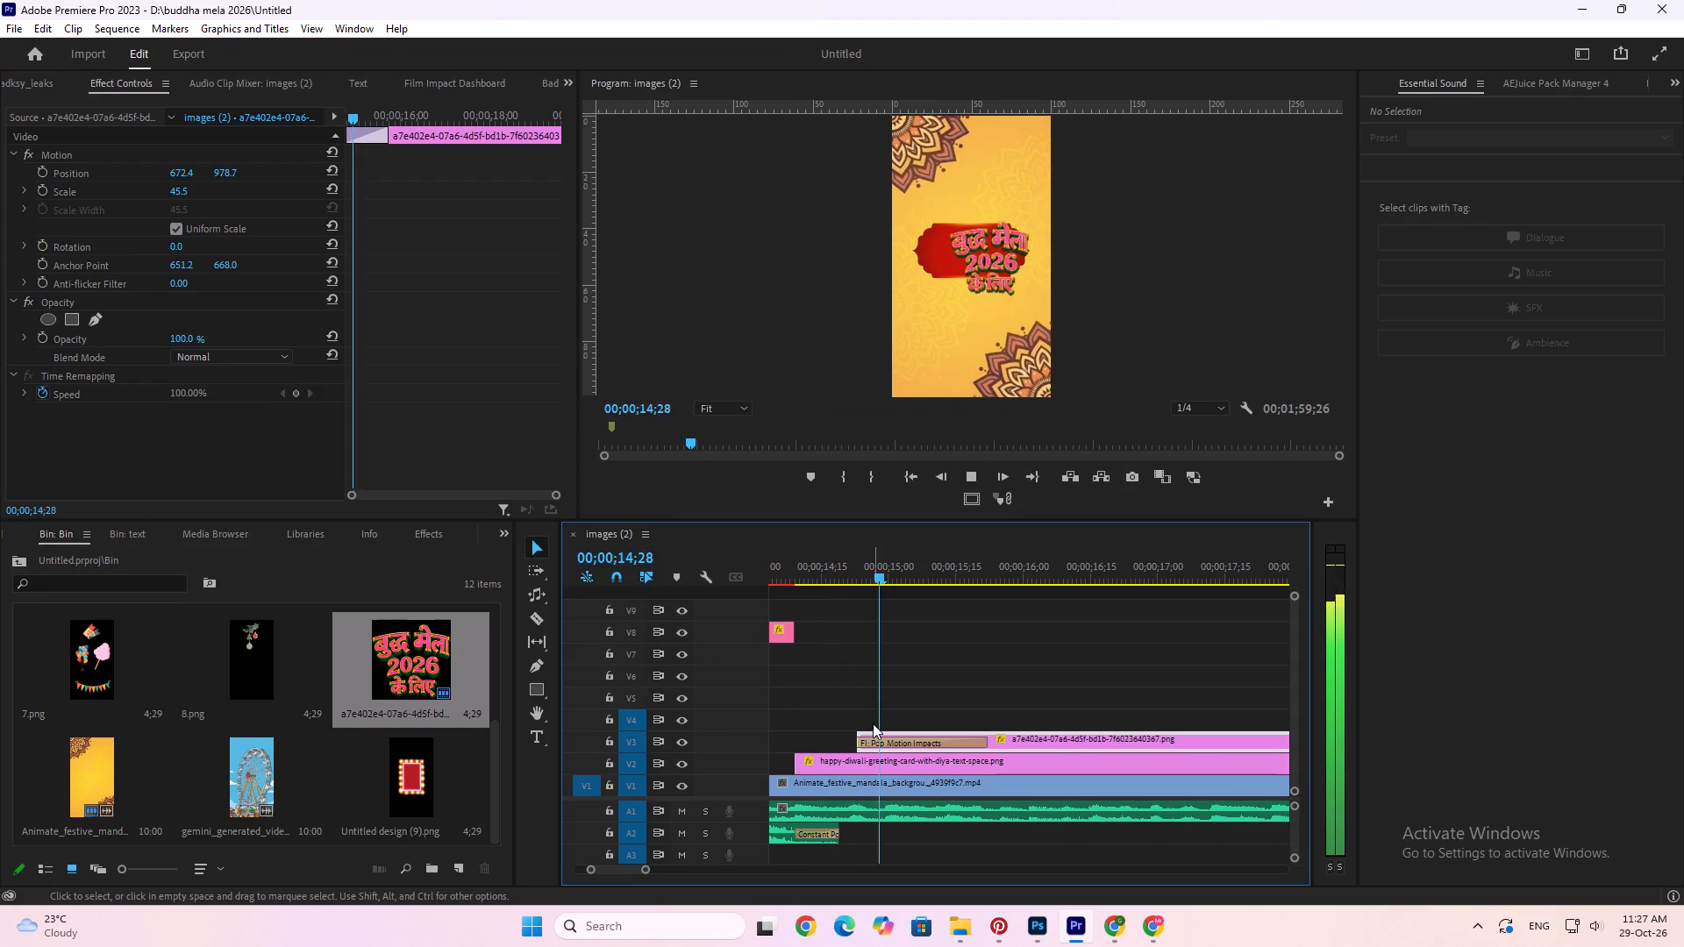
{"action": "key", "text": "space"}
Turn the red frame upright at about 88.7°, enlarge it to about 158.4 scale and place it at about 376, 960.
{"action": "left_click", "coordinate": [960, 751]}
{"action": "left_click", "coordinate": [957, 765]}
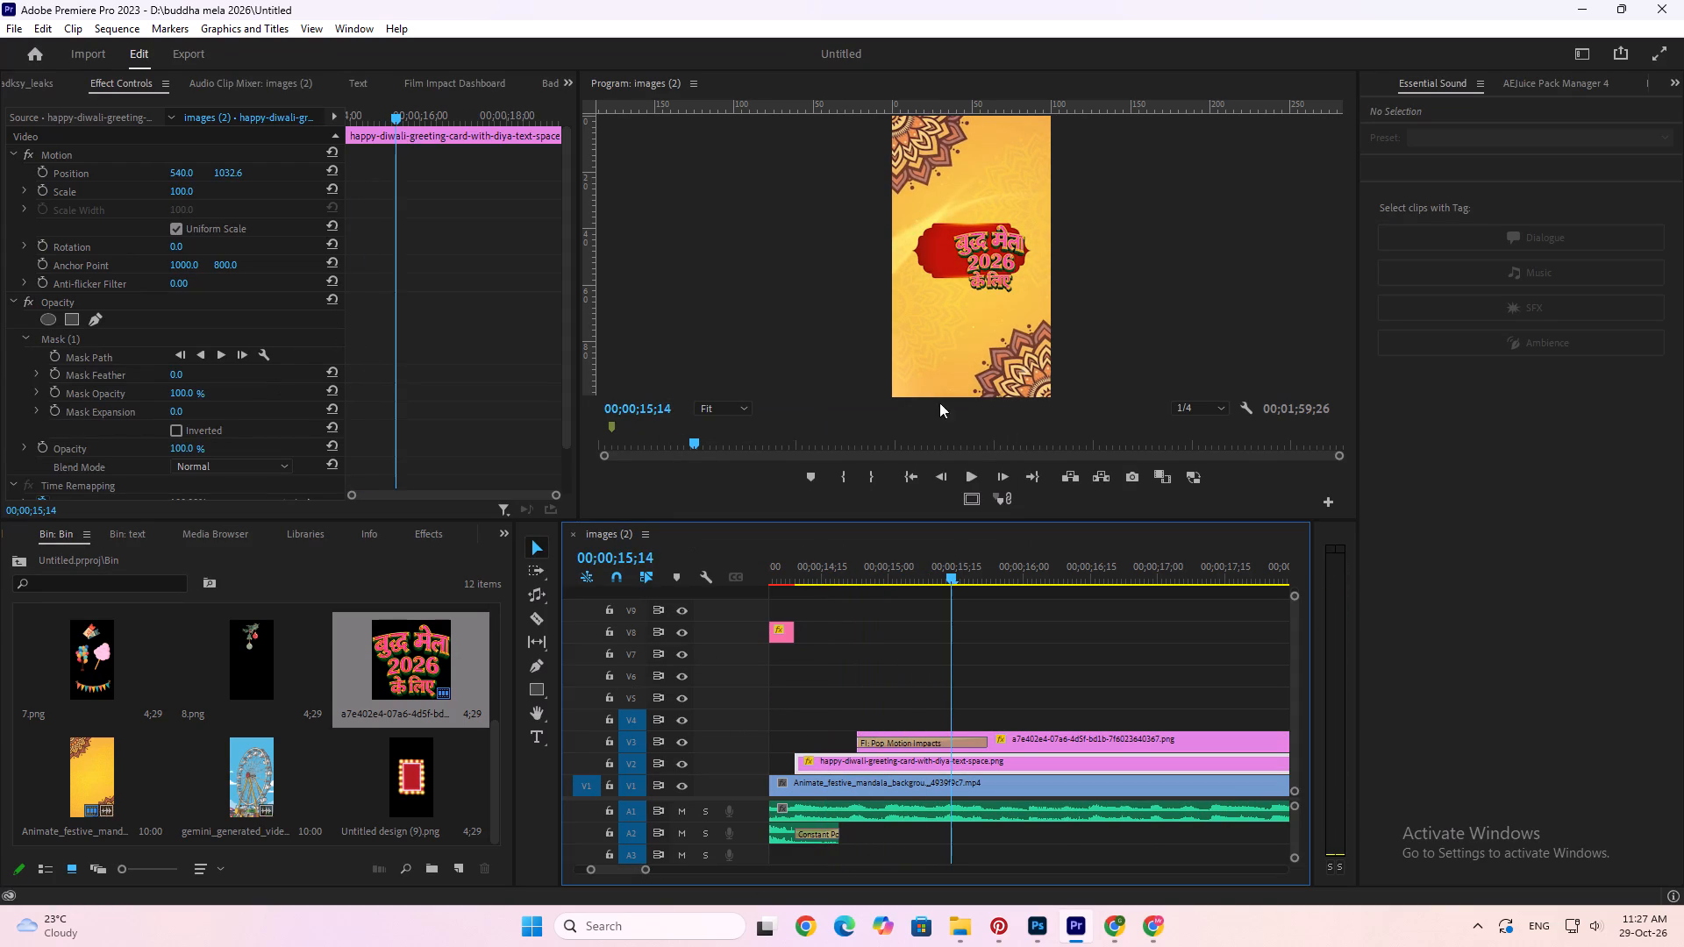
{"action": "double_click", "coordinate": [937, 232]}
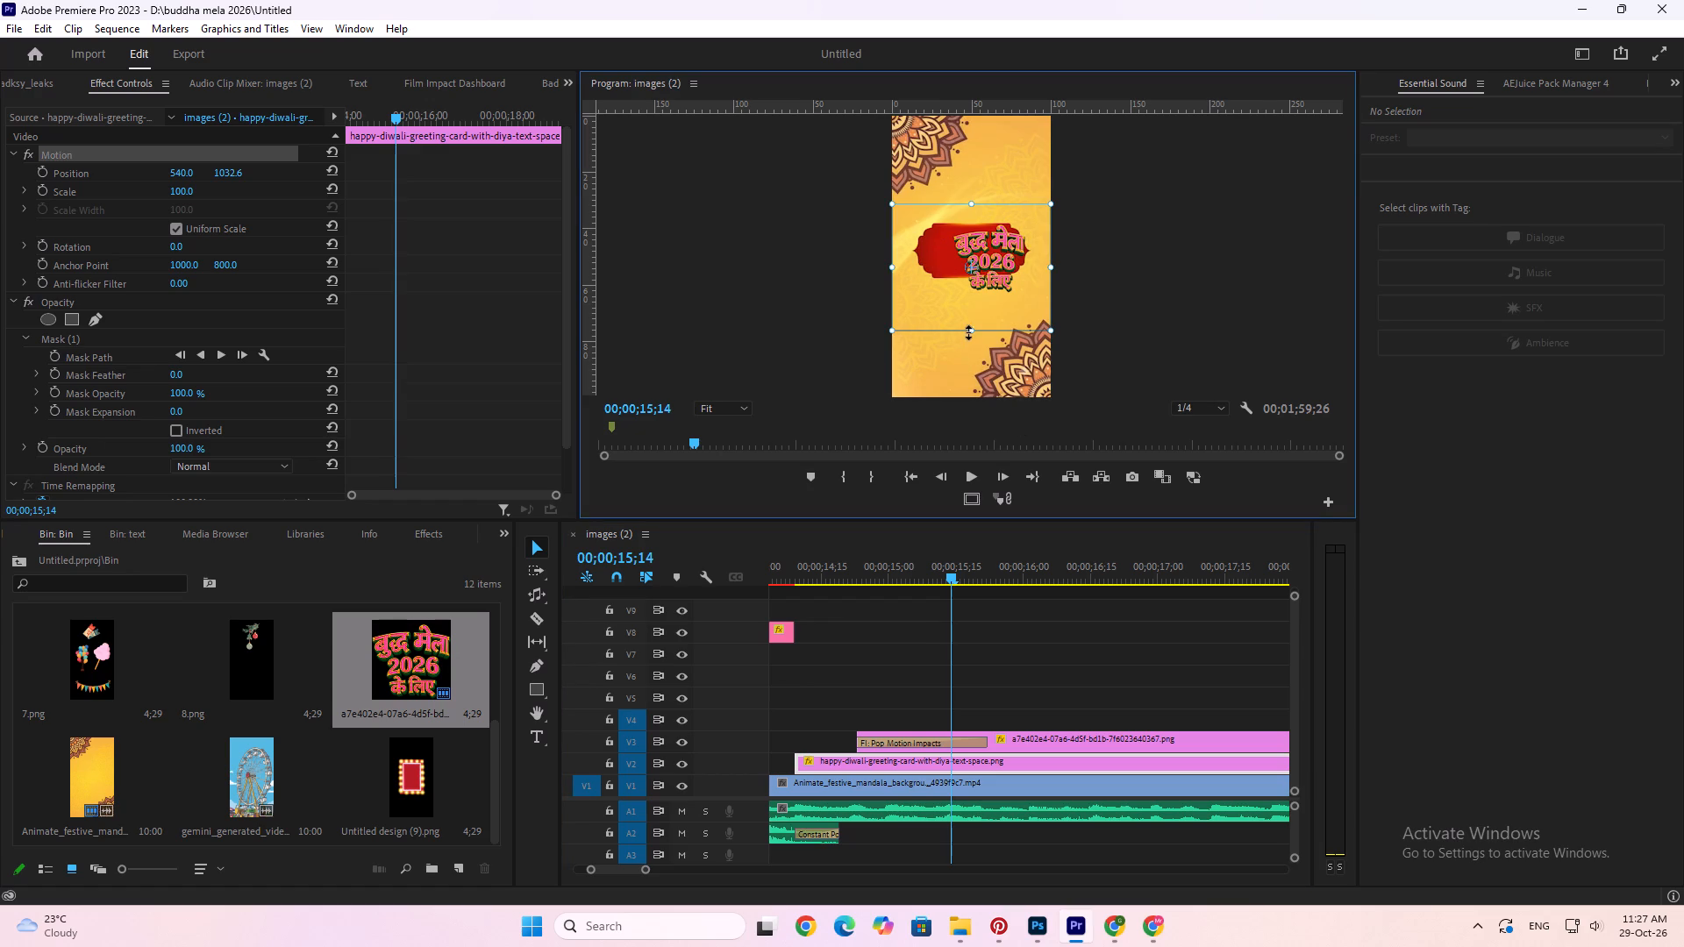
{"action": "left_click_drag", "start_coordinate": [968, 331], "coordinate": [980, 337]}
{"action": "left_click_drag", "start_coordinate": [1070, 186], "coordinate": [1123, 325]}
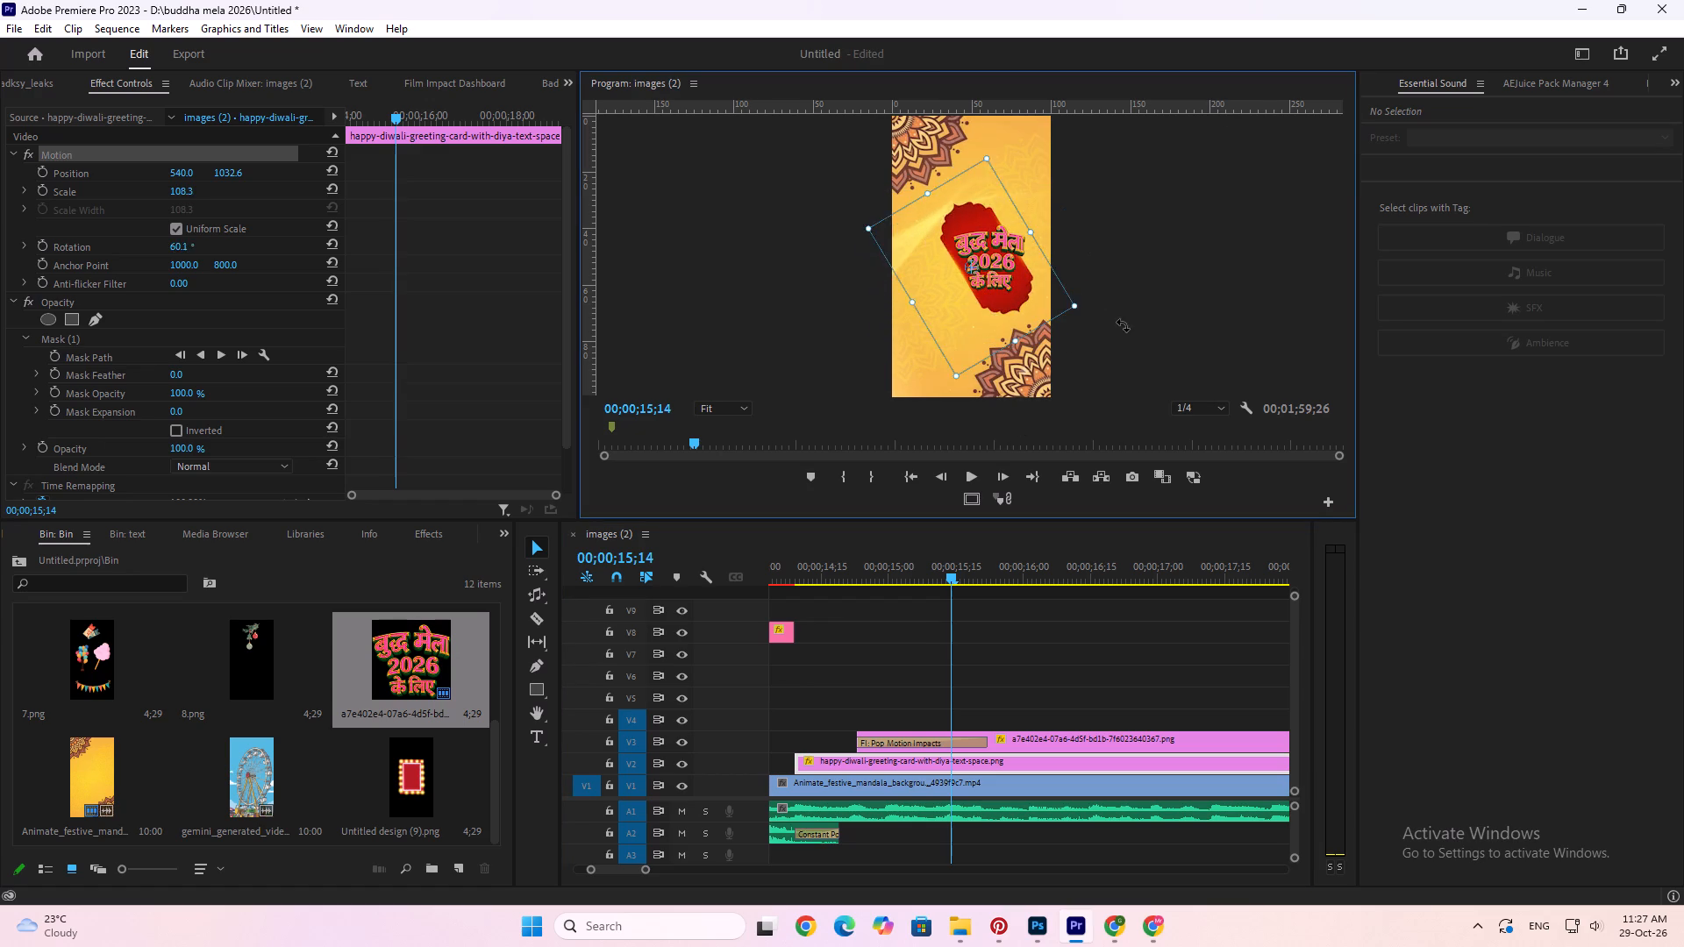
{"action": "left_click_drag", "start_coordinate": [1123, 325], "coordinate": [1133, 489]}
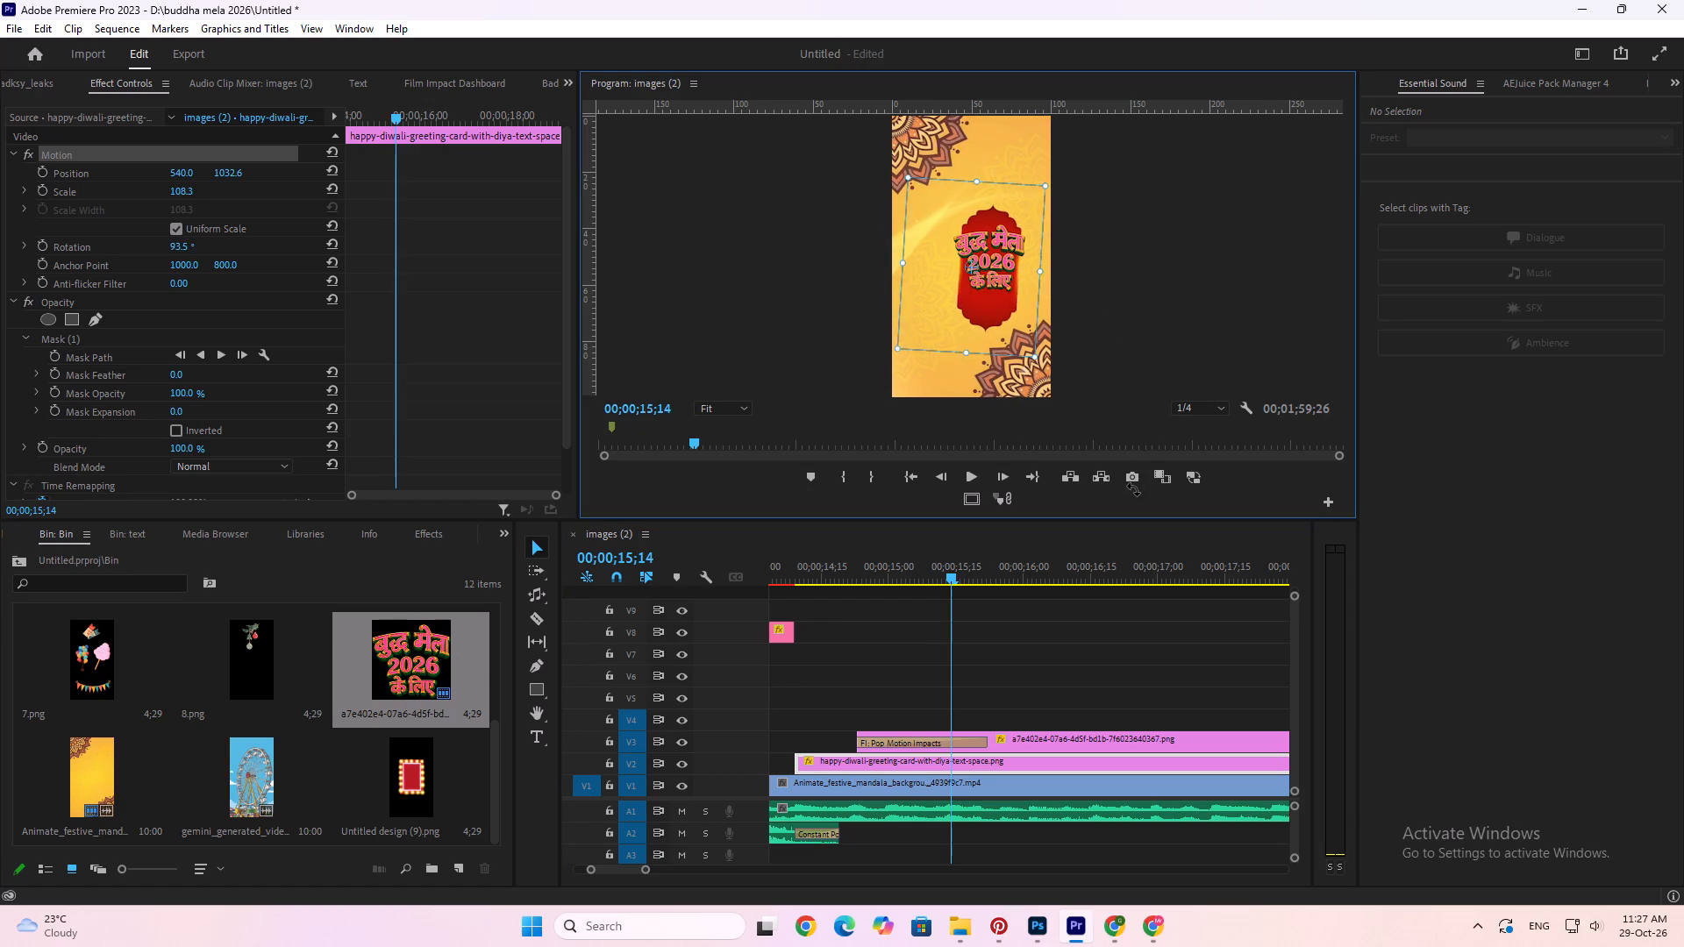
{"action": "left_click_drag", "start_coordinate": [1133, 489], "coordinate": [1172, 484]}
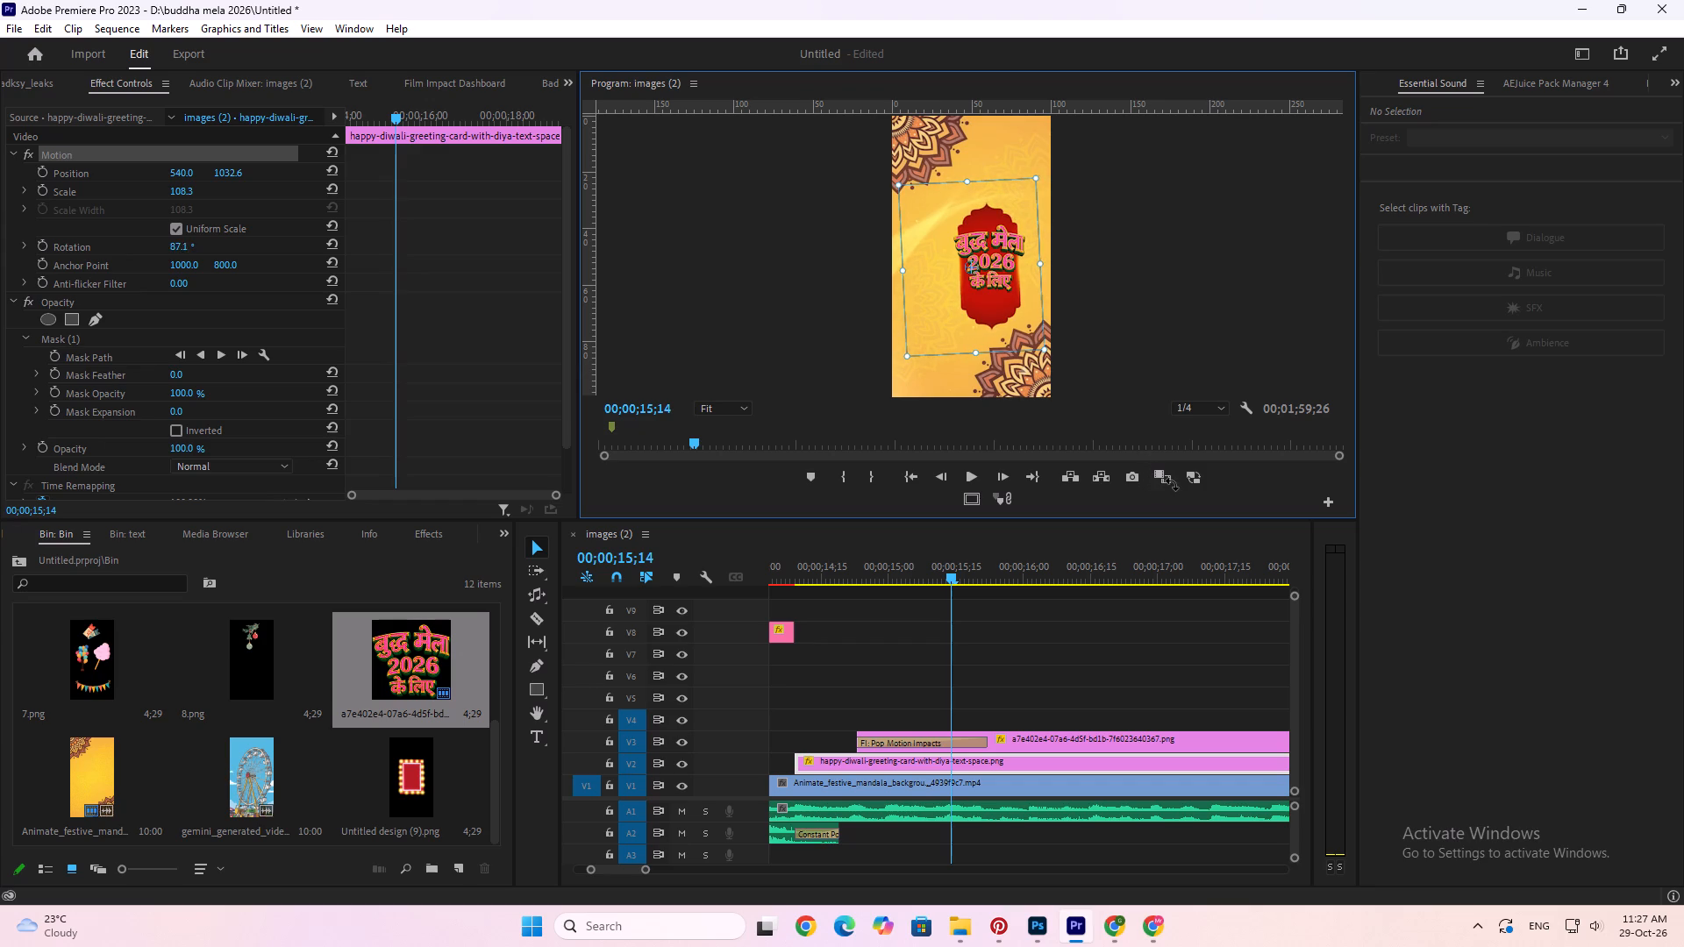
{"action": "left_click_drag", "start_coordinate": [1172, 484], "coordinate": [1172, 512]}
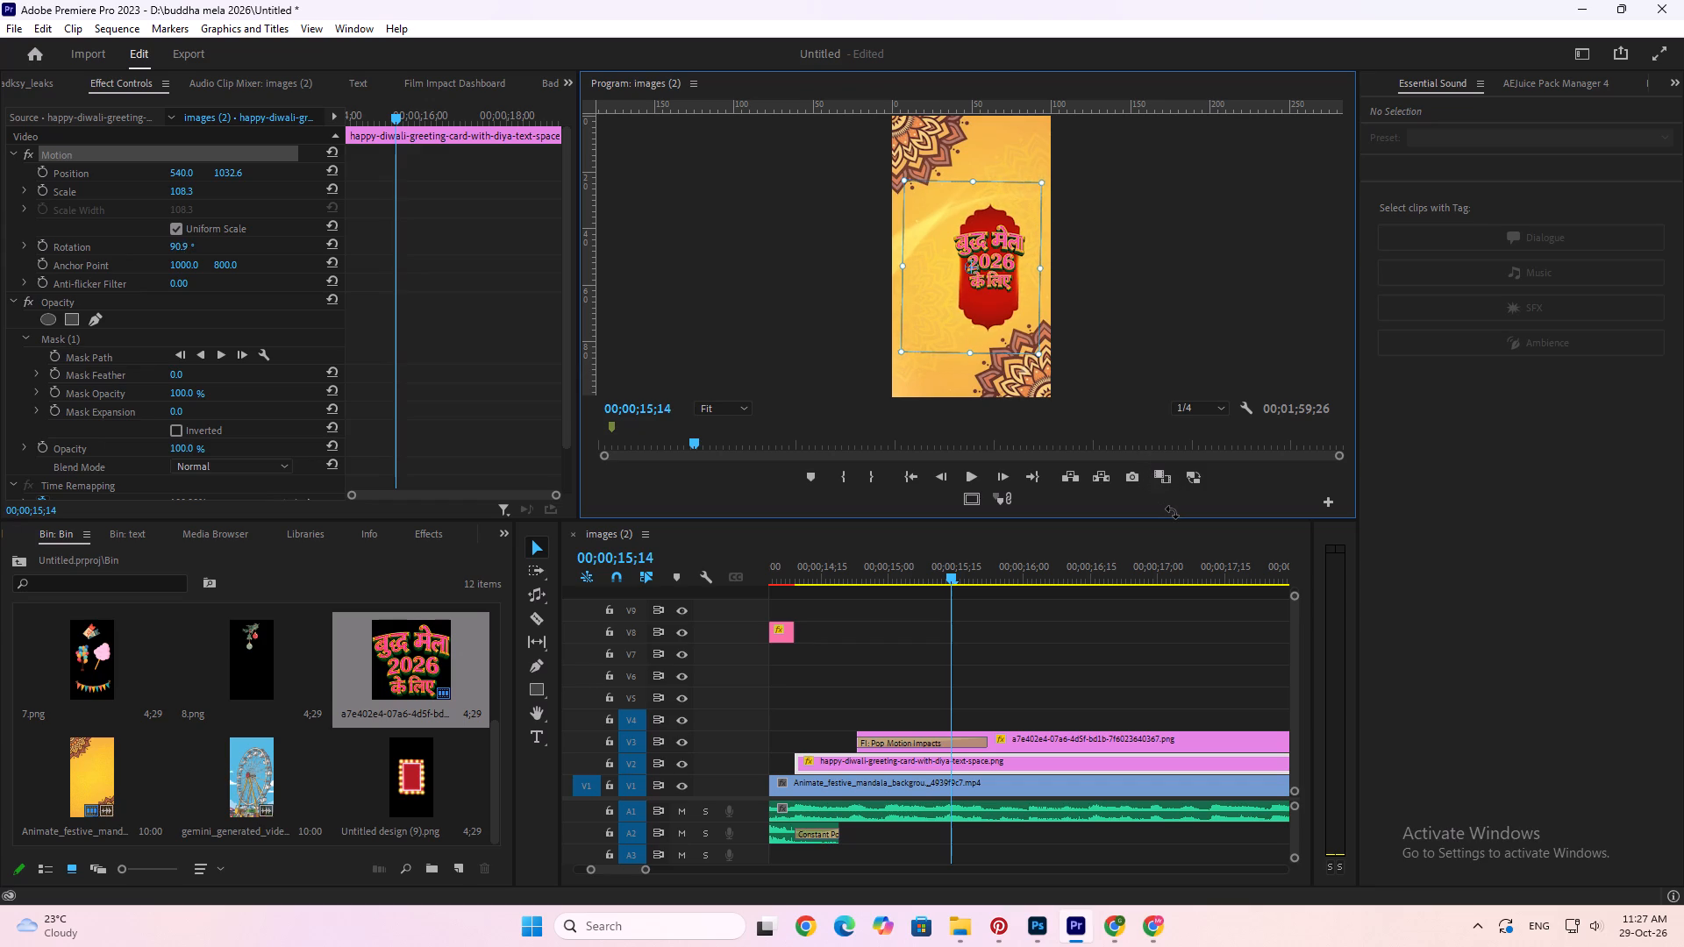
{"action": "left_click_drag", "start_coordinate": [1172, 512], "coordinate": [1181, 509]}
{"action": "left_click_drag", "start_coordinate": [971, 353], "coordinate": [973, 360]}
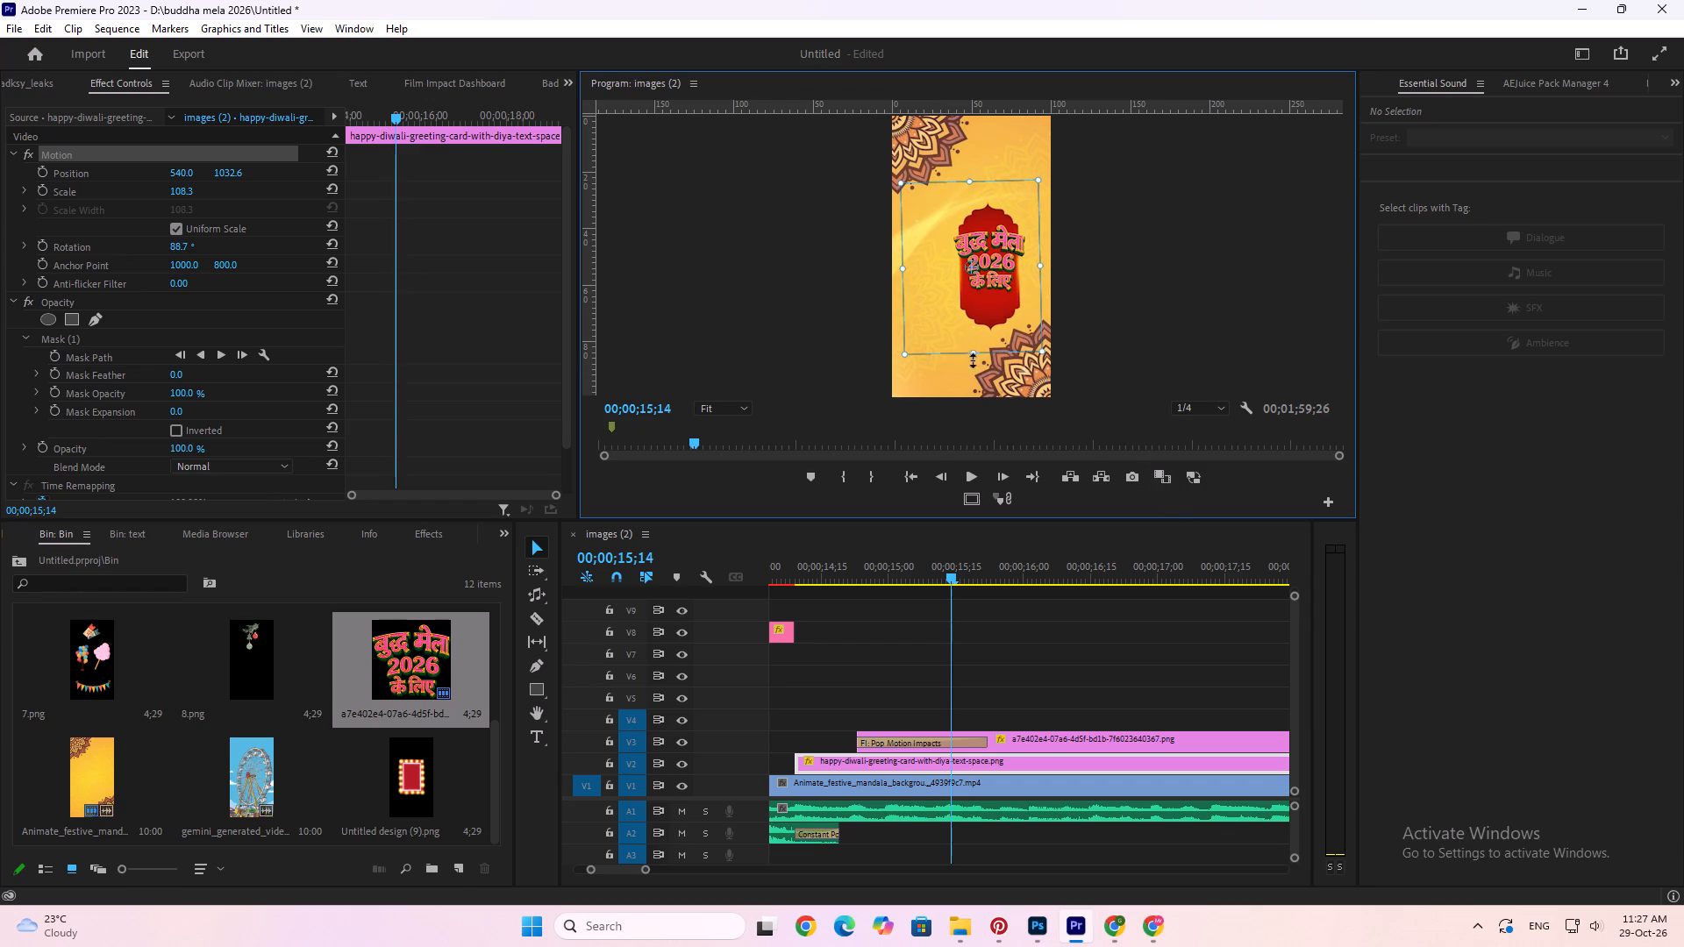
{"action": "left_click_drag", "start_coordinate": [973, 360], "coordinate": [981, 393]}
{"action": "left_click_drag", "start_coordinate": [995, 346], "coordinate": [973, 345]}
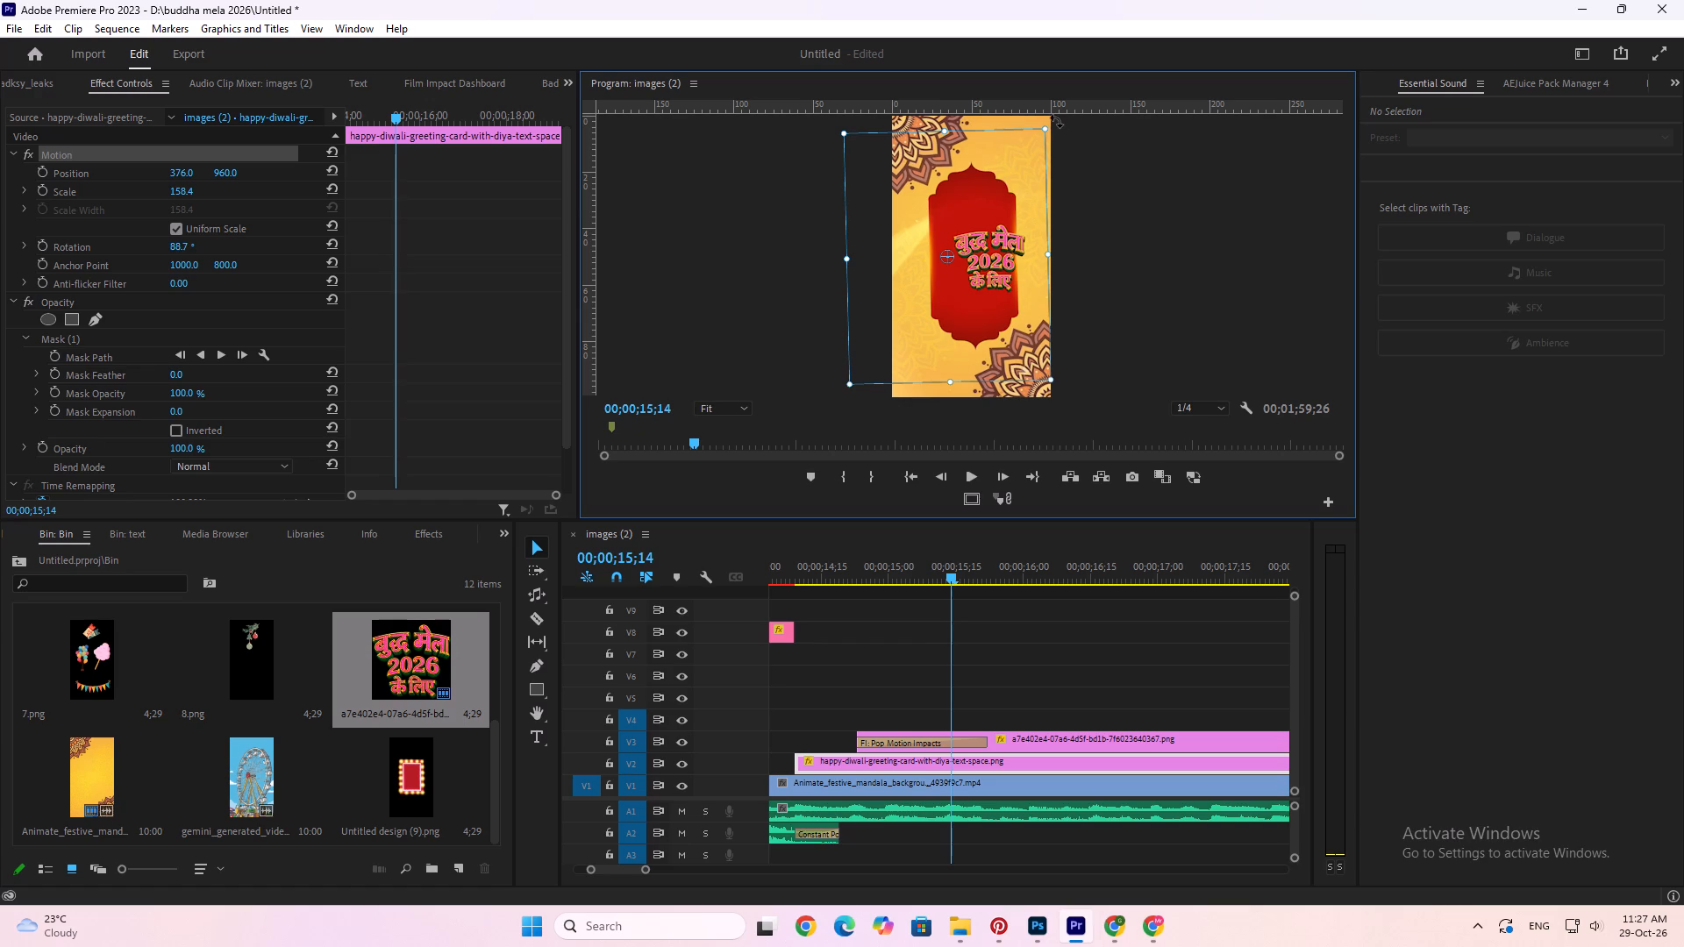
Show the safe margins, straighten the red frame to about 89.6° and centre it horizontally at about position 370.1, 960.
{"action": "left_click", "coordinate": [969, 500]}
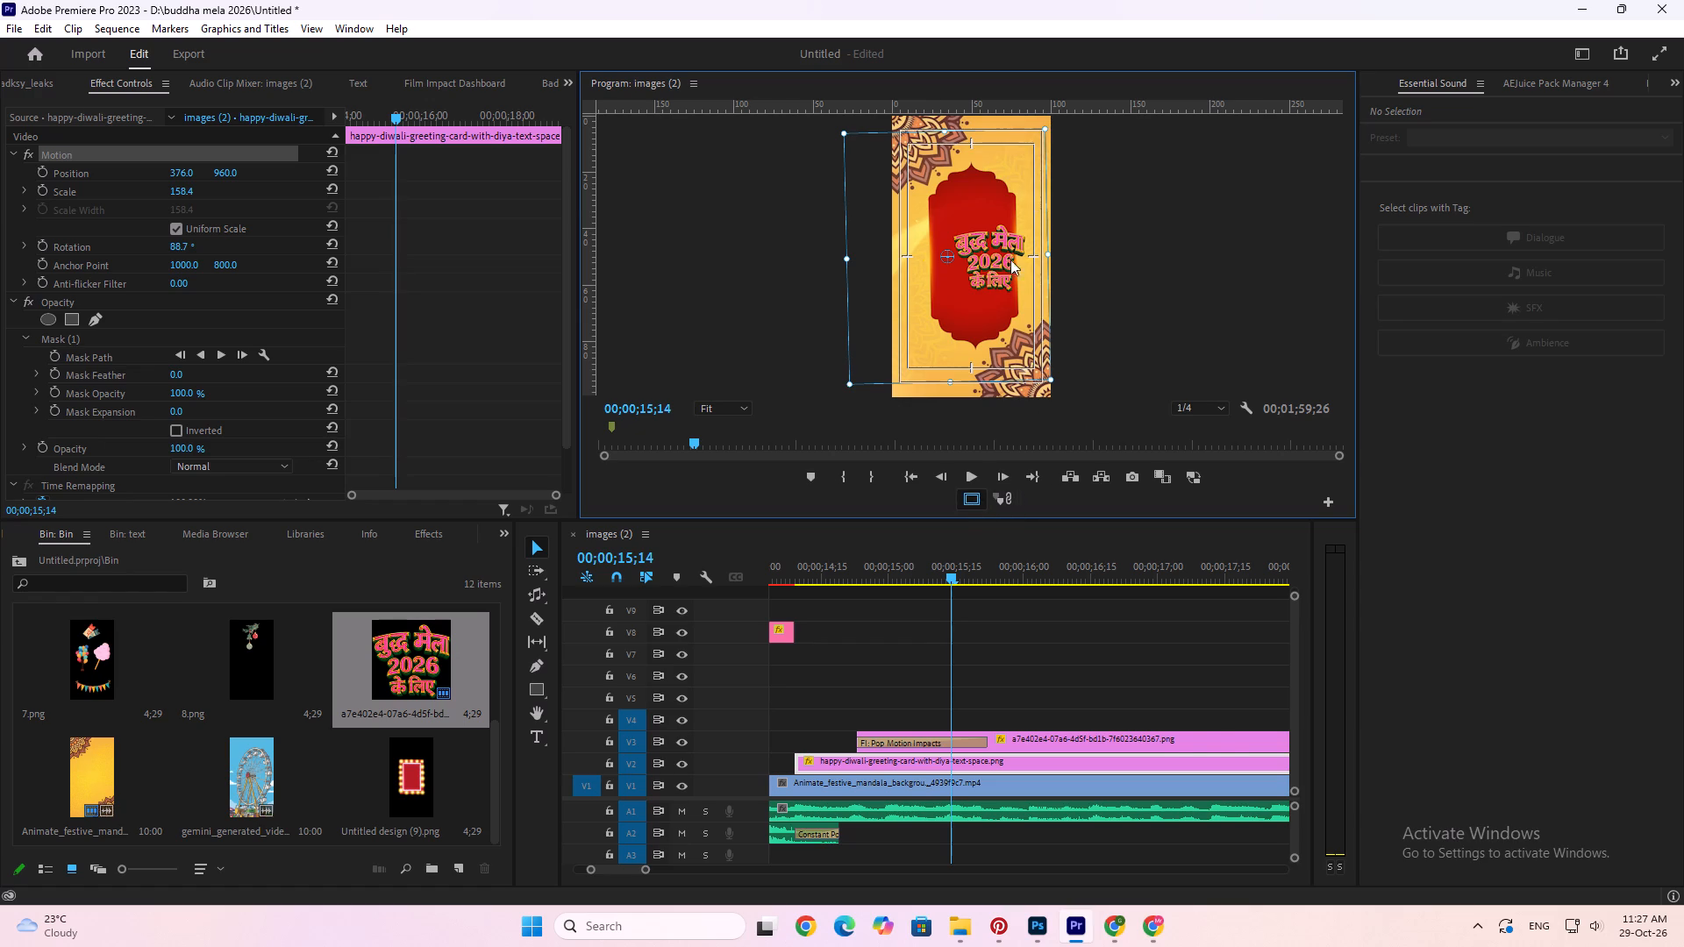
{"action": "key", "text": "grave"}
{"action": "double_click", "coordinate": [892, 333]}
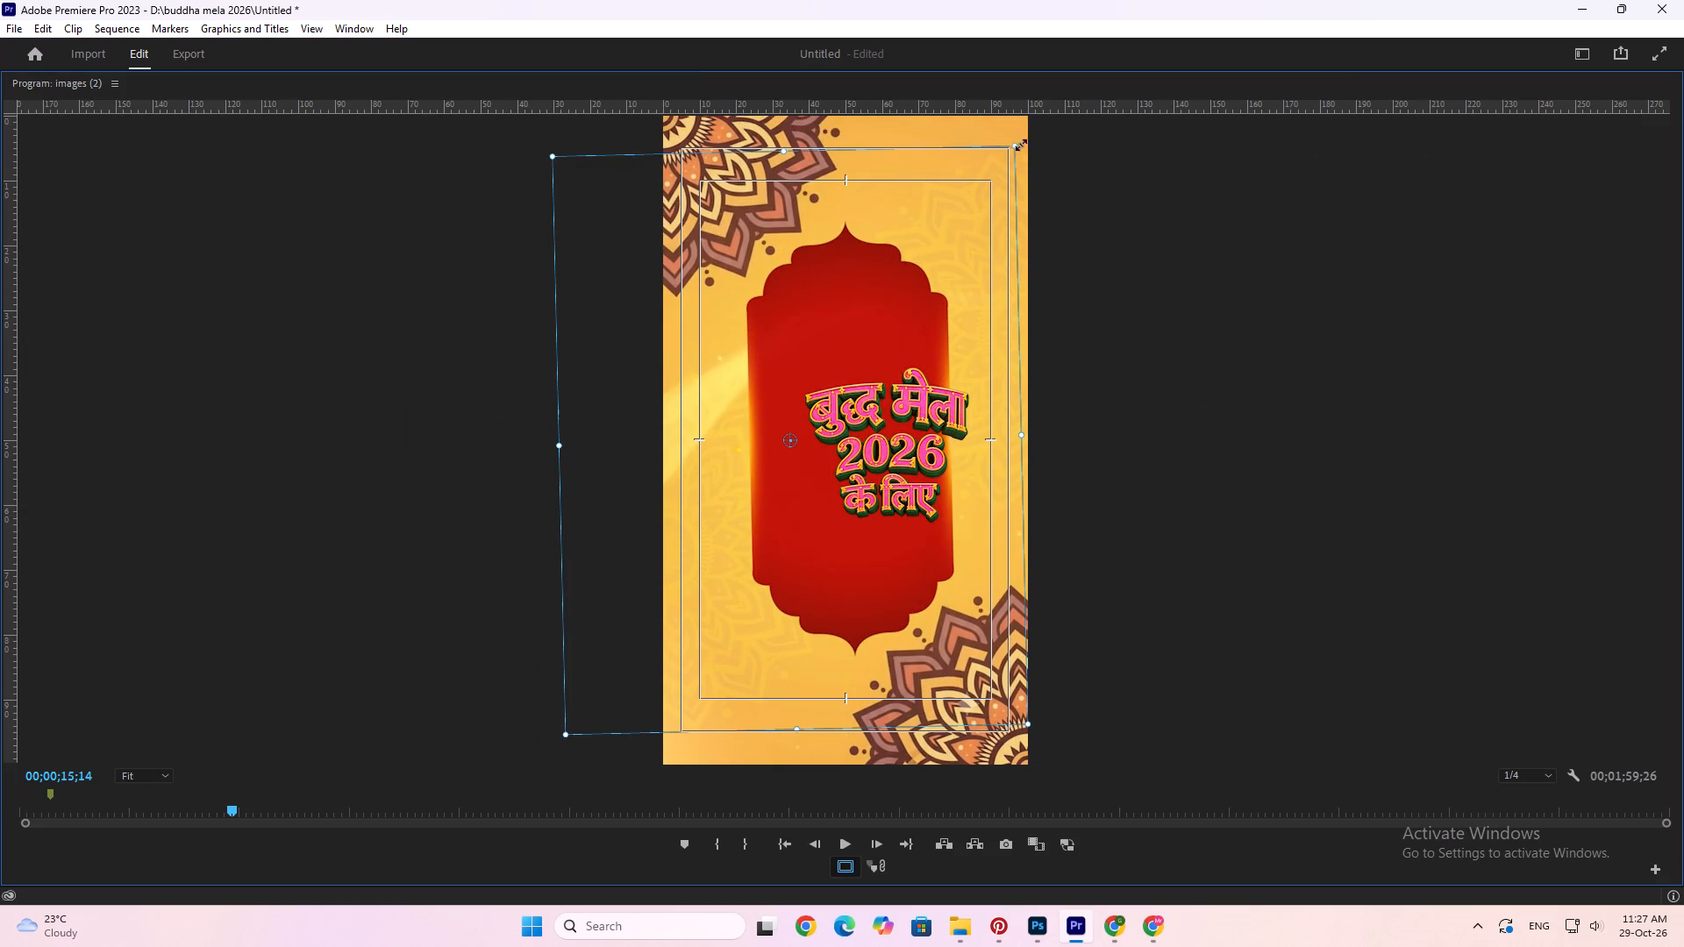
{"action": "left_click_drag", "start_coordinate": [1030, 137], "coordinate": [1042, 140]}
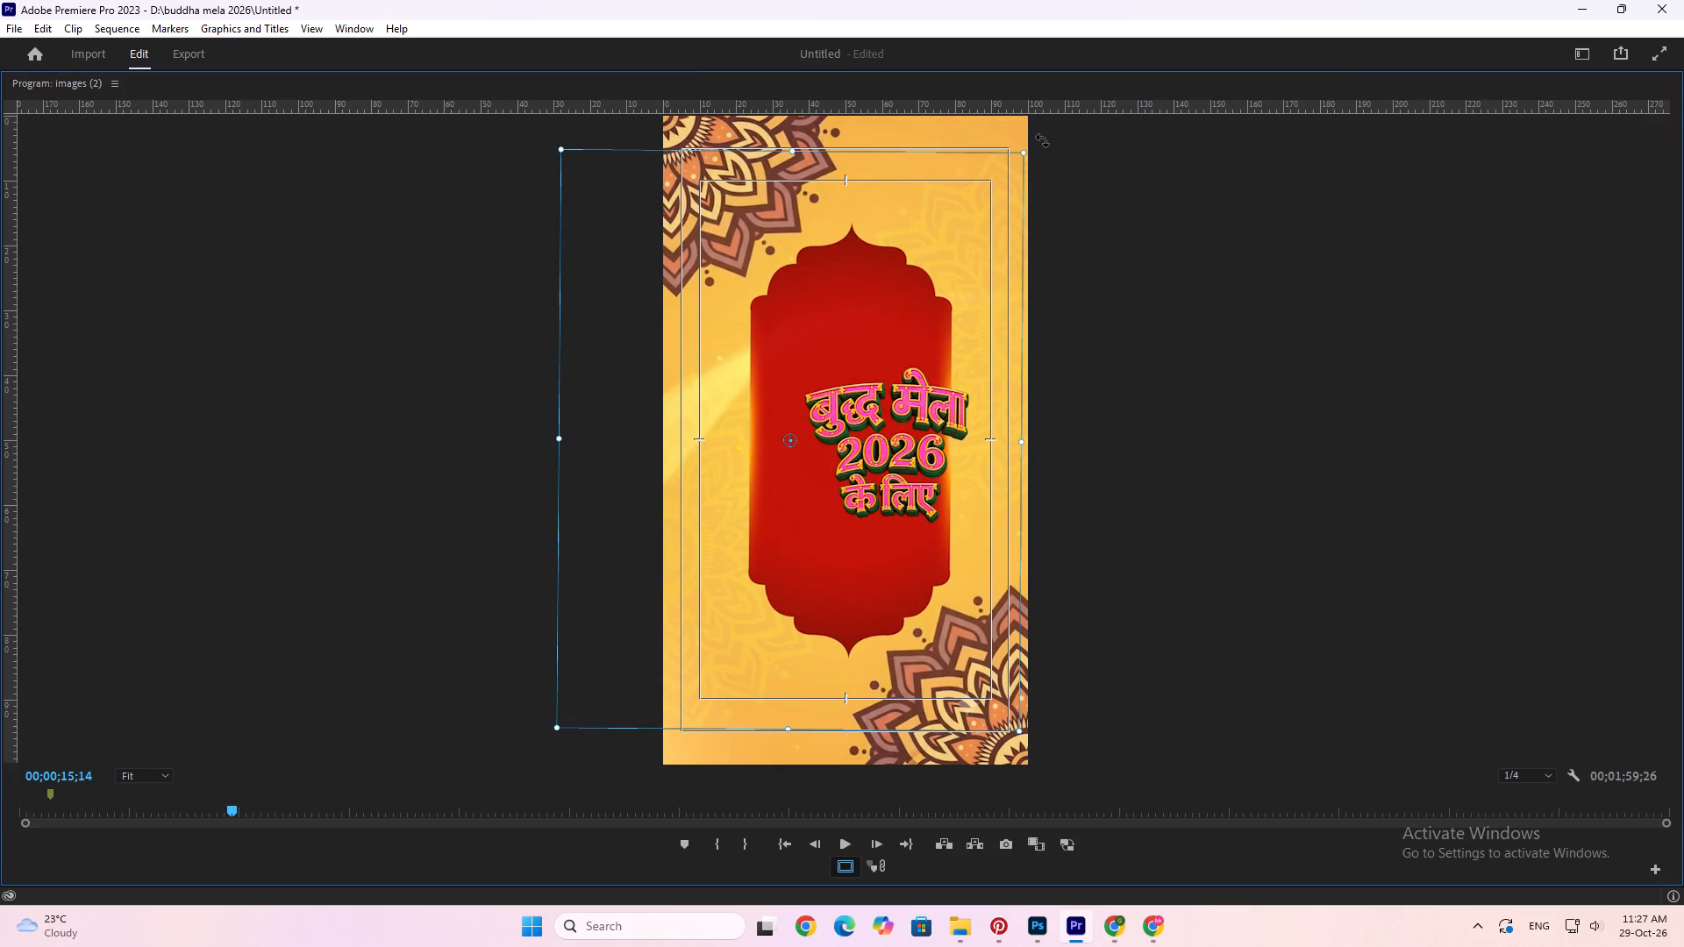
{"action": "left_click_drag", "start_coordinate": [1042, 140], "coordinate": [1041, 140]}
{"action": "left_click_drag", "start_coordinate": [916, 291], "coordinate": [899, 286]}
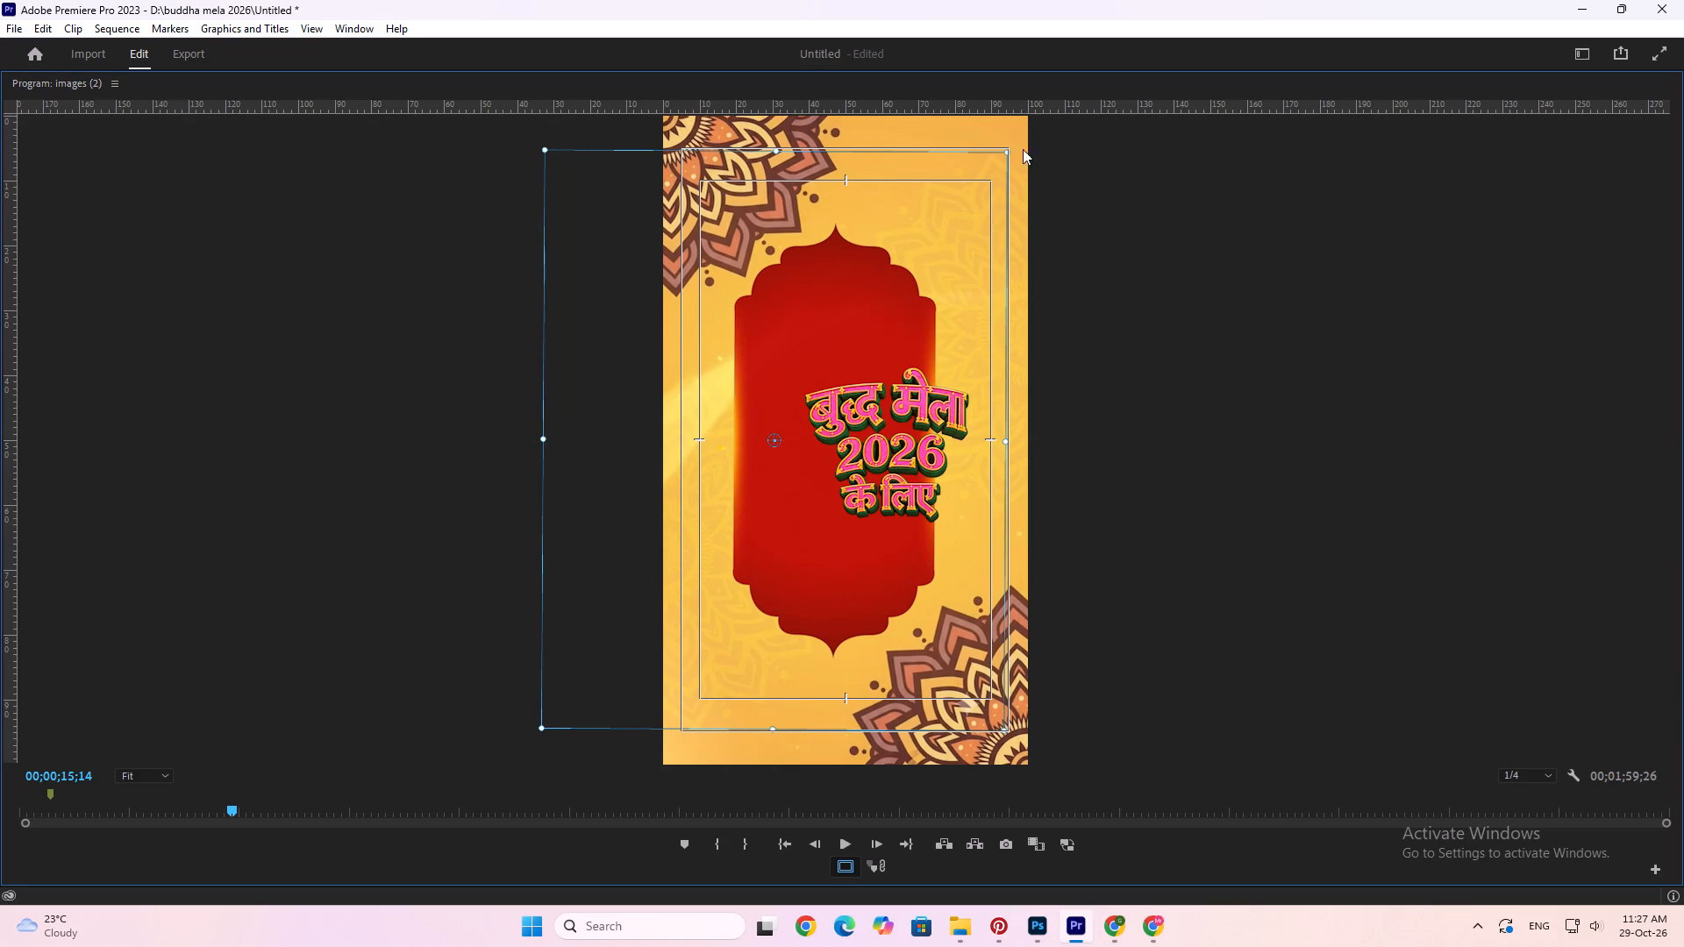
{"action": "left_click", "coordinate": [1024, 137]}
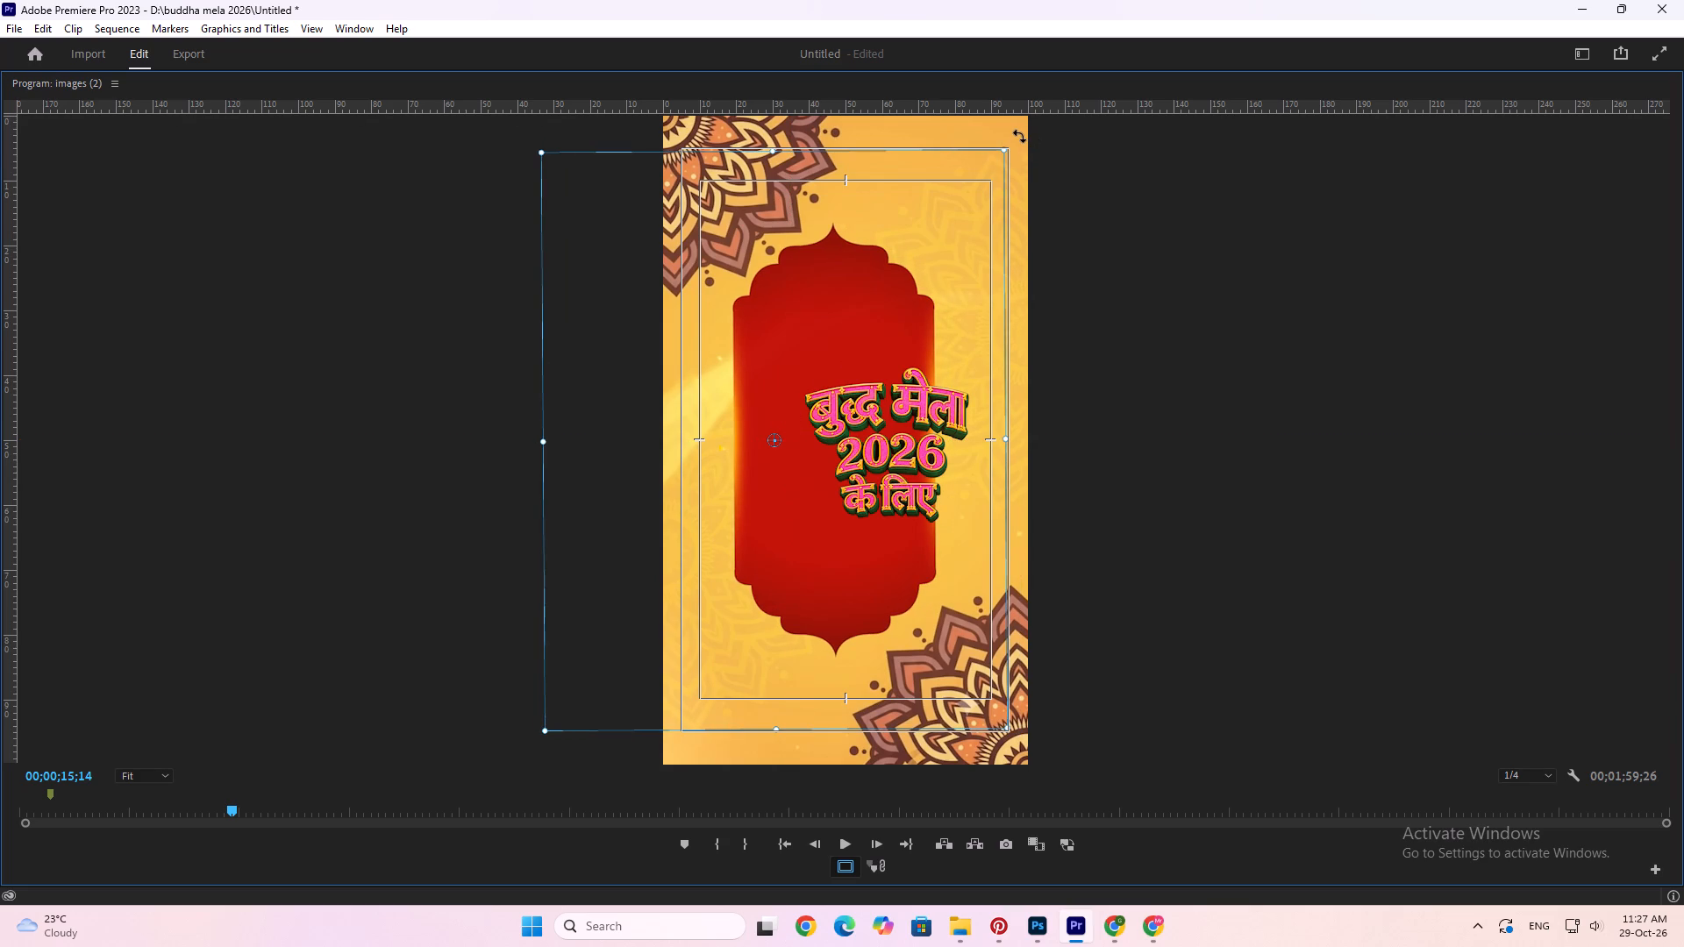
{"action": "left_click", "coordinate": [867, 280]}
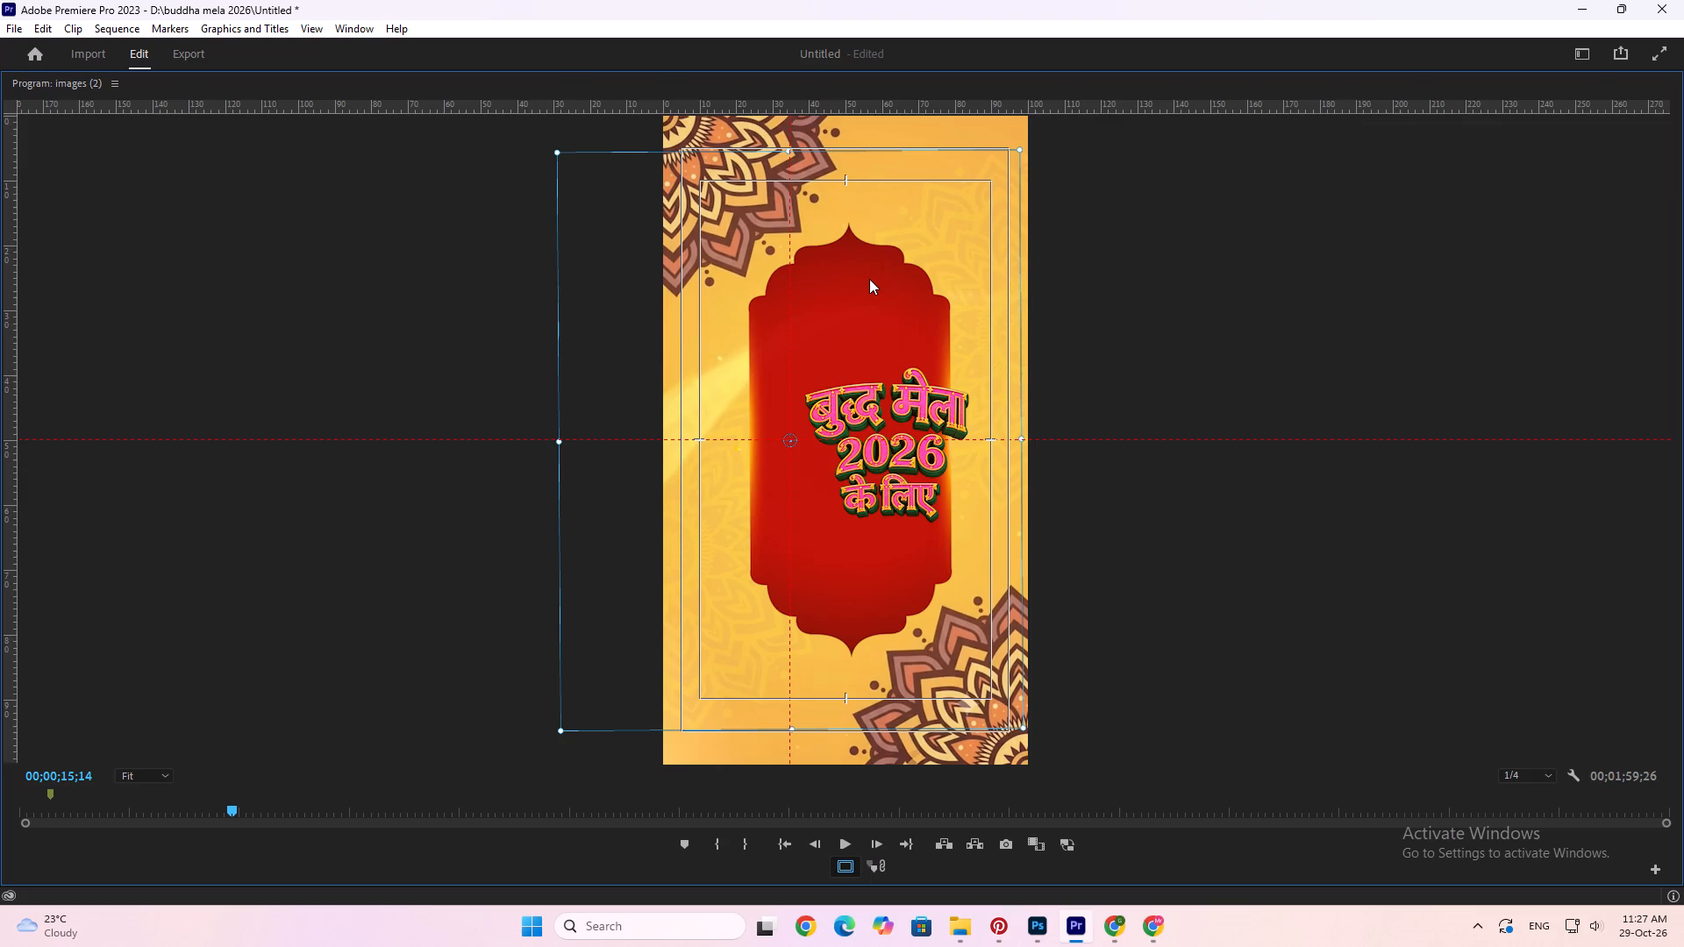
{"action": "key", "text": "grave"}
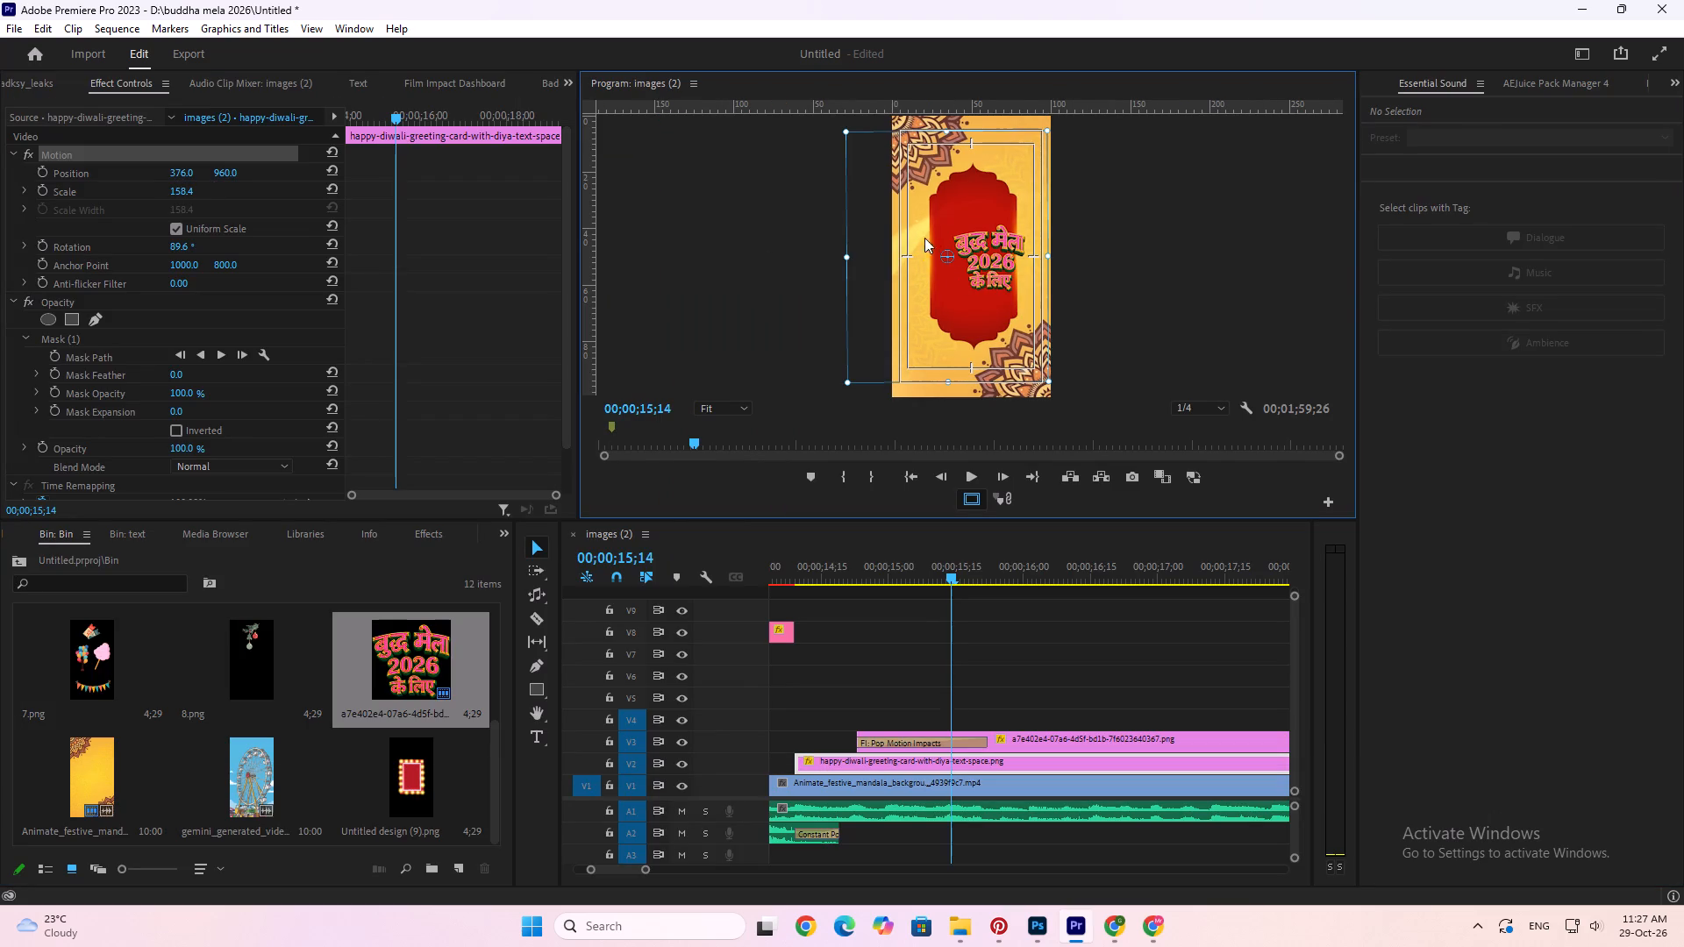
{"action": "left_click_drag", "start_coordinate": [947, 229], "coordinate": [939, 231]}
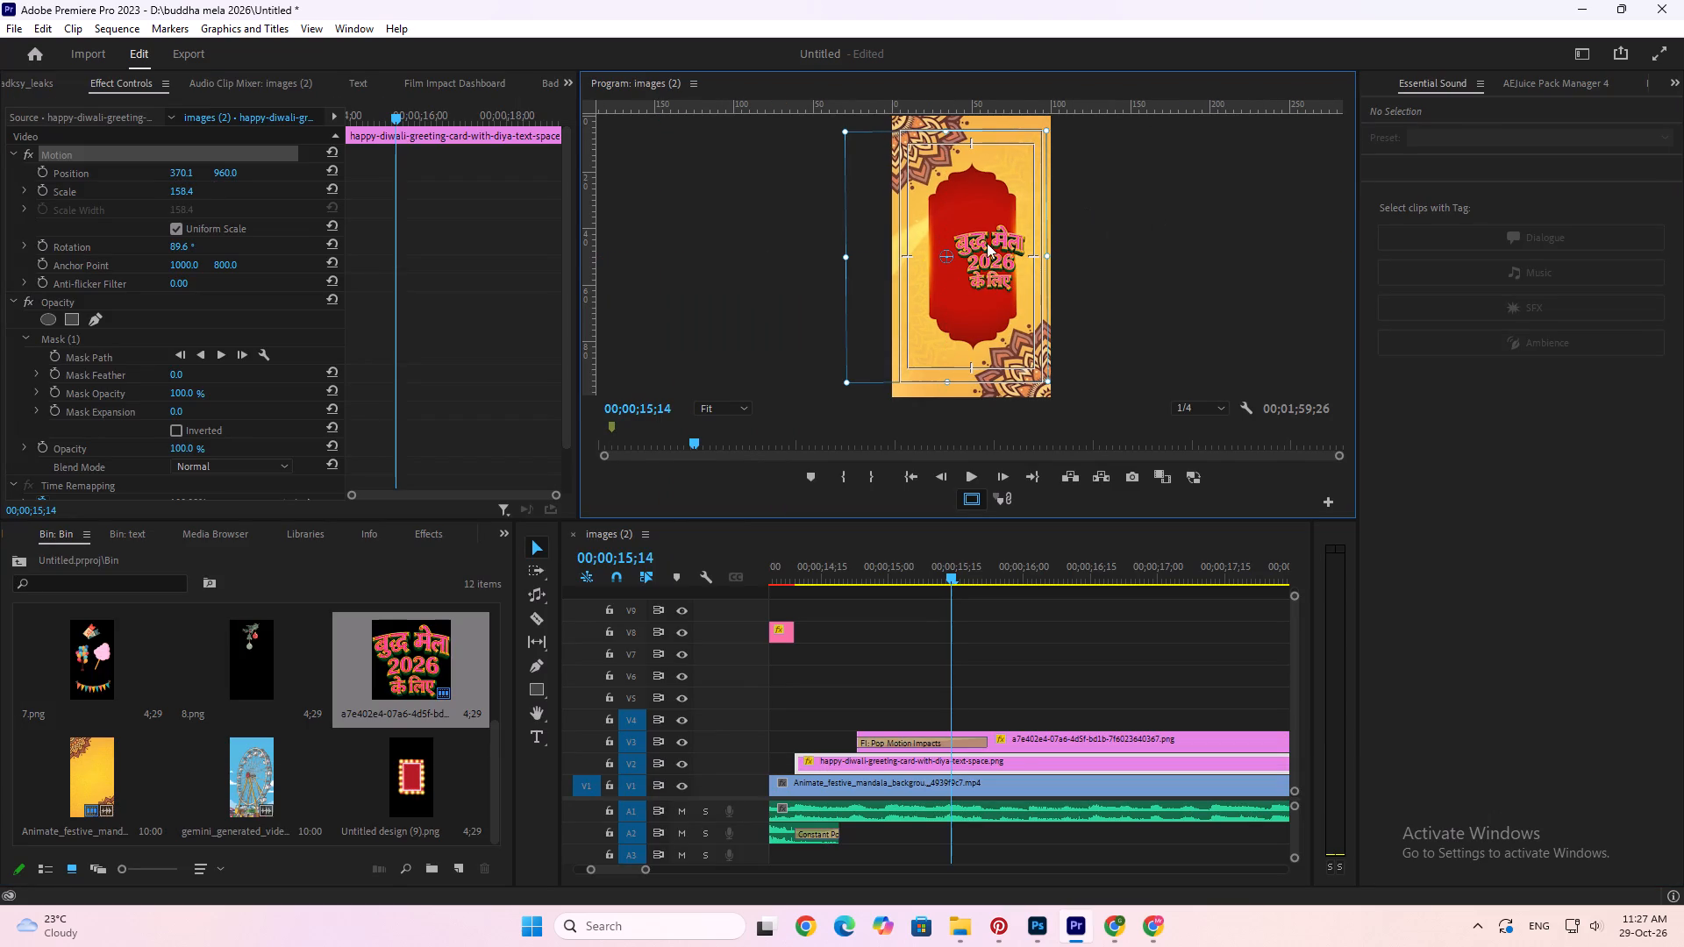
Hide the safe margins and move the Buddha Mela 2026 title horizontally to the centre of the red frame.
{"action": "left_click", "coordinate": [1024, 744]}
{"action": "key", "text": "grave"}
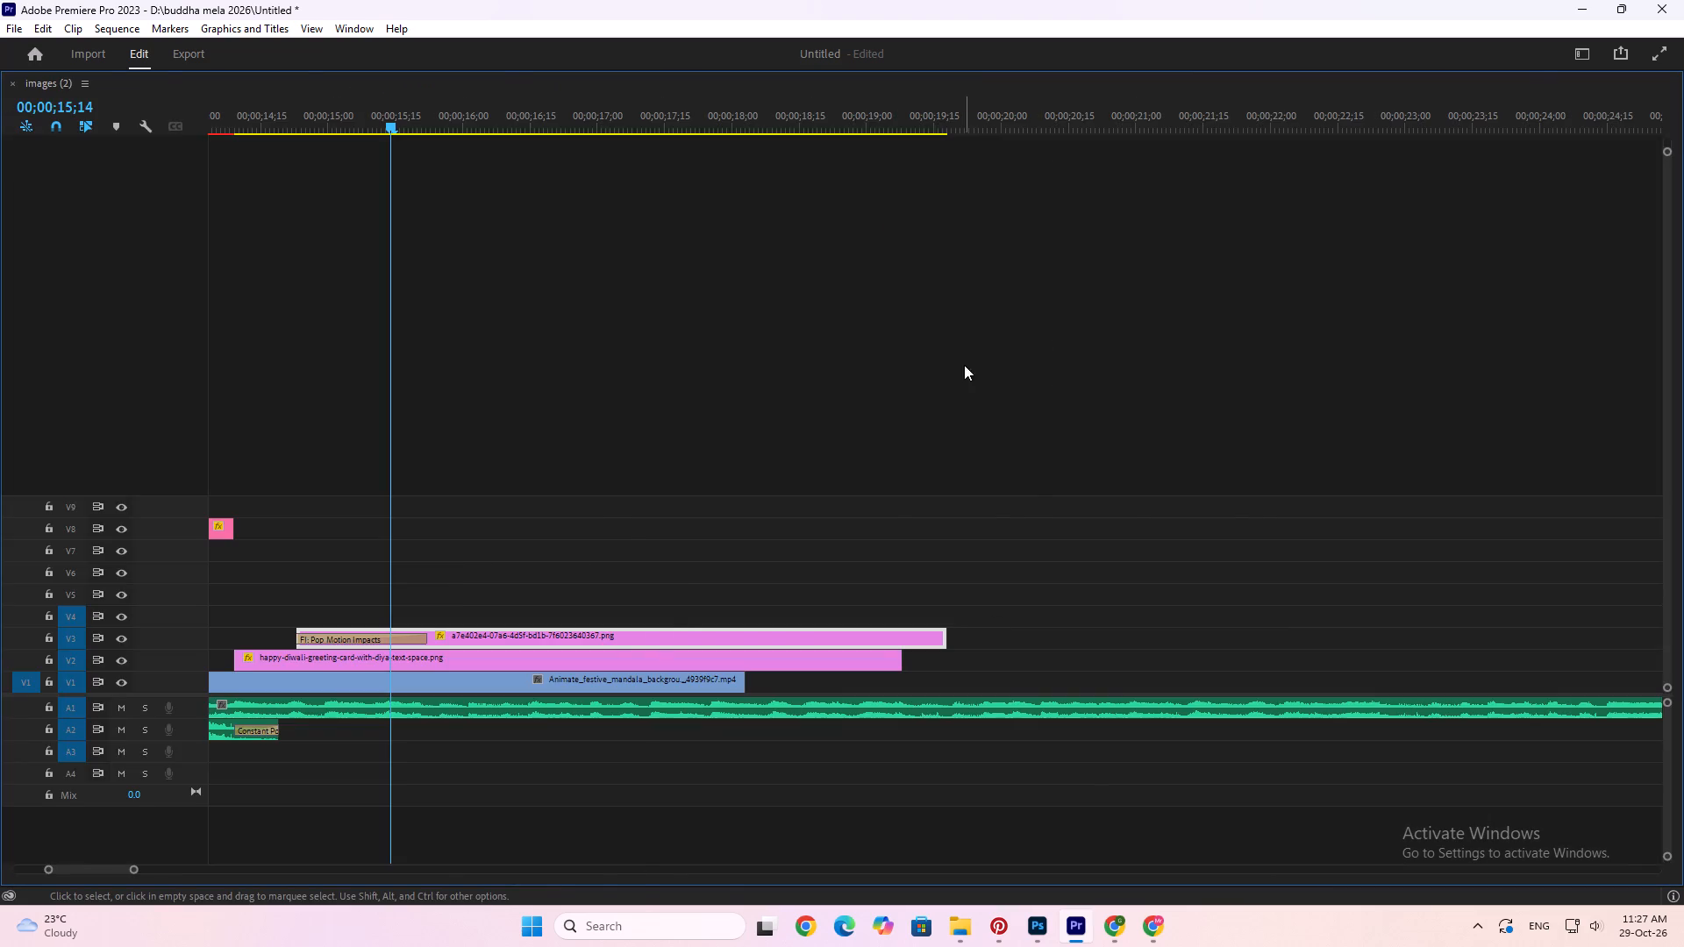
{"action": "key", "text": "grave"}
{"action": "left_click", "coordinate": [970, 496]}
{"action": "key", "text": "grave"}
{"action": "double_click", "coordinate": [897, 458]}
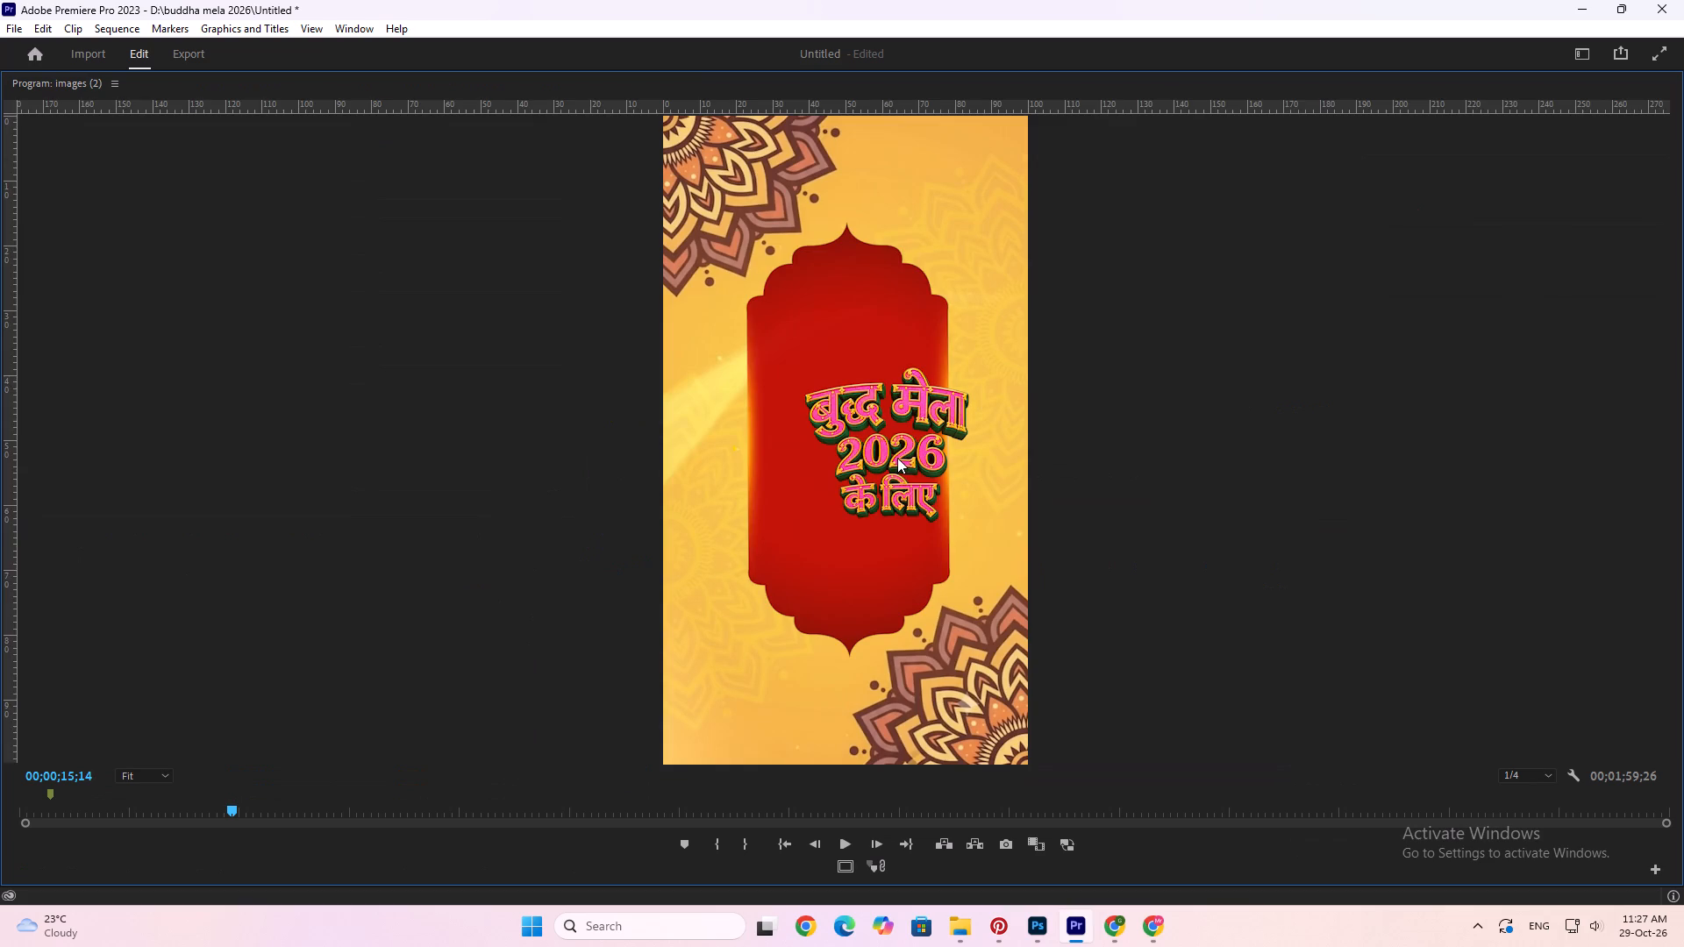
{"action": "left_click_drag", "start_coordinate": [917, 458], "coordinate": [864, 456]}
{"action": "left_click", "coordinate": [1096, 394]}
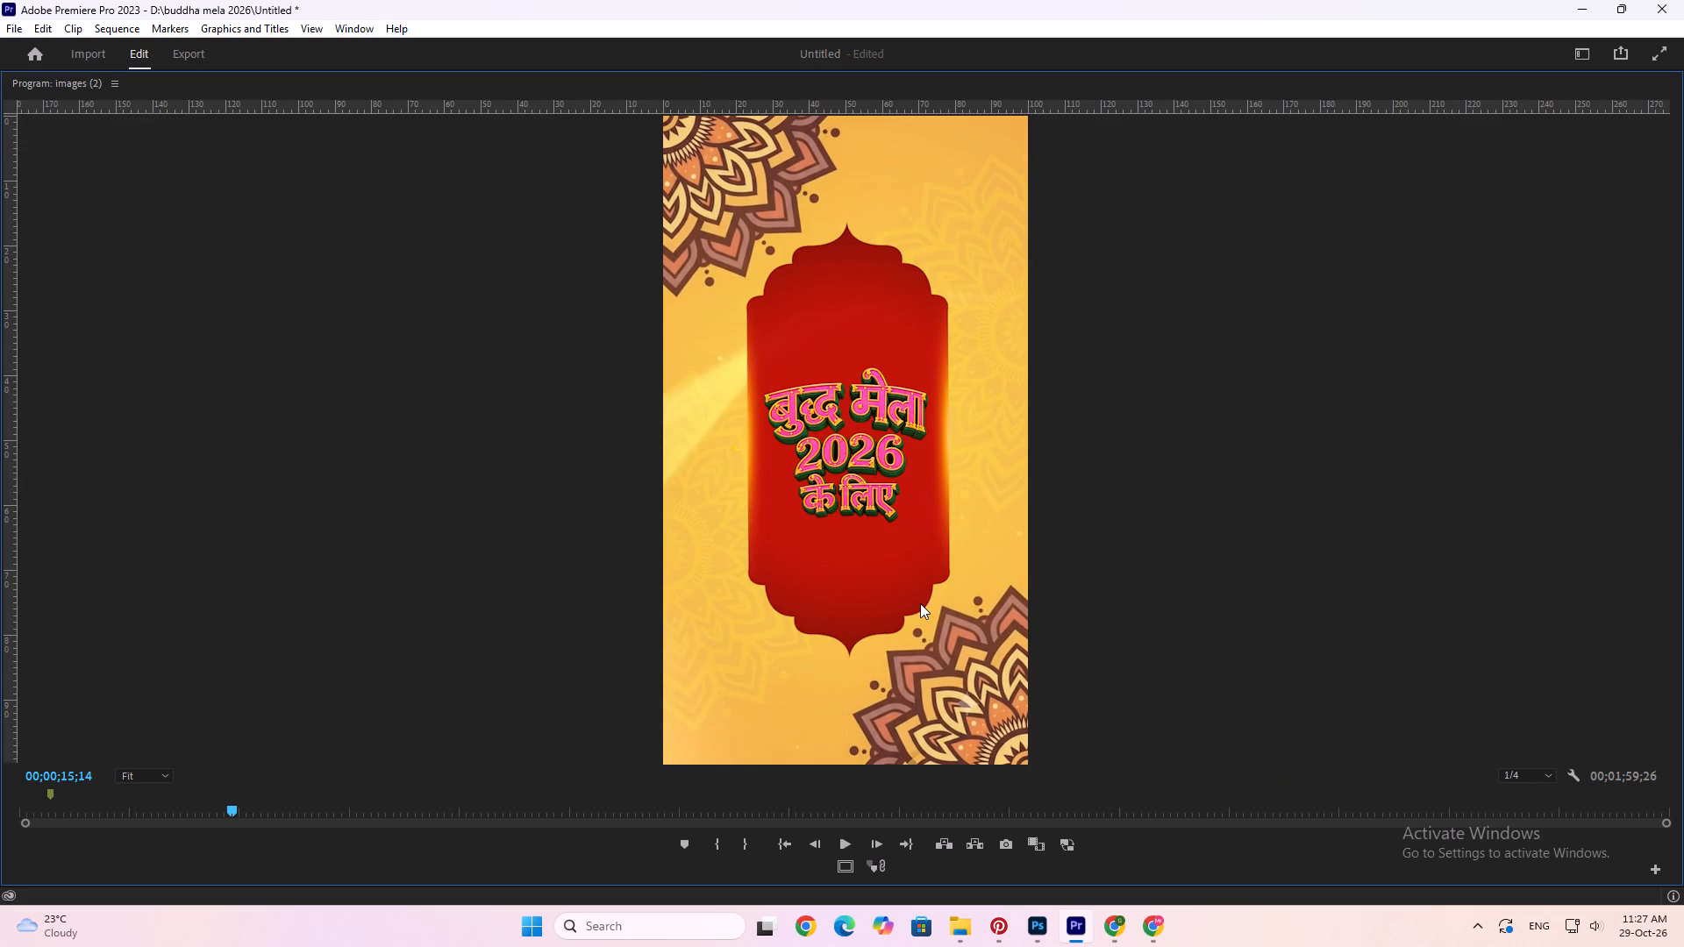
{"action": "left_click", "coordinate": [868, 512]}
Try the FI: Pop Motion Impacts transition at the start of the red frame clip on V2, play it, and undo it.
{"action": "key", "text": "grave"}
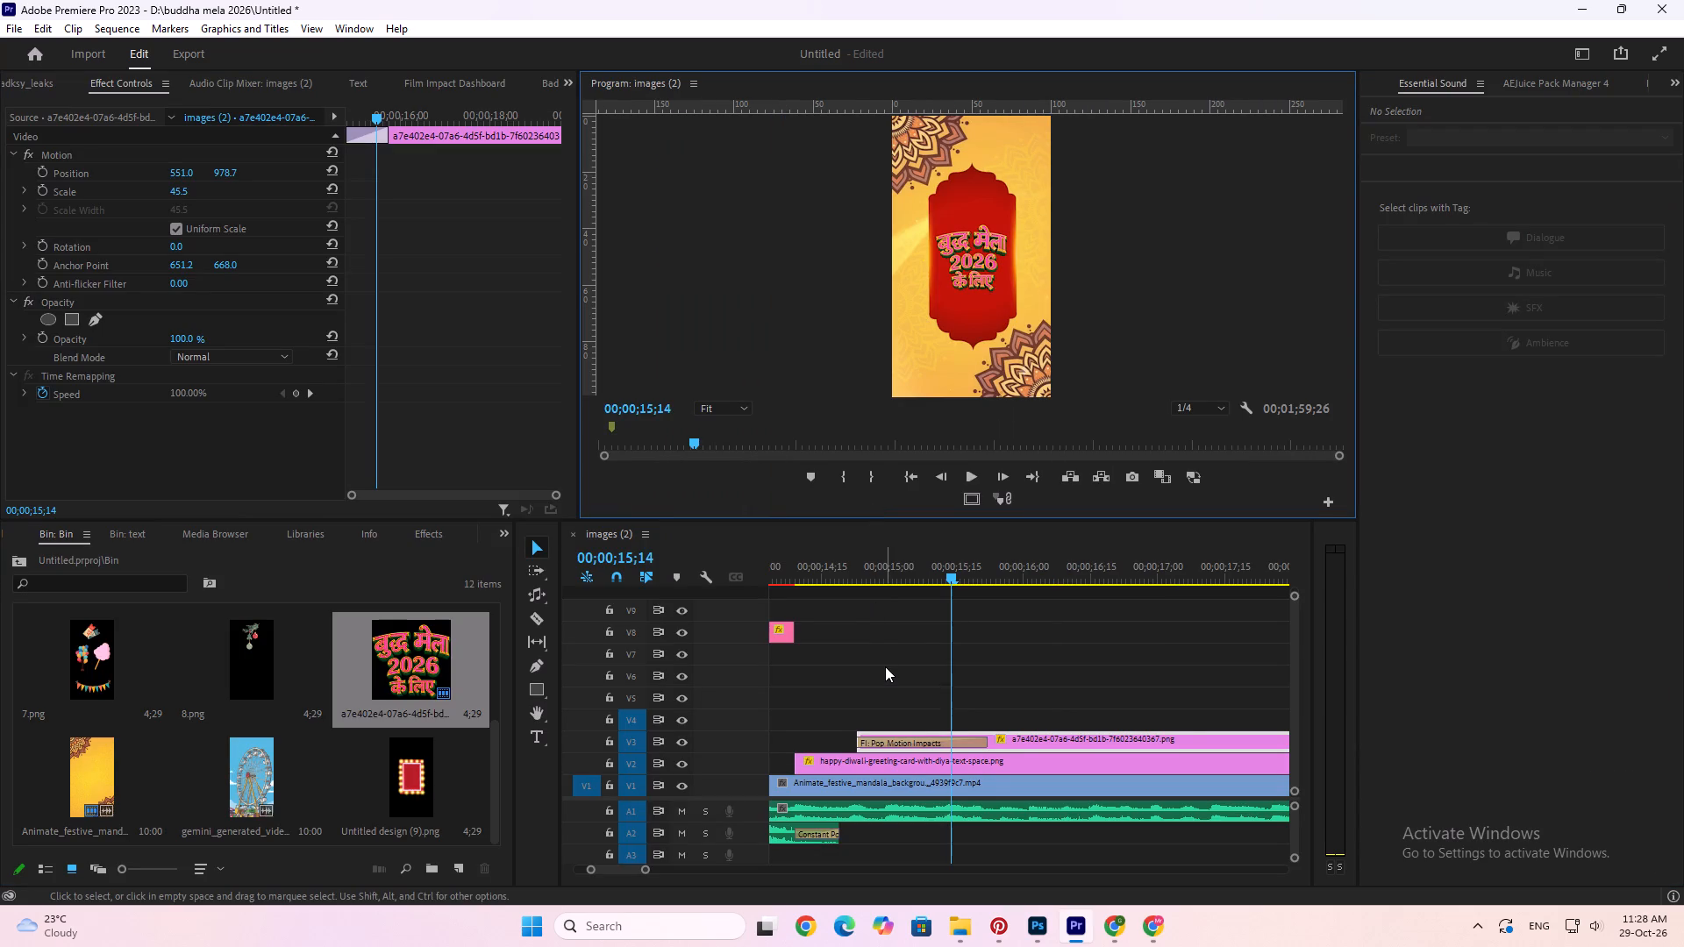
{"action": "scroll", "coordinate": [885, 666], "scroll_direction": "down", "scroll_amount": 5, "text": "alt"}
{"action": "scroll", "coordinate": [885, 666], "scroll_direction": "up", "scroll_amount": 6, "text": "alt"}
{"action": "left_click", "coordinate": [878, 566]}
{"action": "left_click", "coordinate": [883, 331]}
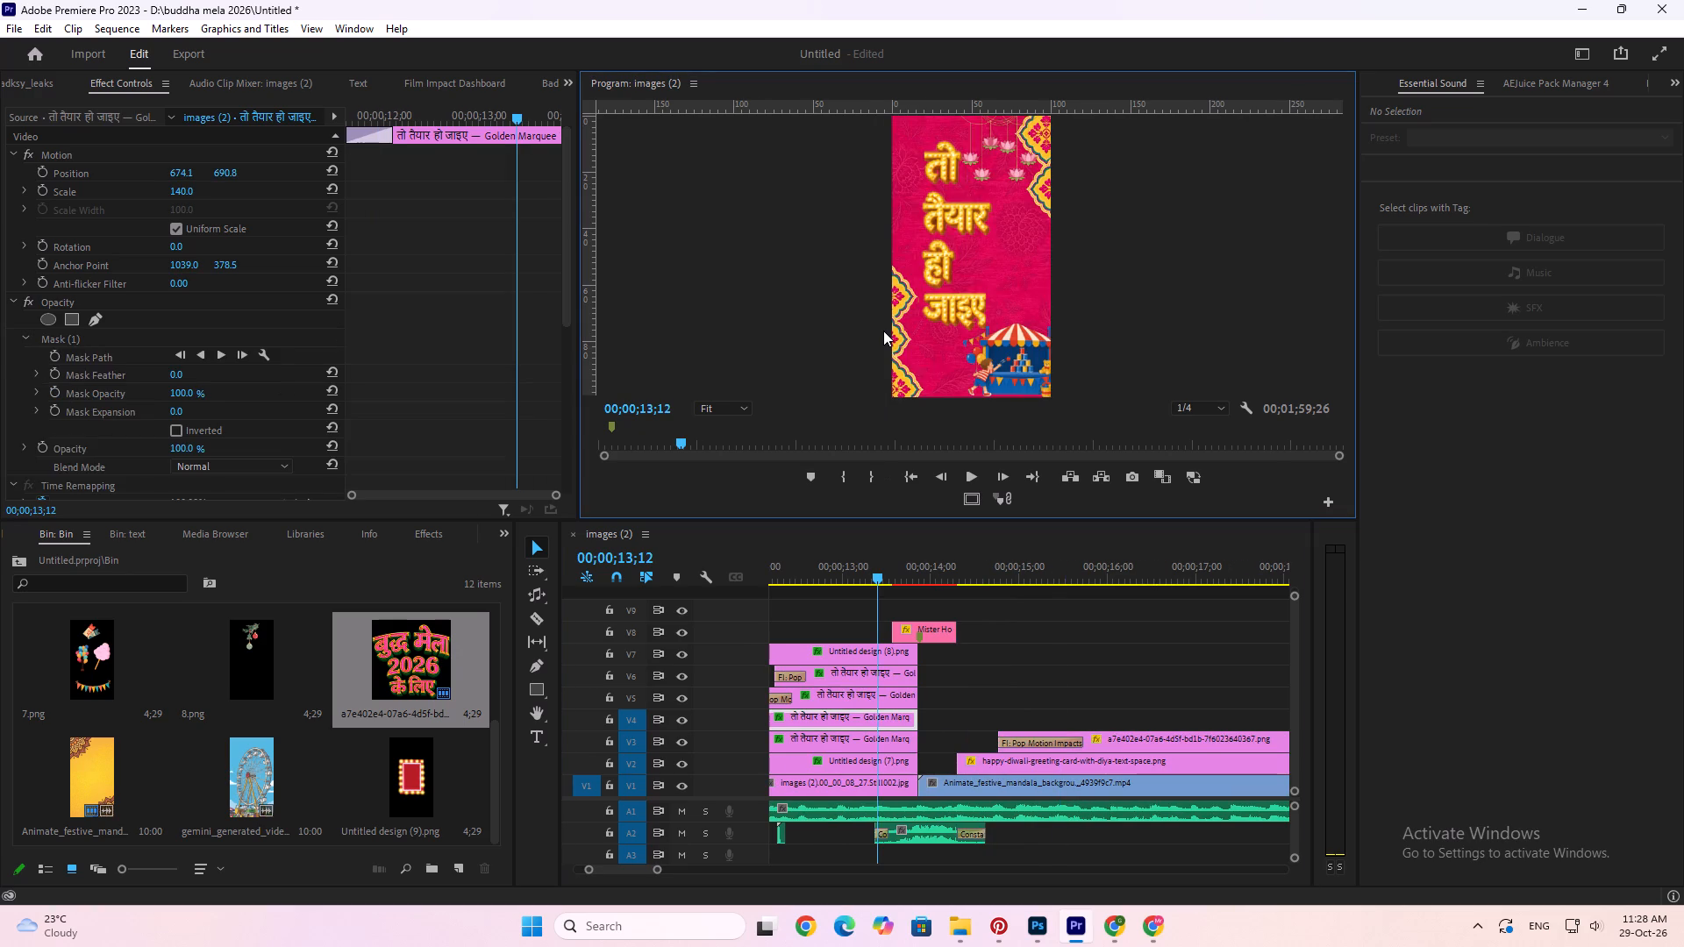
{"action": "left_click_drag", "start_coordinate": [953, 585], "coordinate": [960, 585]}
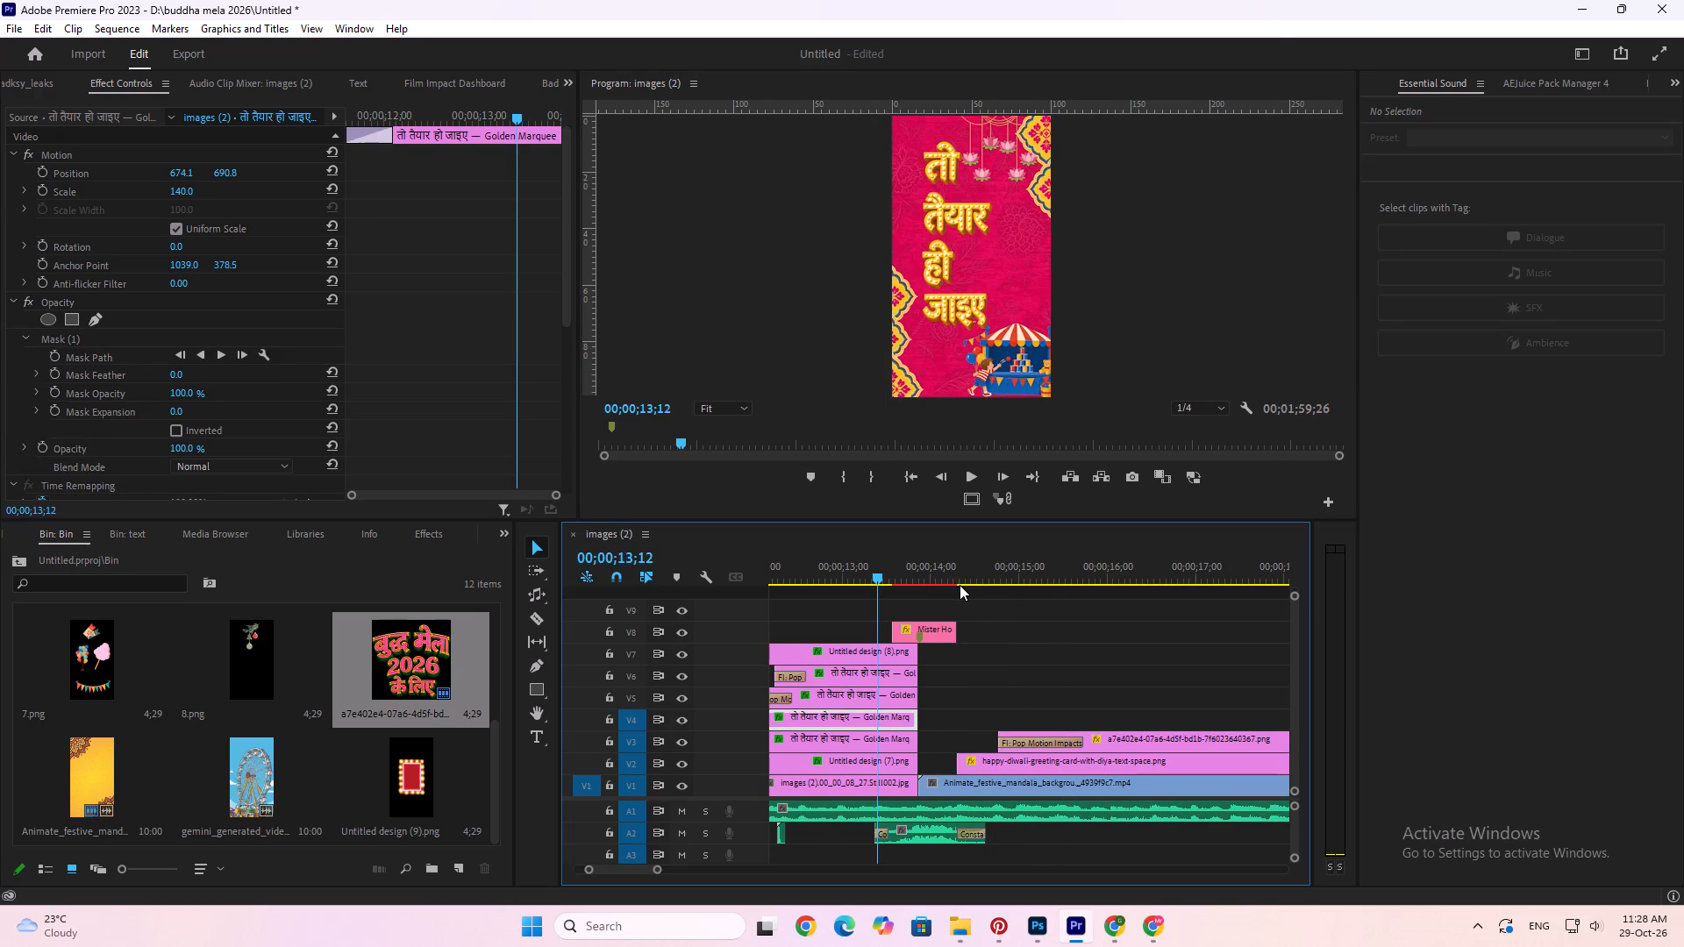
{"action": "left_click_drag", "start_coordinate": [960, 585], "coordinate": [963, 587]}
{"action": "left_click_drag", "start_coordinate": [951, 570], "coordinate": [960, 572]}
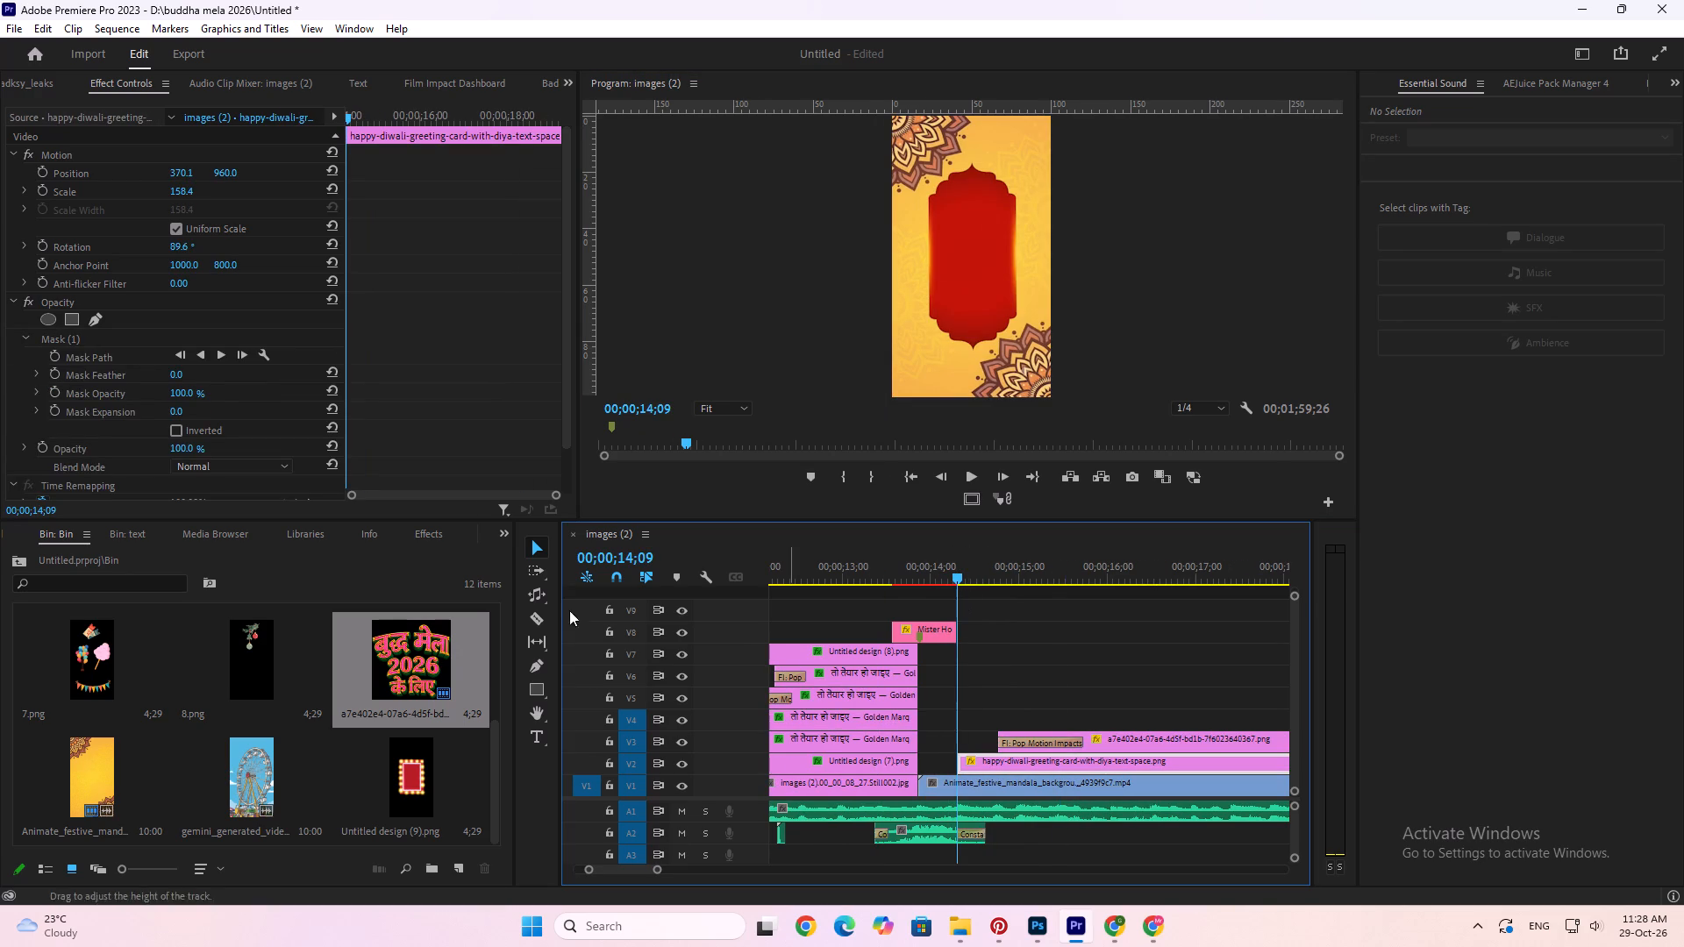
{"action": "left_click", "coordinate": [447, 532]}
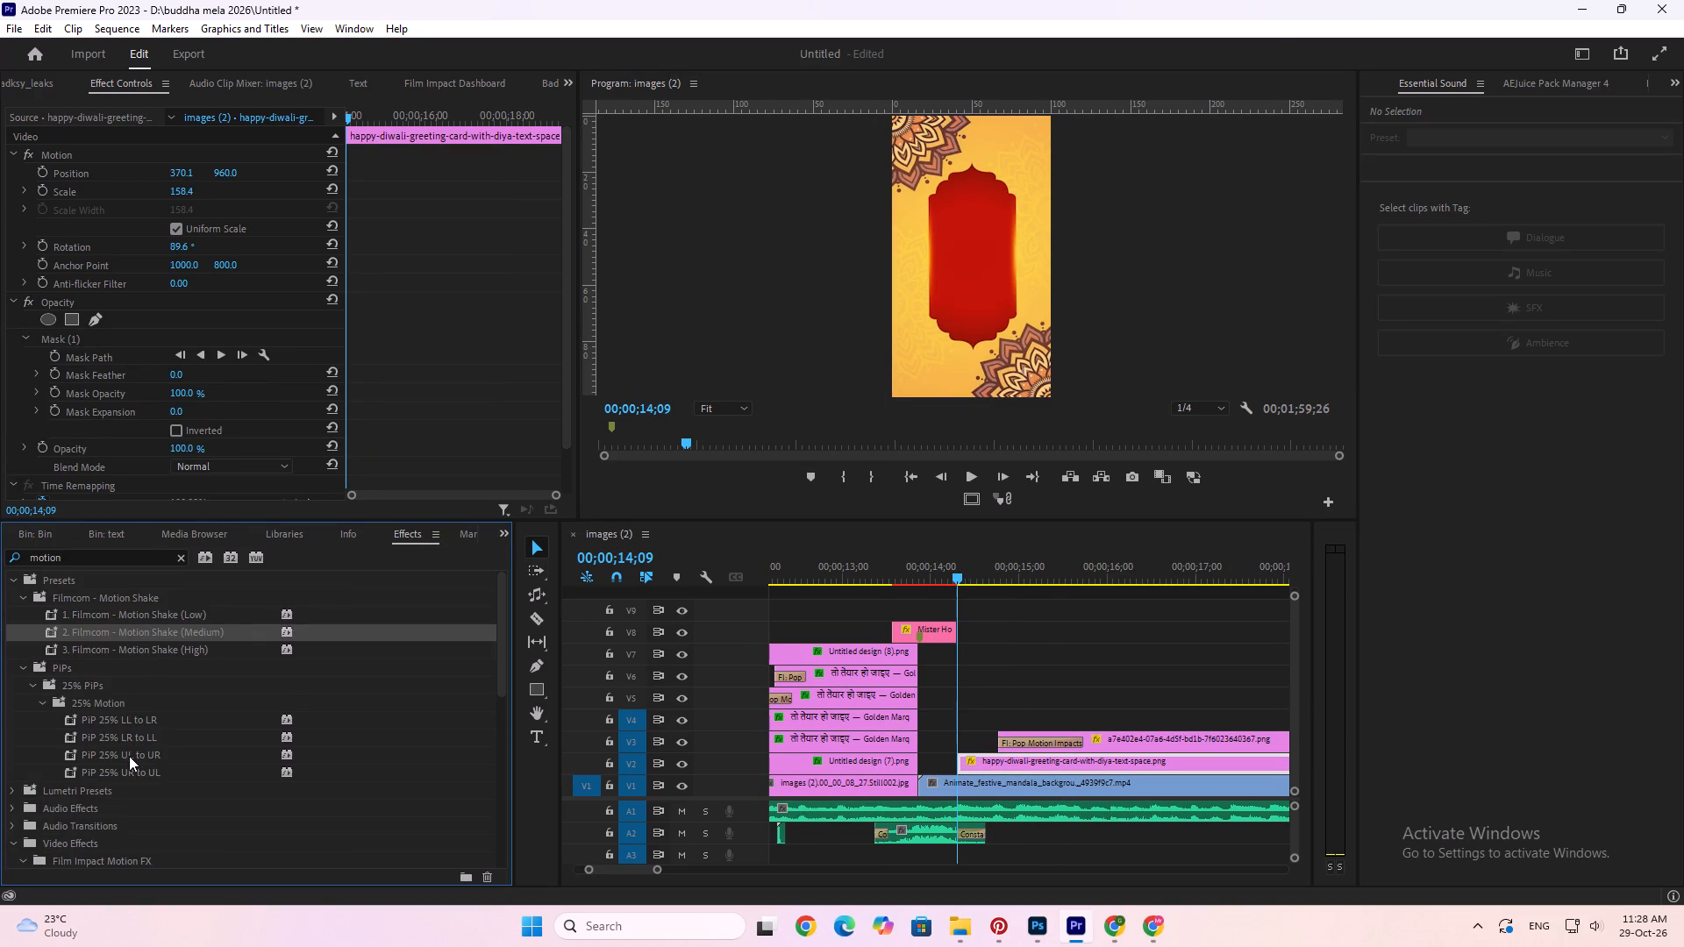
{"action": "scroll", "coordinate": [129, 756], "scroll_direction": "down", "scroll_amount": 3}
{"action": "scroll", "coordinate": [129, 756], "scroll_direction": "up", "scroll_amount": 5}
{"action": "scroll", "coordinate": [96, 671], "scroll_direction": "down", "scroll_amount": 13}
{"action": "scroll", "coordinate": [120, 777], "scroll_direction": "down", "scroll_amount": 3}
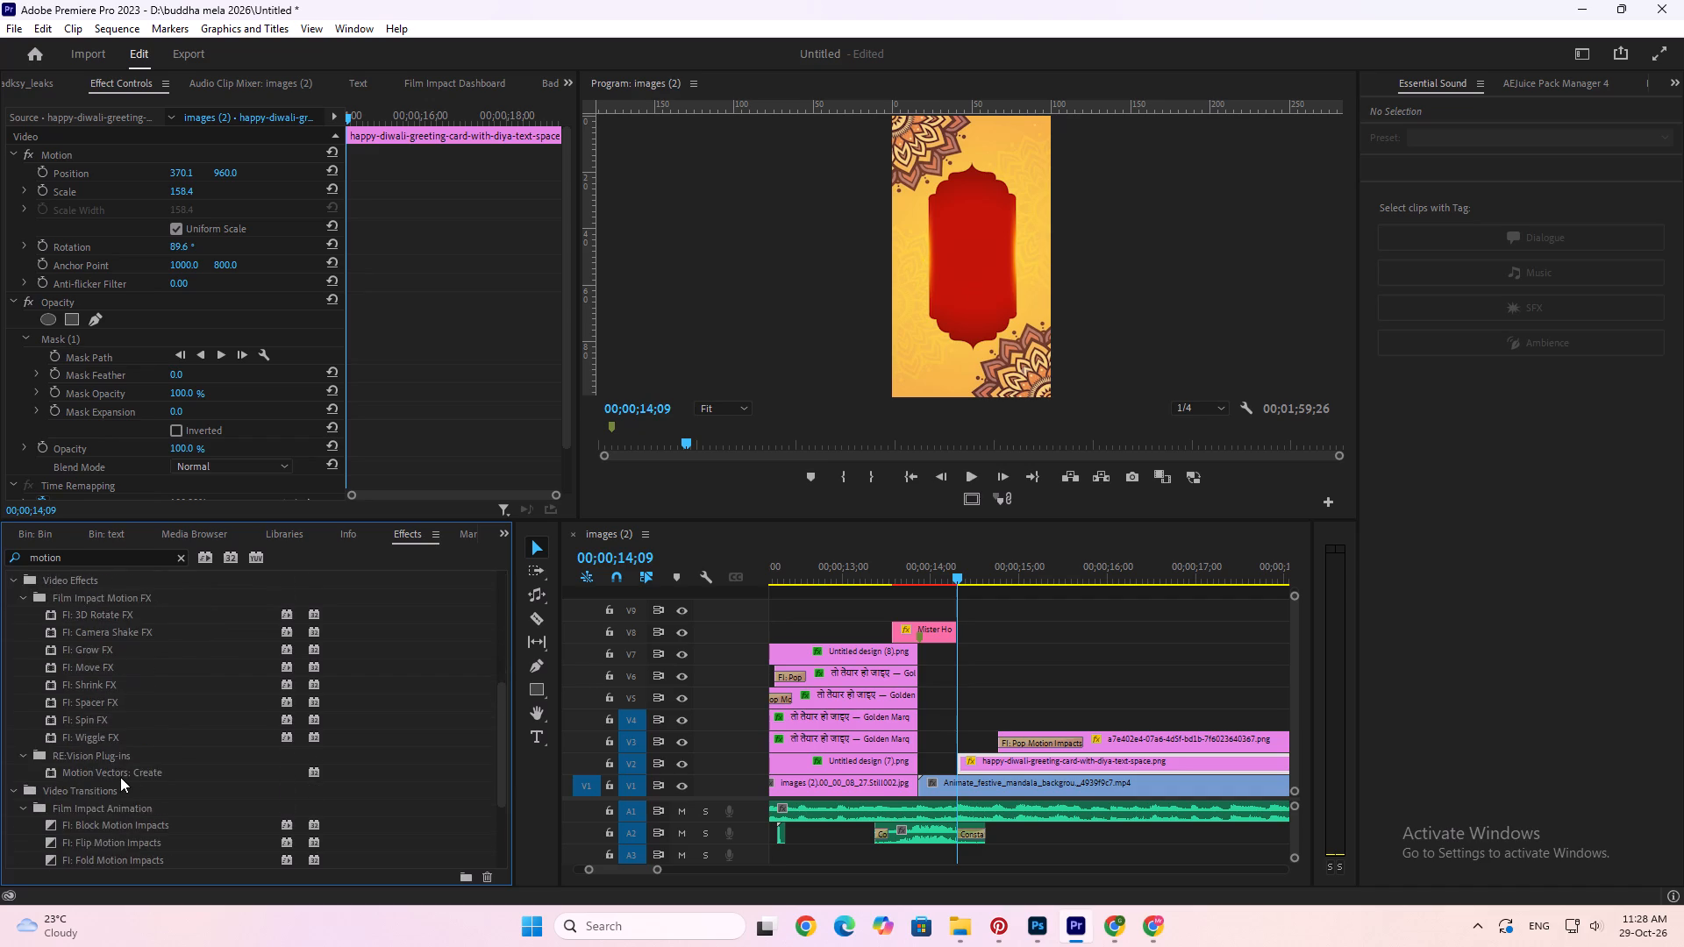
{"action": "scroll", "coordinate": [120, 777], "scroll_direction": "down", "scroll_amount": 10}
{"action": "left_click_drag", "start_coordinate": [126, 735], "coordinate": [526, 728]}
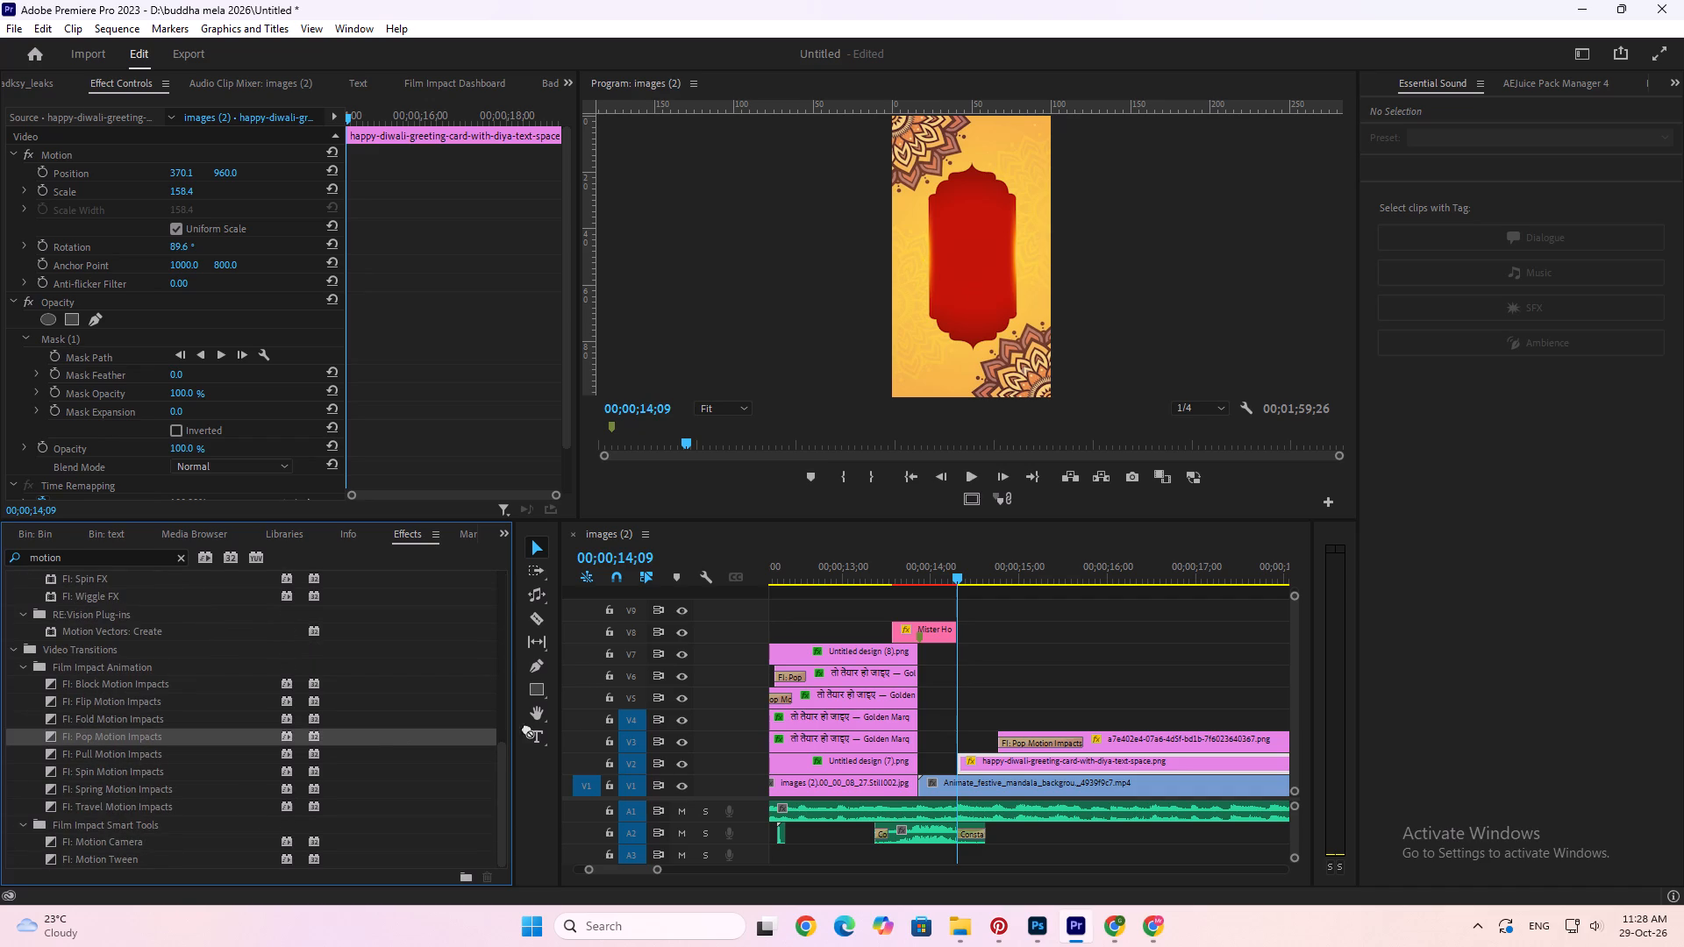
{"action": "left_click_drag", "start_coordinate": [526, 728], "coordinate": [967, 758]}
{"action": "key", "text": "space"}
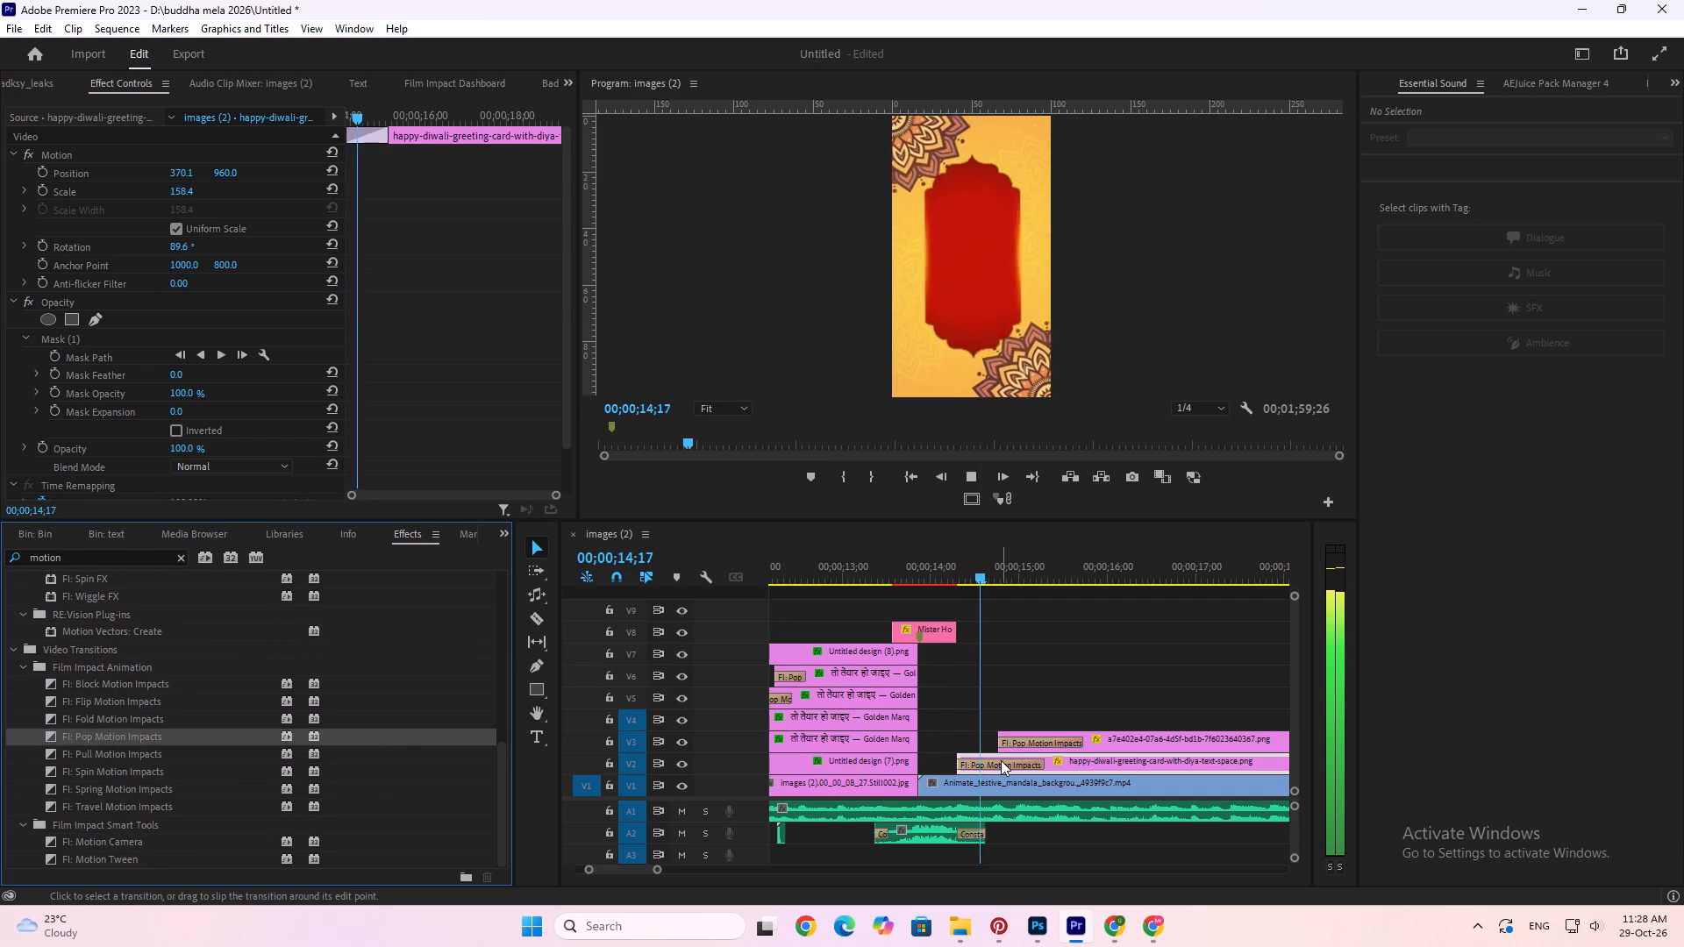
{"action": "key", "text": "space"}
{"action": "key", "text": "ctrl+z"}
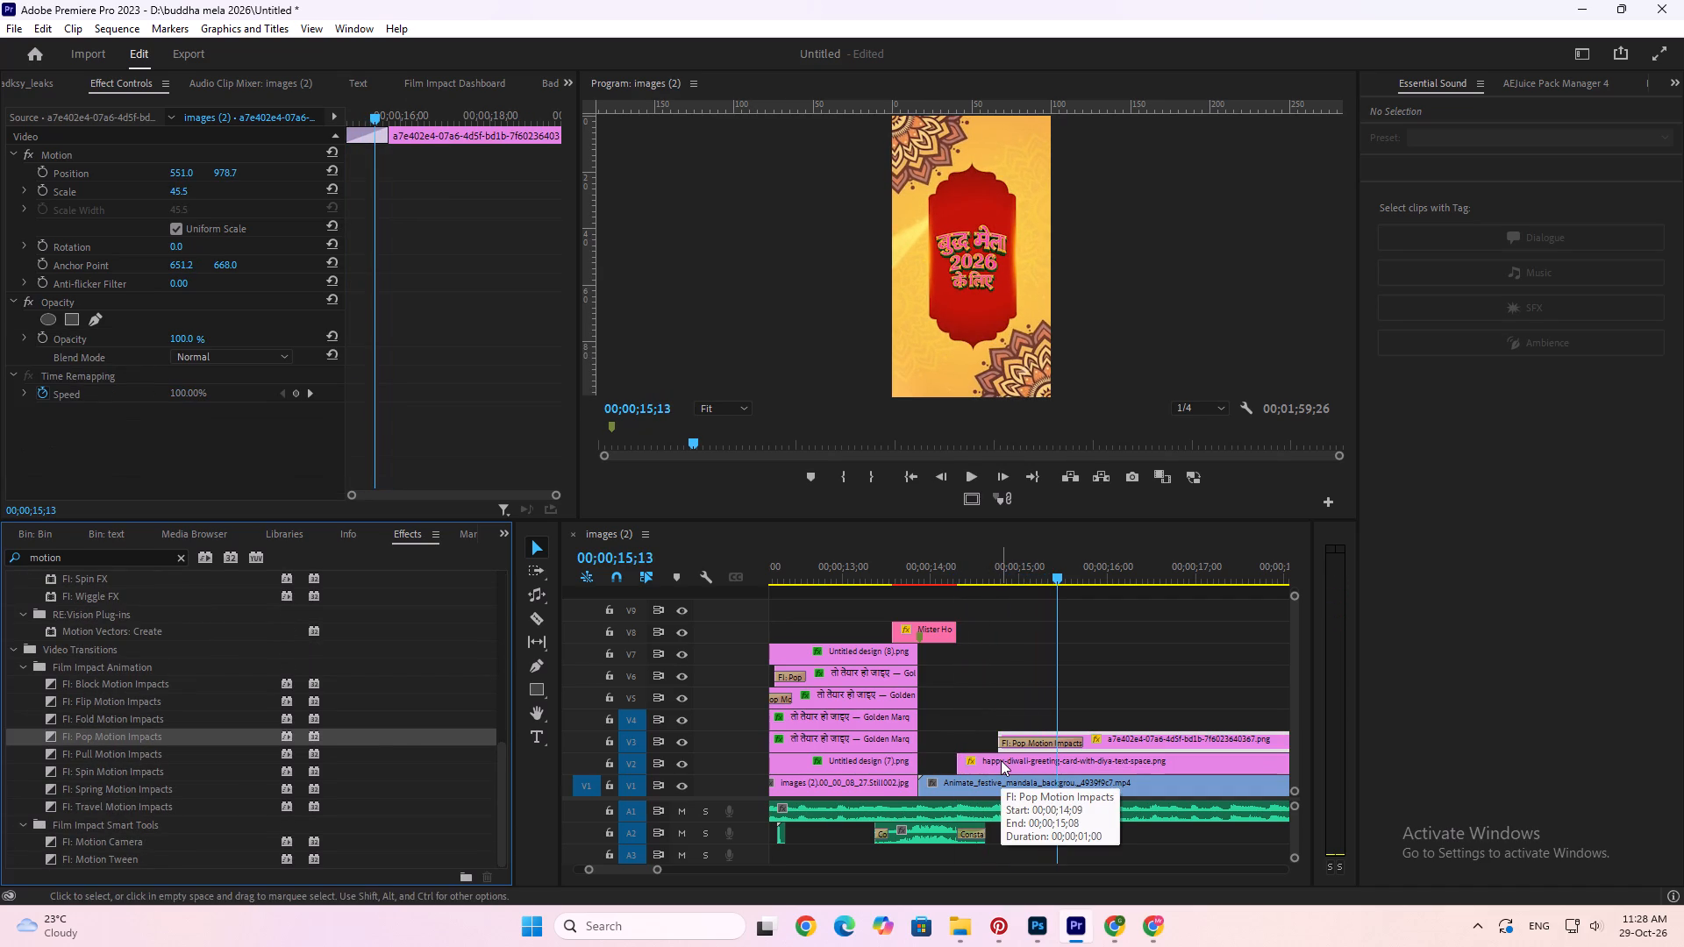
Apply the FI: Motion Camera transition to the start of the red frame clip on V2 and play back the entrance.
{"action": "key", "text": "Up"}
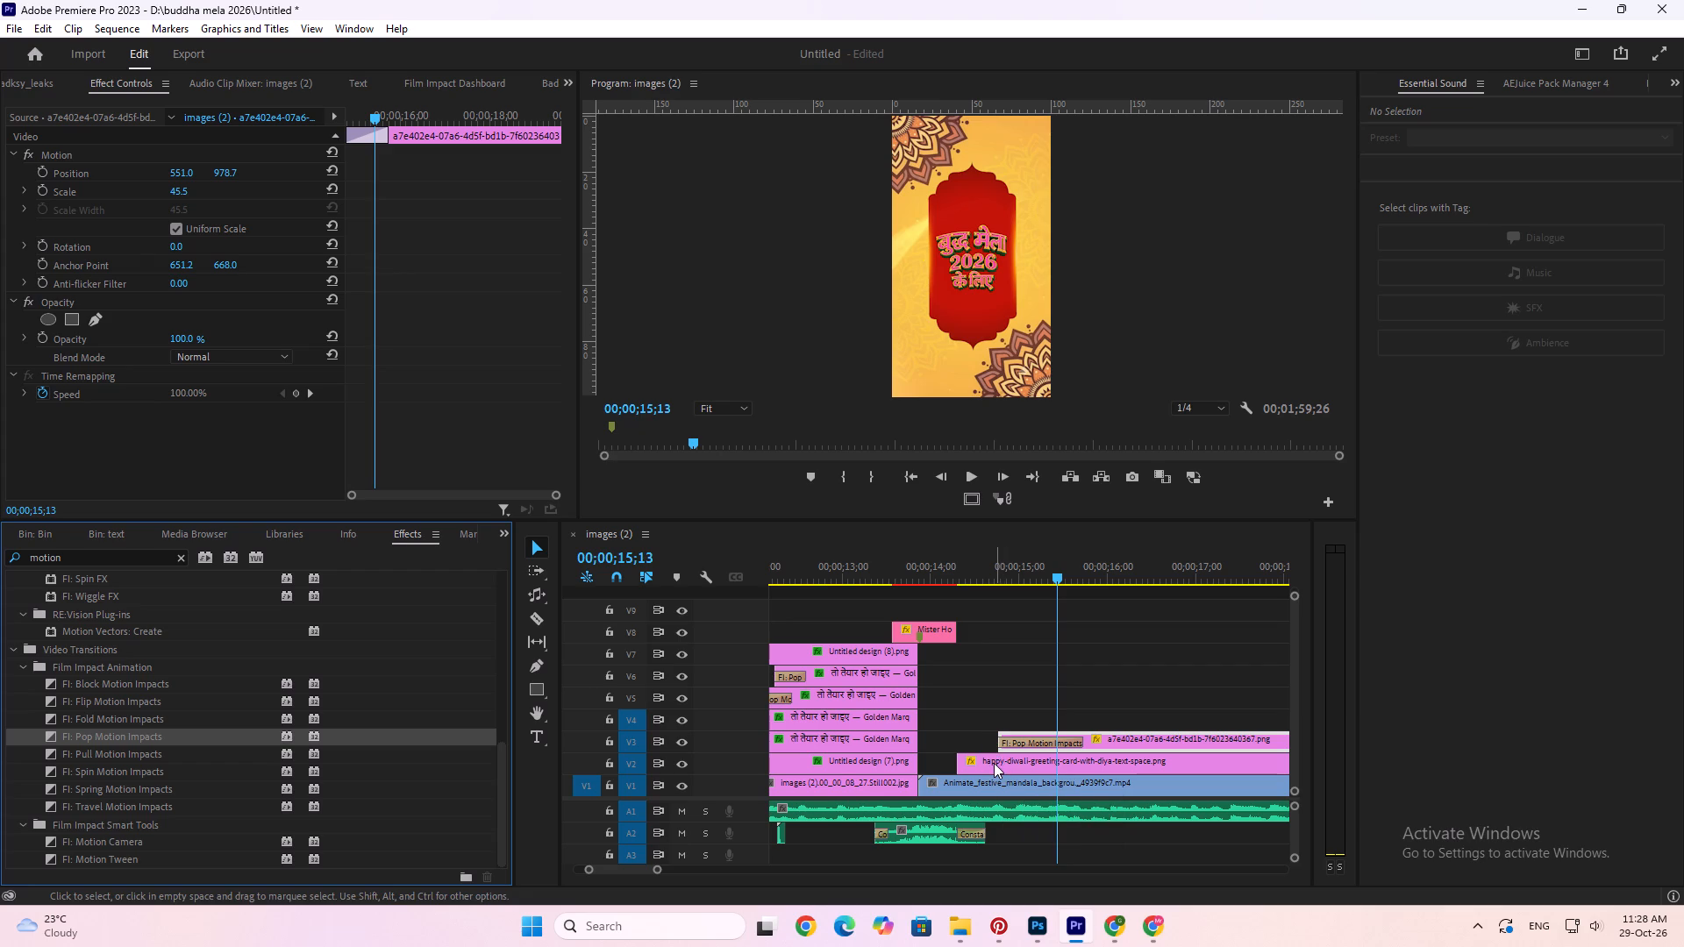
{"action": "left_click", "coordinate": [994, 763]}
{"action": "left_click_drag", "start_coordinate": [948, 573], "coordinate": [954, 576]}
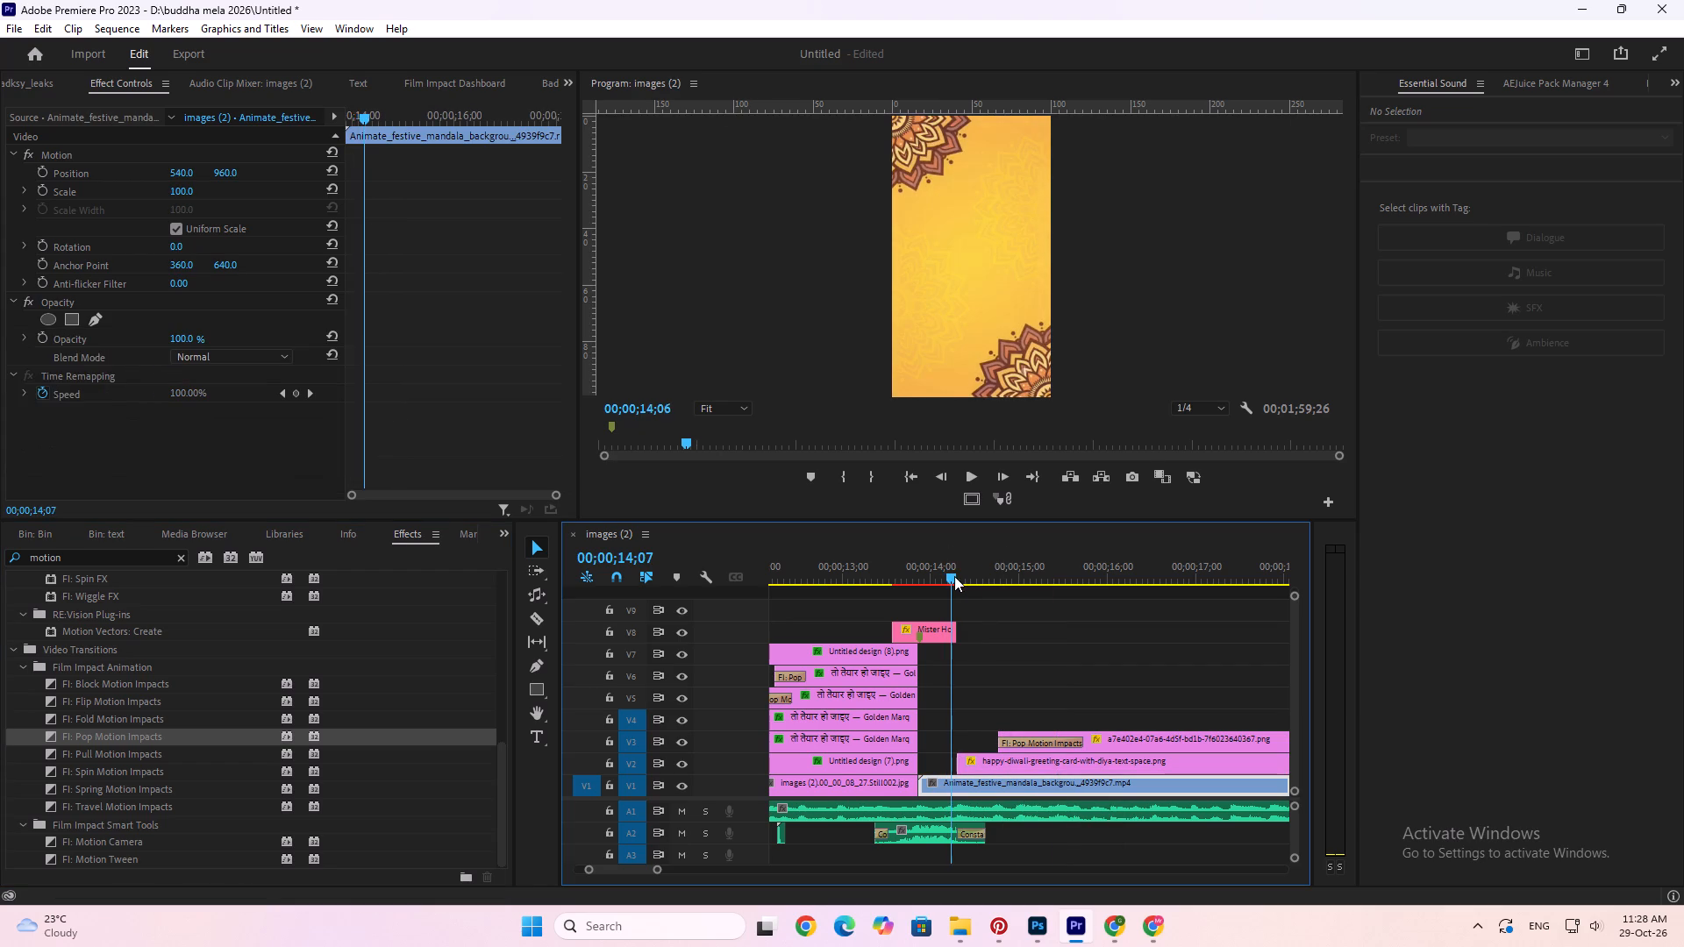
{"action": "left_click_drag", "start_coordinate": [954, 576], "coordinate": [962, 580]}
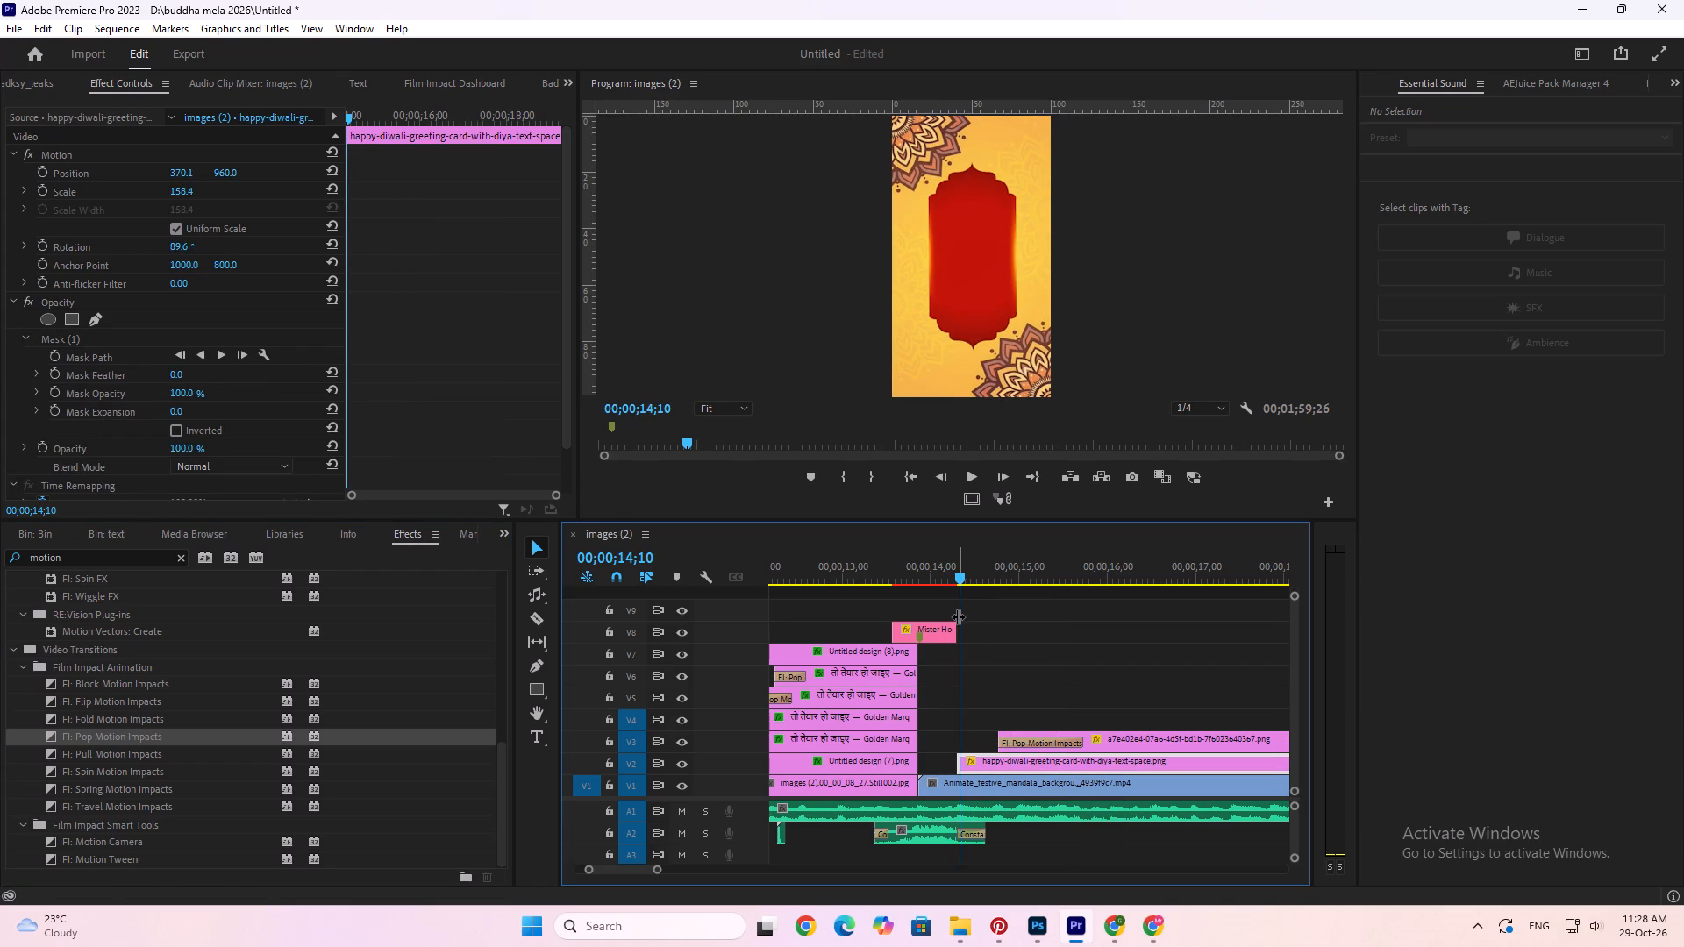
{"action": "key", "text": "Left"}
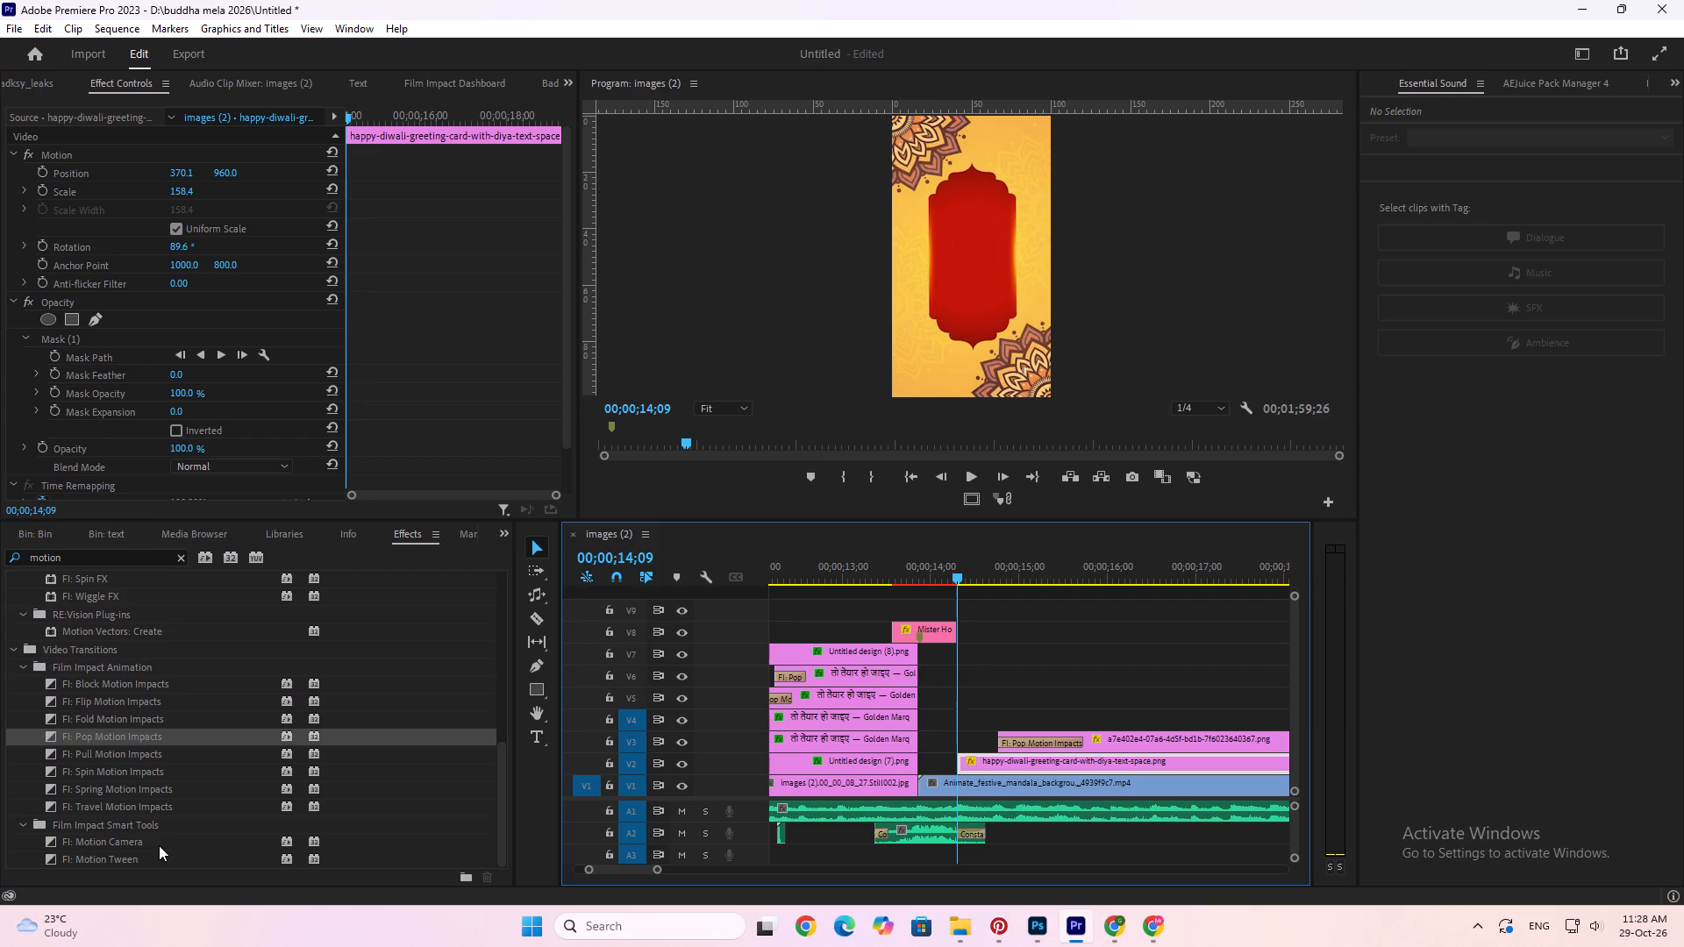
{"action": "left_click_drag", "start_coordinate": [159, 845], "coordinate": [974, 757]}
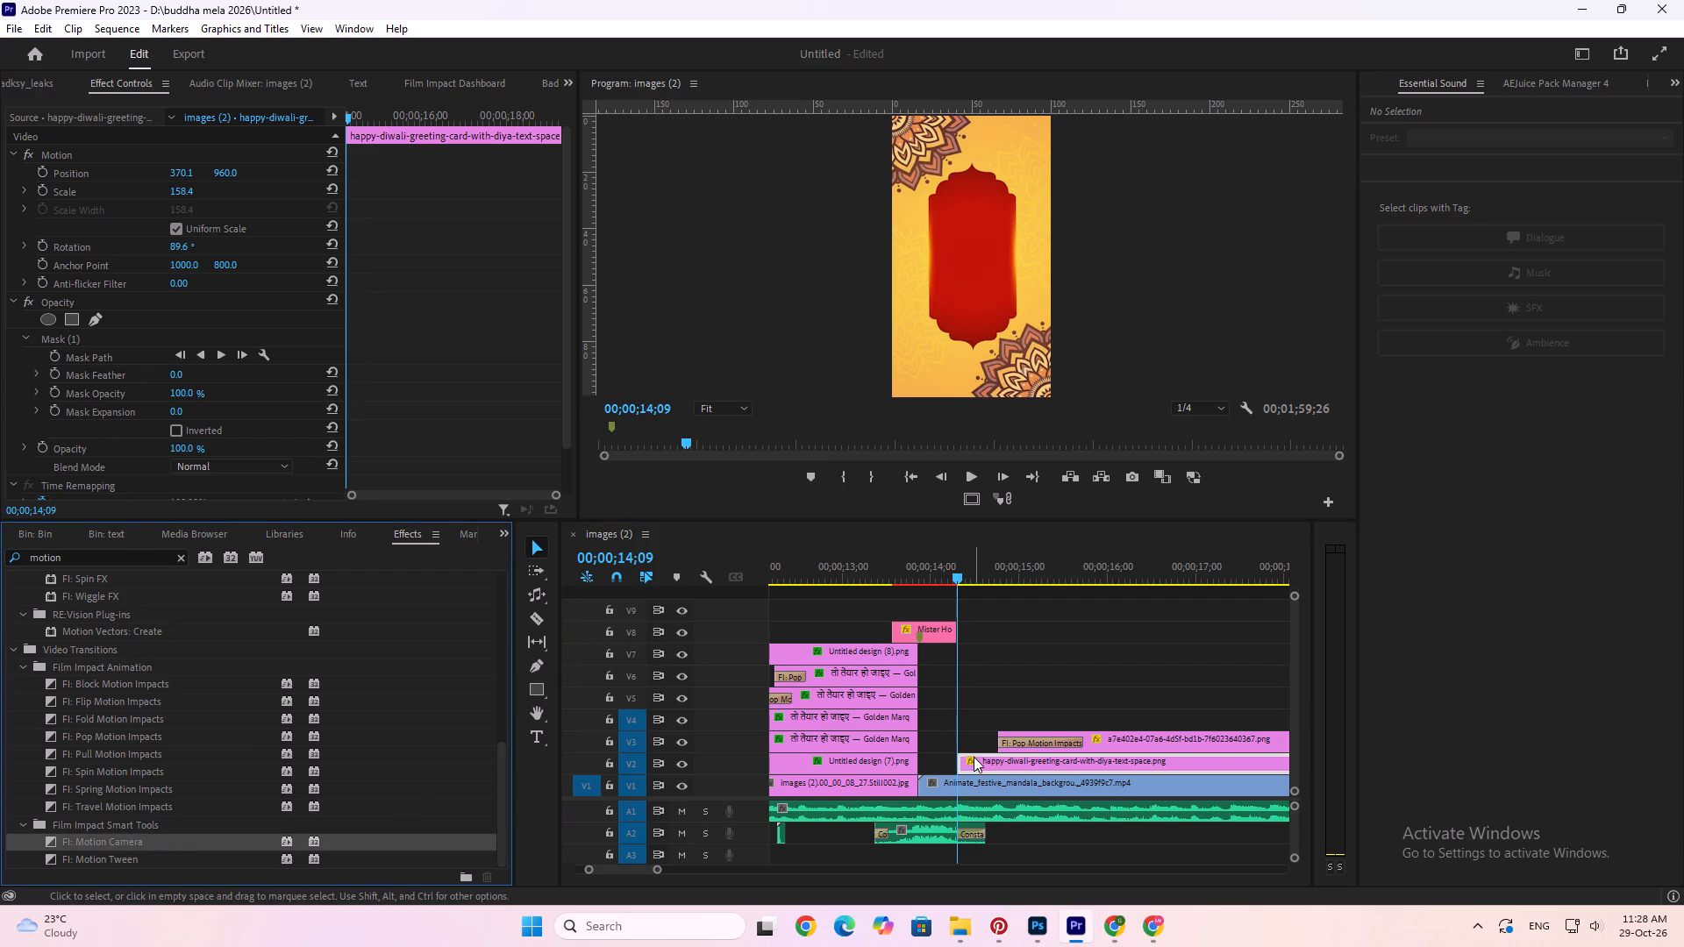
{"action": "left_click_drag", "start_coordinate": [200, 837], "coordinate": [974, 764]}
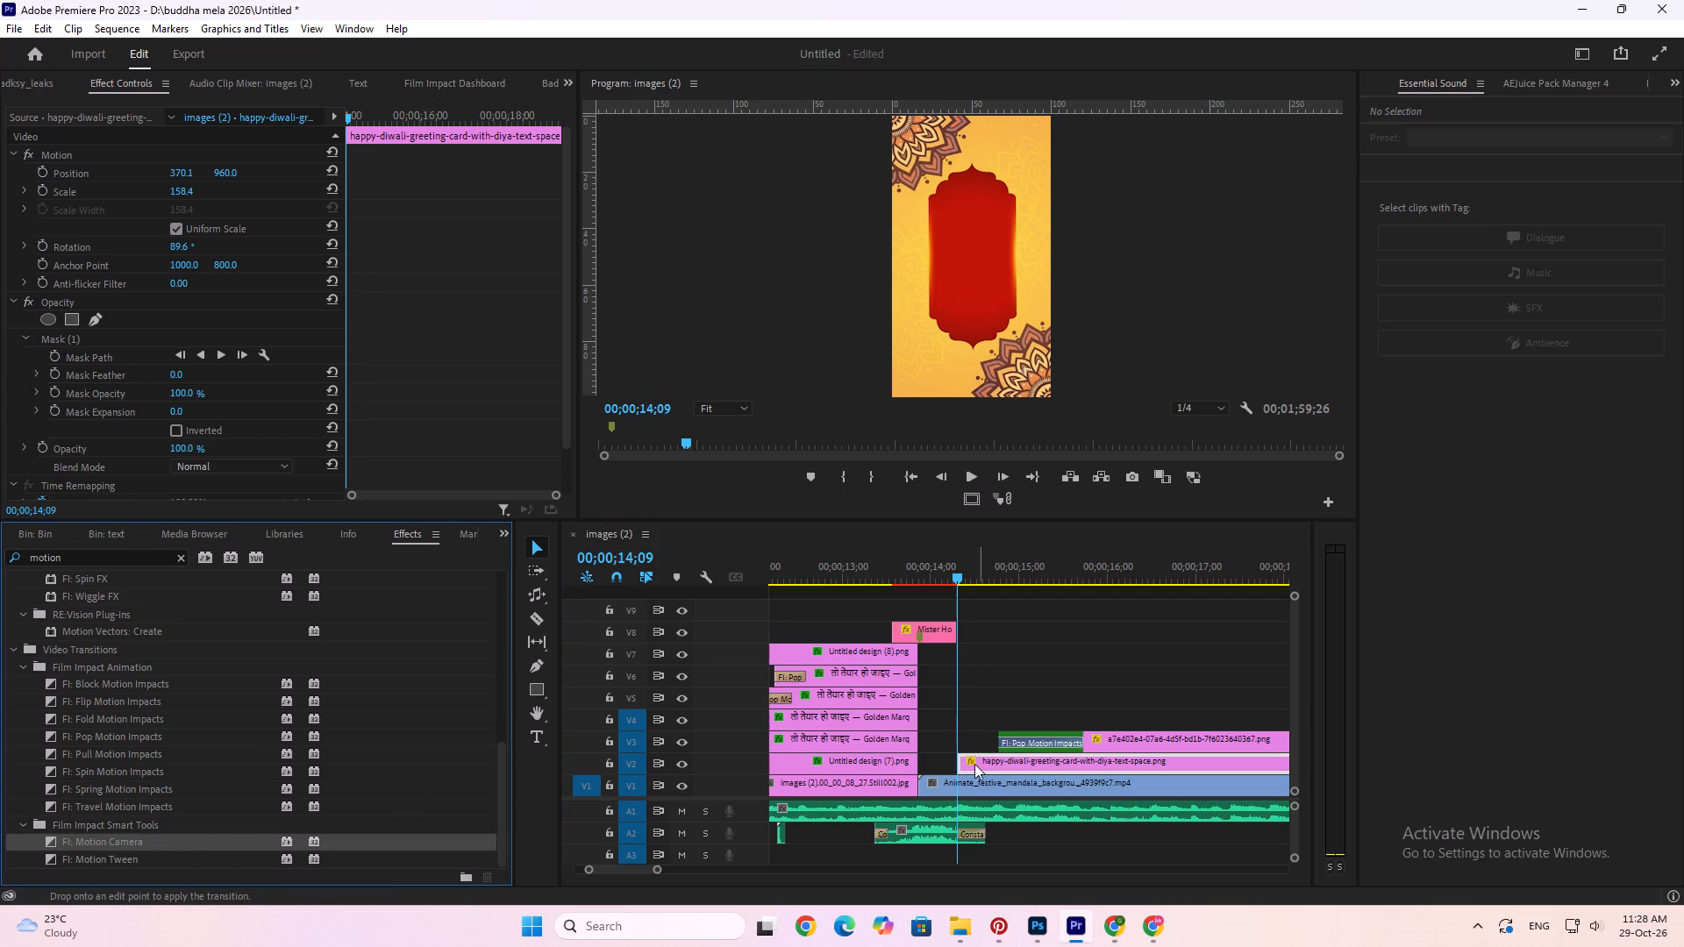
{"action": "left_click_drag", "start_coordinate": [974, 764], "coordinate": [963, 760]}
{"action": "key", "text": "space"}
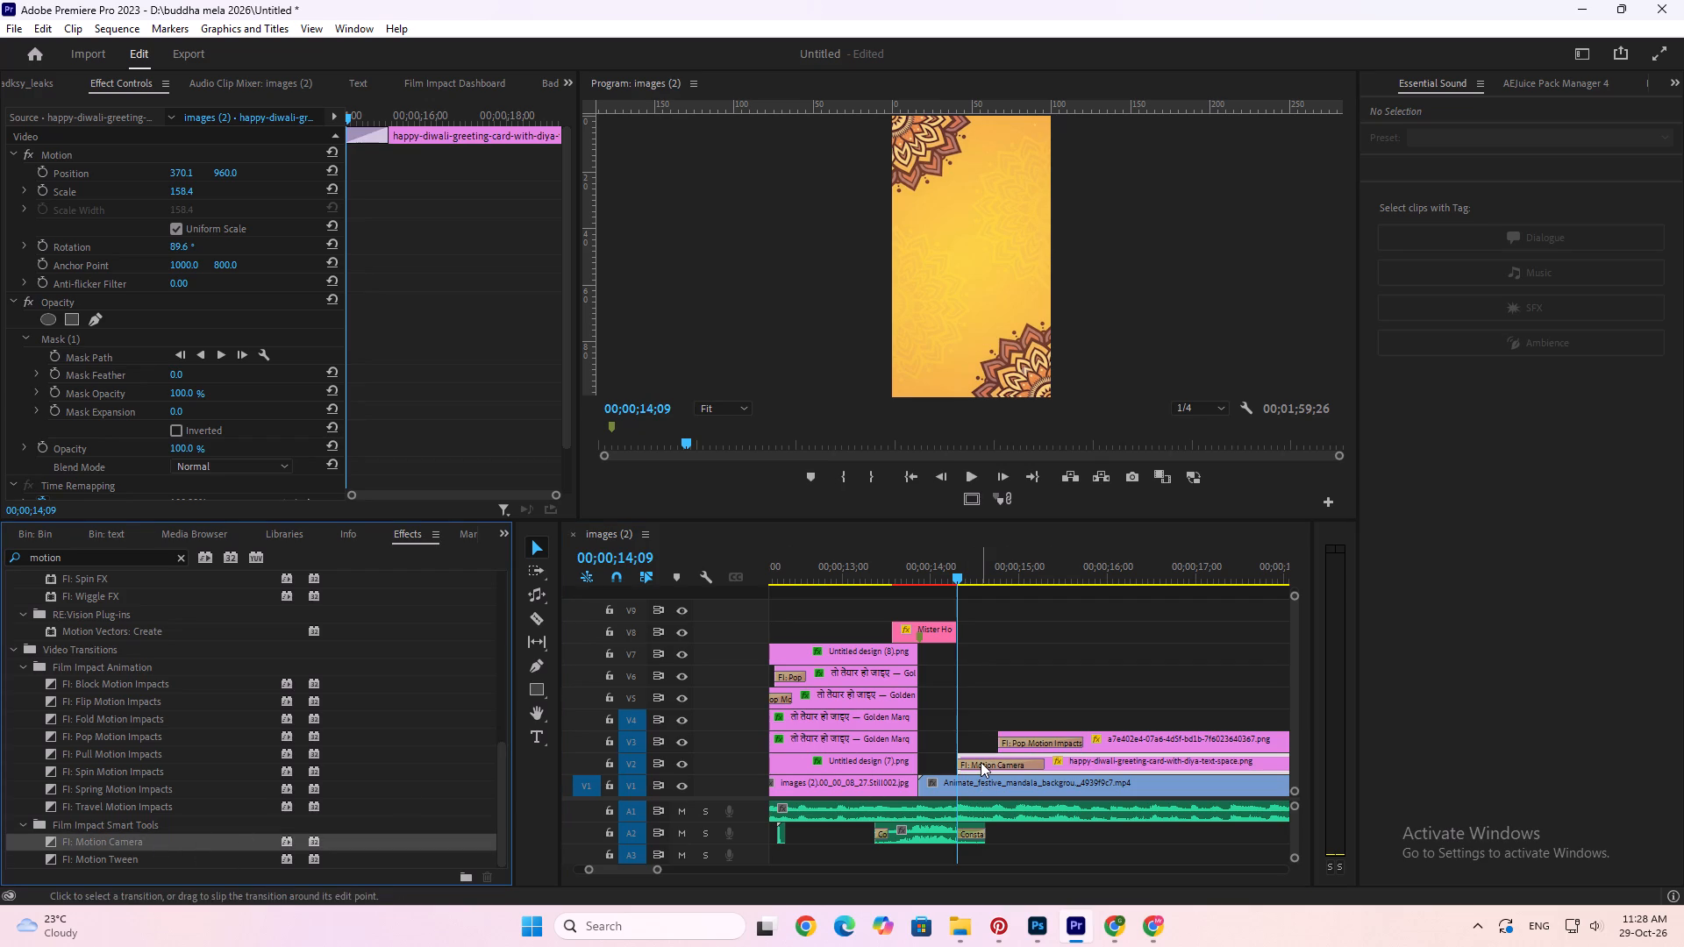
{"action": "key", "text": "space"}
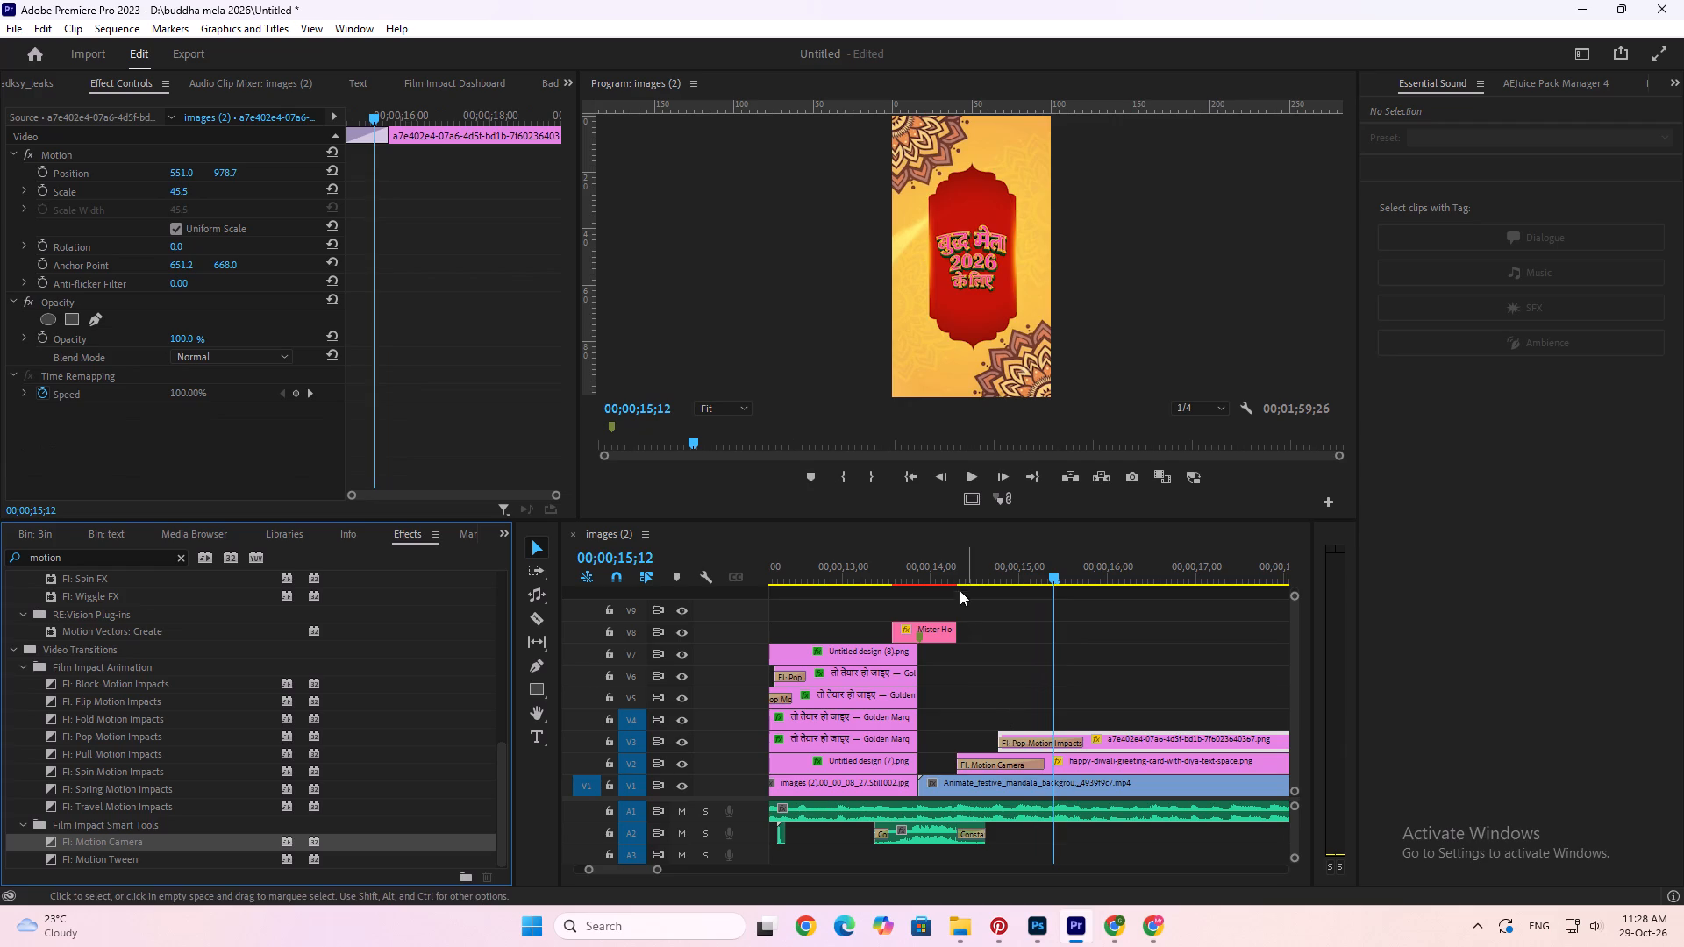
{"action": "left_click", "coordinate": [953, 579]}
{"action": "key", "text": "space"}
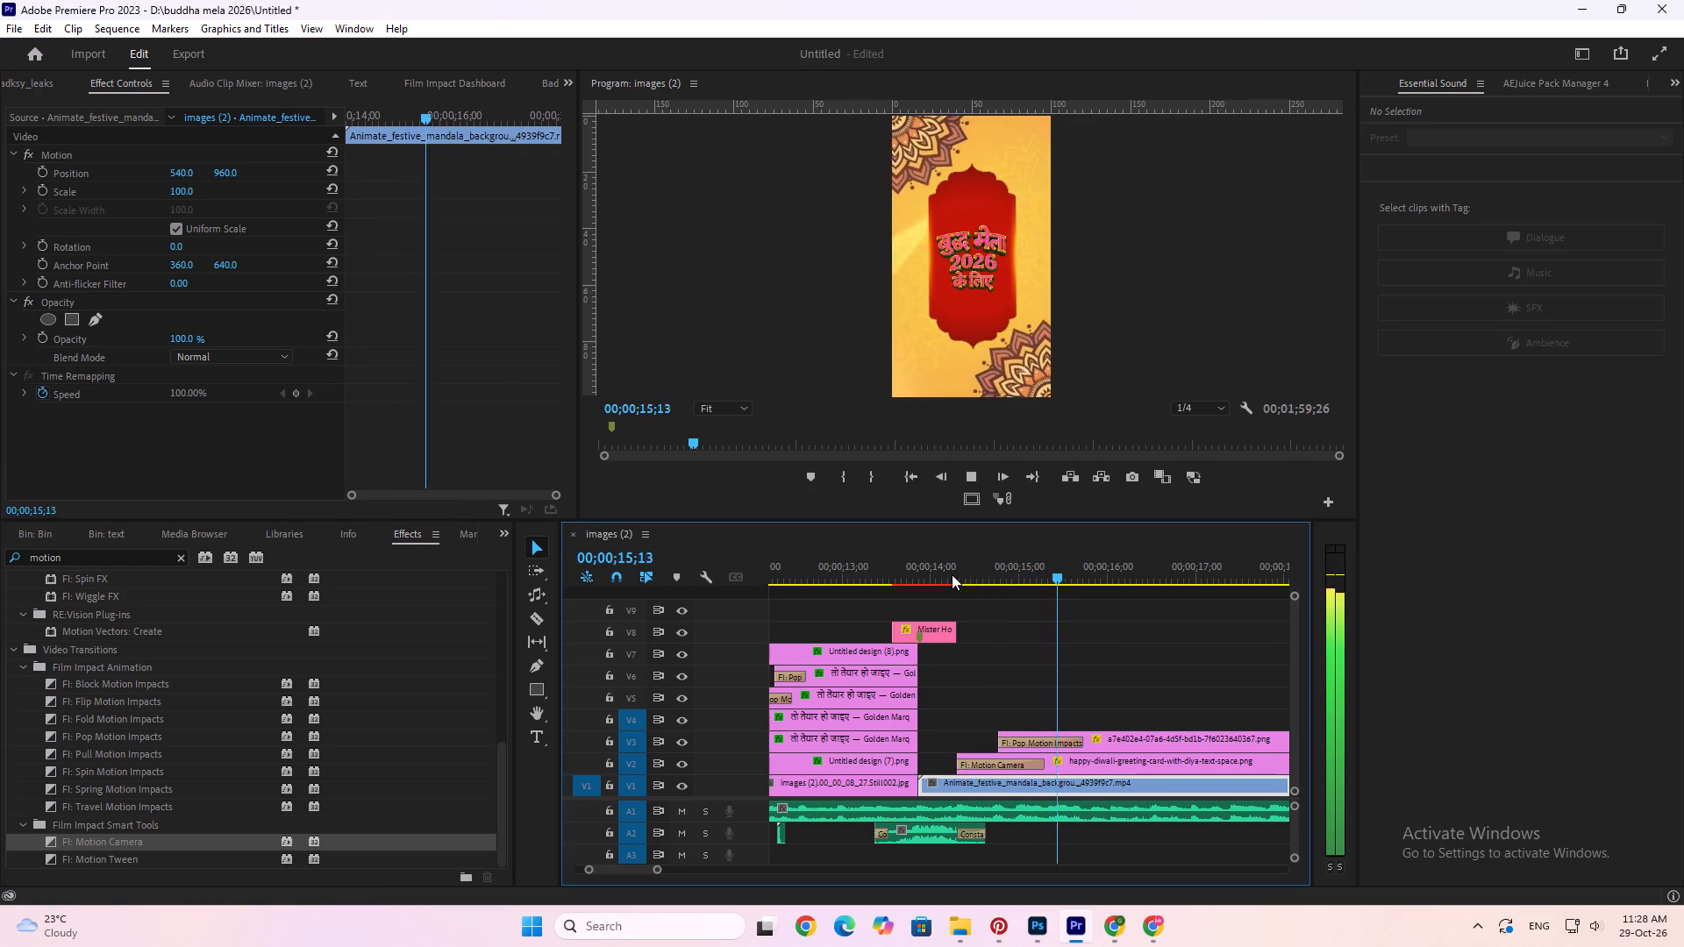
{"action": "key", "text": "space"}
Move the V3 title clip slightly later to start at 00;00;14;28 and play back the entrance.
{"action": "left_click_drag", "start_coordinate": [1097, 739], "coordinate": [1111, 742]}
{"action": "left_click", "coordinate": [934, 576]}
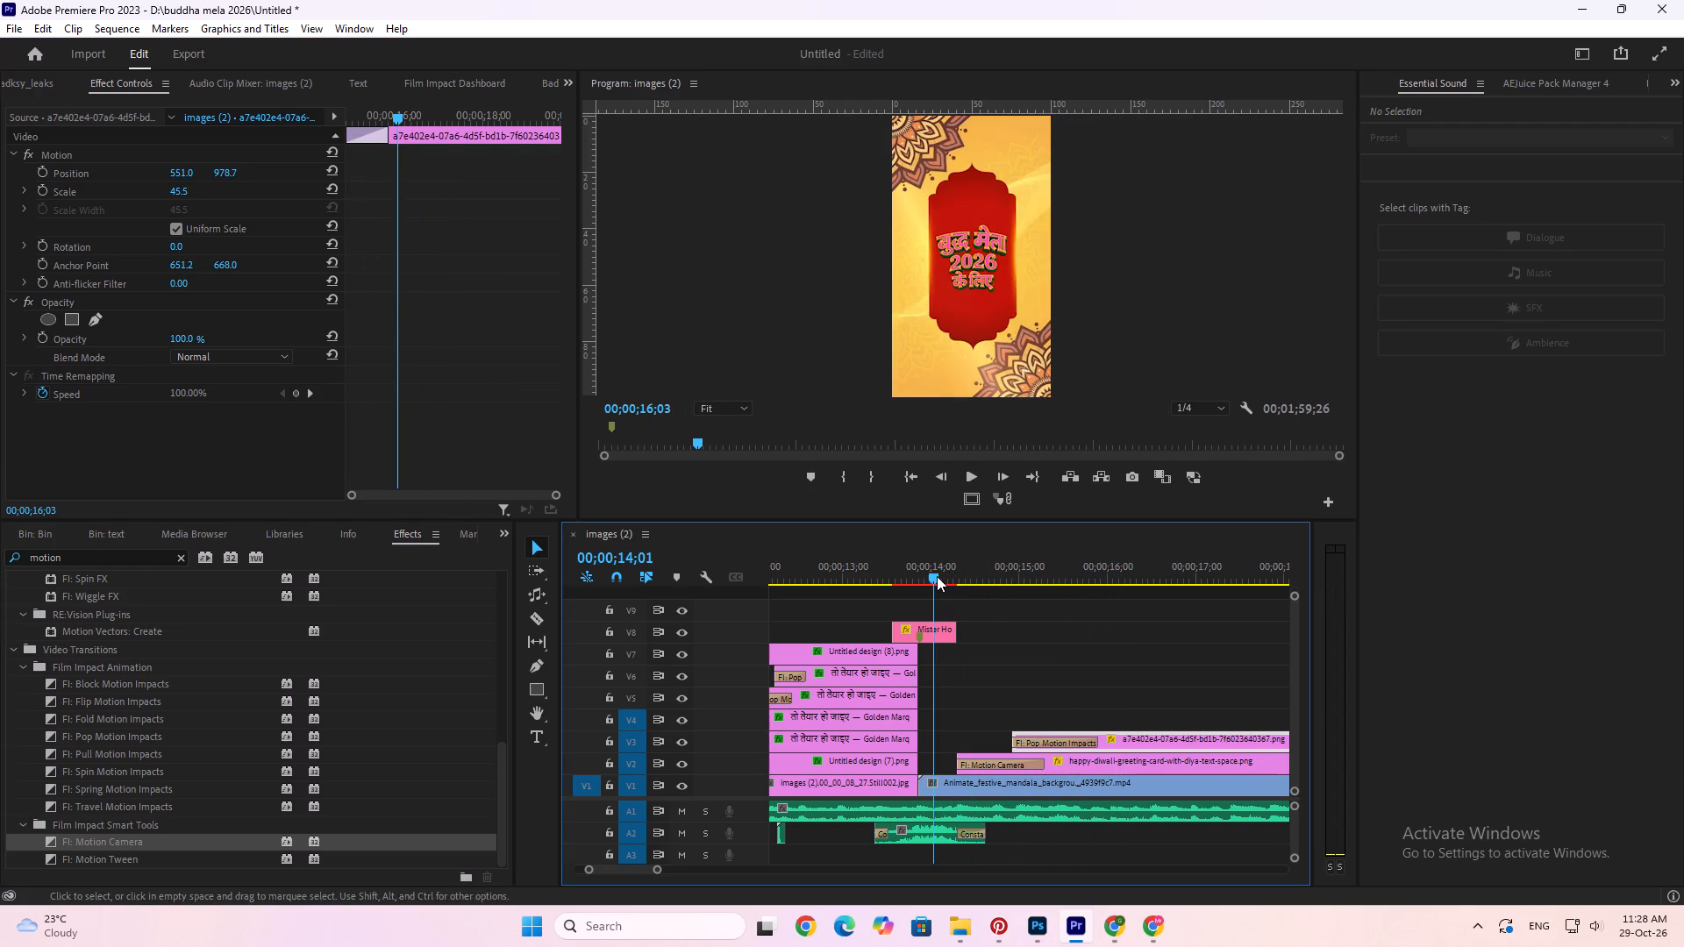
{"action": "key", "text": "space"}
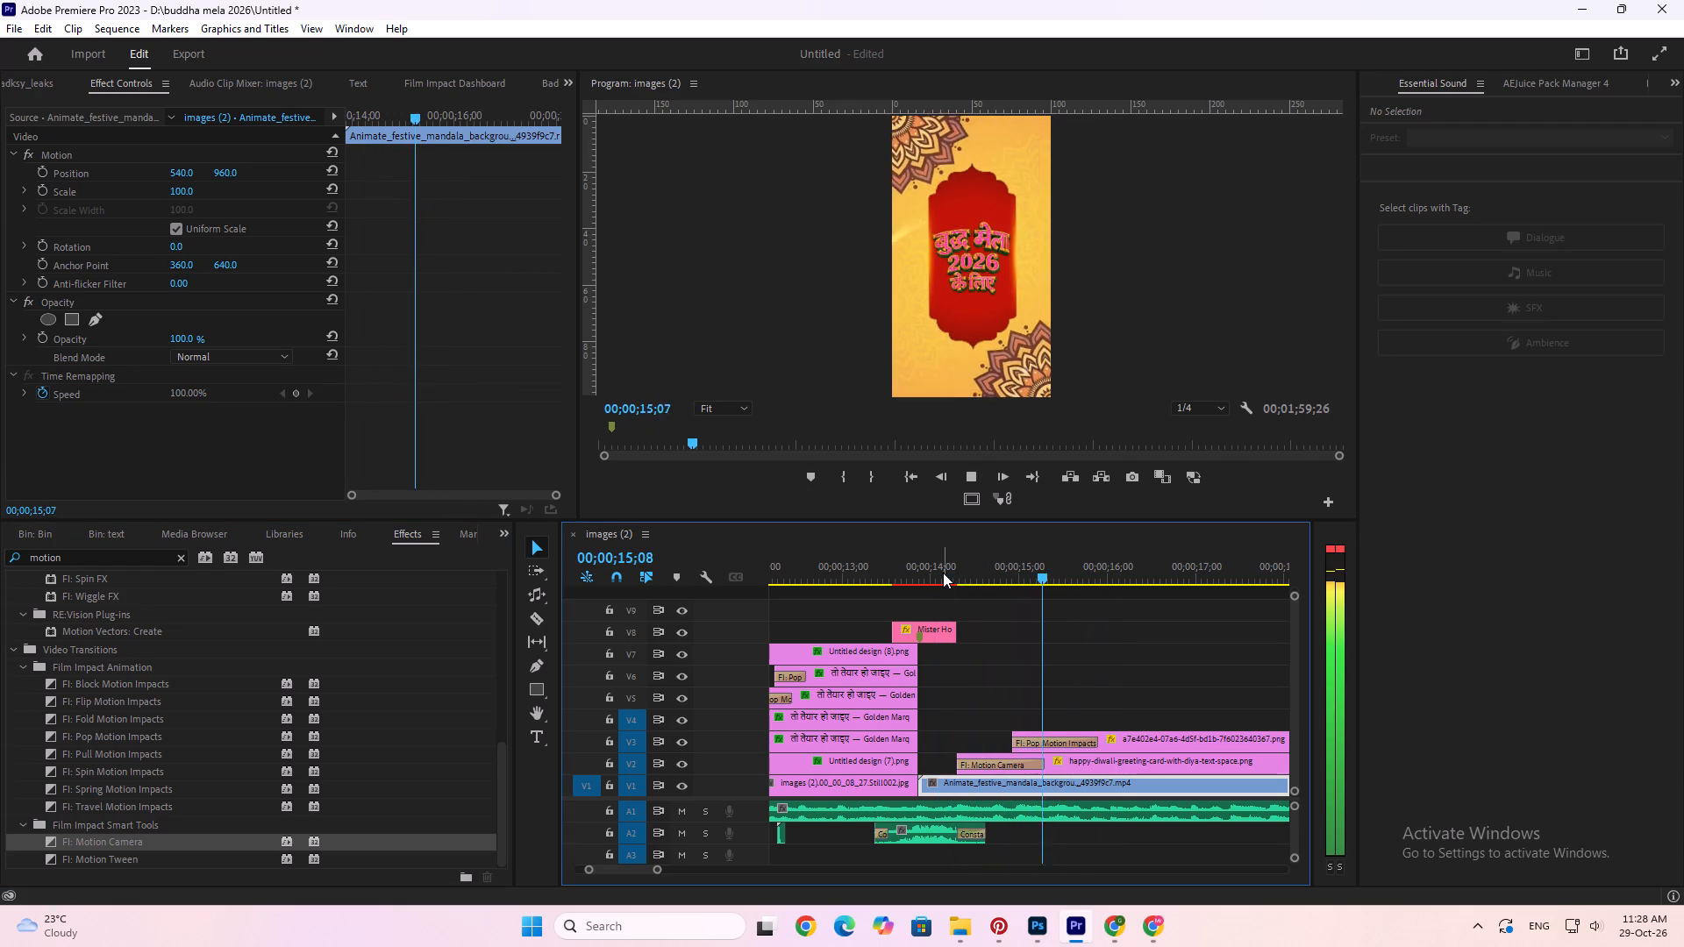
{"action": "key", "text": "space"}
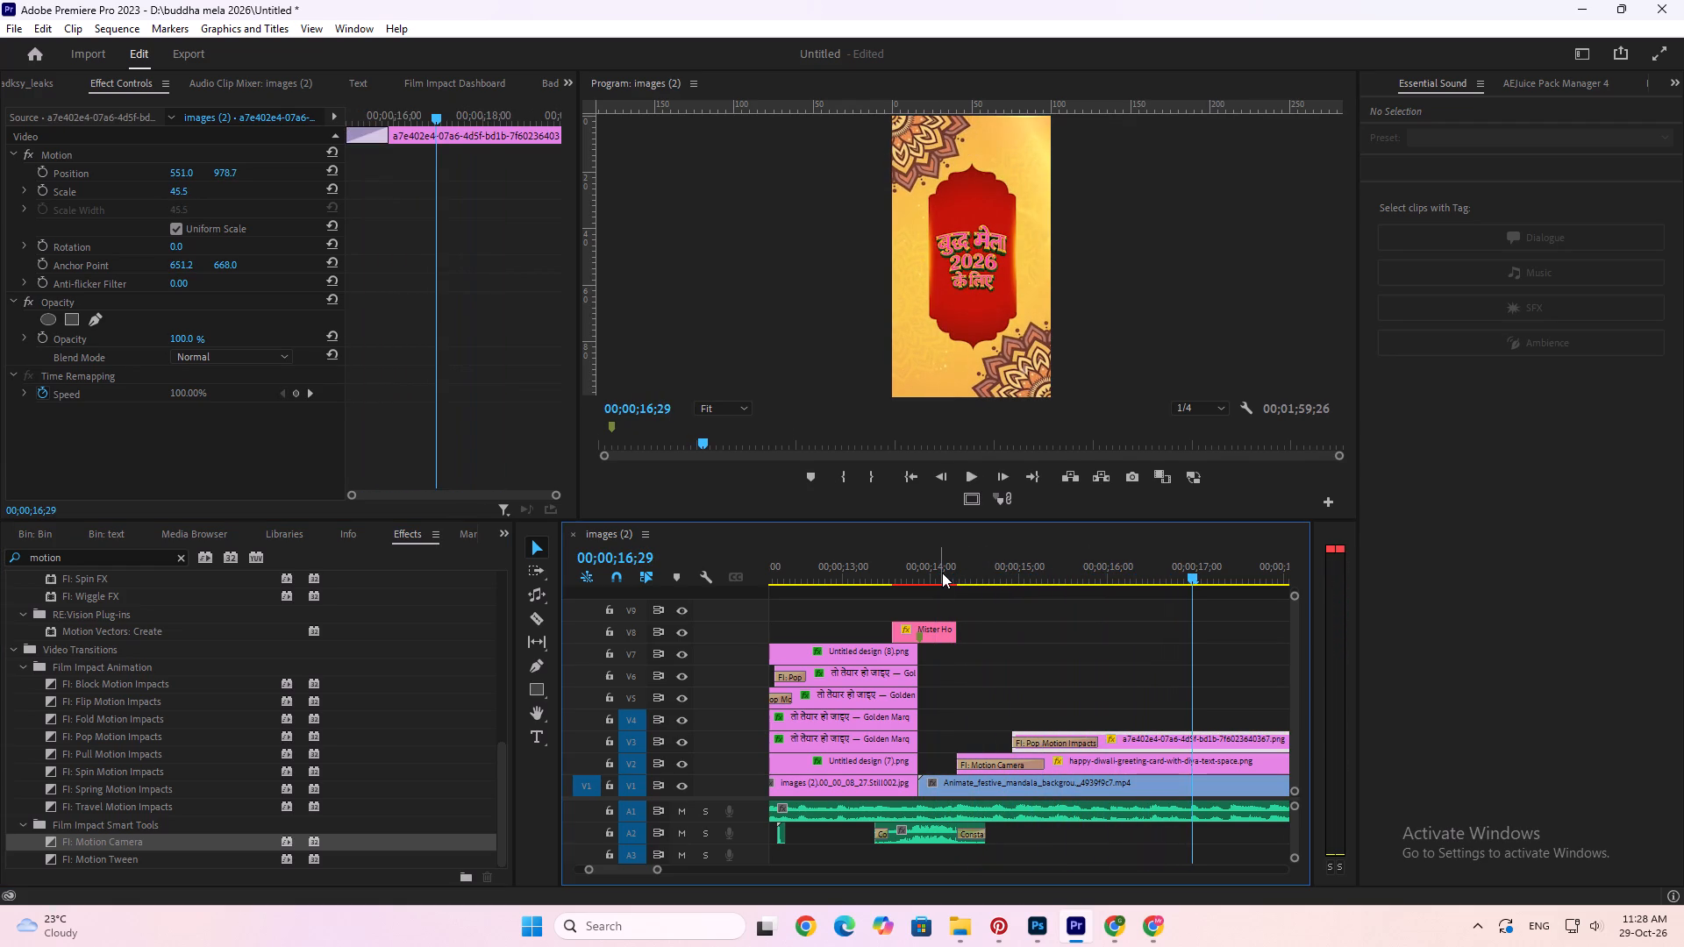
Review the red frame and title entrances from before the scene change, first in full-size preview and again at normal size.
{"action": "left_click", "coordinate": [942, 573]}
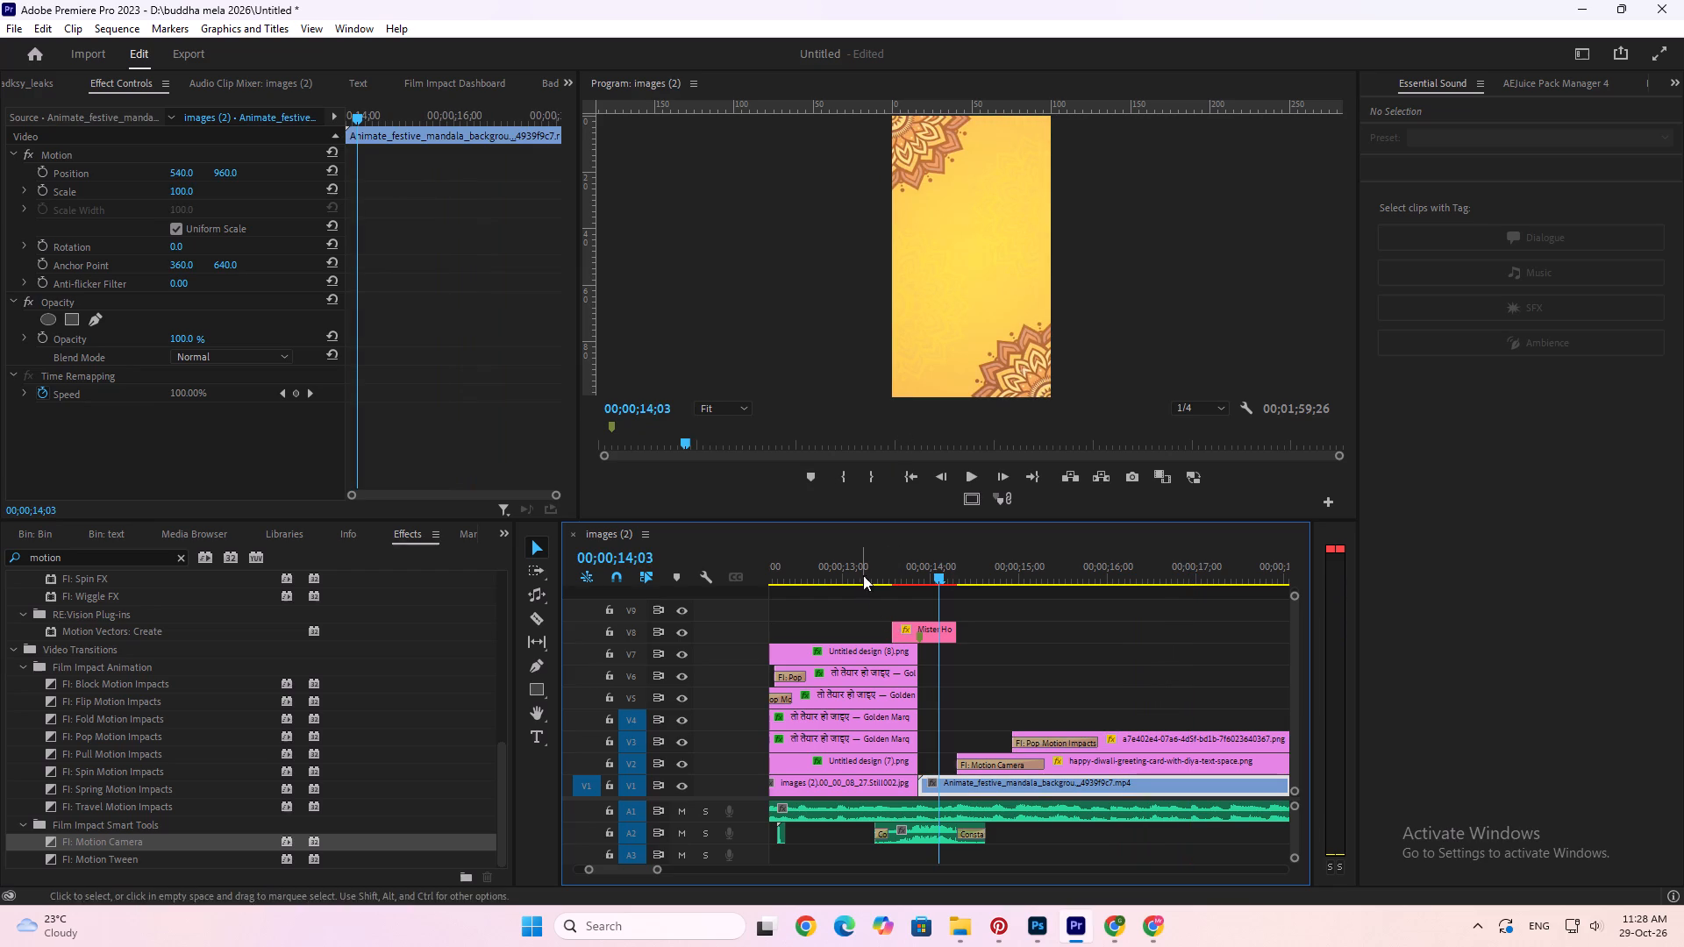
{"action": "left_click", "coordinate": [865, 551]}
{"action": "left_click", "coordinate": [823, 344]}
{"action": "key", "text": "grave"}
{"action": "key", "text": "space"}
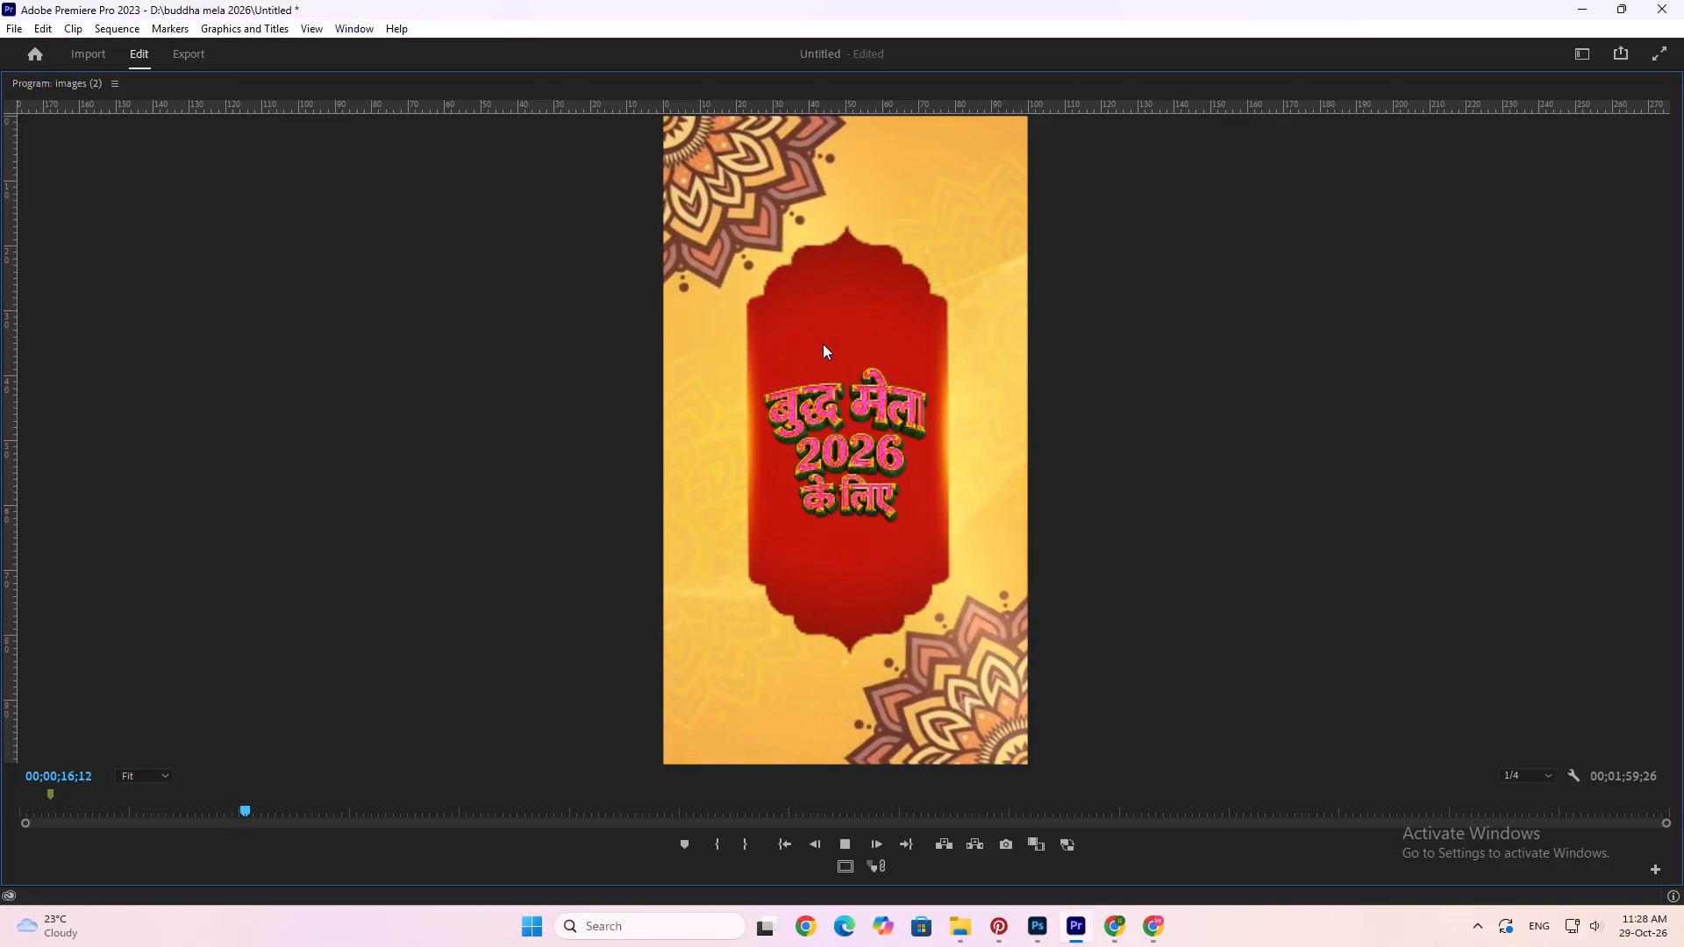
{"action": "key", "text": "space"}
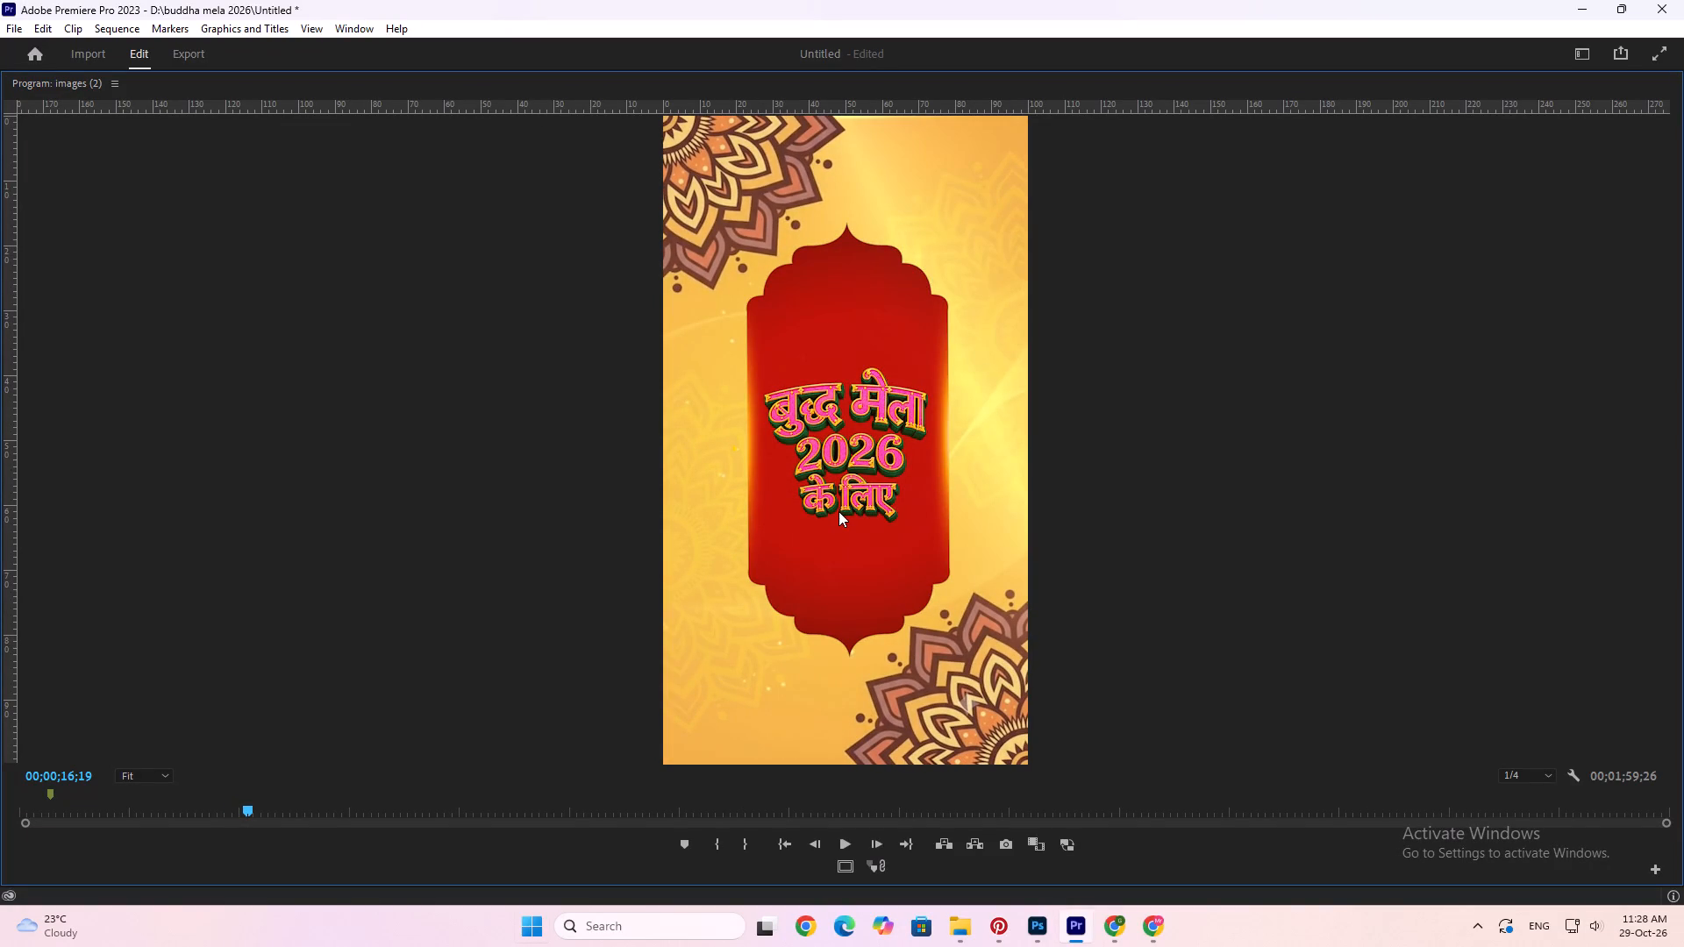
{"action": "key", "text": "grave"}
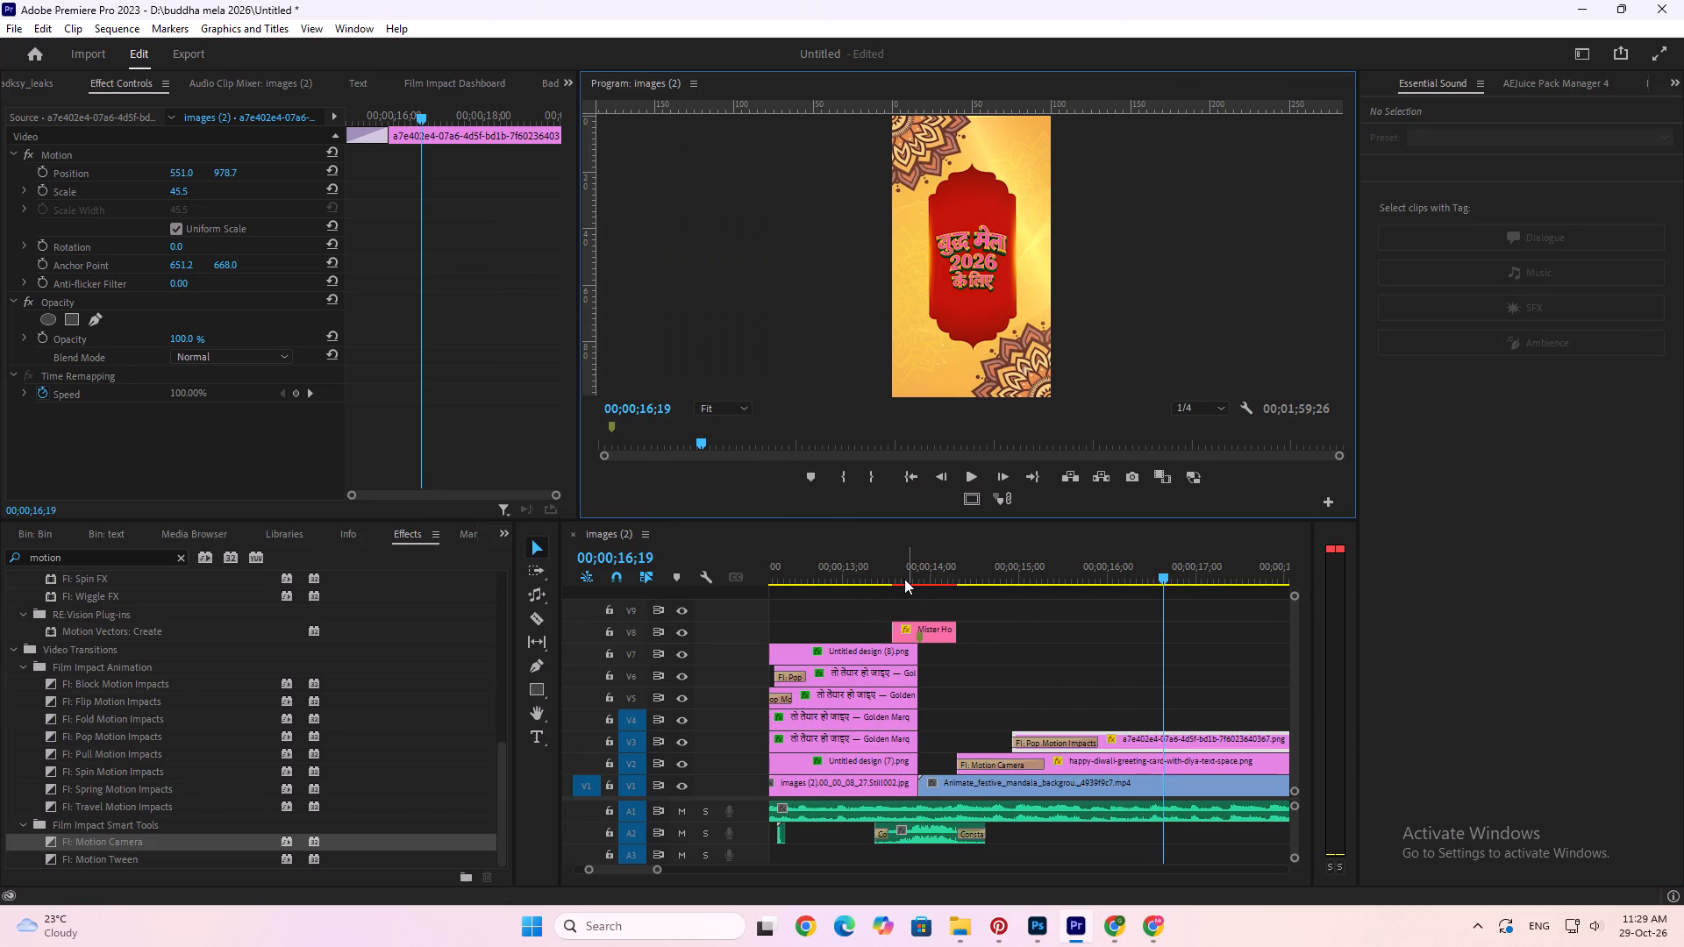
{"action": "left_click", "coordinate": [900, 574]}
{"action": "key", "text": "space"}
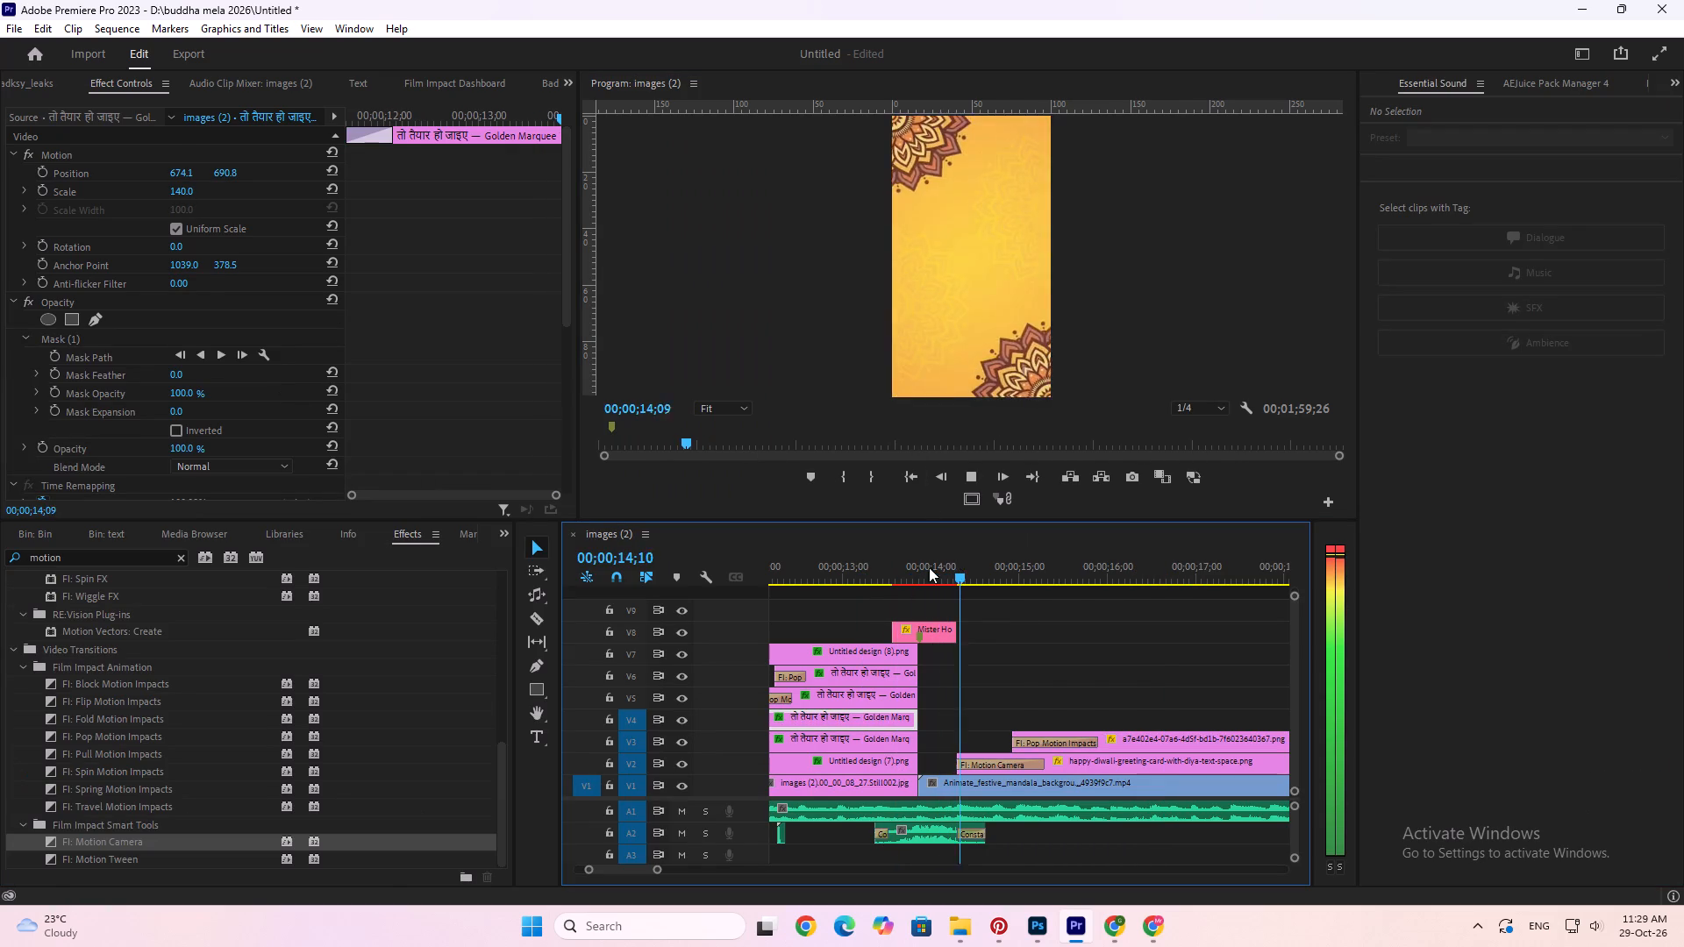
{"action": "key", "text": "space"}
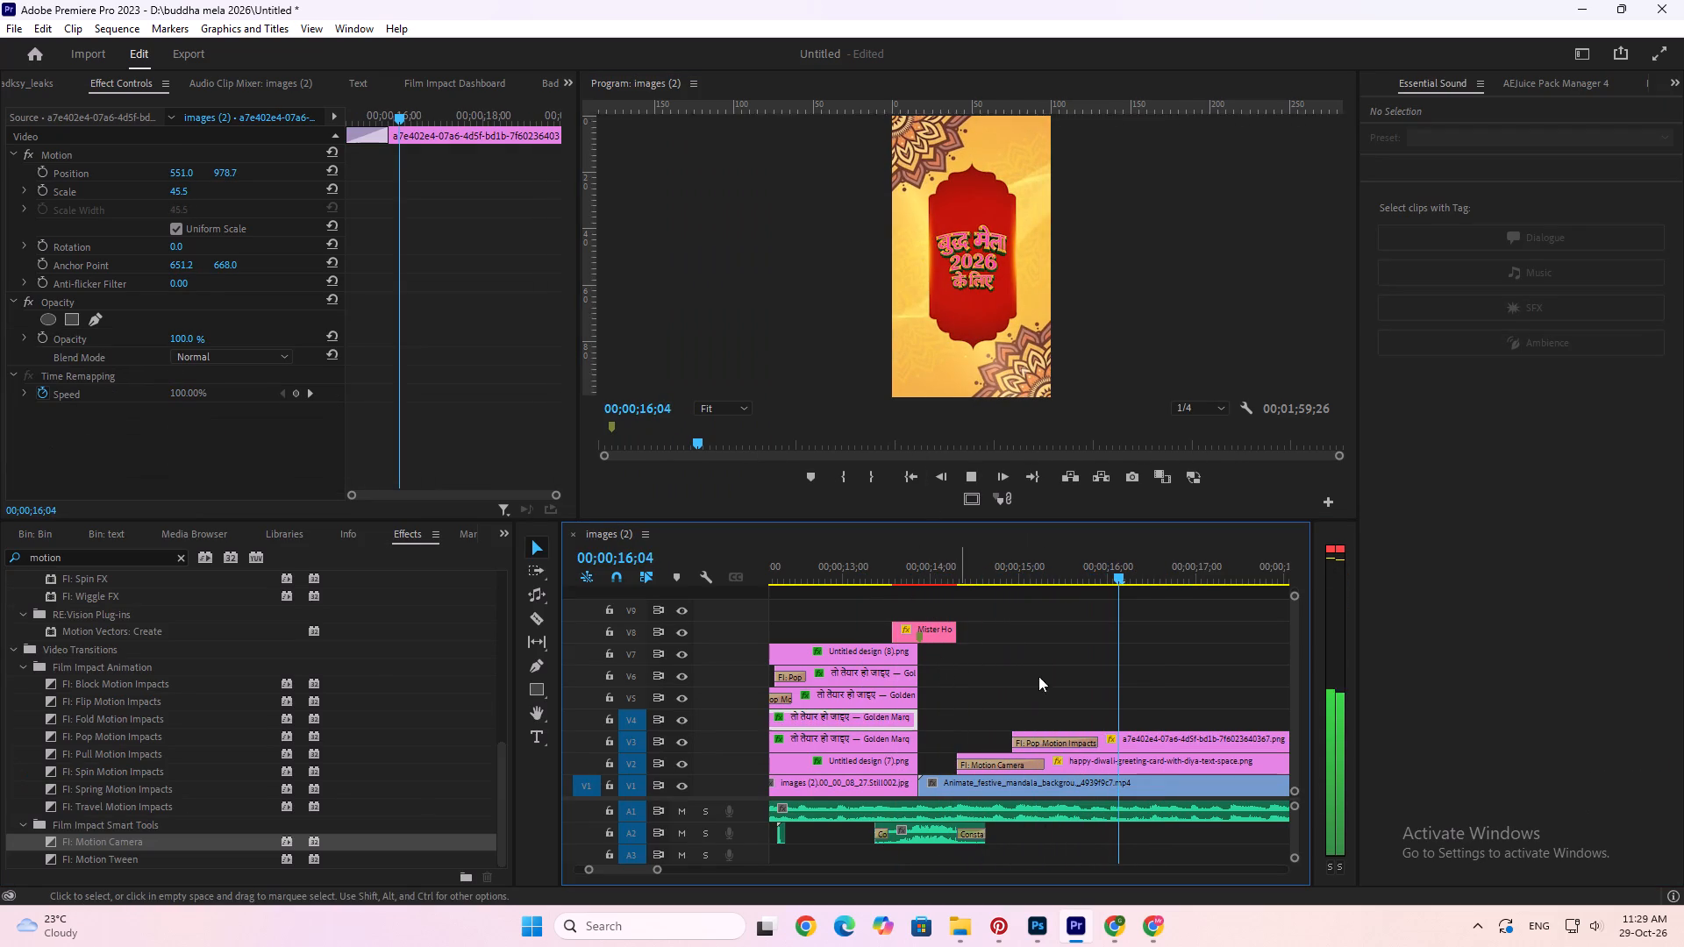
Lengthen the title's FI: Pop Motion Impacts transition to a duration of 00;00;01;09 and play back the entrance.
{"action": "left_click_drag", "start_coordinate": [1095, 747], "coordinate": [1125, 744]}
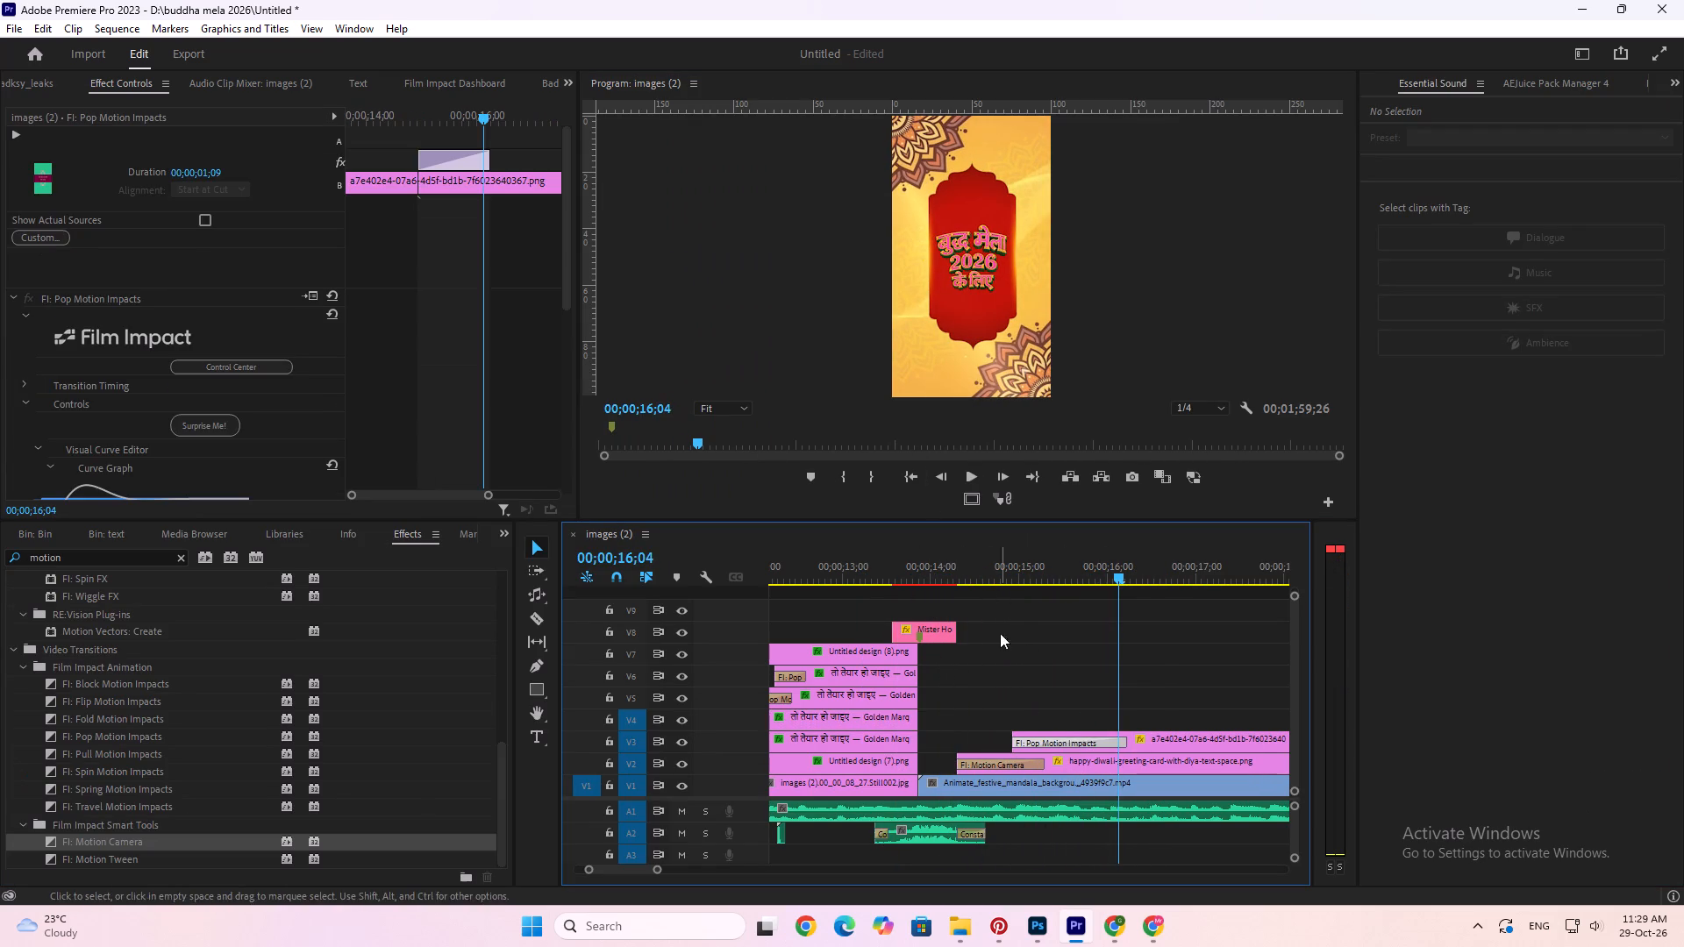
{"action": "left_click", "coordinate": [945, 571]}
{"action": "key", "text": "space"}
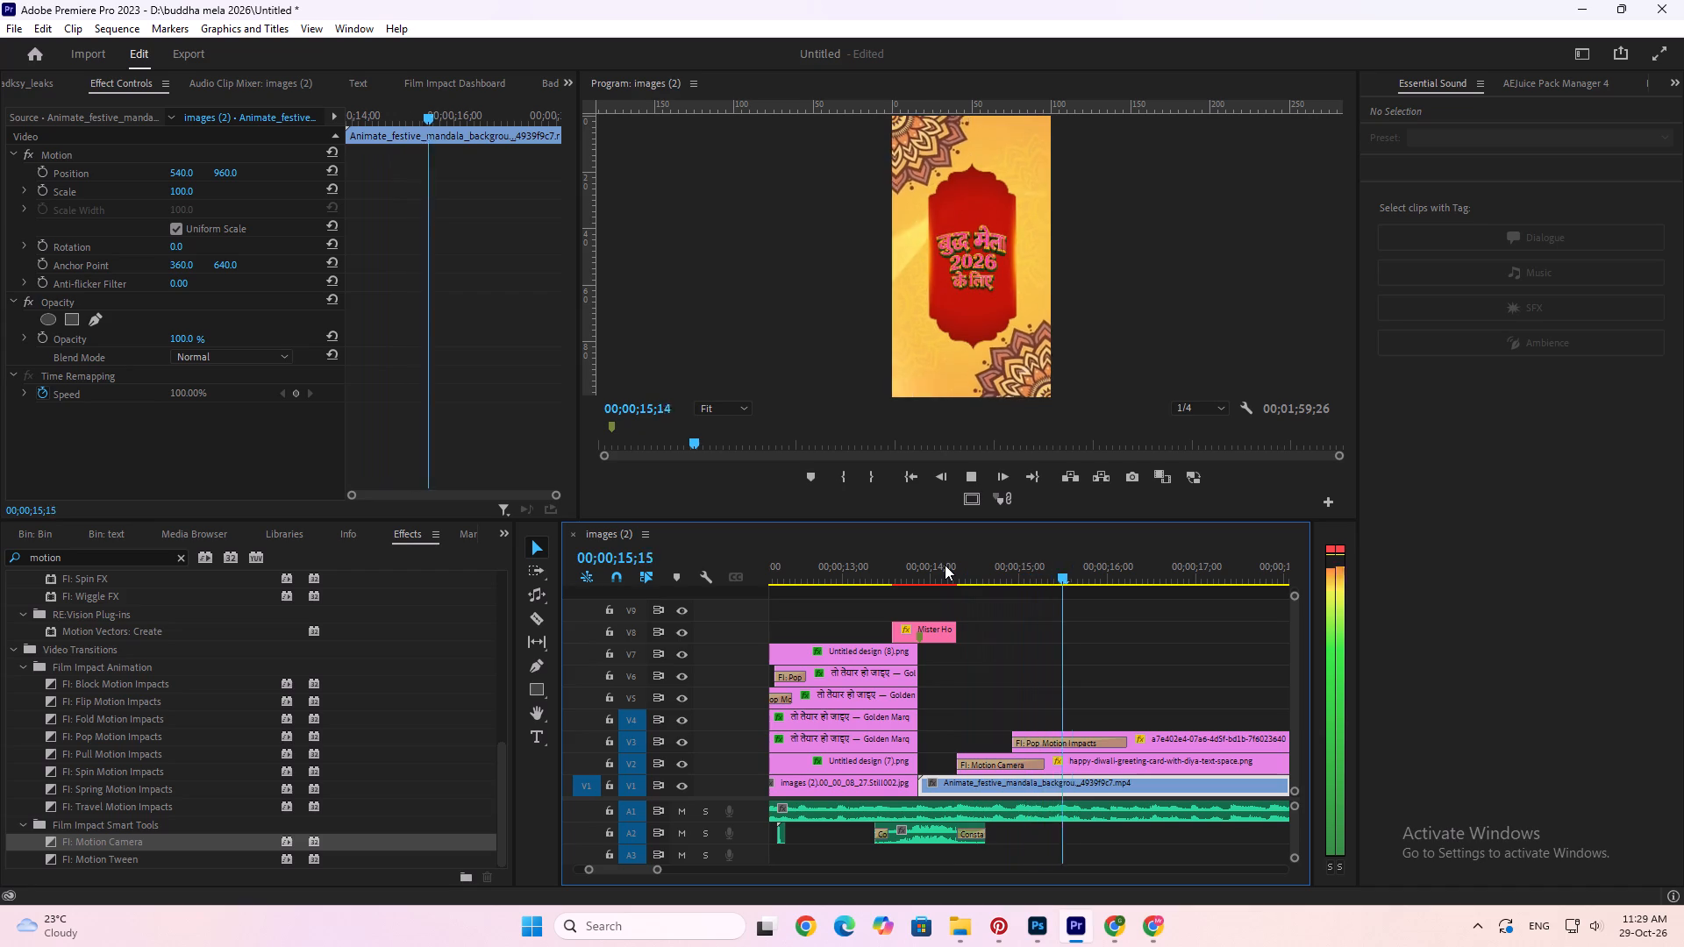
{"action": "key", "text": "space"}
Cut the title and red frame clips at the end of the mandala background, 00;00;18;03, and delete their leftover ends.
{"action": "scroll", "coordinate": [933, 623], "scroll_direction": "down", "scroll_amount": 10}
{"action": "scroll", "coordinate": [933, 623], "scroll_direction": "up", "scroll_amount": 1}
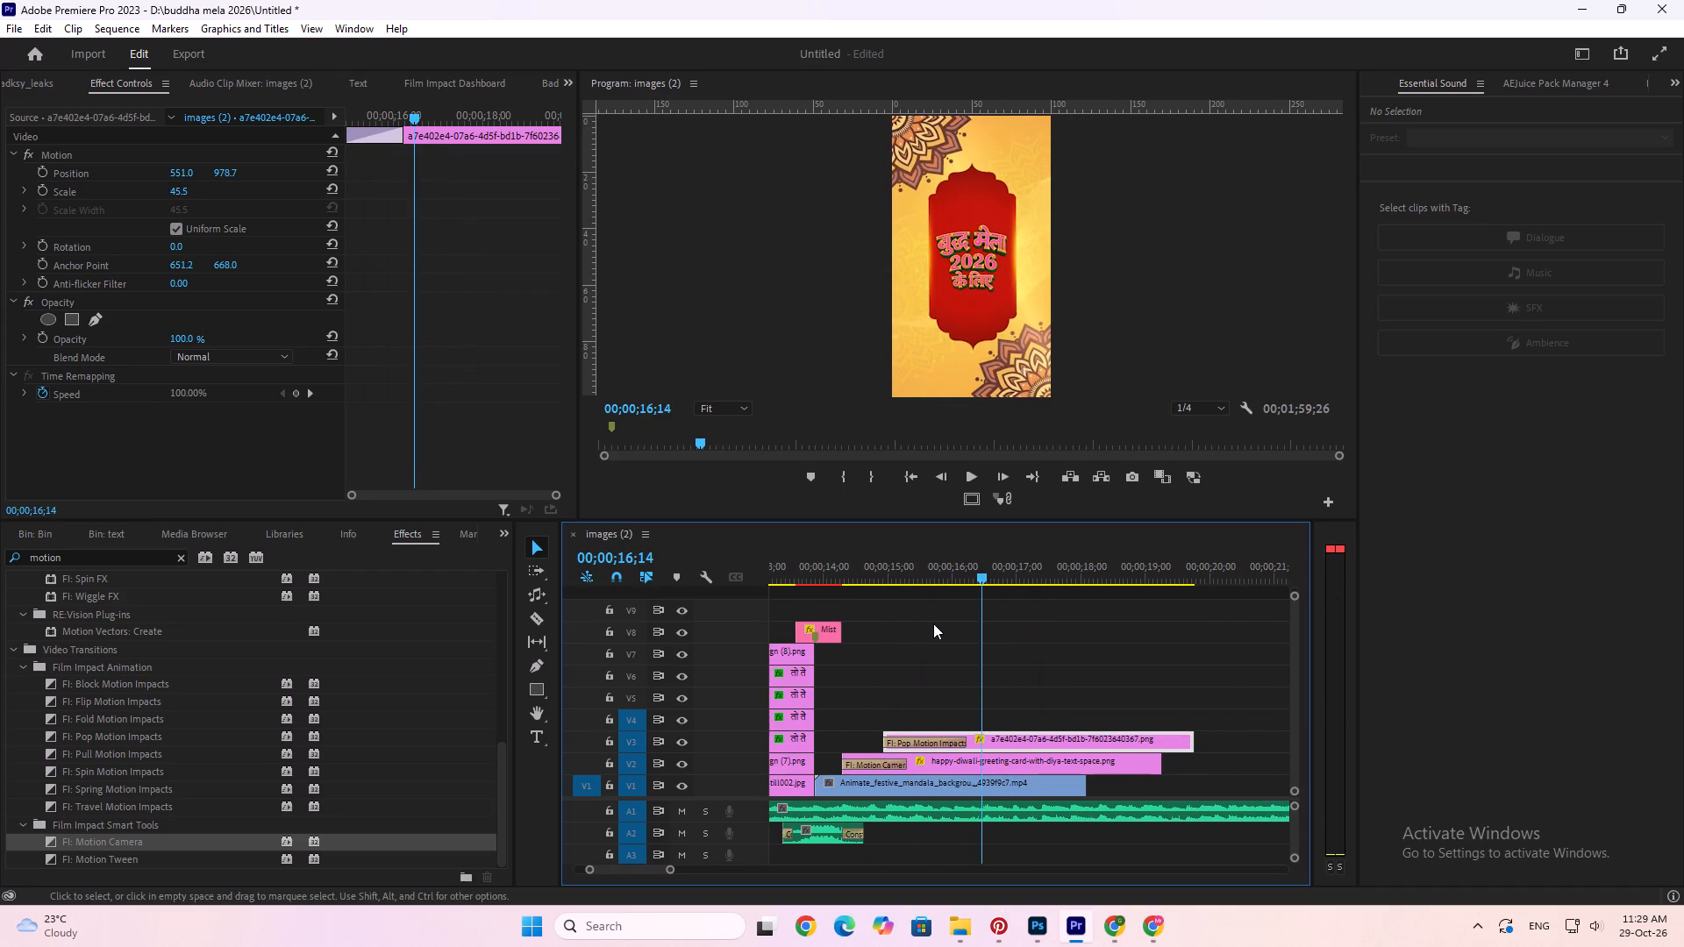
{"action": "key", "text": "space"}
{"action": "key", "text": "space"}
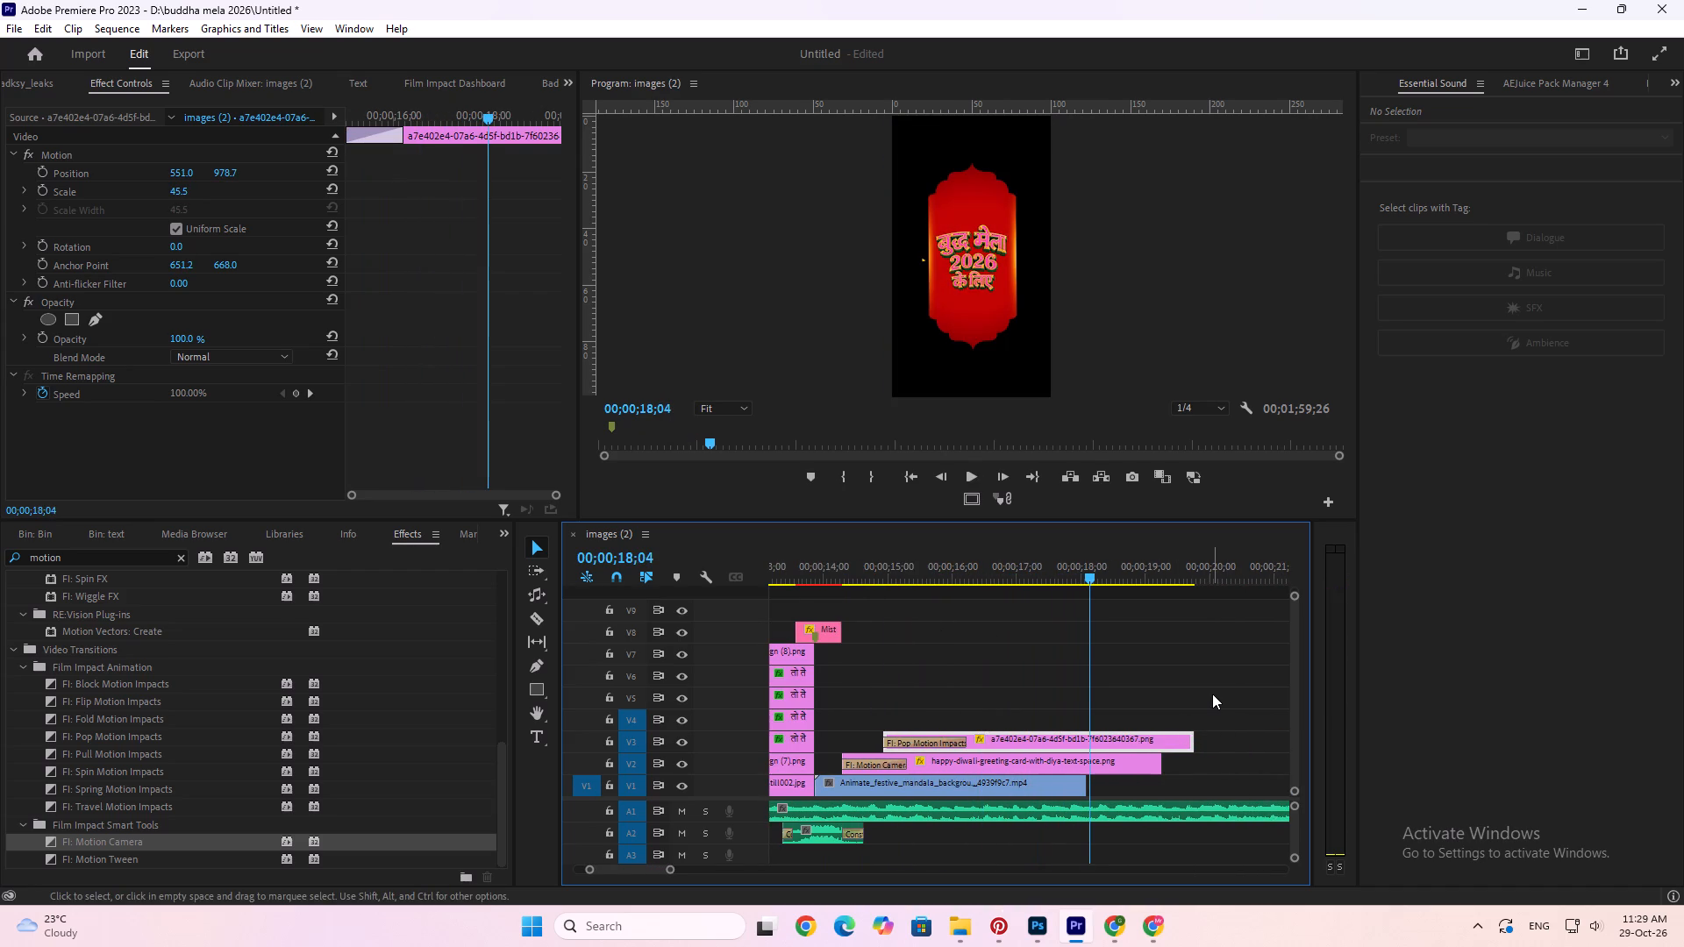
{"action": "key", "text": "Up"}
{"action": "left_click_drag", "start_coordinate": [1199, 730], "coordinate": [1138, 776]}
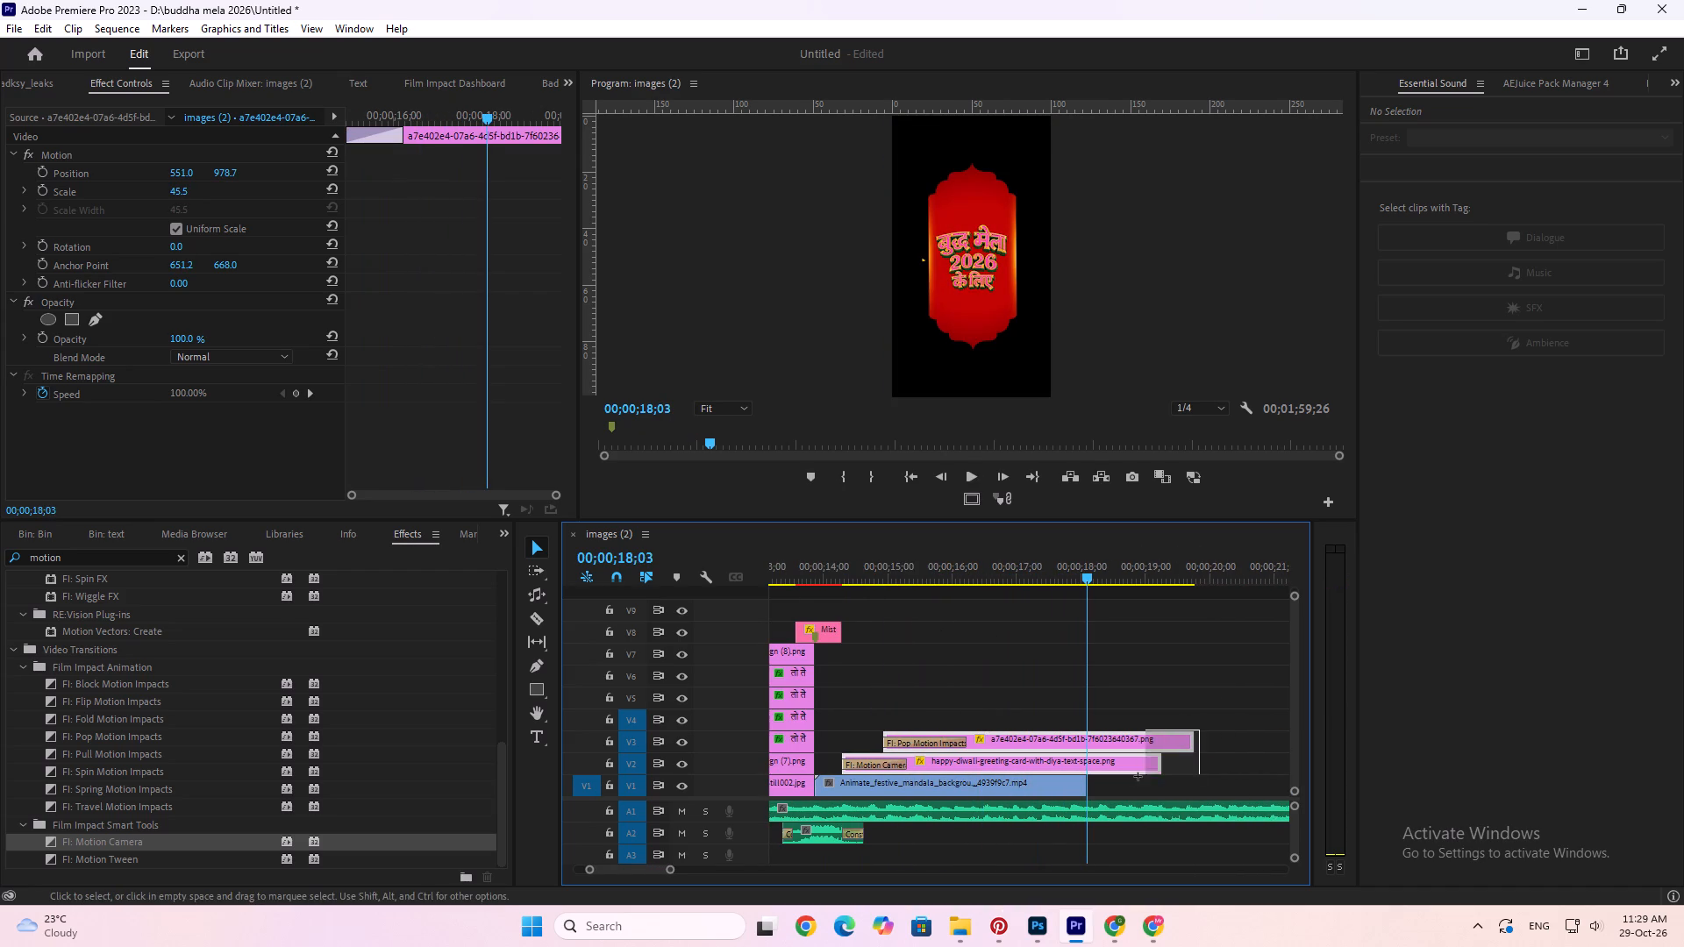
{"action": "left_click_drag", "start_coordinate": [1138, 776], "coordinate": [1117, 781]}
{"action": "key", "text": "c"}
{"action": "left_click_drag", "start_coordinate": [1142, 715], "coordinate": [1139, 759]}
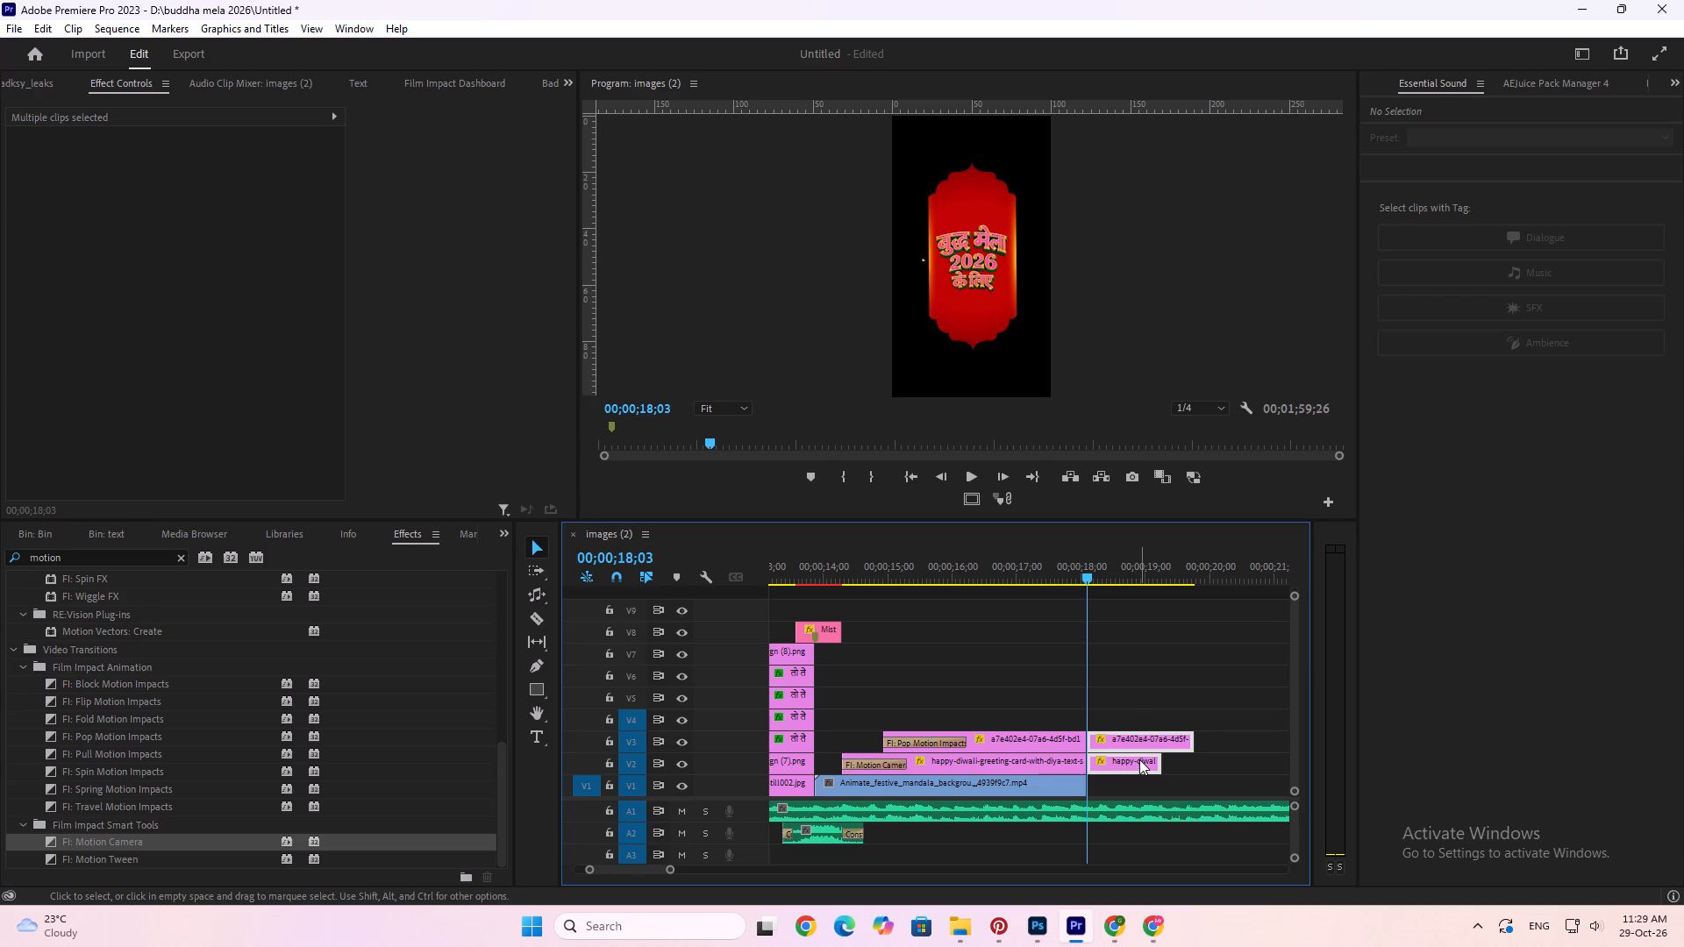
{"action": "key", "text": "Delete"}
Play back the trimmed red frame and title clips from just before the title's entrance.
{"action": "key", "text": "Up"}
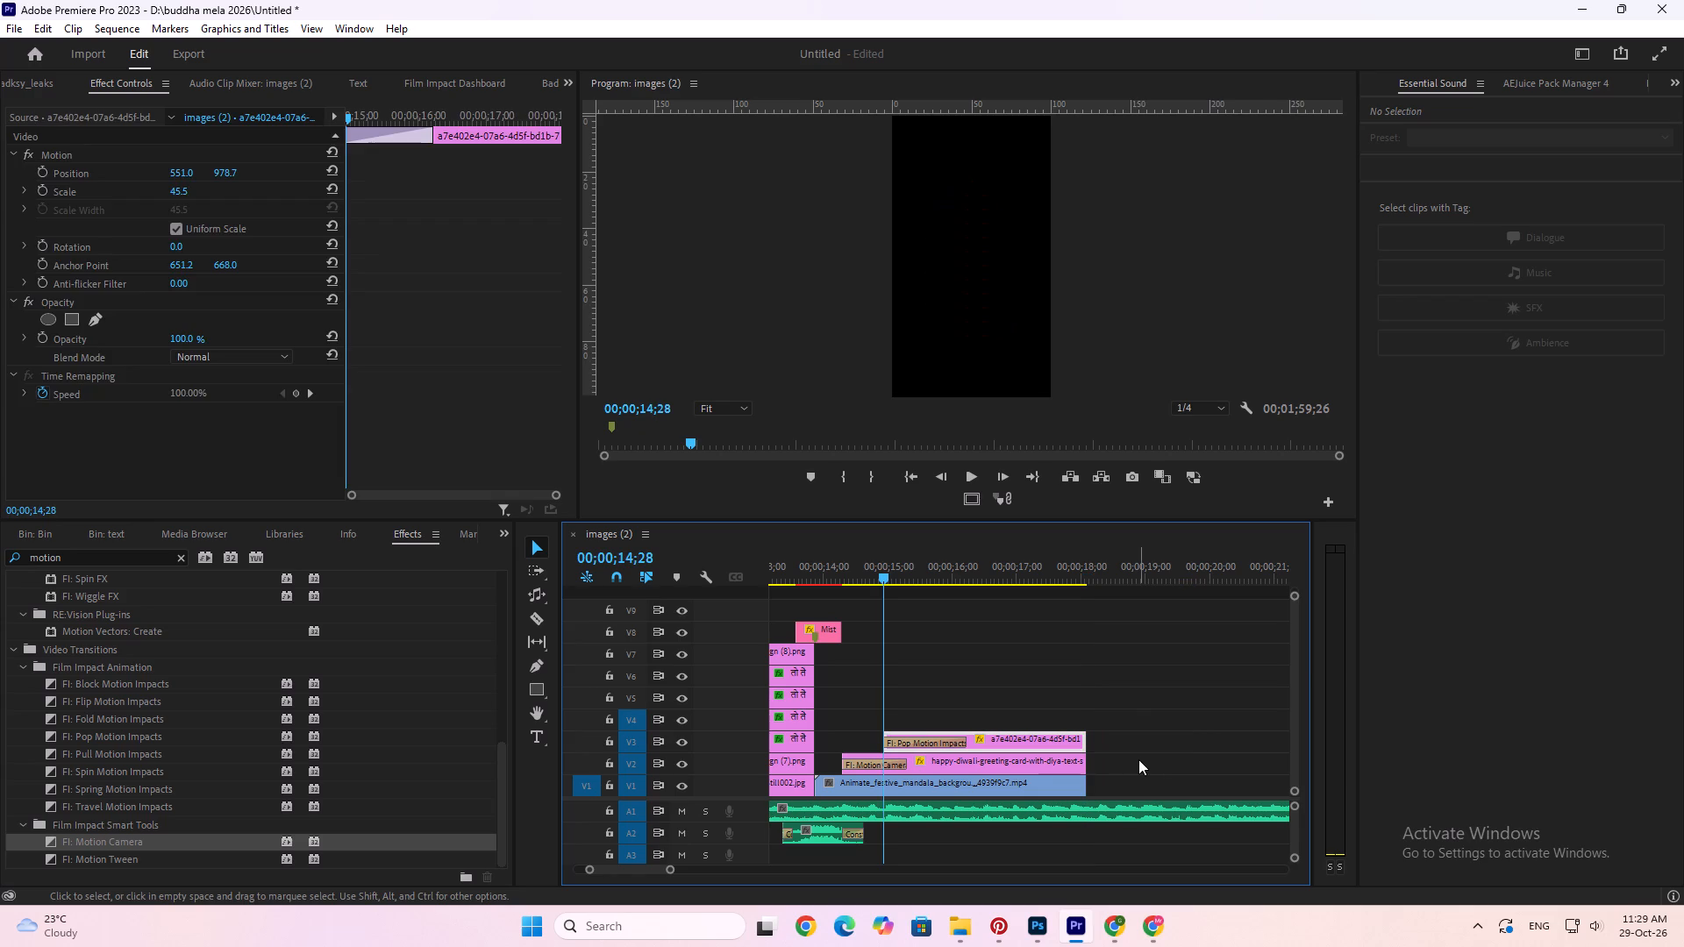
{"action": "scroll", "coordinate": [1138, 759], "scroll_direction": "up", "scroll_amount": 1}
{"action": "key", "text": "Up"}
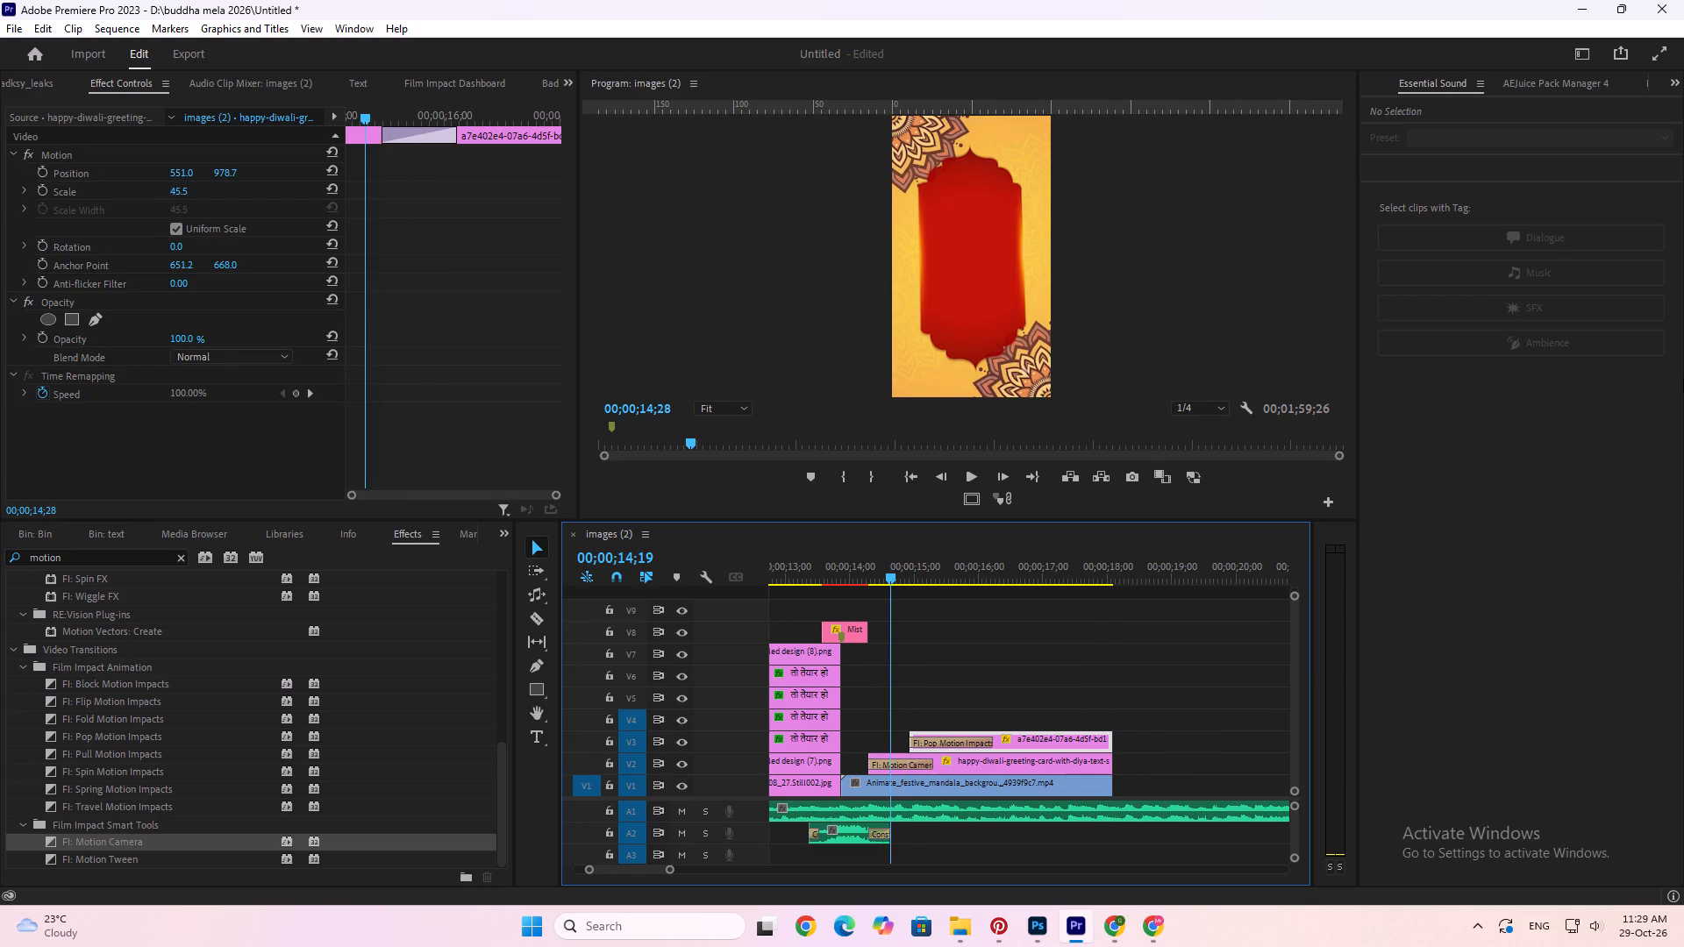
{"action": "key", "text": "space"}
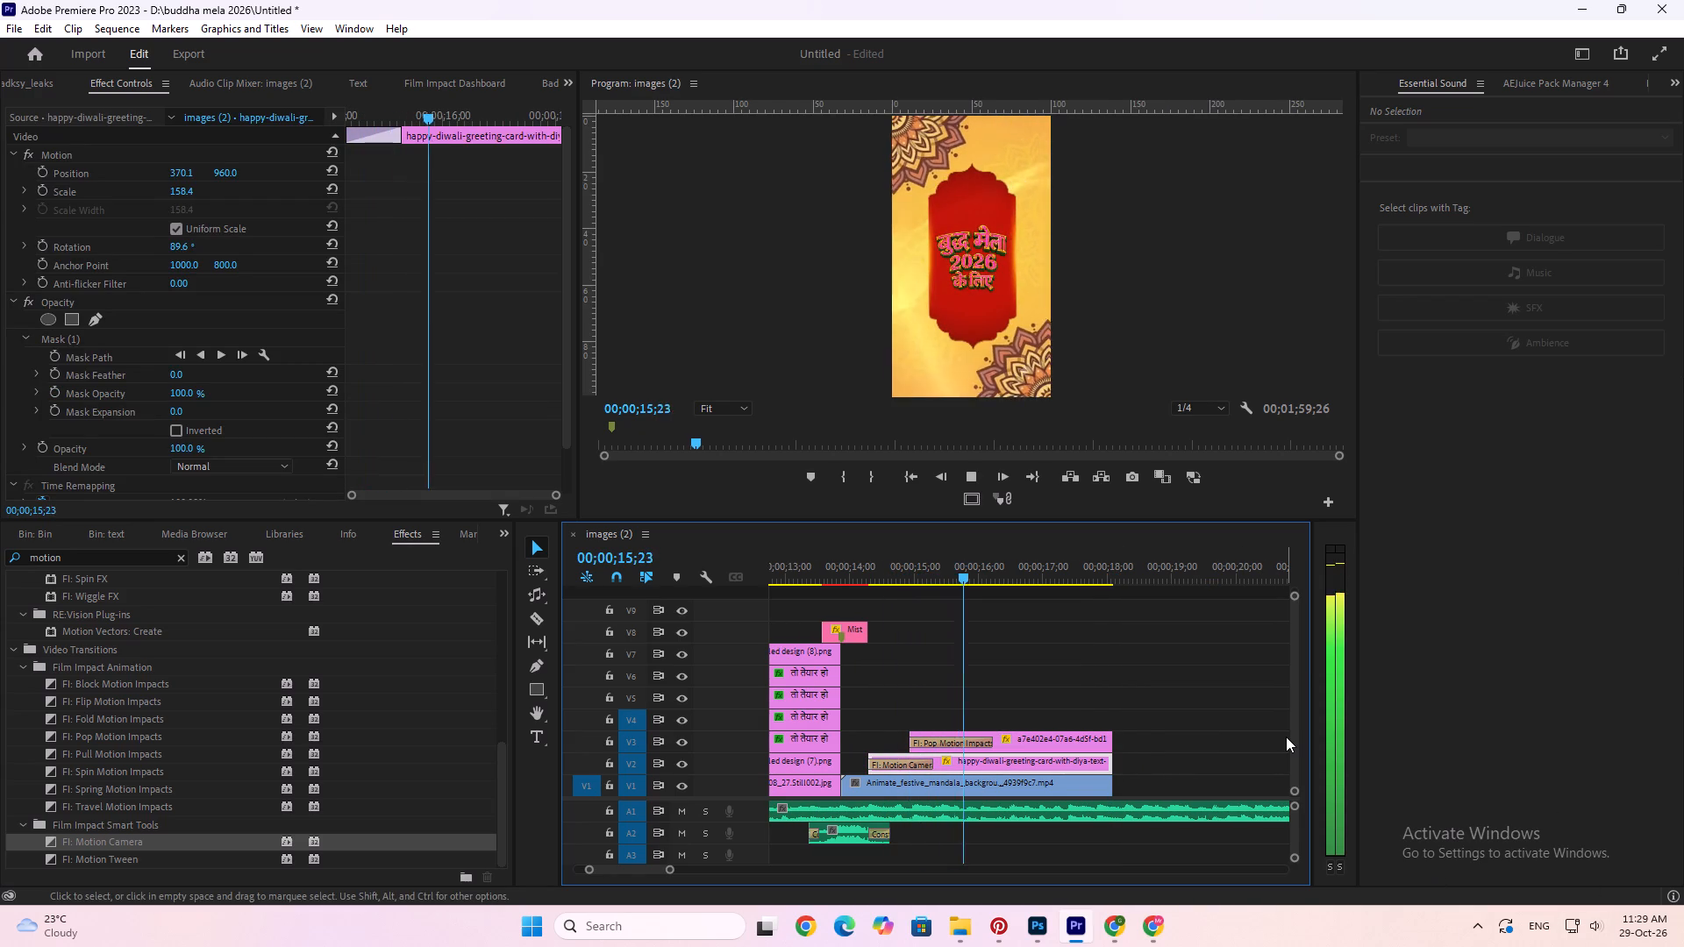
{"action": "key", "text": "space"}
Apply the 2. Filmcom - Motion Shake (Medium) preset to the title clip on V3.
{"action": "left_click", "coordinate": [1046, 739]}
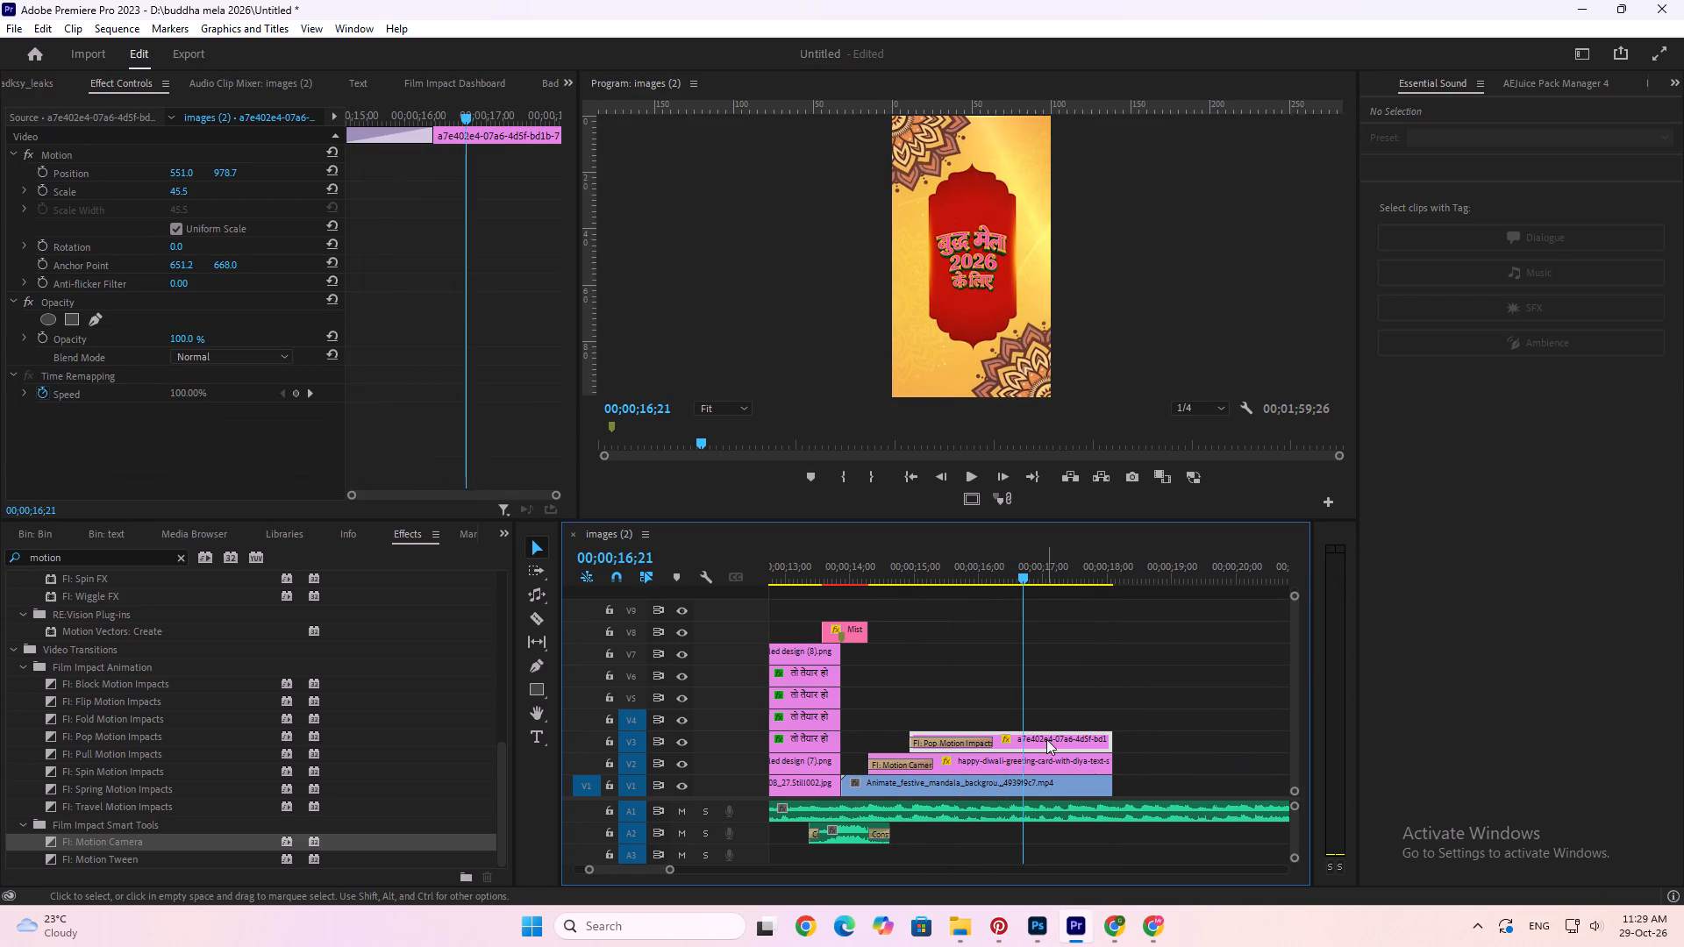
{"action": "scroll", "coordinate": [127, 651], "scroll_direction": "up", "scroll_amount": 7}
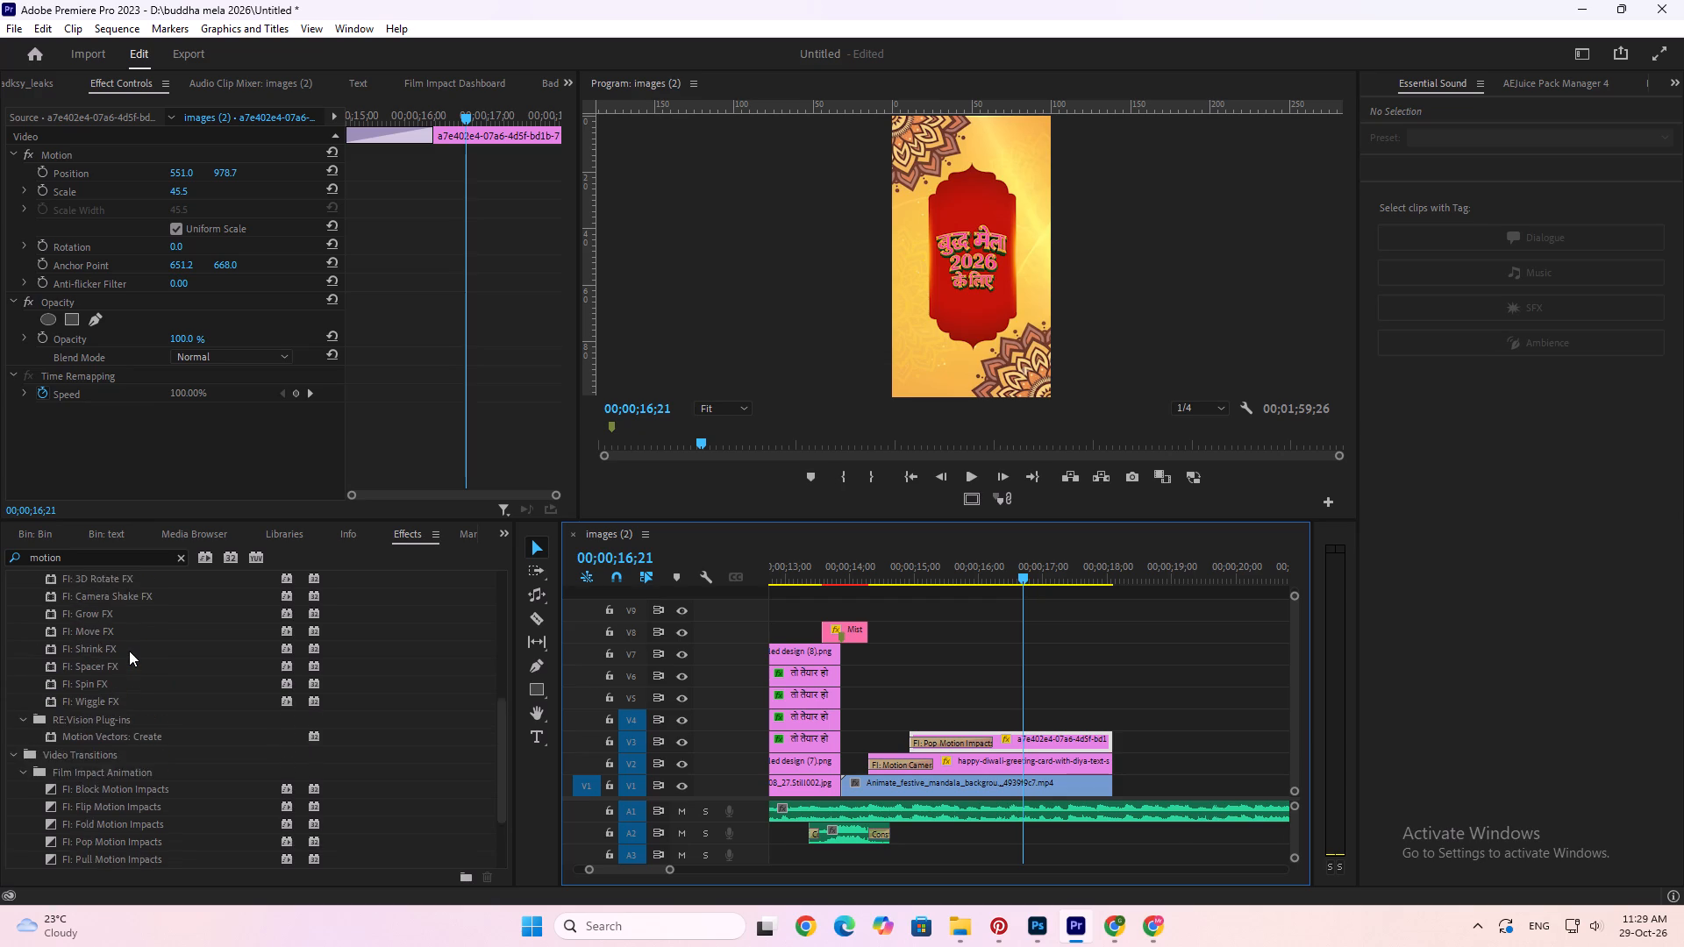
{"action": "scroll", "coordinate": [129, 651], "scroll_direction": "up", "scroll_amount": 3}
{"action": "scroll", "coordinate": [129, 651], "scroll_direction": "down", "scroll_amount": 4}
{"action": "scroll", "coordinate": [133, 738], "scroll_direction": "up", "scroll_amount": 13}
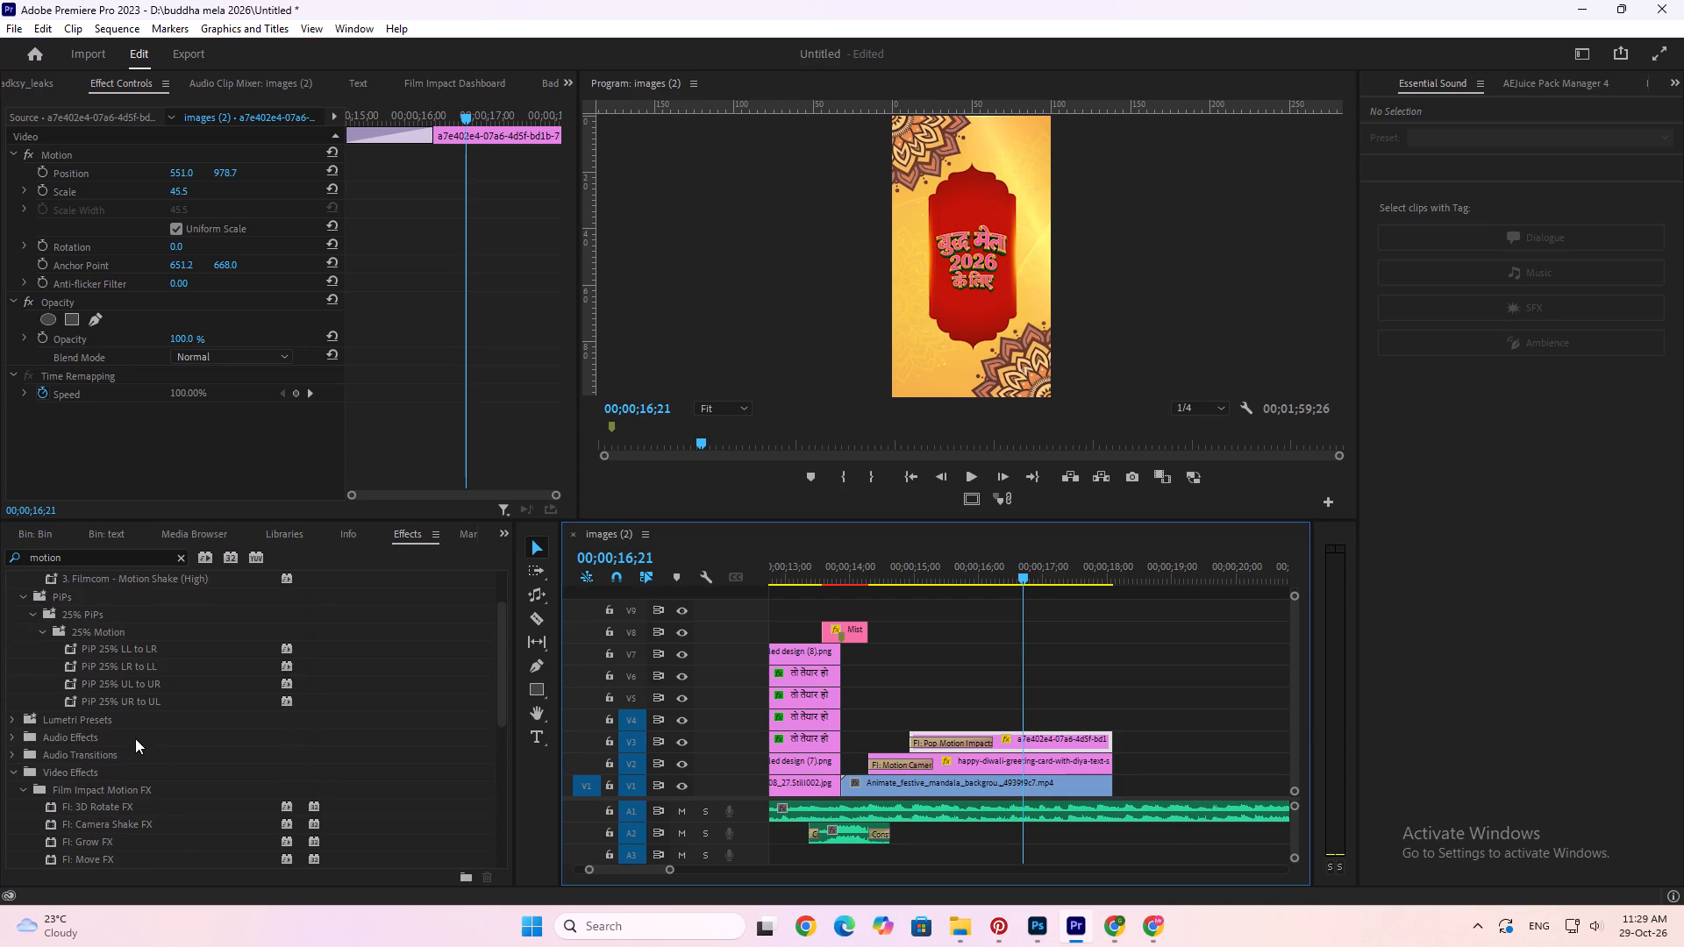
{"action": "left_click_drag", "start_coordinate": [498, 668], "coordinate": [491, 581]}
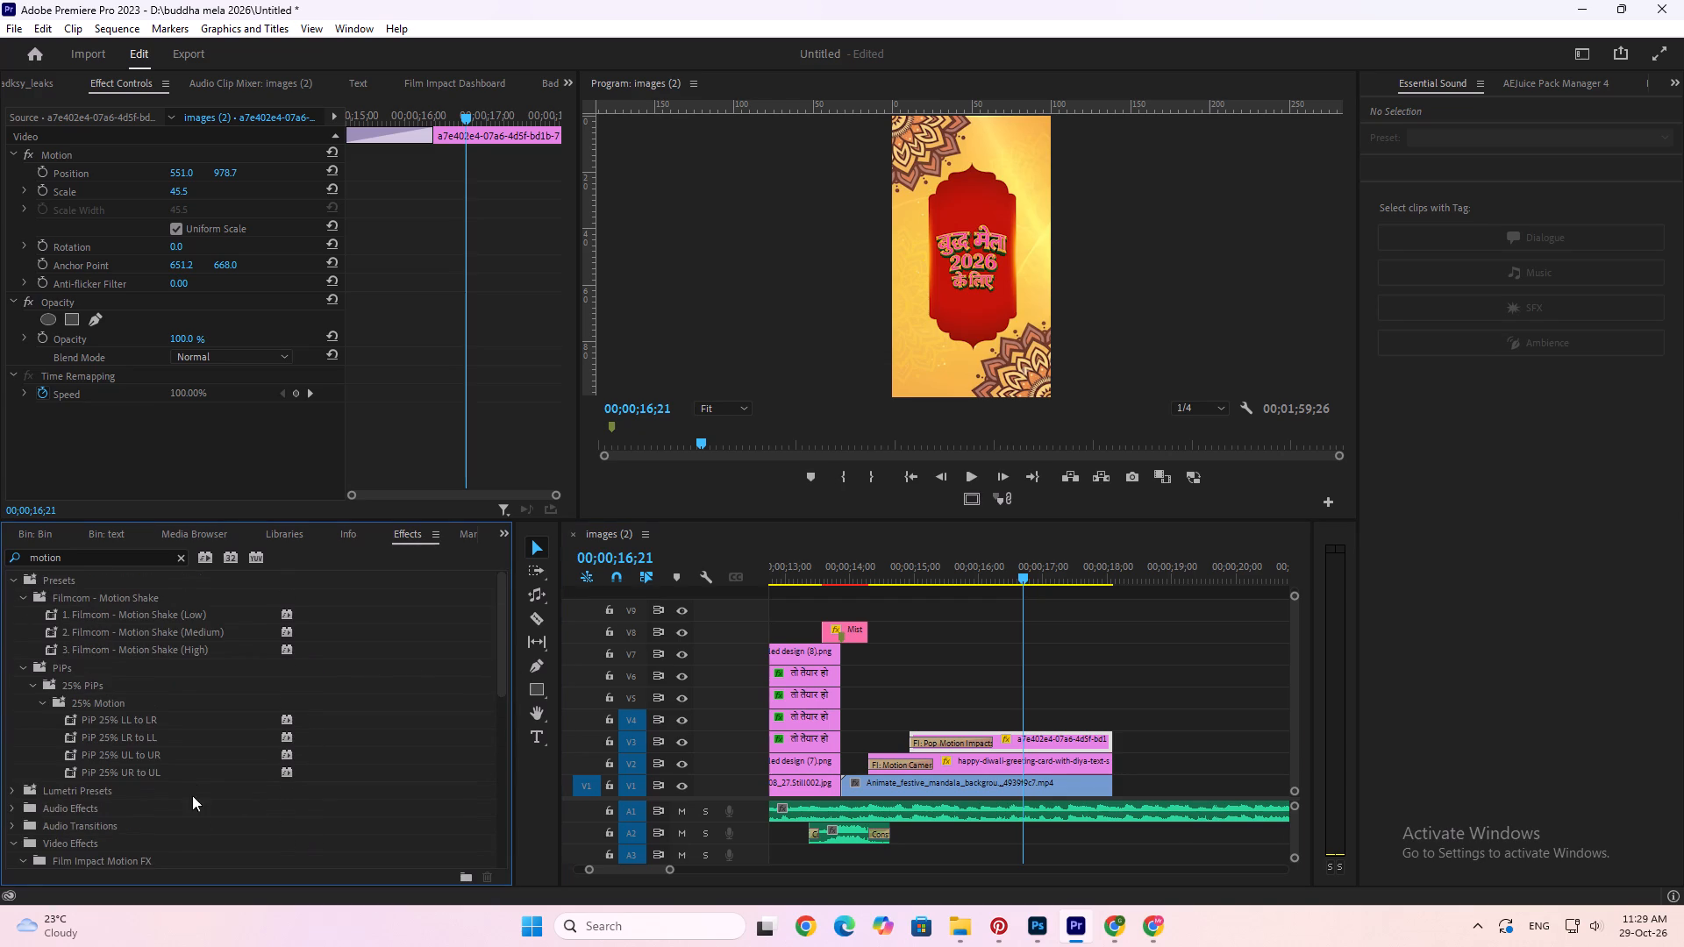
{"action": "left_click_drag", "start_coordinate": [182, 629], "coordinate": [1107, 737]}
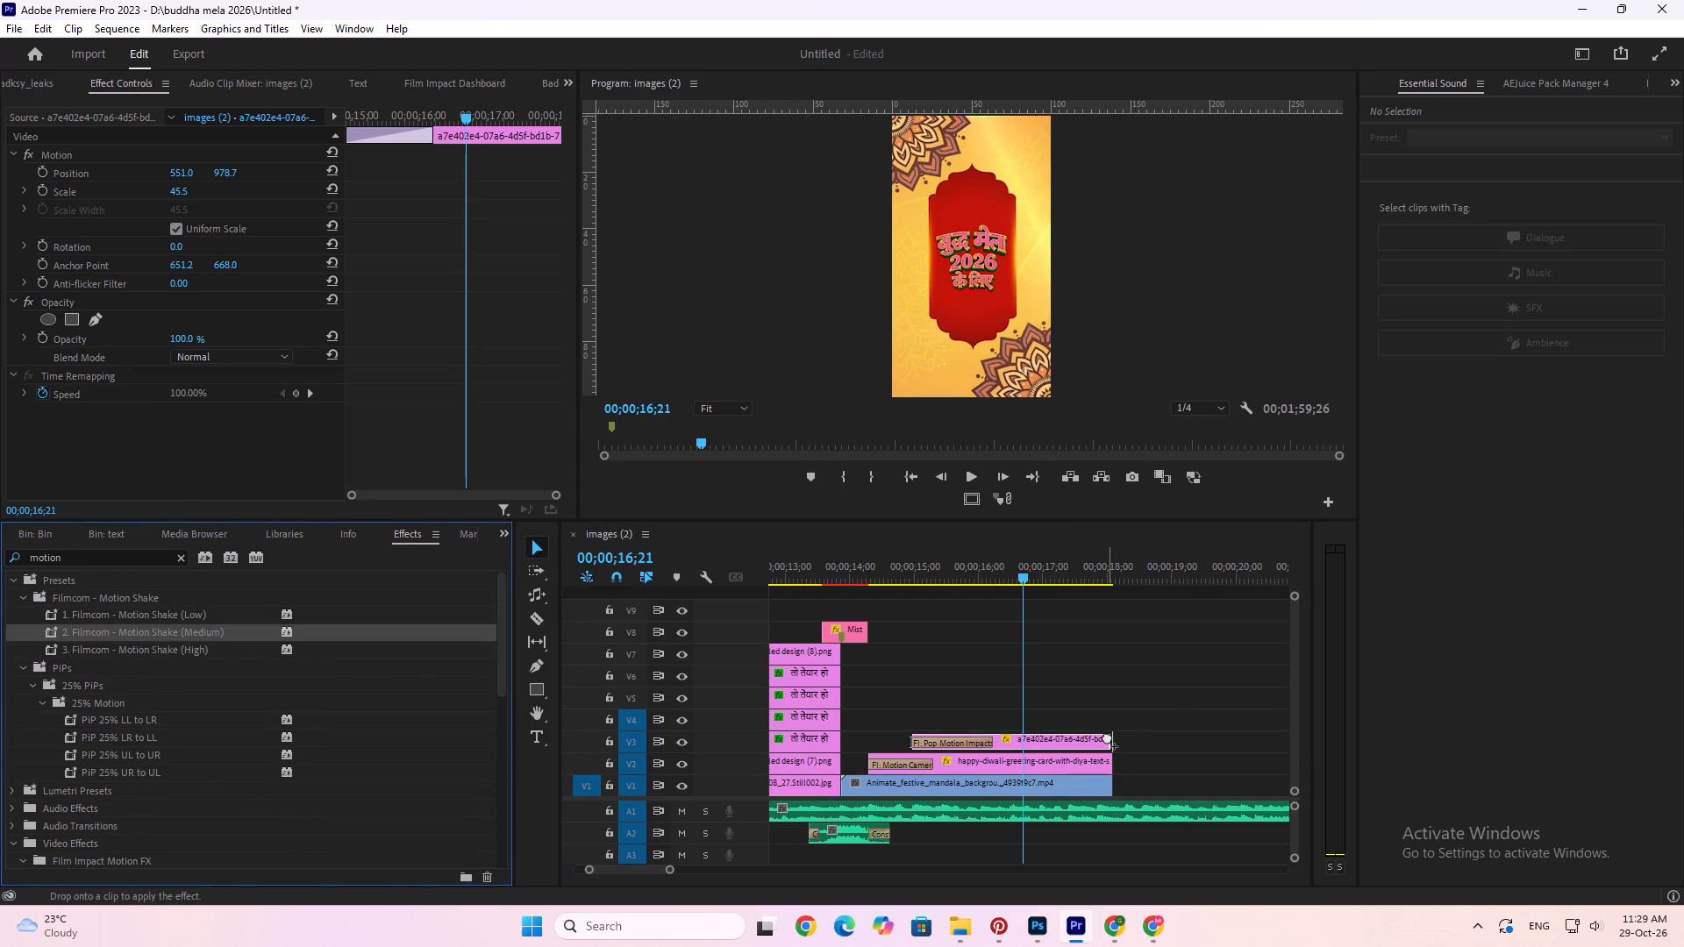
Review the title's shake in full-size preview, first from the current frame and again from the scene change.
{"action": "left_click", "coordinate": [865, 310]}
{"action": "type", "text": "`"}
{"action": "key", "text": "space"}
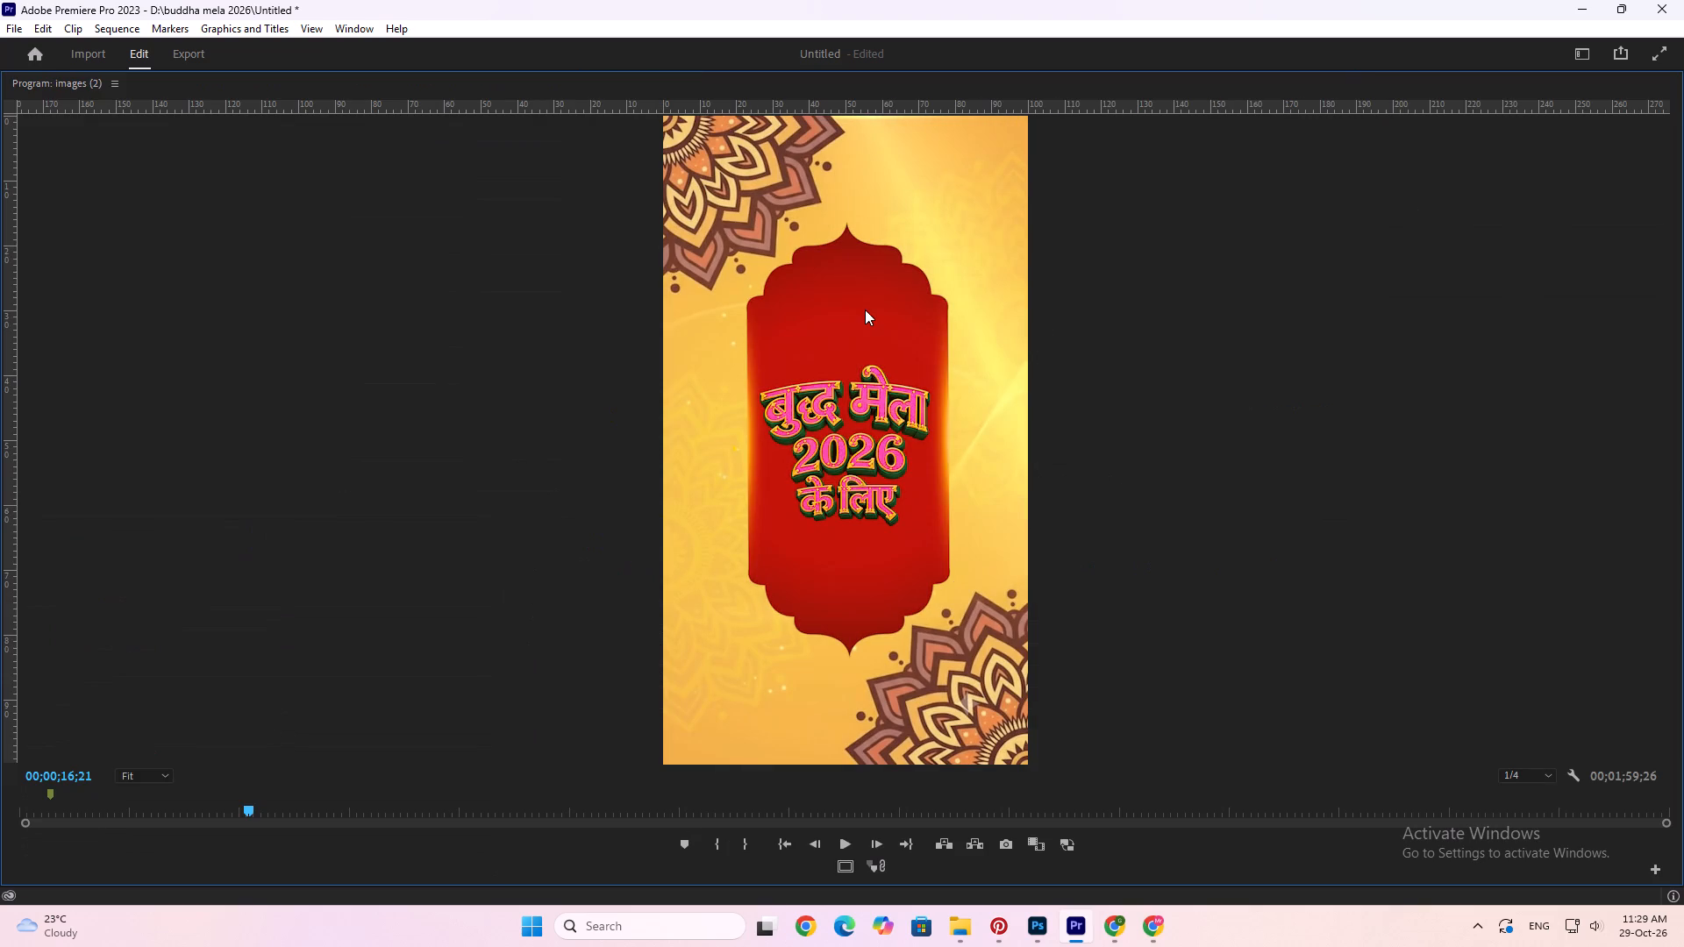
{"action": "key", "text": "space"}
{"action": "key", "text": "grave"}
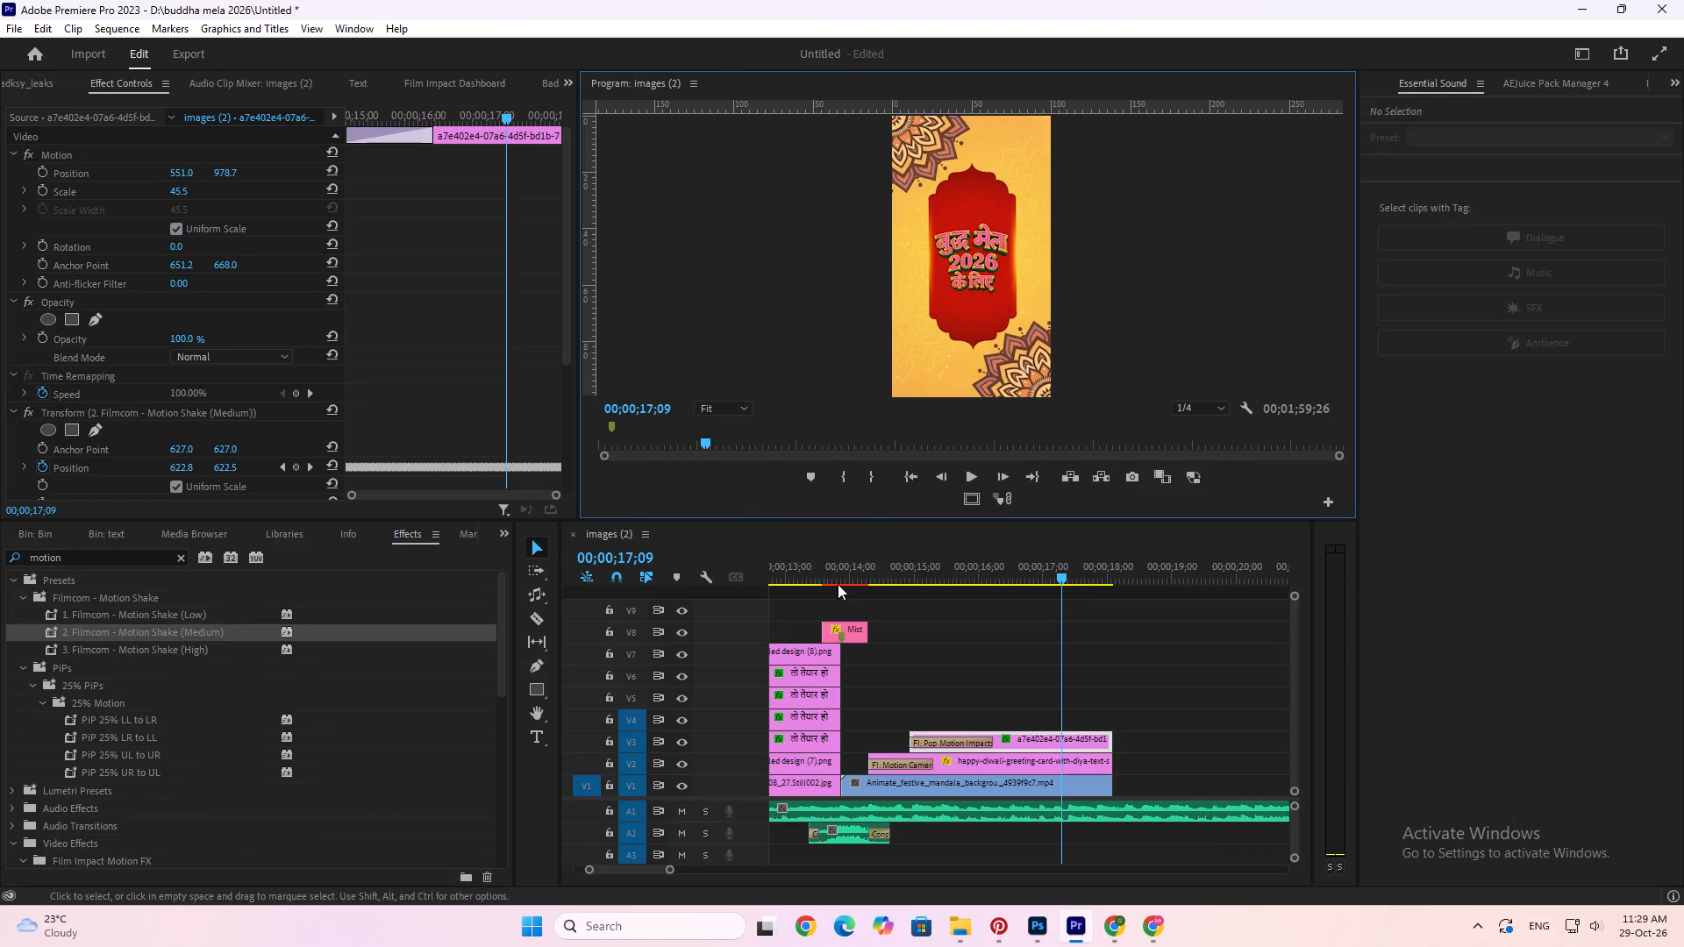
{"action": "left_click", "coordinate": [826, 577]}
{"action": "left_click", "coordinate": [846, 244]}
{"action": "type", "text": "`"}
{"action": "key", "text": "space"}
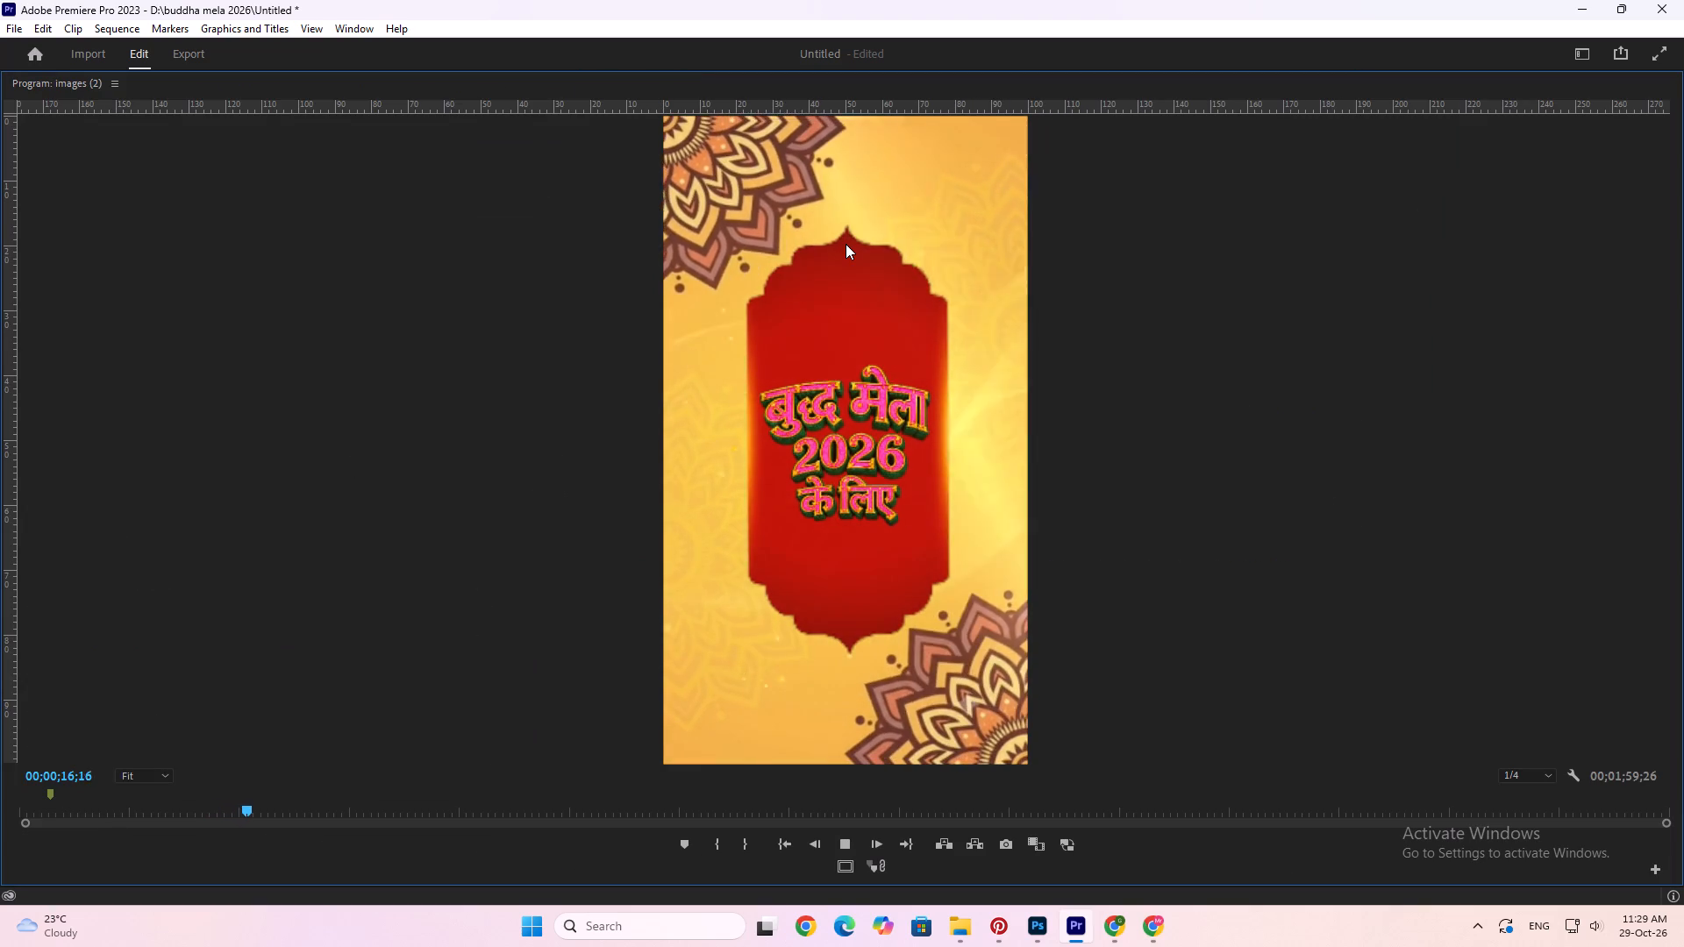
{"action": "key", "text": "space"}
{"action": "type", "text": "`"}
{"action": "left_click", "coordinate": [884, 648]}
{"action": "key", "text": "ctrl+s"}
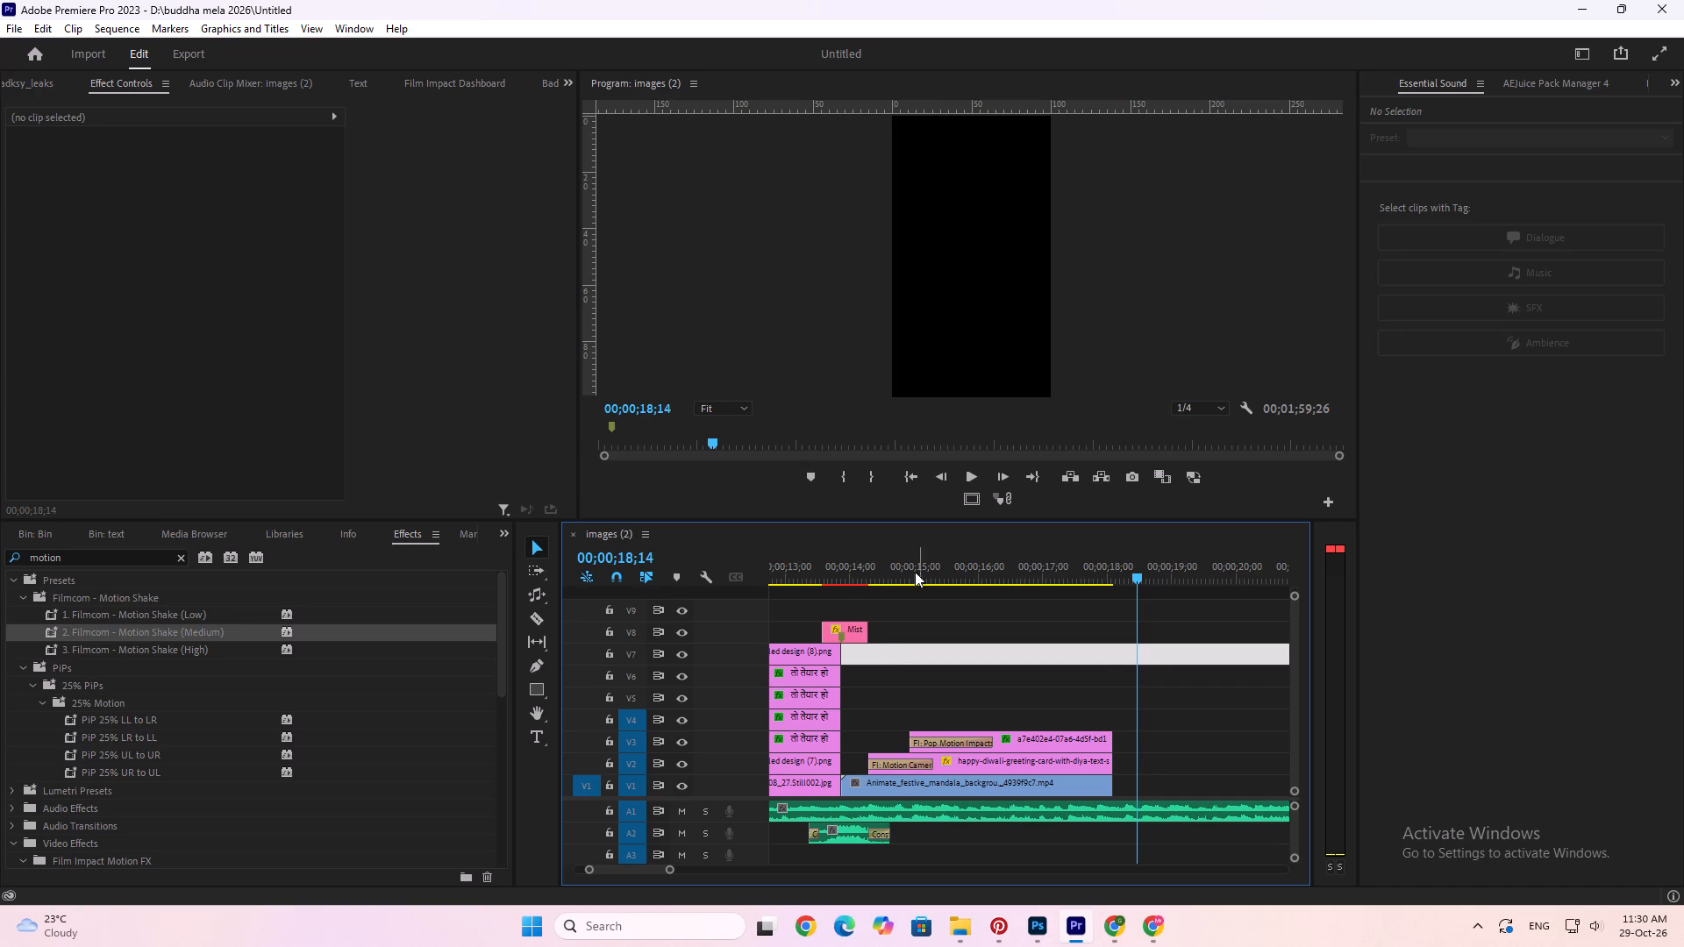
{"action": "left_click", "coordinate": [827, 584]}
{"action": "left_click", "coordinate": [839, 566]}
{"action": "key", "text": "space"}
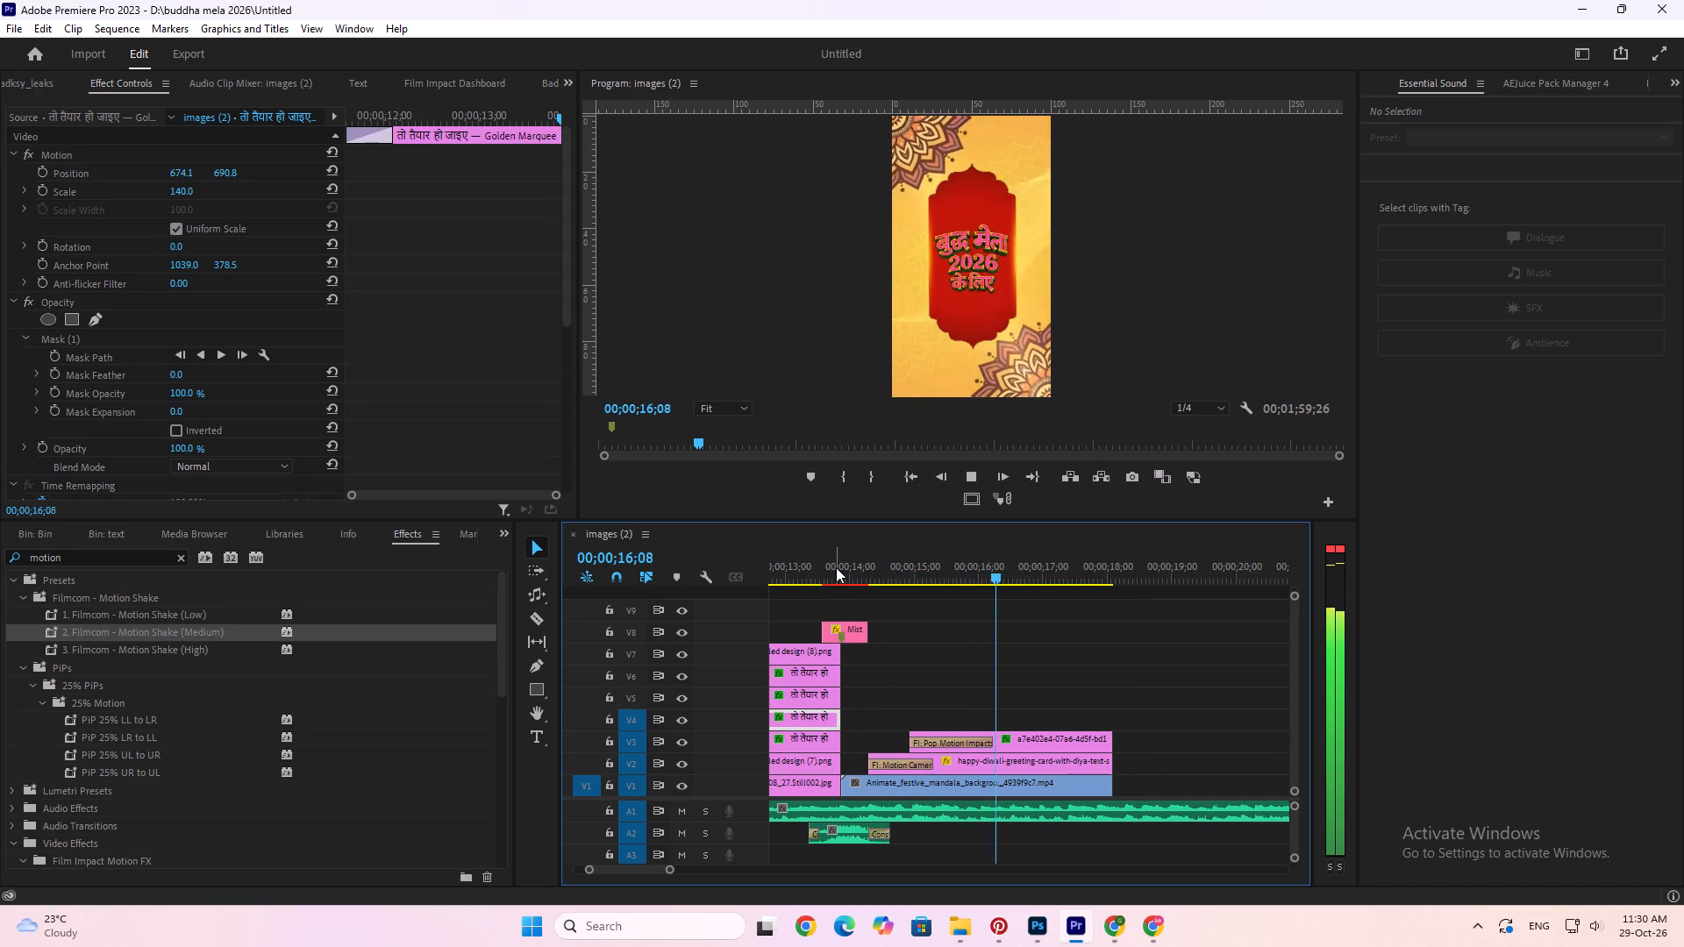
{"action": "key", "text": "space"}
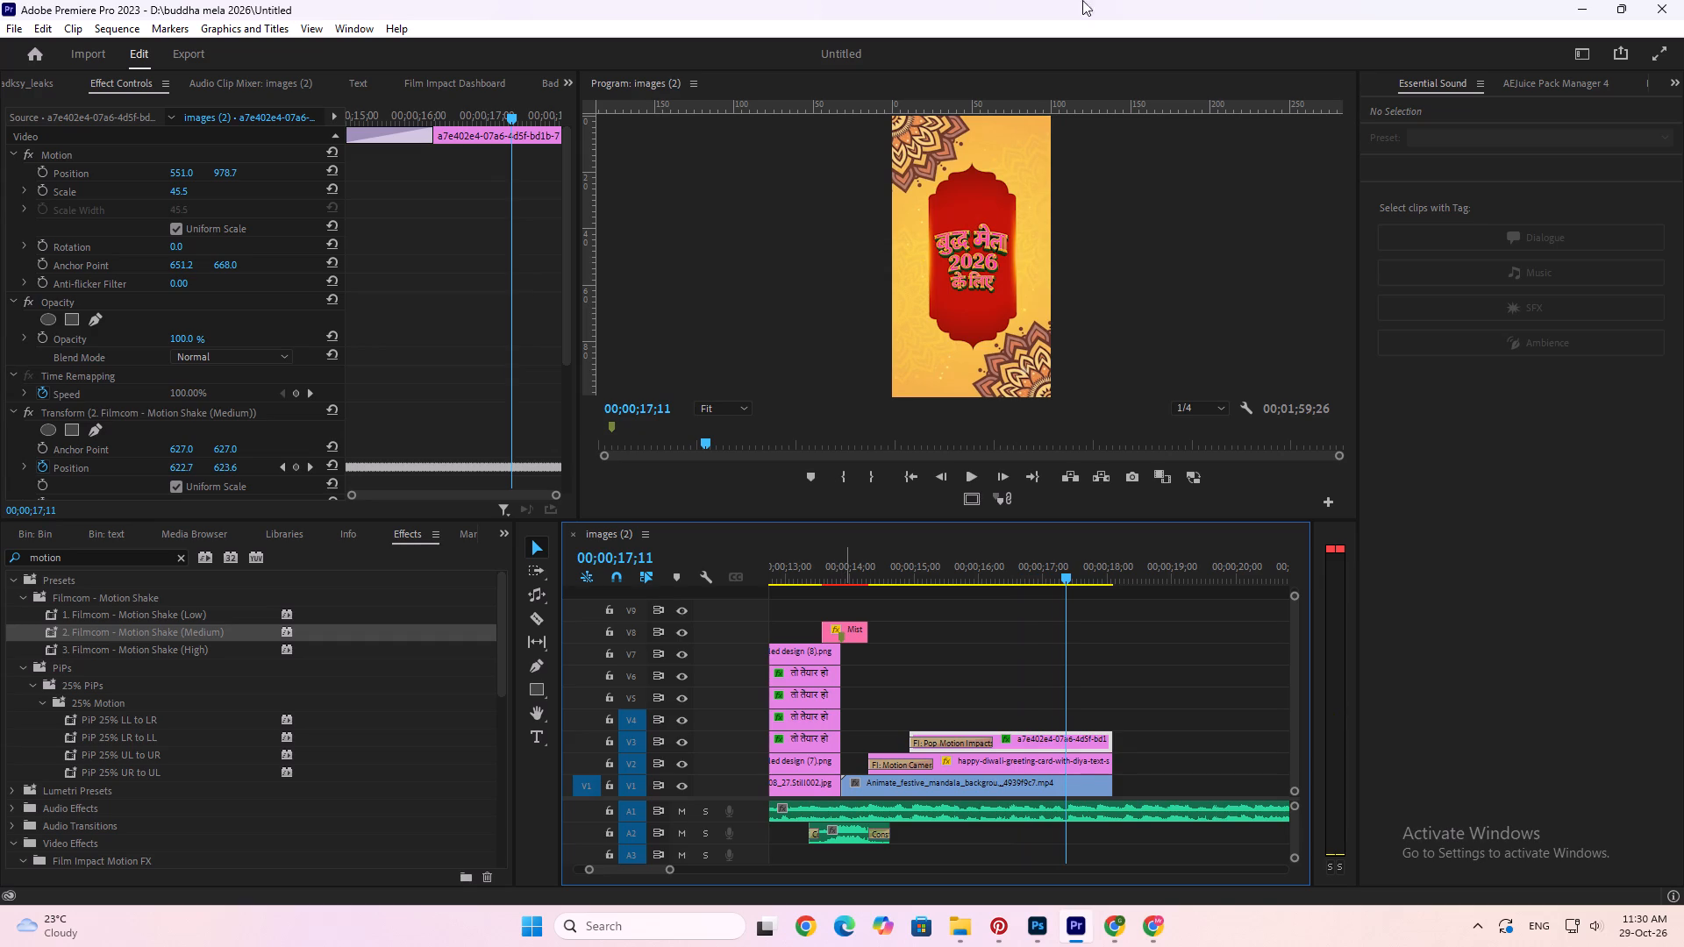
{"action": "key", "text": "ctrl+s"}
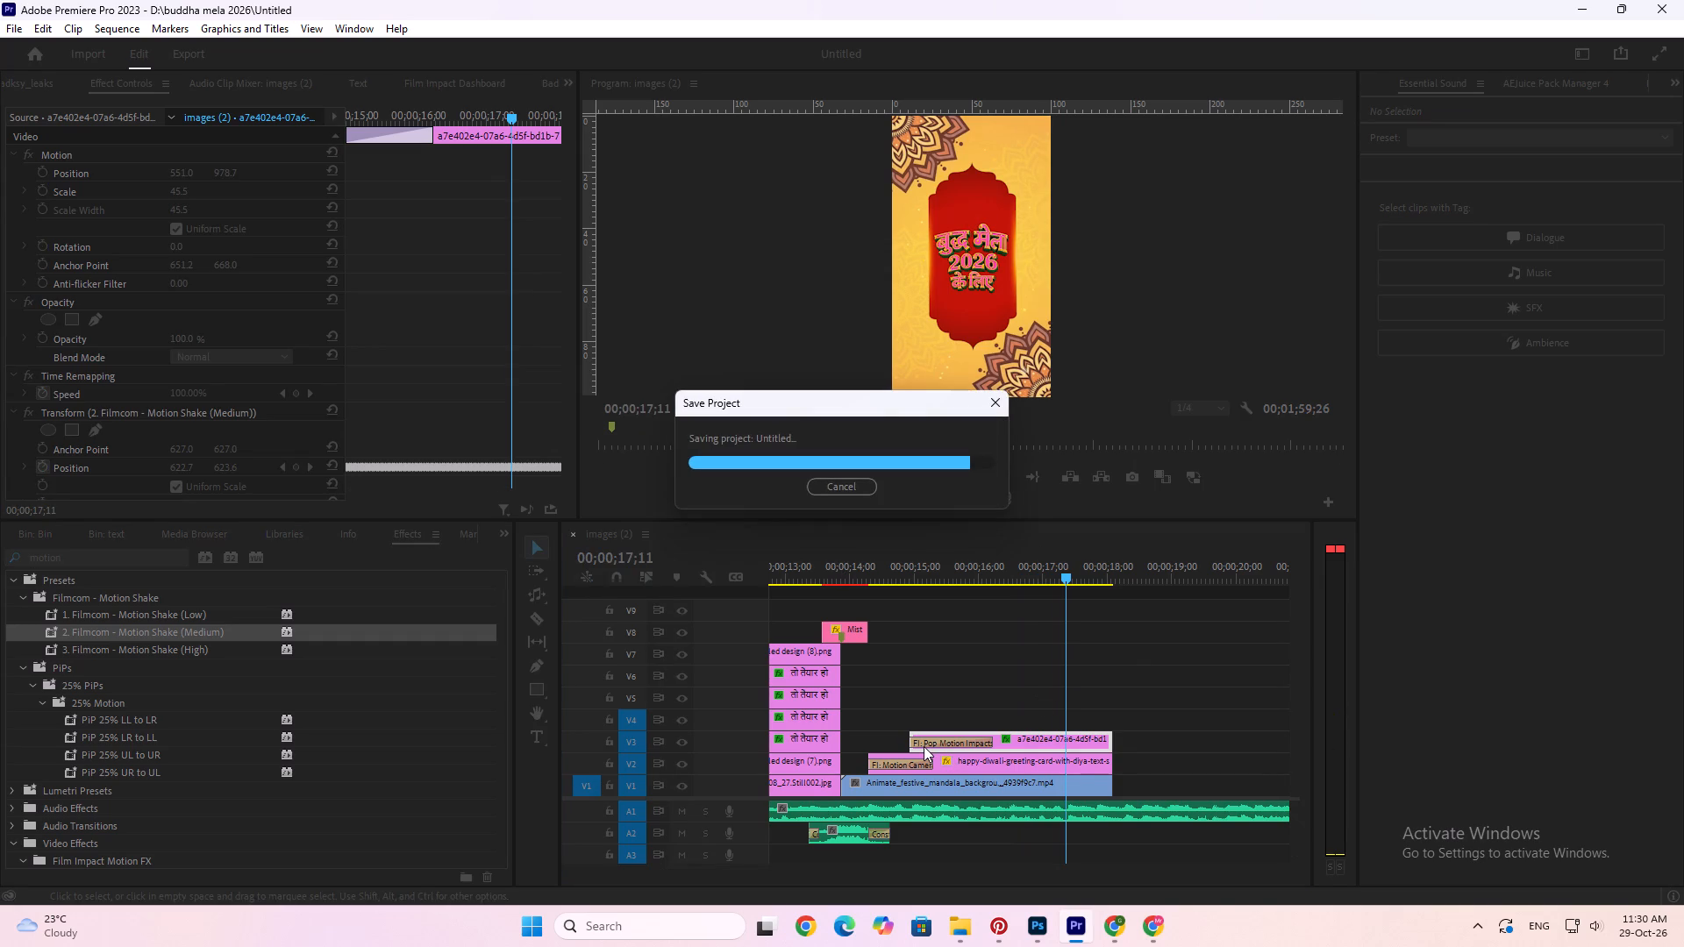
{"action": "left_click", "coordinate": [838, 575]}
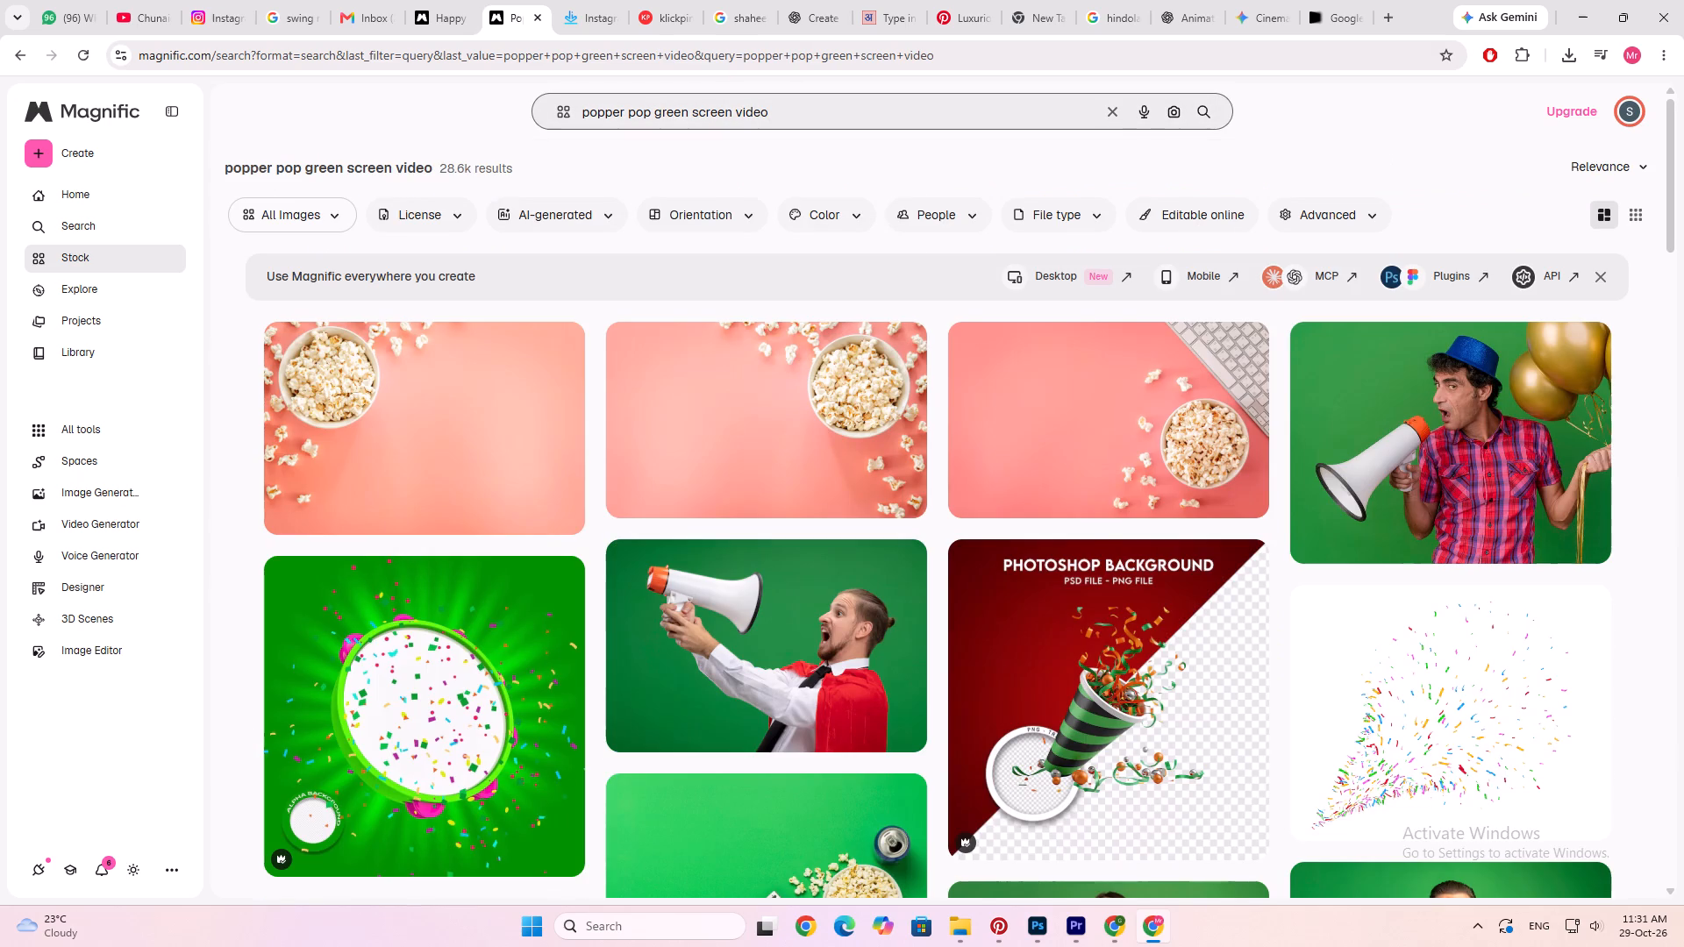
Copy the query "popper pop green screen video" from Magnific and search YouTube for it.
{"action": "left_click_drag", "start_coordinate": [777, 109], "coordinate": [523, 113]}
{"action": "key", "text": "ctrl+c"}
{"action": "key", "text": "ctrl+c"}
{"action": "key", "text": "ctrl+c"}
{"action": "key", "text": "ctrl+c"}
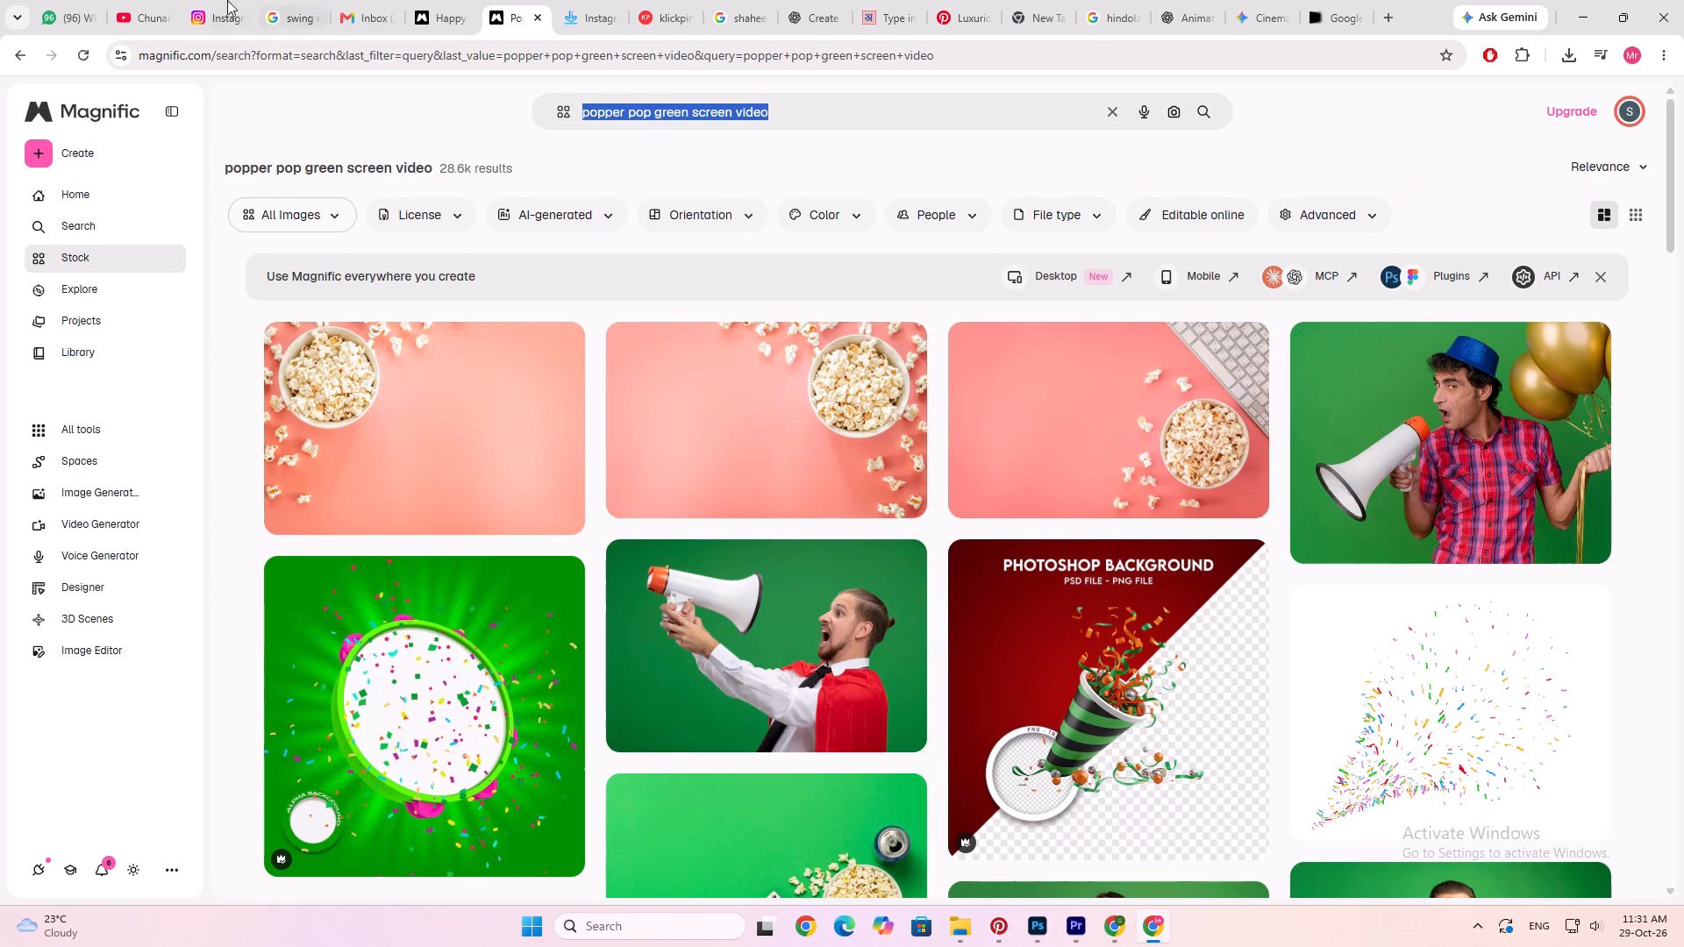
{"action": "left_click", "coordinate": [139, 0]}
{"action": "left_click", "coordinate": [739, 112]}
{"action": "key", "text": "ctrl+a"}
{"action": "key", "text": "ctrl+v"}
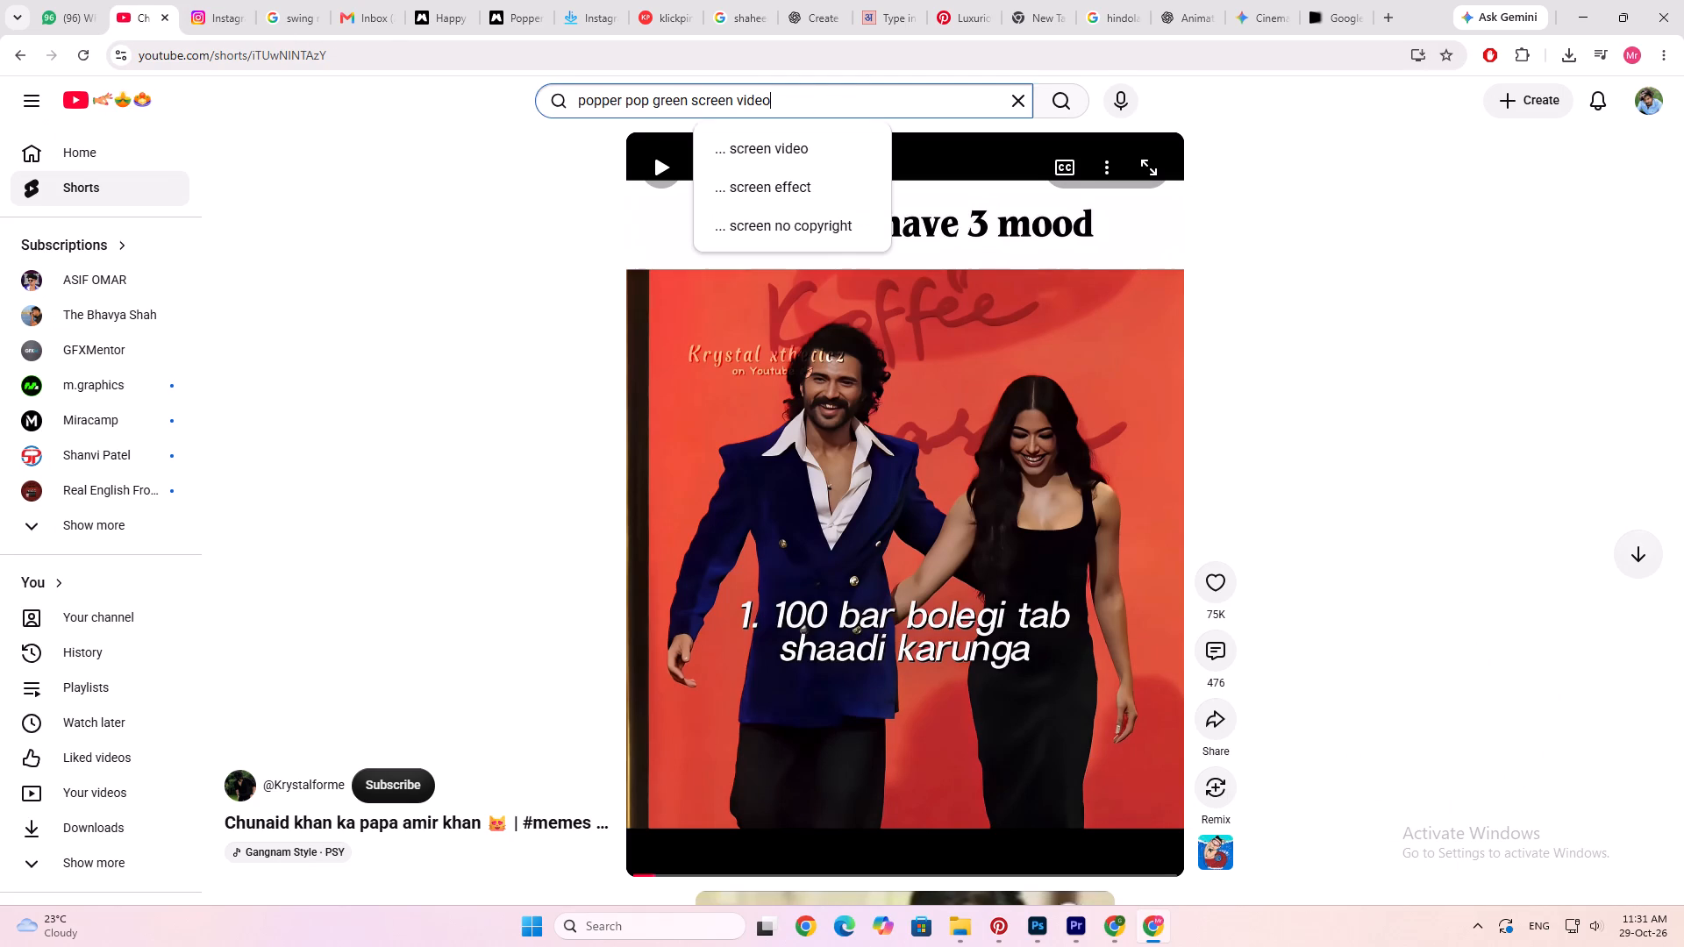
{"action": "key", "text": "Return"}
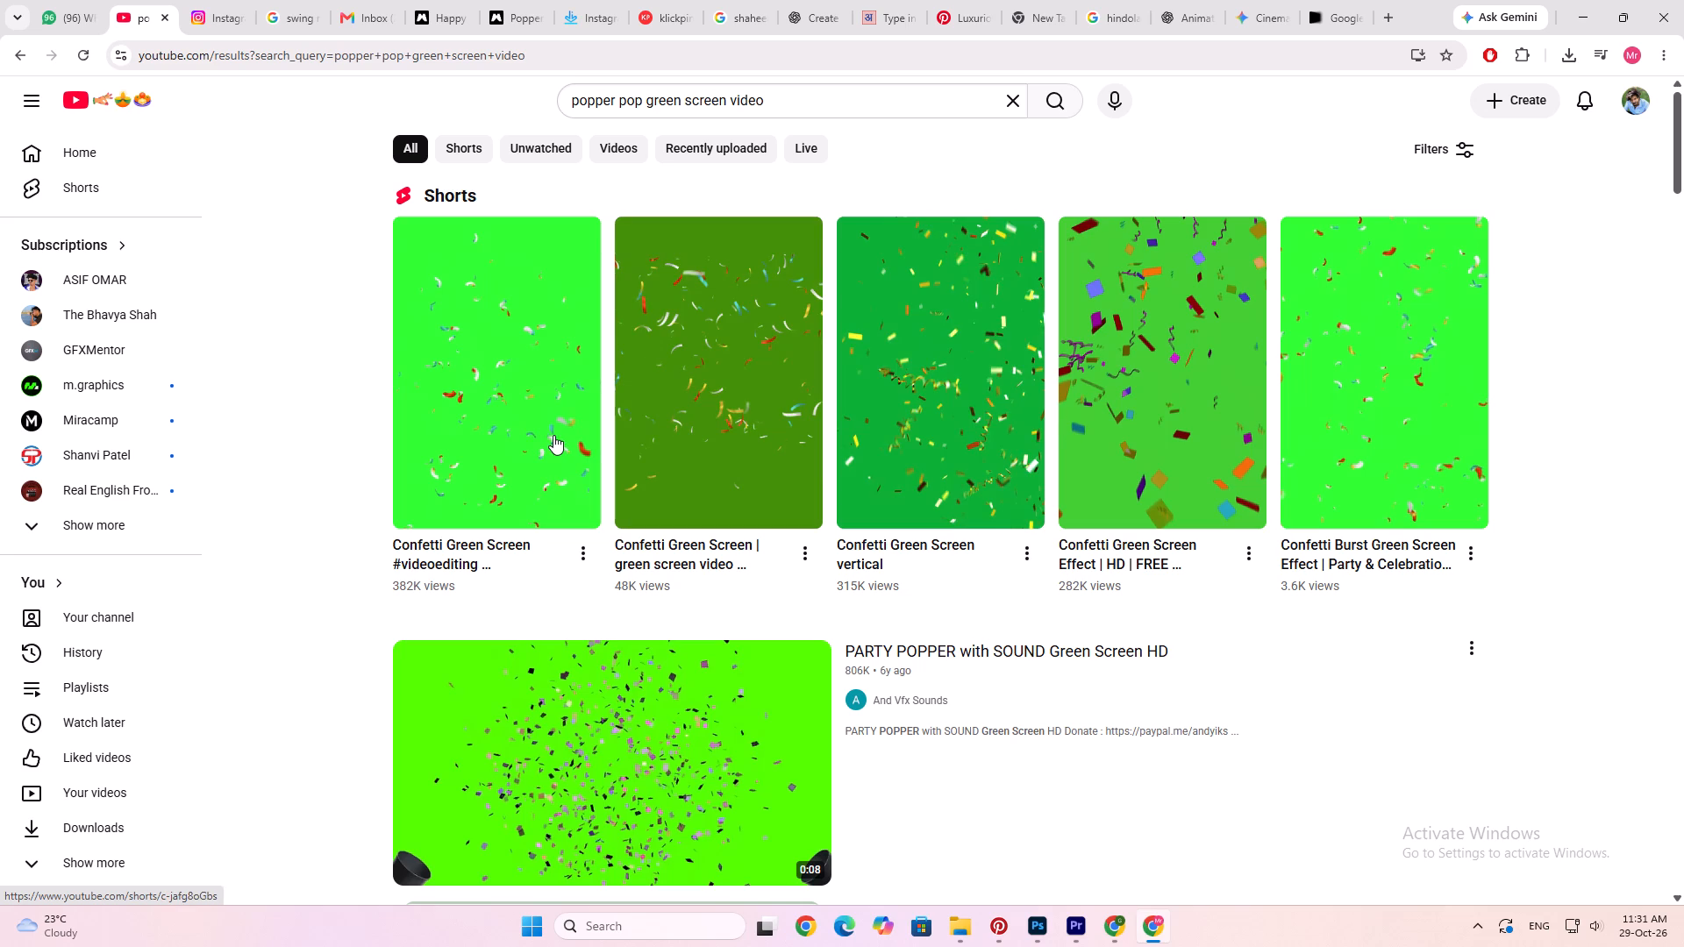
Look through the YouTube results for a suitable party-popper or confetti green screen clip.
{"action": "scroll", "coordinate": [651, 601], "scroll_direction": "down", "scroll_amount": 9}
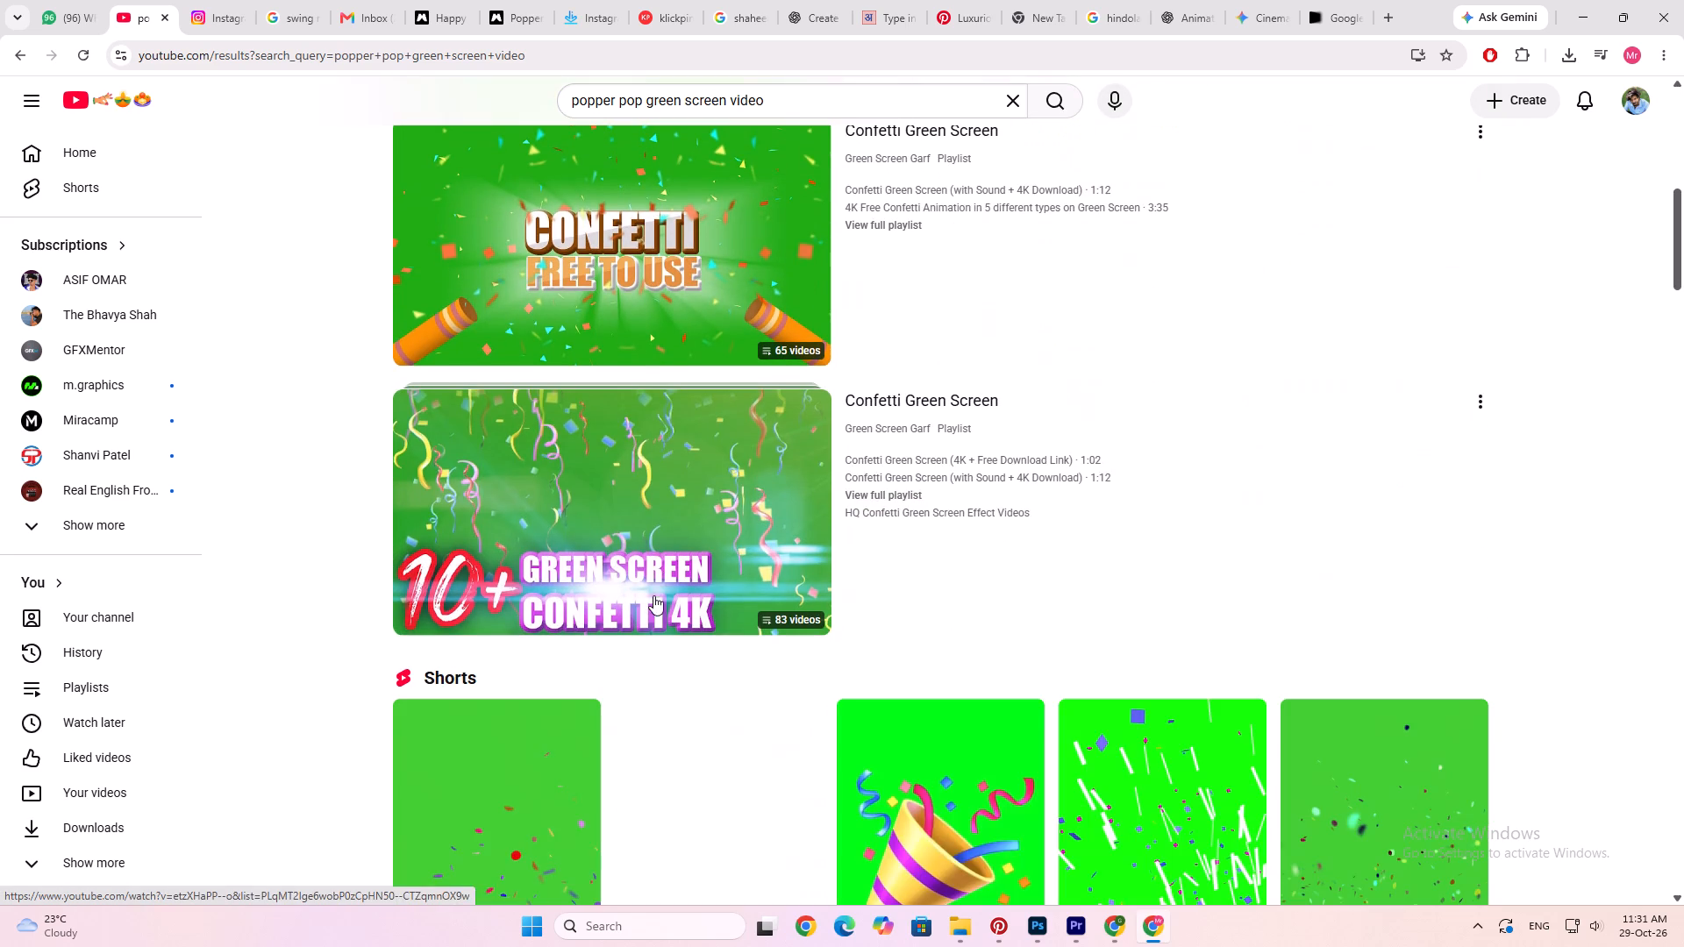
{"action": "scroll", "coordinate": [693, 281], "scroll_direction": "up", "scroll_amount": 1}
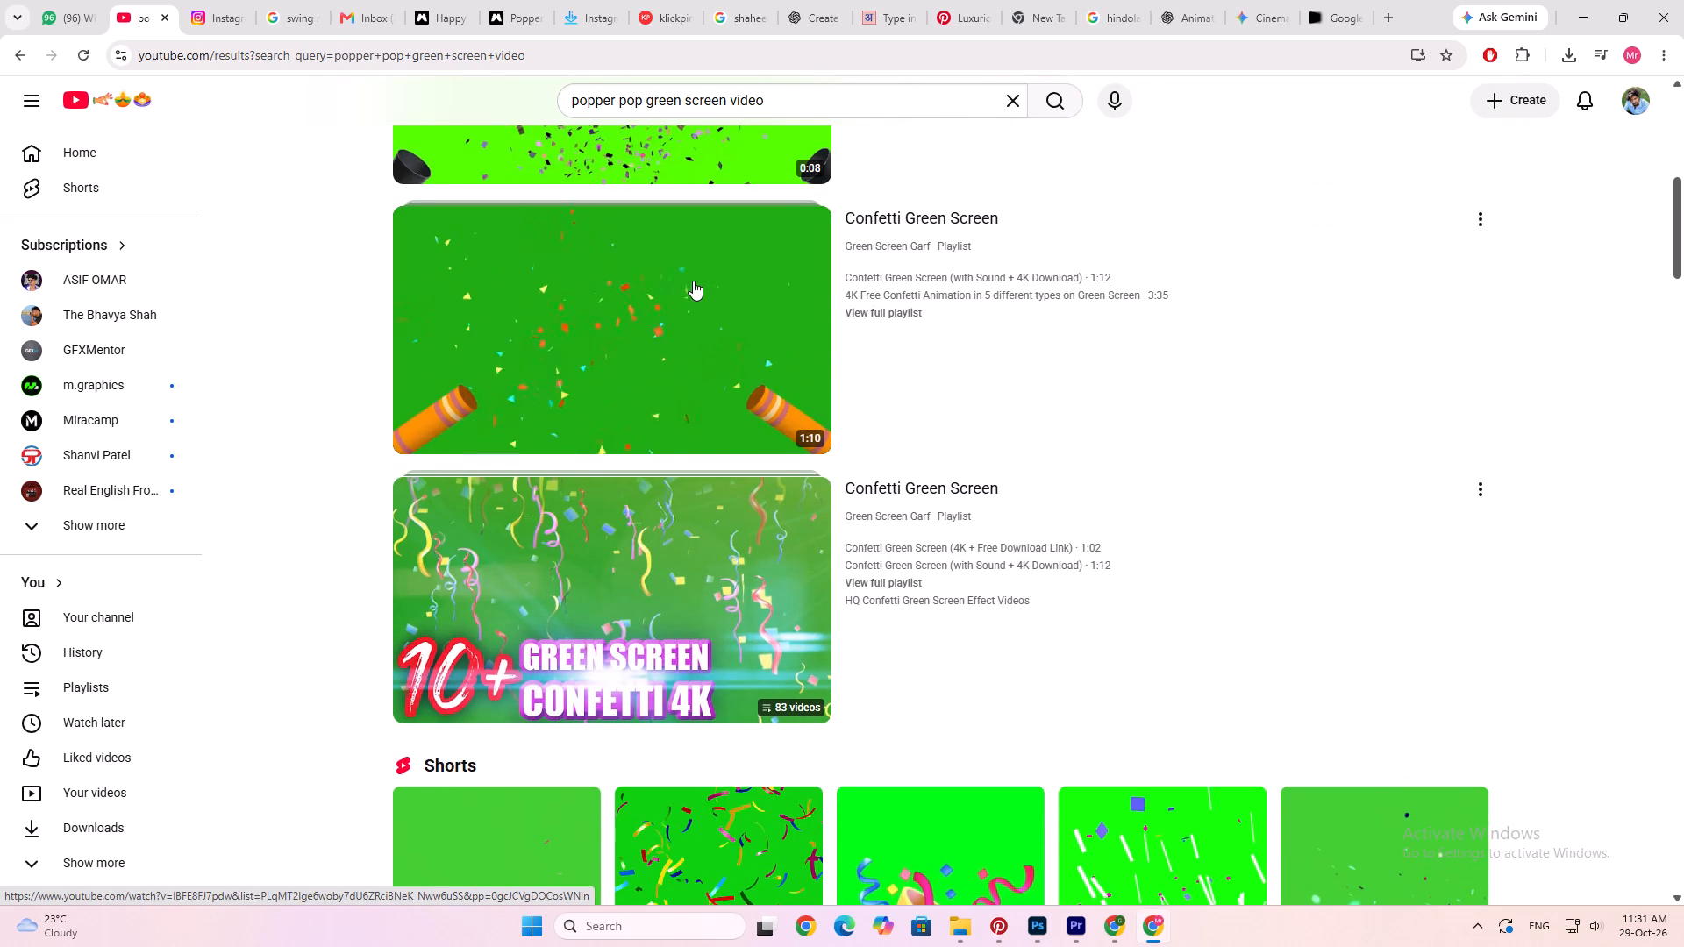
{"action": "scroll", "coordinate": [693, 281], "scroll_direction": "down", "scroll_amount": 1}
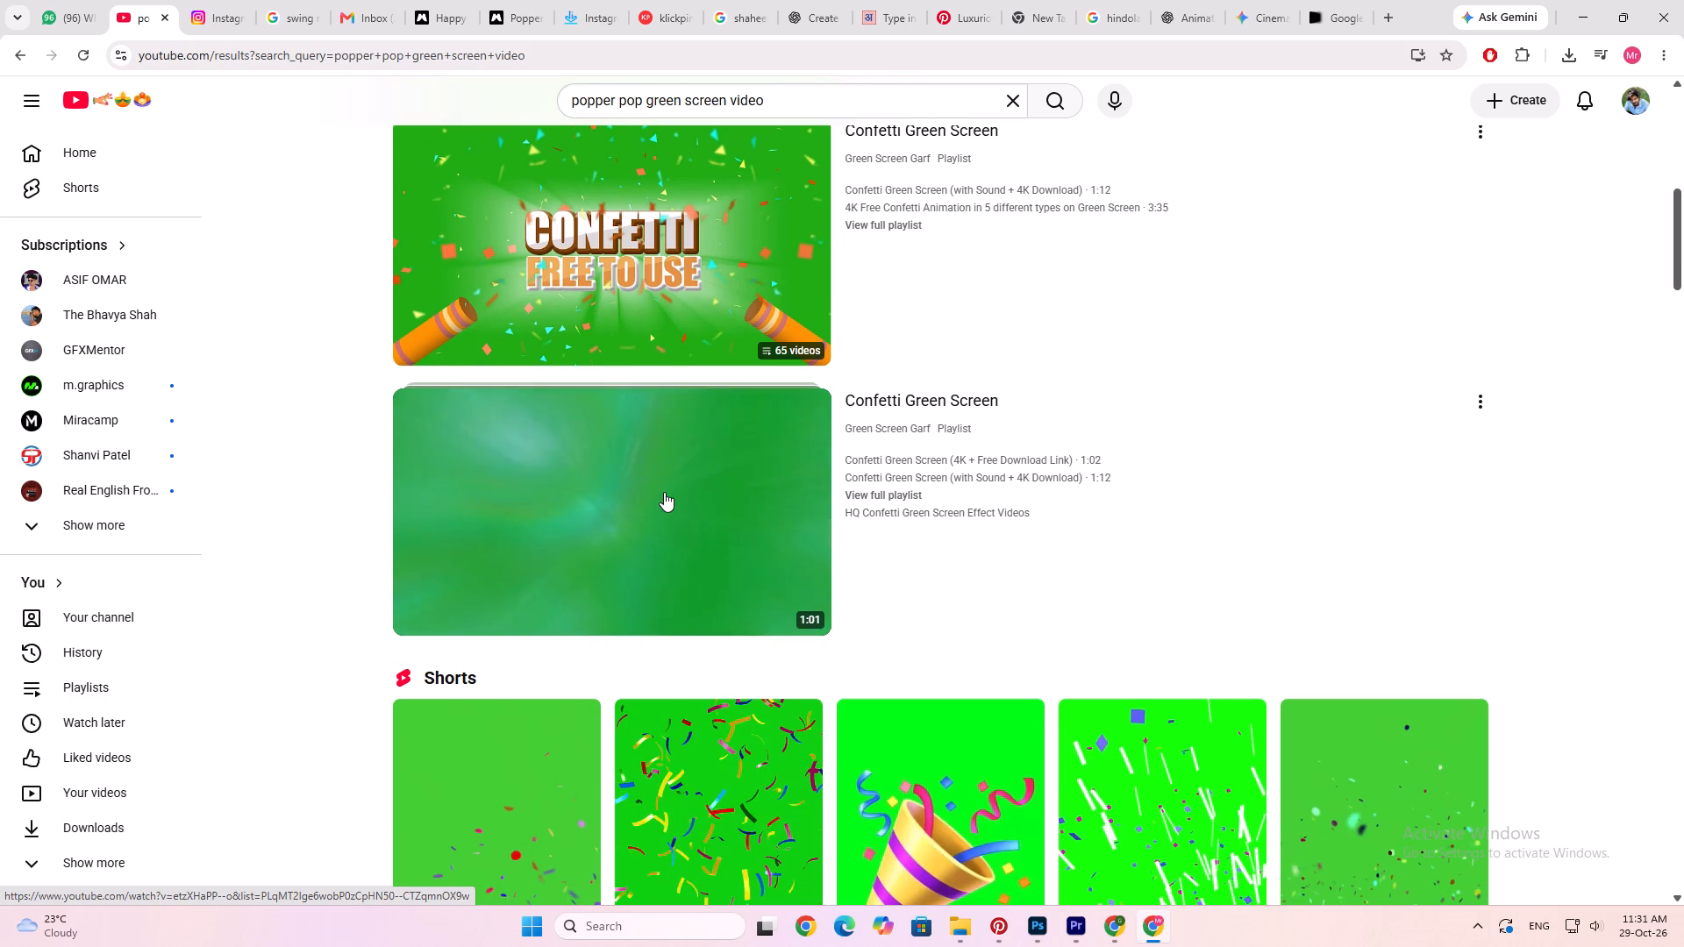
{"action": "scroll", "coordinate": [665, 492], "scroll_direction": "down", "scroll_amount": 4}
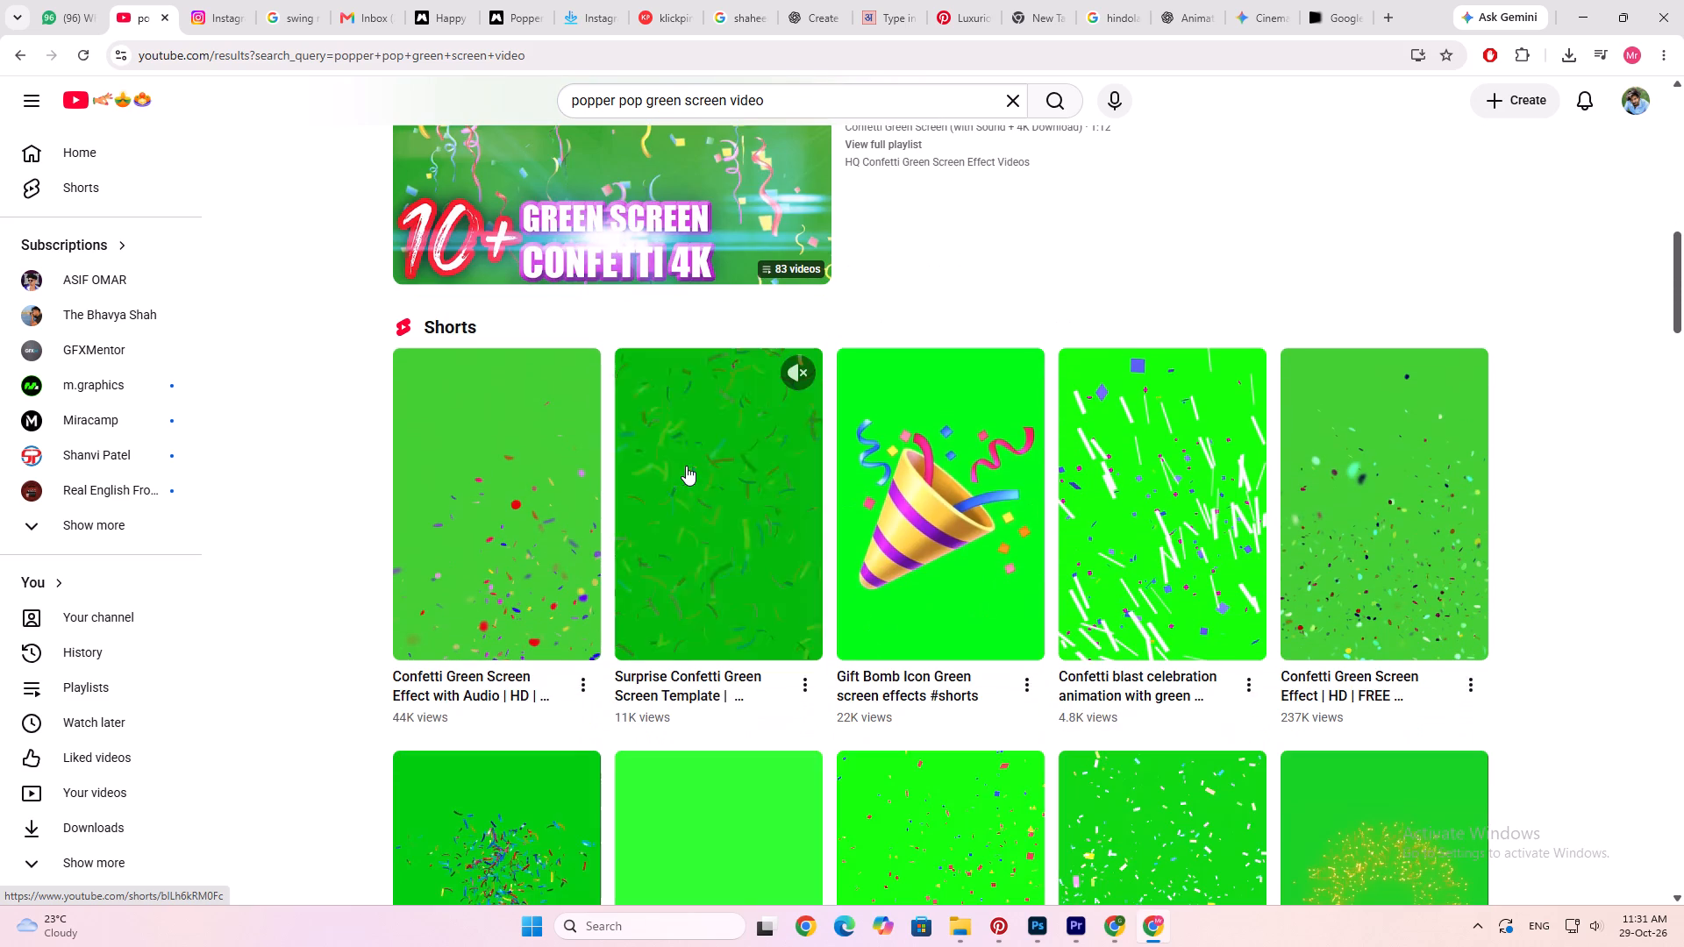
{"action": "scroll", "coordinate": [686, 466], "scroll_direction": "down", "scroll_amount": 5}
{"action": "scroll", "coordinate": [686, 466], "scroll_direction": "up", "scroll_amount": 17}
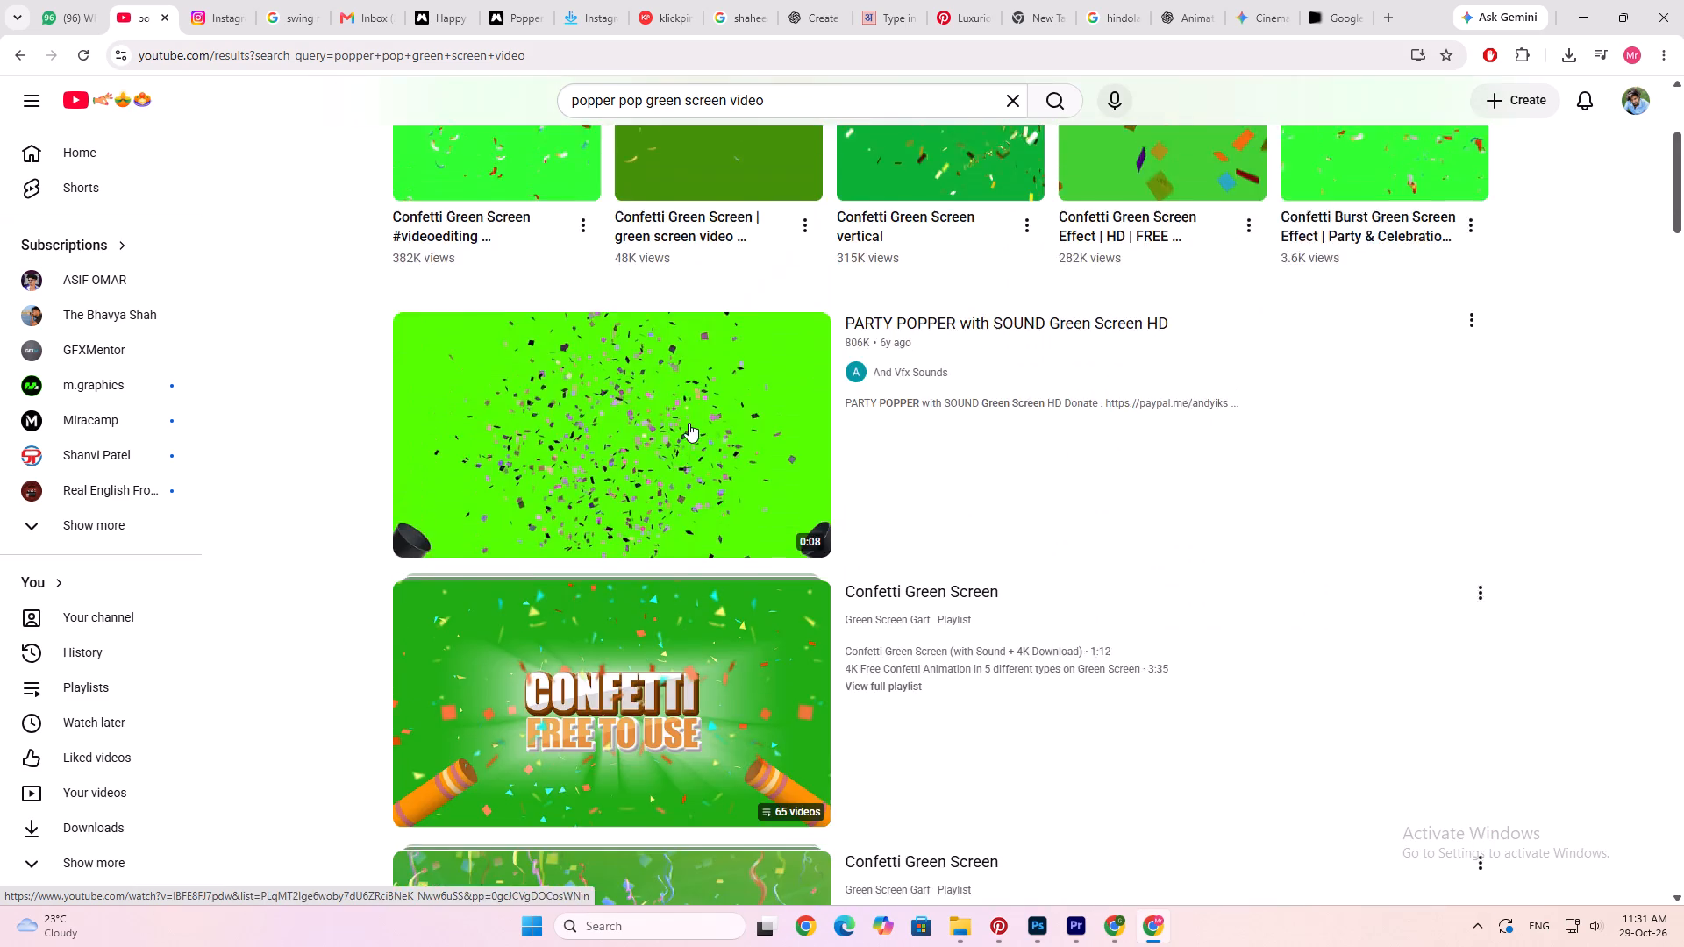
{"action": "scroll", "coordinate": [689, 423], "scroll_direction": "up", "scroll_amount": 2}
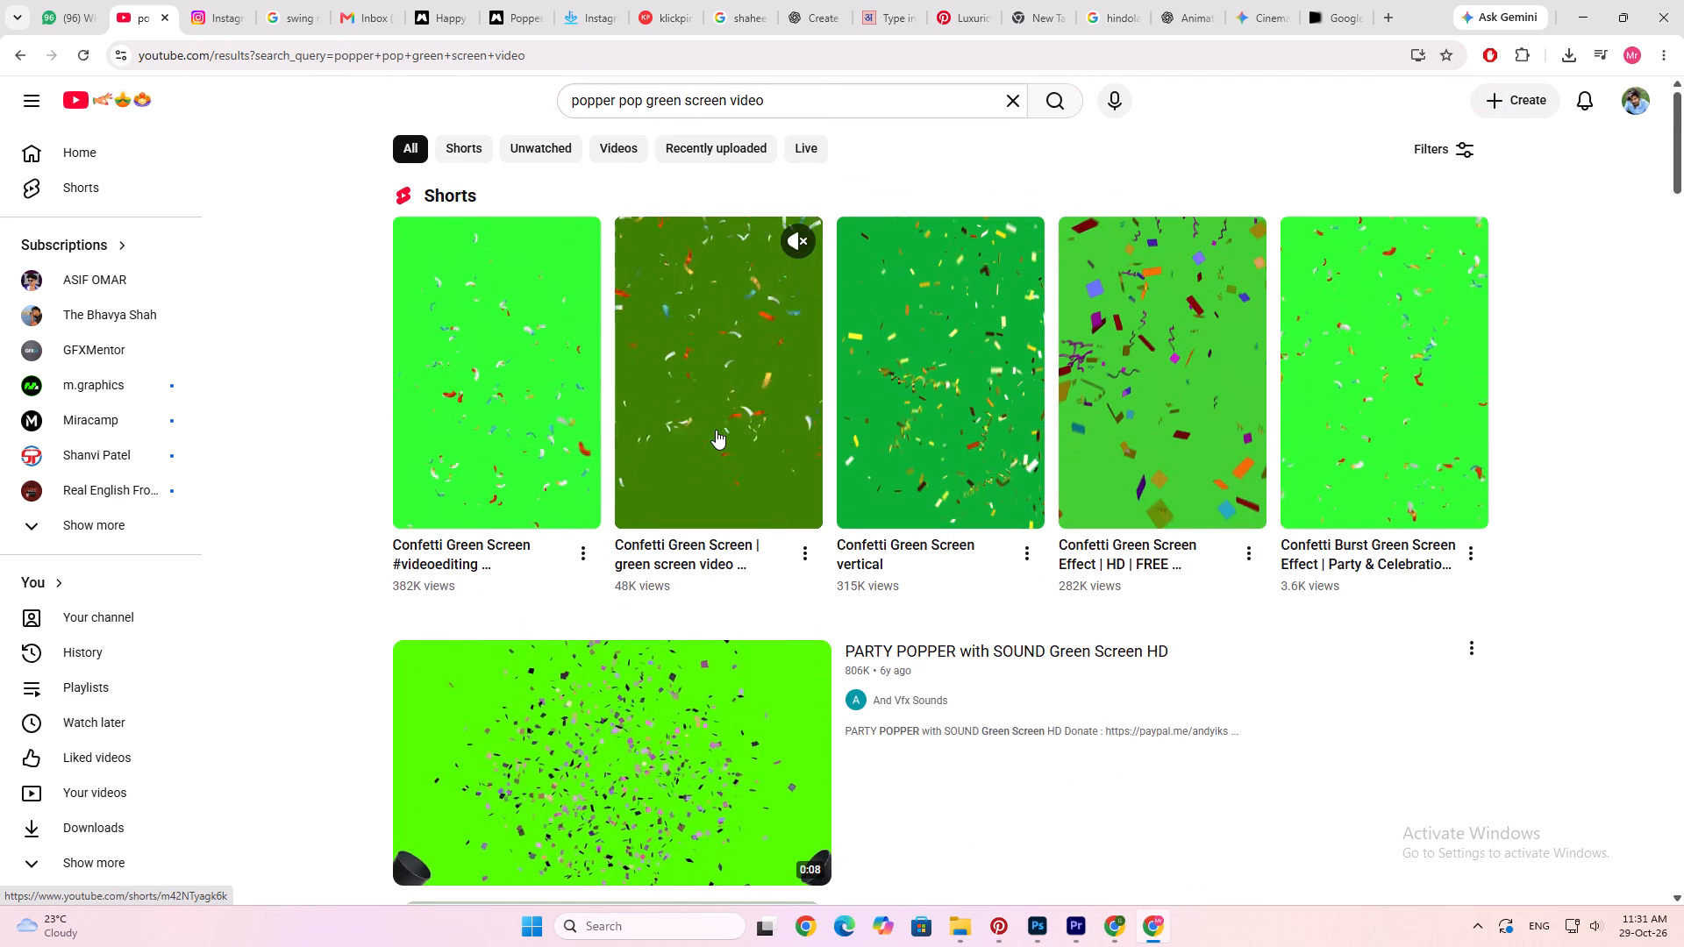
{"action": "scroll", "coordinate": [716, 430], "scroll_direction": "down", "scroll_amount": 20}
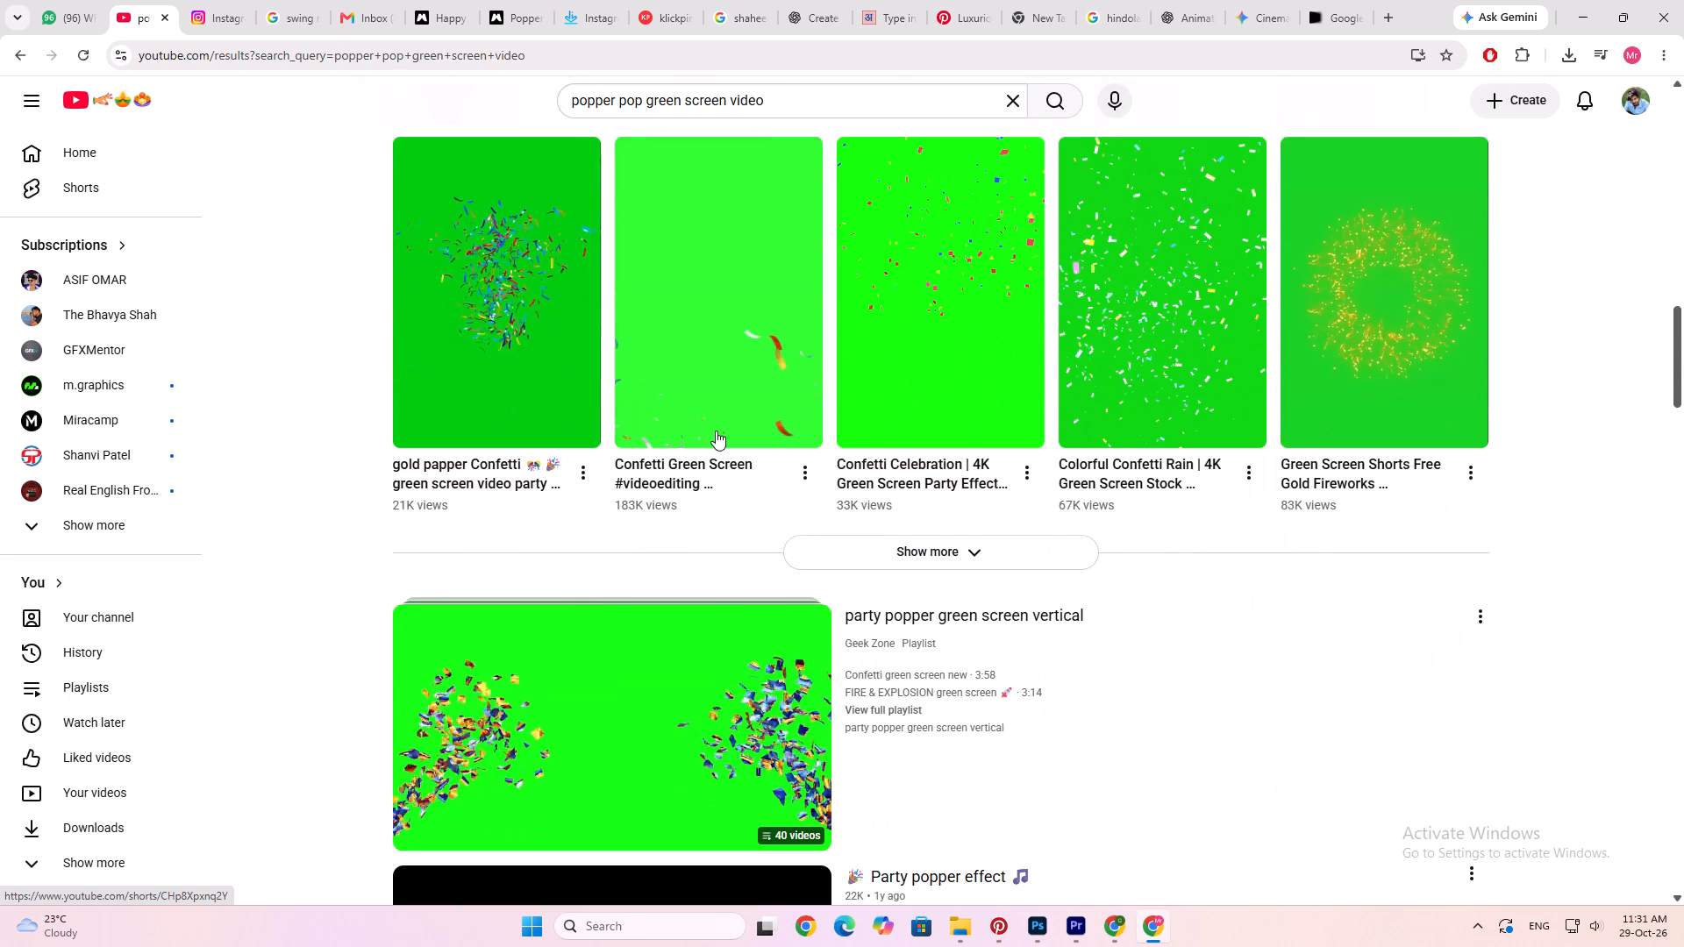
{"action": "scroll", "coordinate": [716, 431], "scroll_direction": "down", "scroll_amount": 2}
{"action": "scroll", "coordinate": [703, 505], "scroll_direction": "down", "scroll_amount": 2}
Open the "party popper green screen vertical" playlist, check its videos, and return to the search results.
{"action": "left_click", "coordinate": [728, 382]}
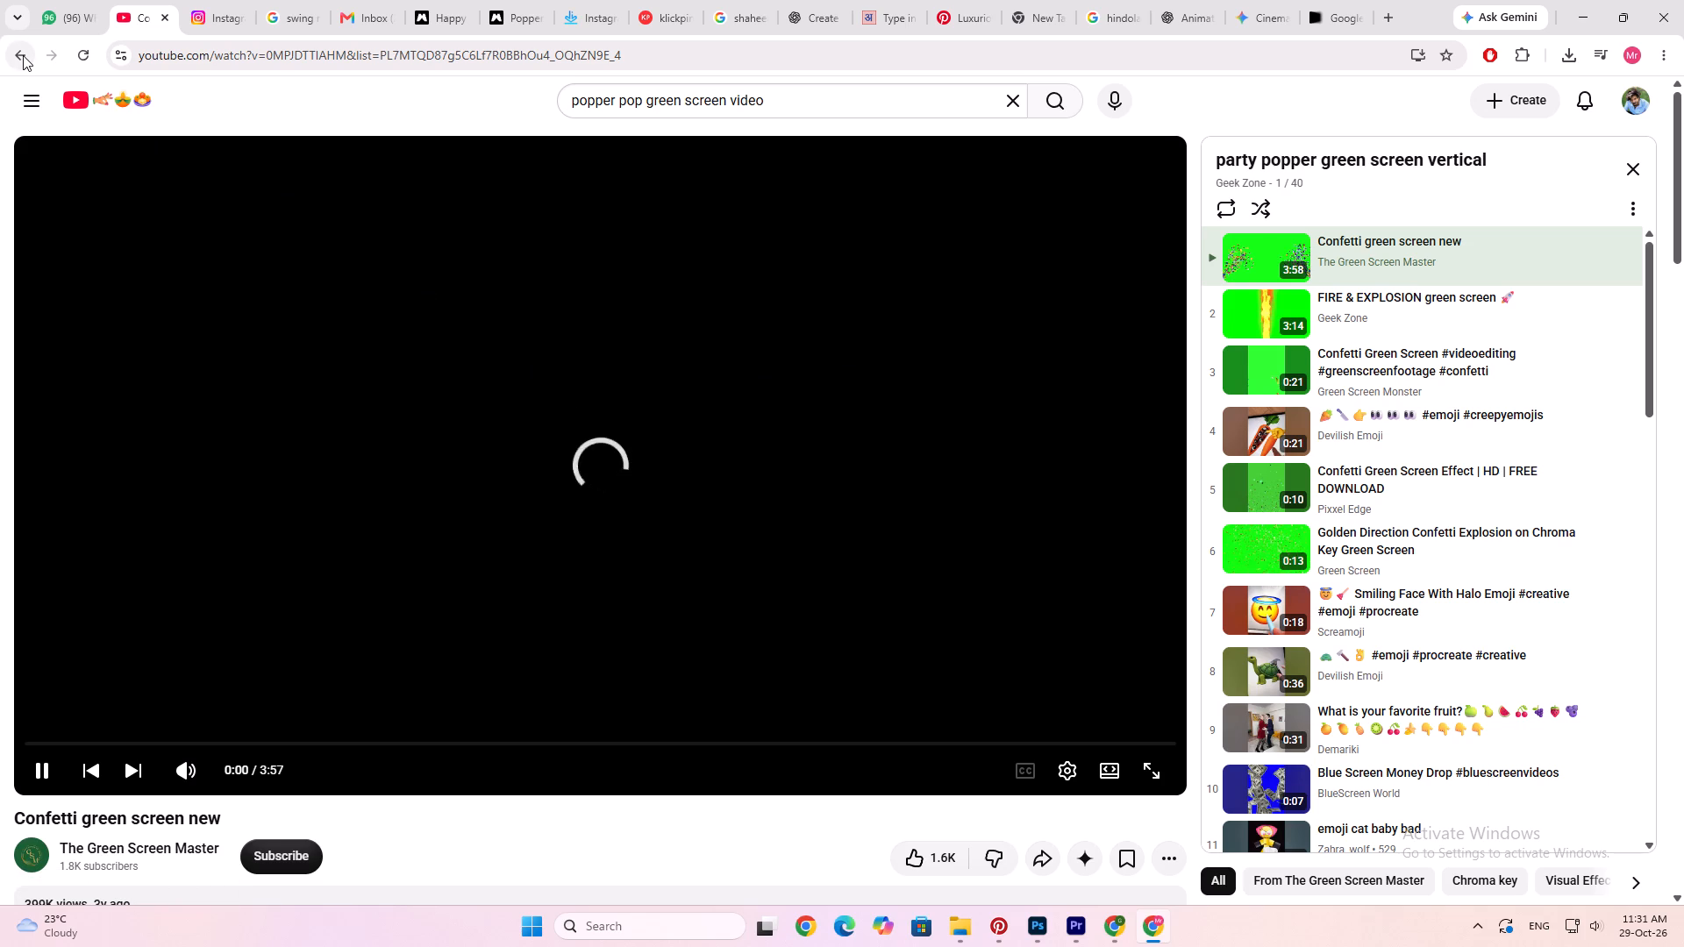
{"action": "scroll", "coordinate": [1408, 468], "scroll_direction": "down", "scroll_amount": 7}
{"action": "scroll", "coordinate": [1408, 468], "scroll_direction": "up", "scroll_amount": 8}
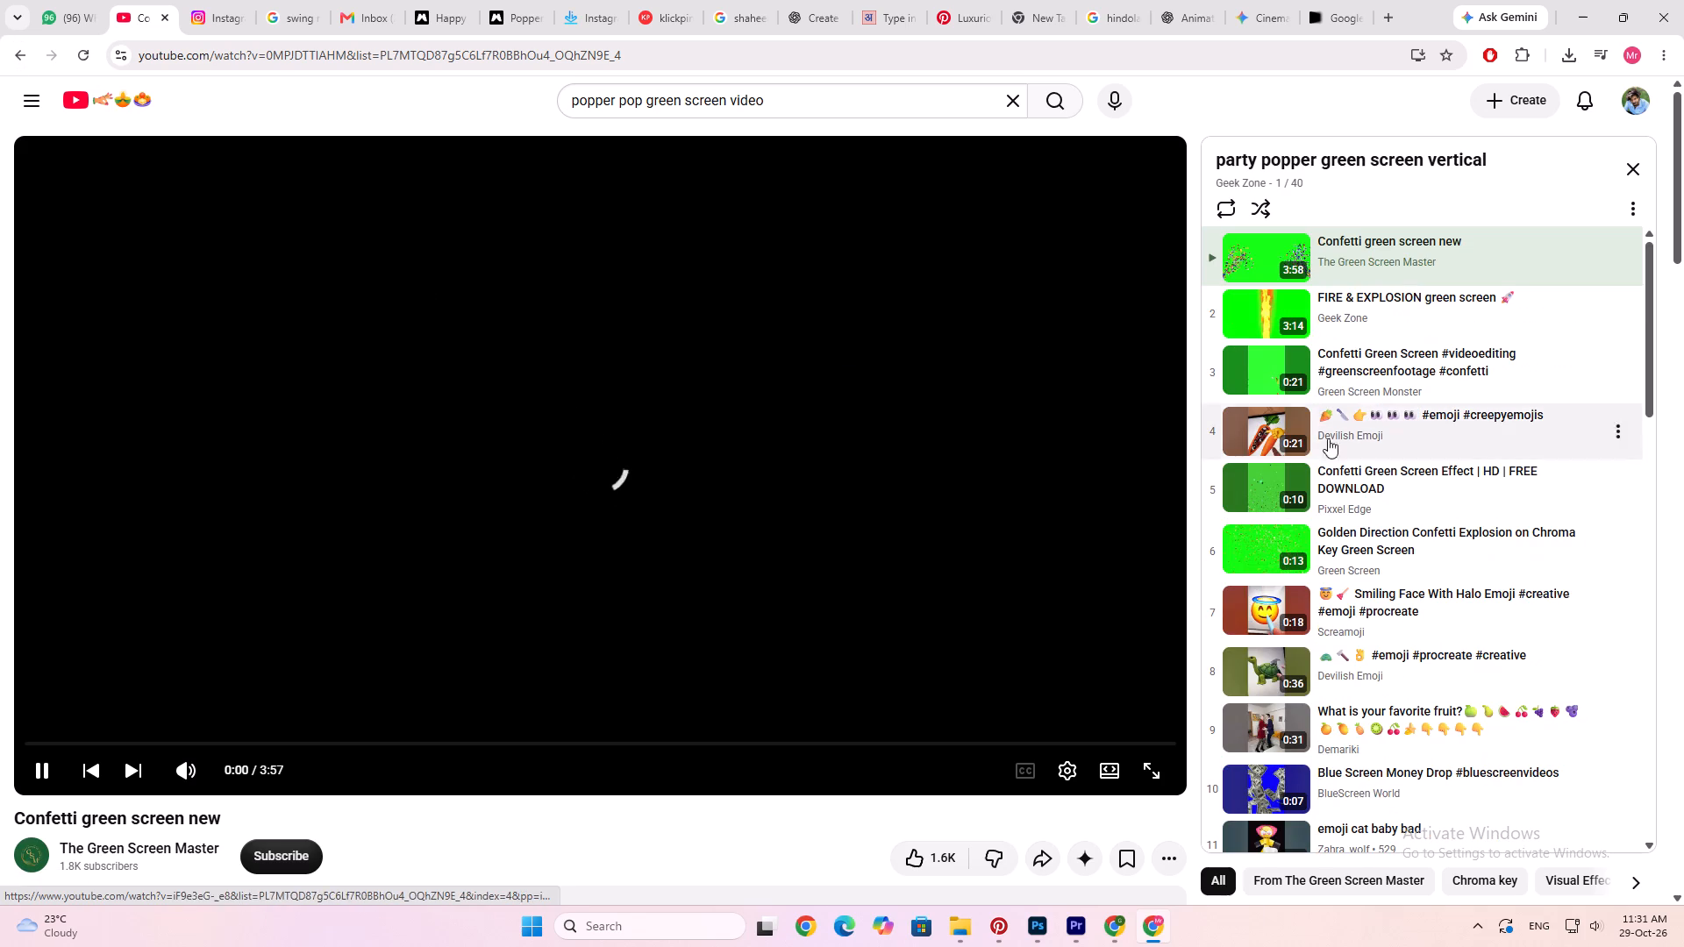
{"action": "scroll", "coordinate": [1328, 438], "scroll_direction": "up", "scroll_amount": 3}
{"action": "left_click", "coordinate": [11, 48]}
Preview the "Gift Bomb Icon Green screen effects" short, dismiss the leftover playlist mini player, and return to the search results.
{"action": "scroll", "coordinate": [751, 487], "scroll_direction": "up", "scroll_amount": 10}
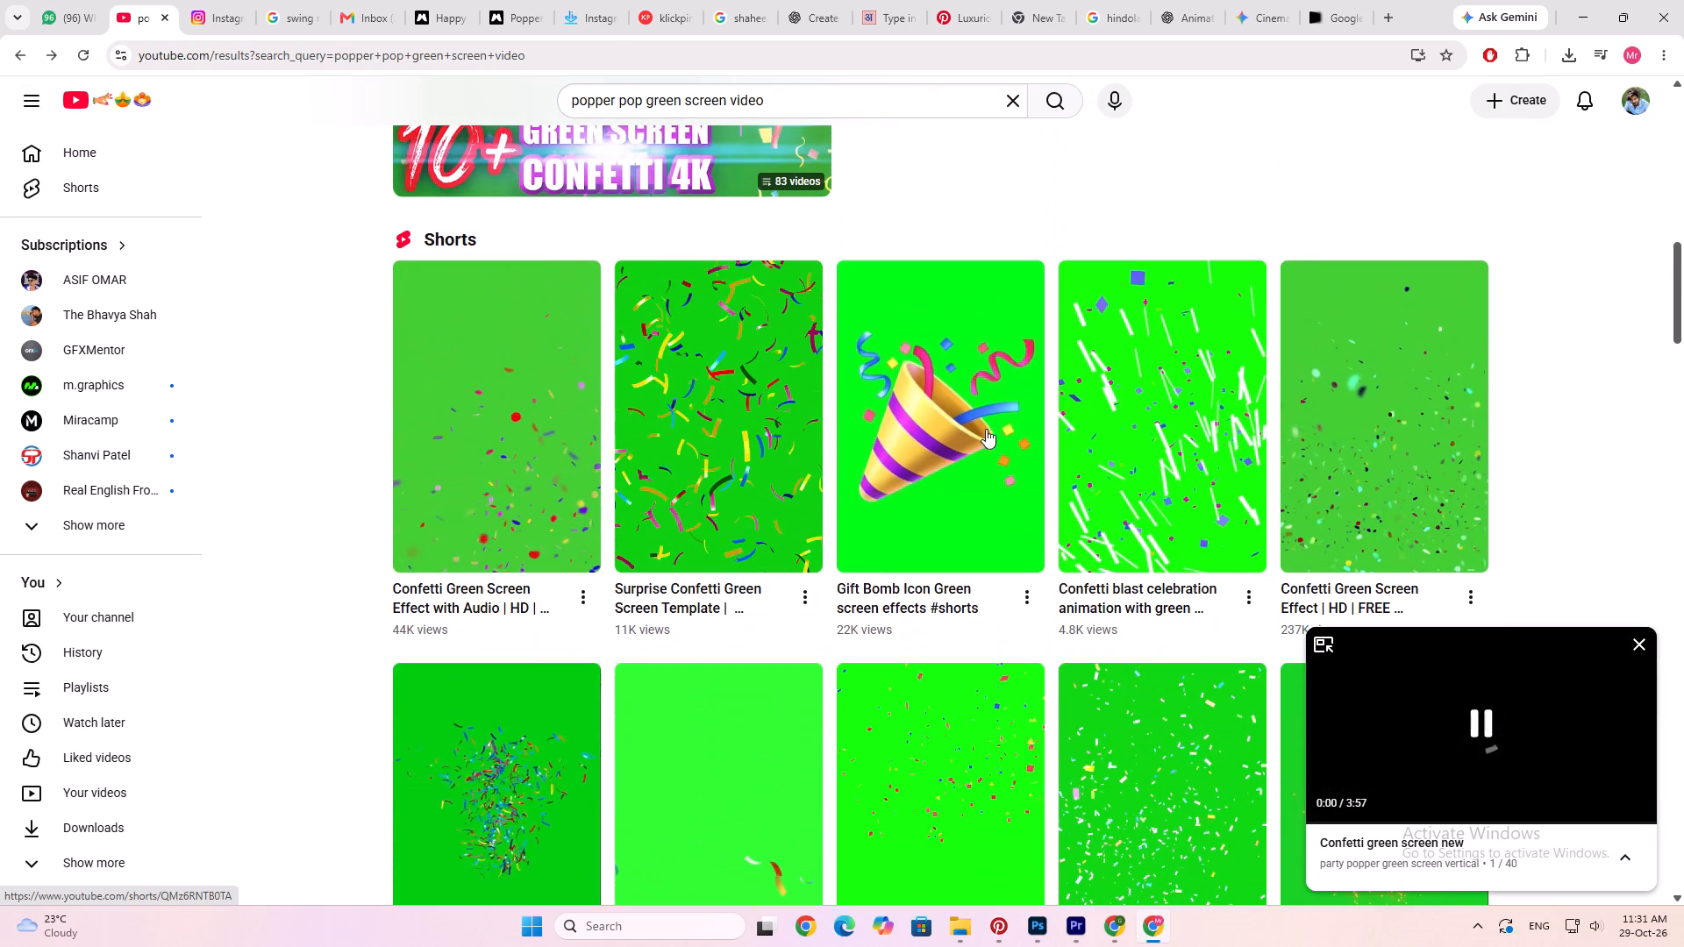
{"action": "left_click", "coordinate": [943, 408]}
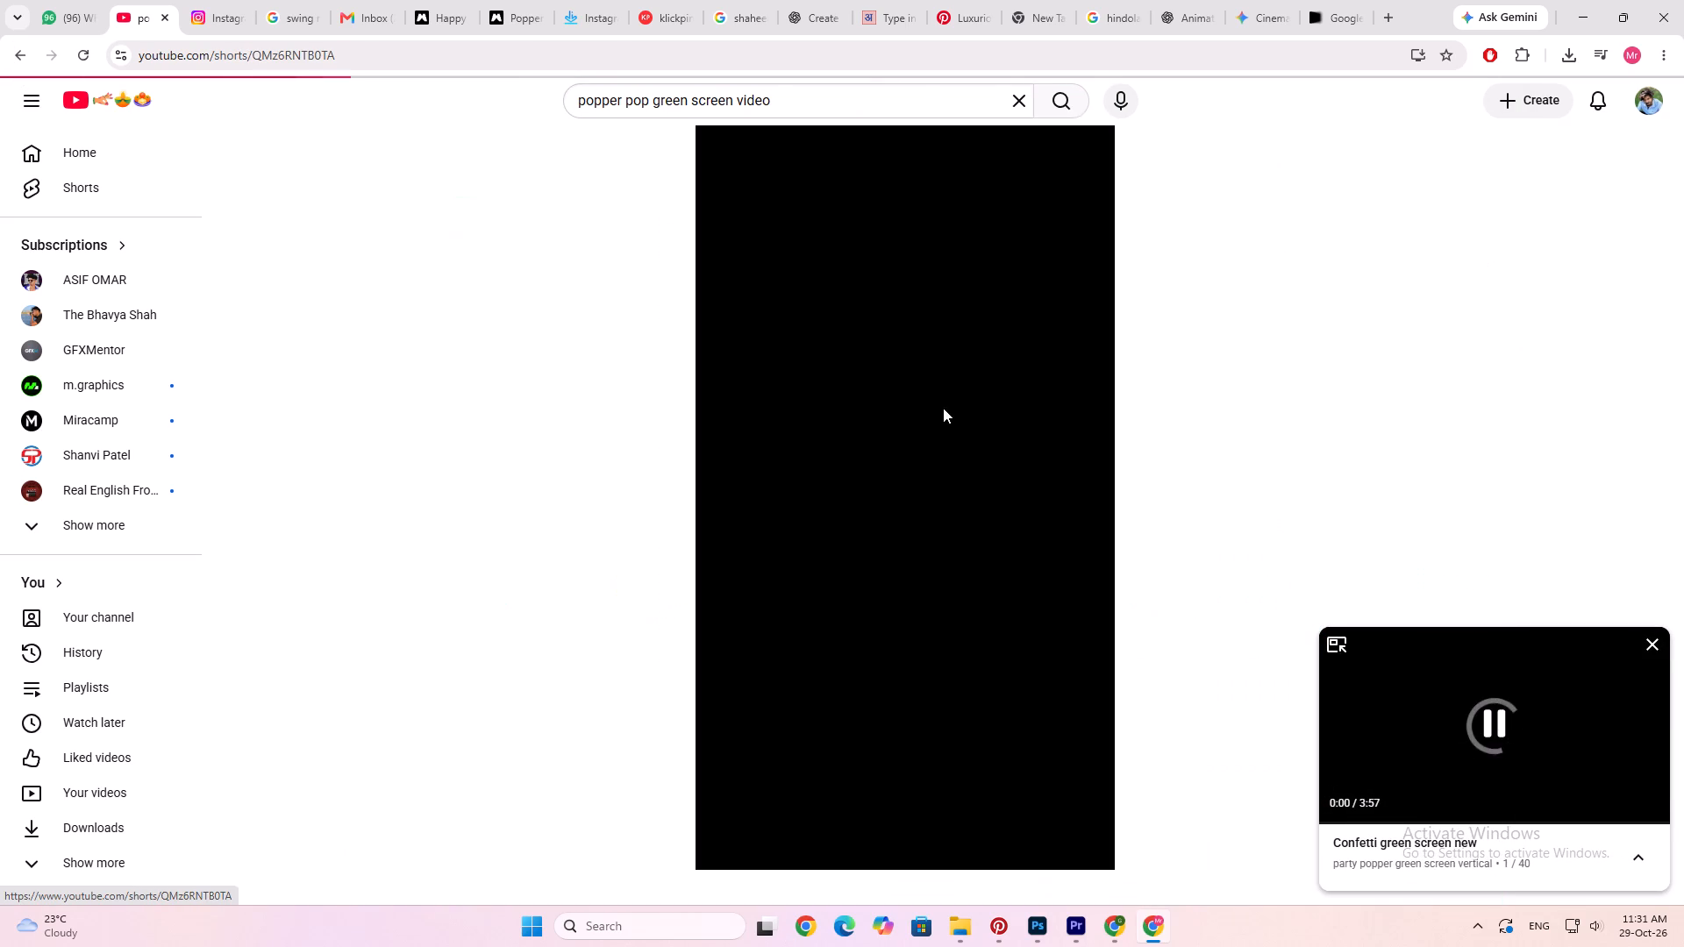
{"action": "left_click", "coordinate": [1648, 646]}
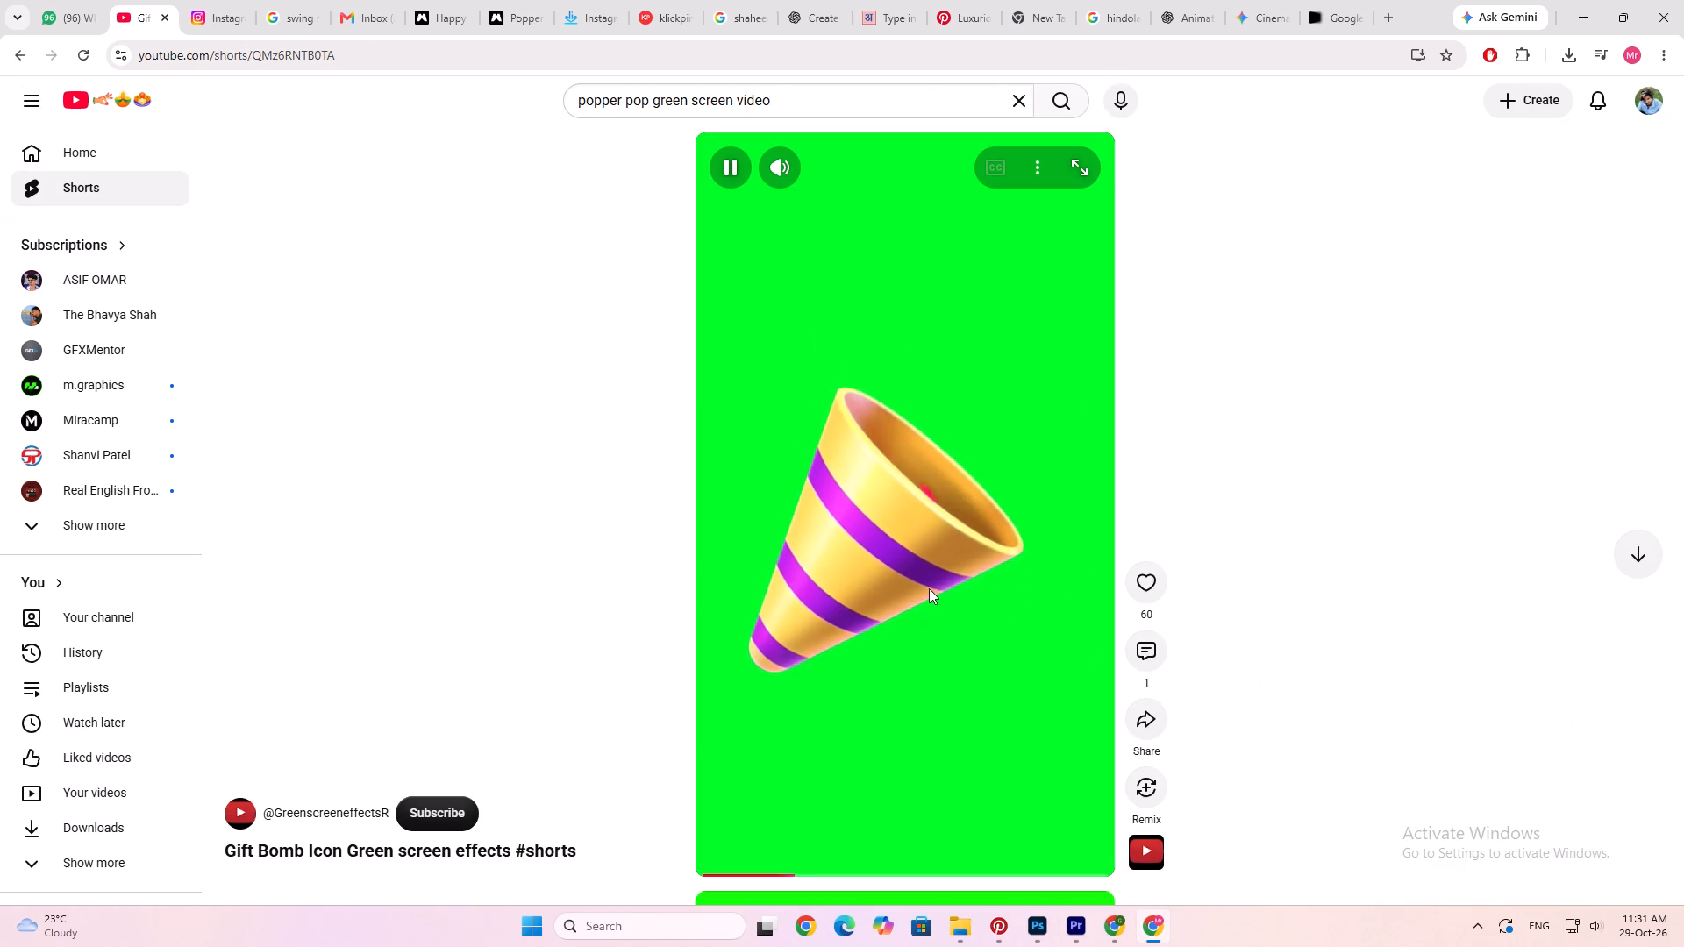
{"action": "left_click", "coordinate": [929, 588]}
{"action": "left_click", "coordinate": [917, 528]}
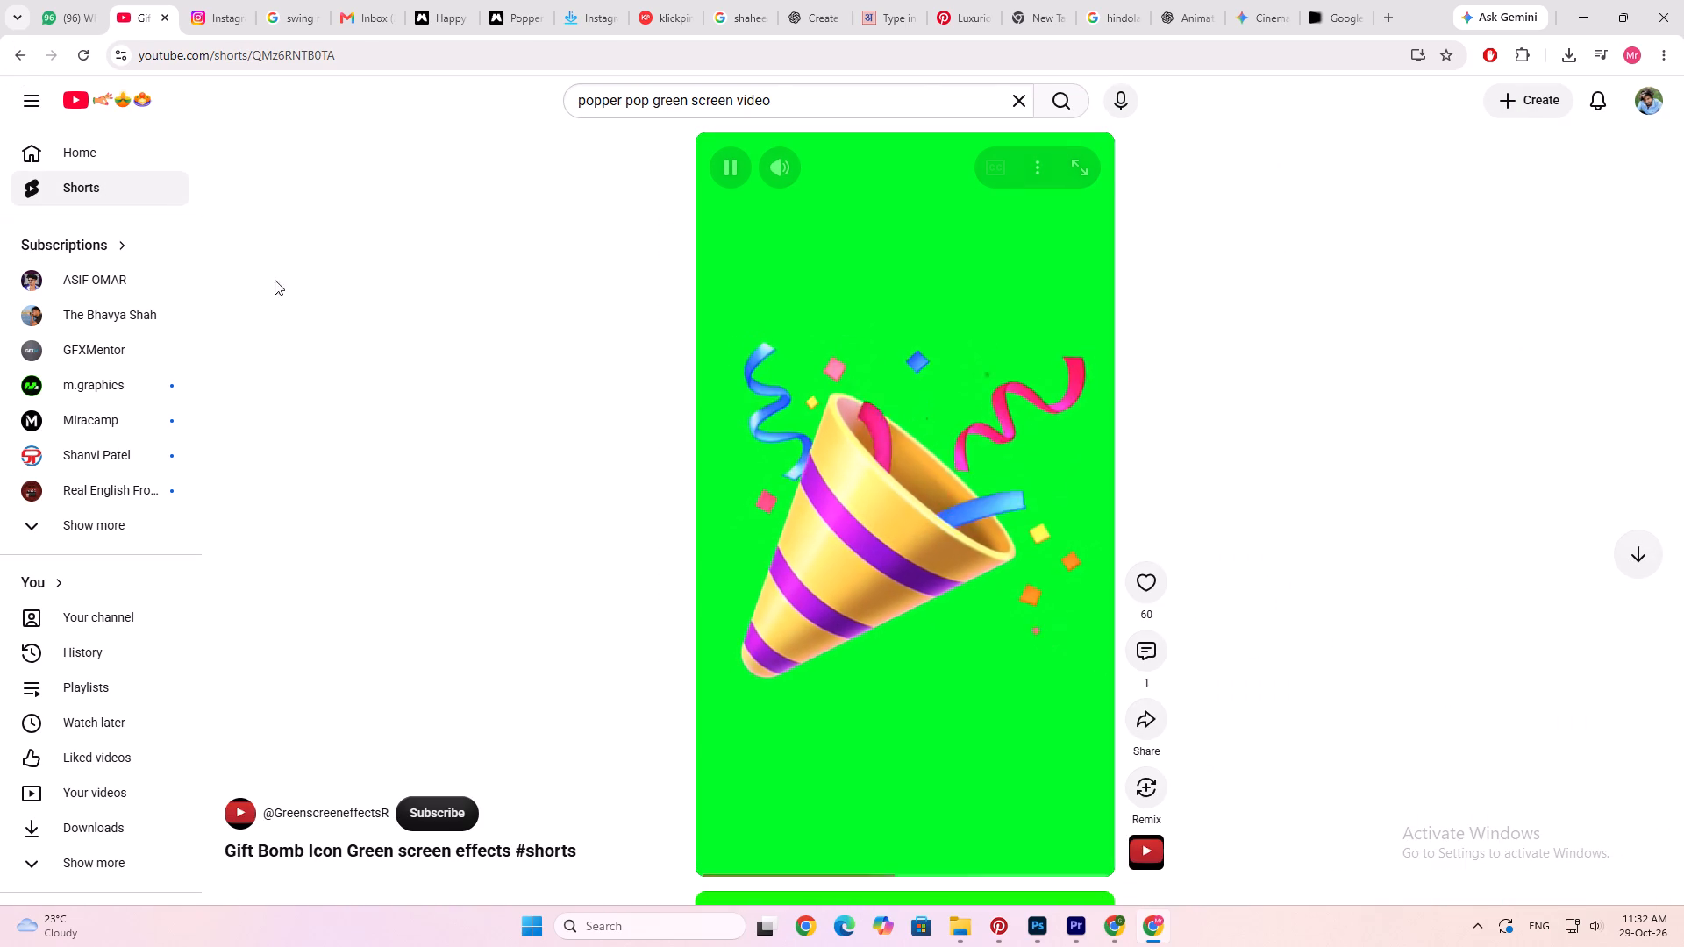
{"action": "left_click", "coordinate": [22, 54]}
{"action": "scroll", "coordinate": [841, 388], "scroll_direction": "up", "scroll_amount": 4}
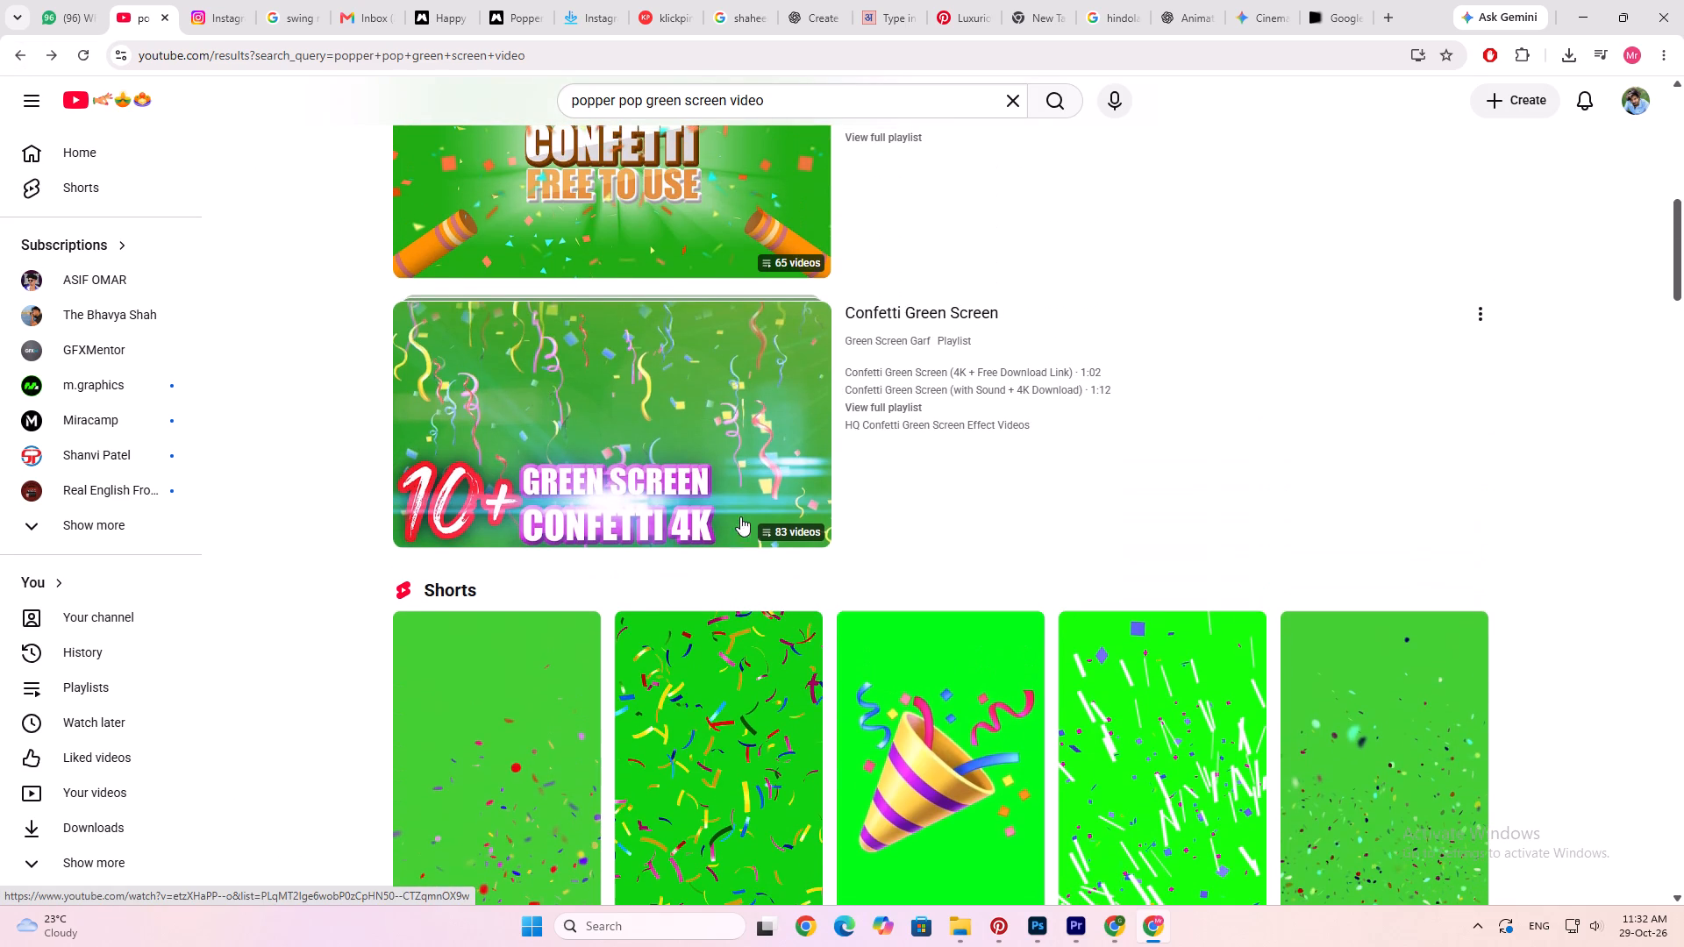
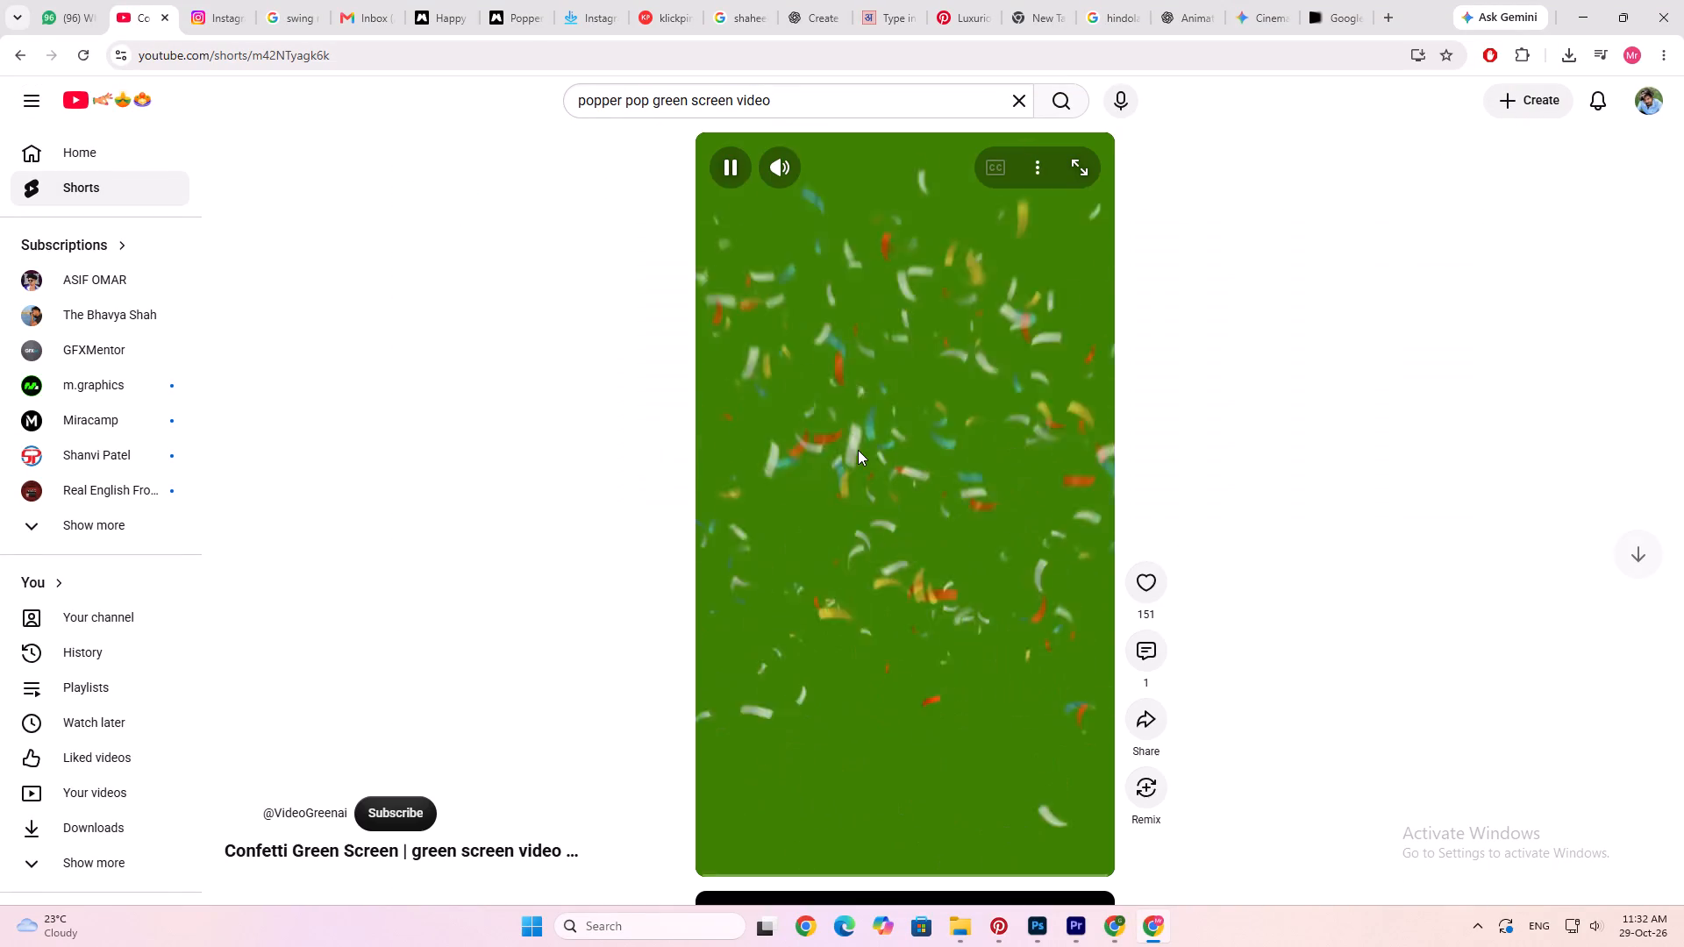
{"action": "left_click", "coordinate": [858, 450]}
{"action": "left_click", "coordinate": [1153, 733]}
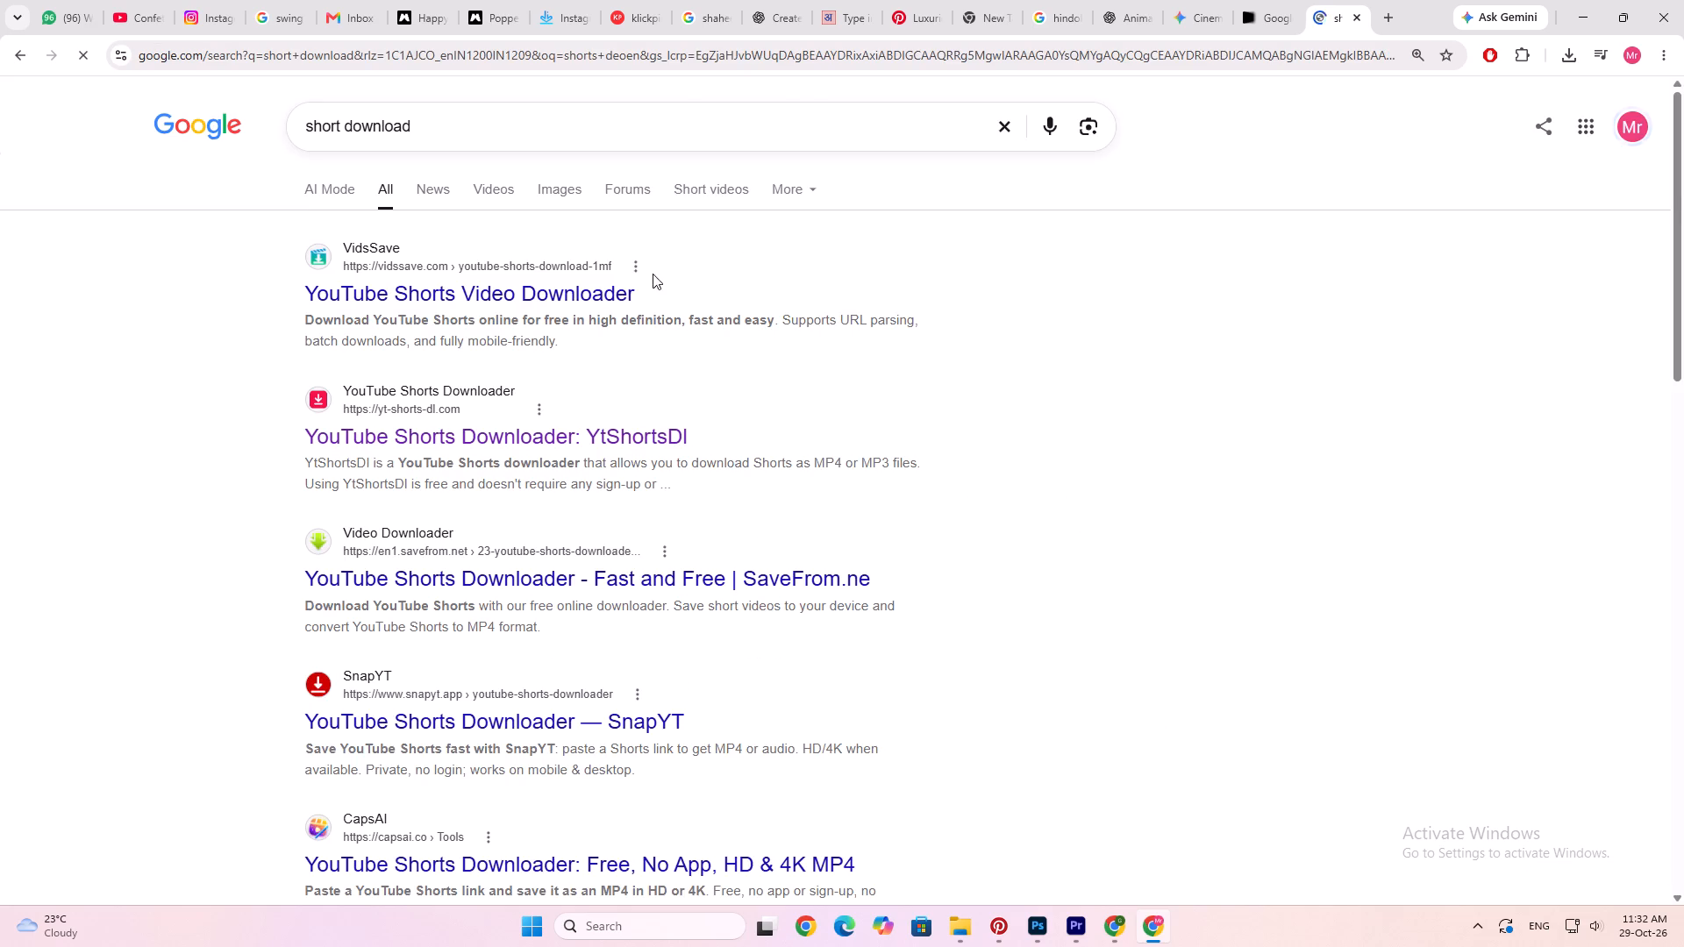
{"action": "left_click", "coordinate": [621, 281]}
{"action": "left_click", "coordinate": [621, 281]}
Paste the copied short link into the downloader and download the video as a 720P MP4.
{"action": "left_click", "coordinate": [662, 420]}
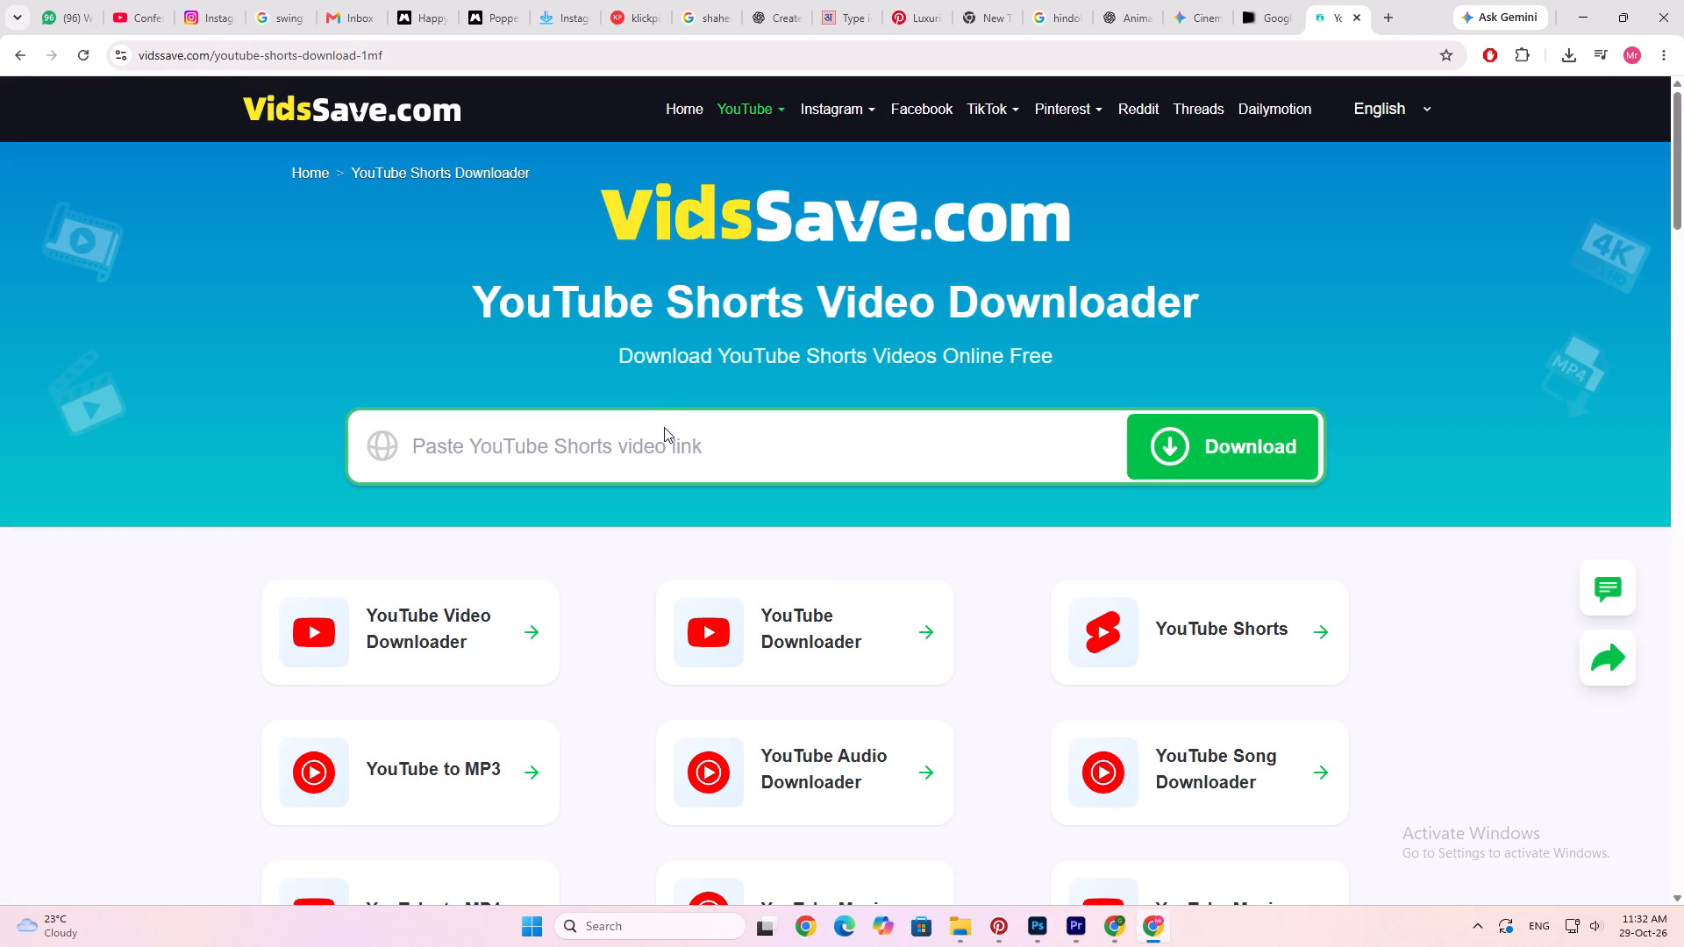
{"action": "left_click", "coordinate": [662, 440]}
{"action": "key", "text": "ctrl+v"}
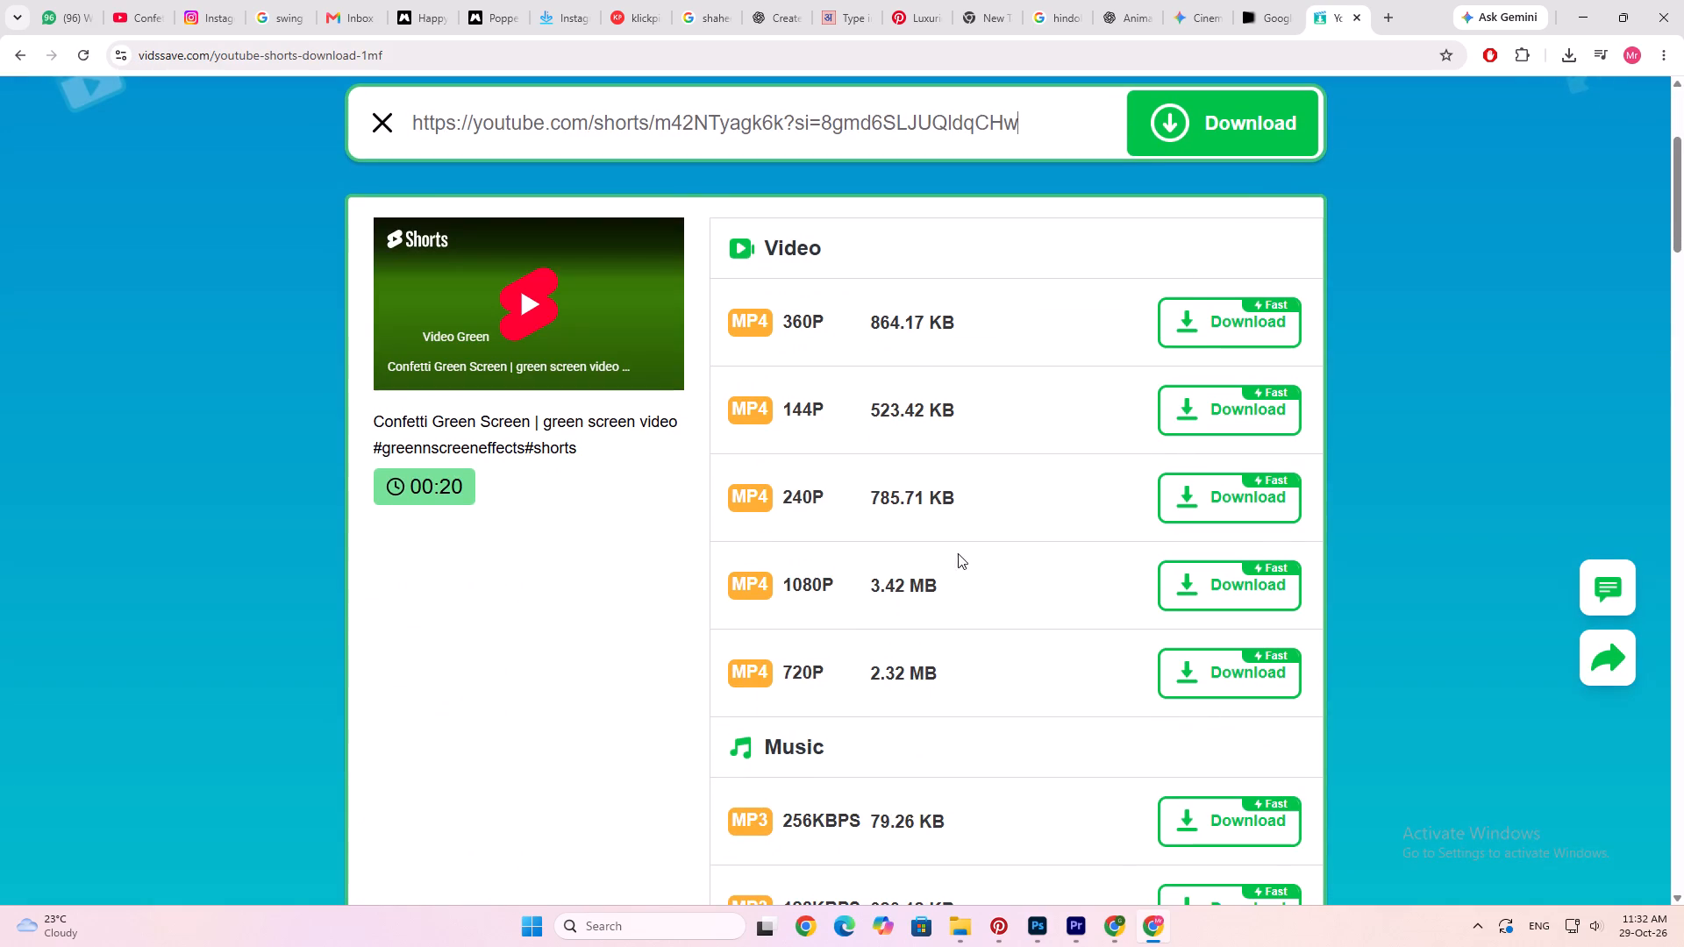
{"action": "scroll", "coordinate": [1065, 687], "scroll_direction": "down", "scroll_amount": 2}
{"action": "left_click", "coordinate": [1177, 495]}
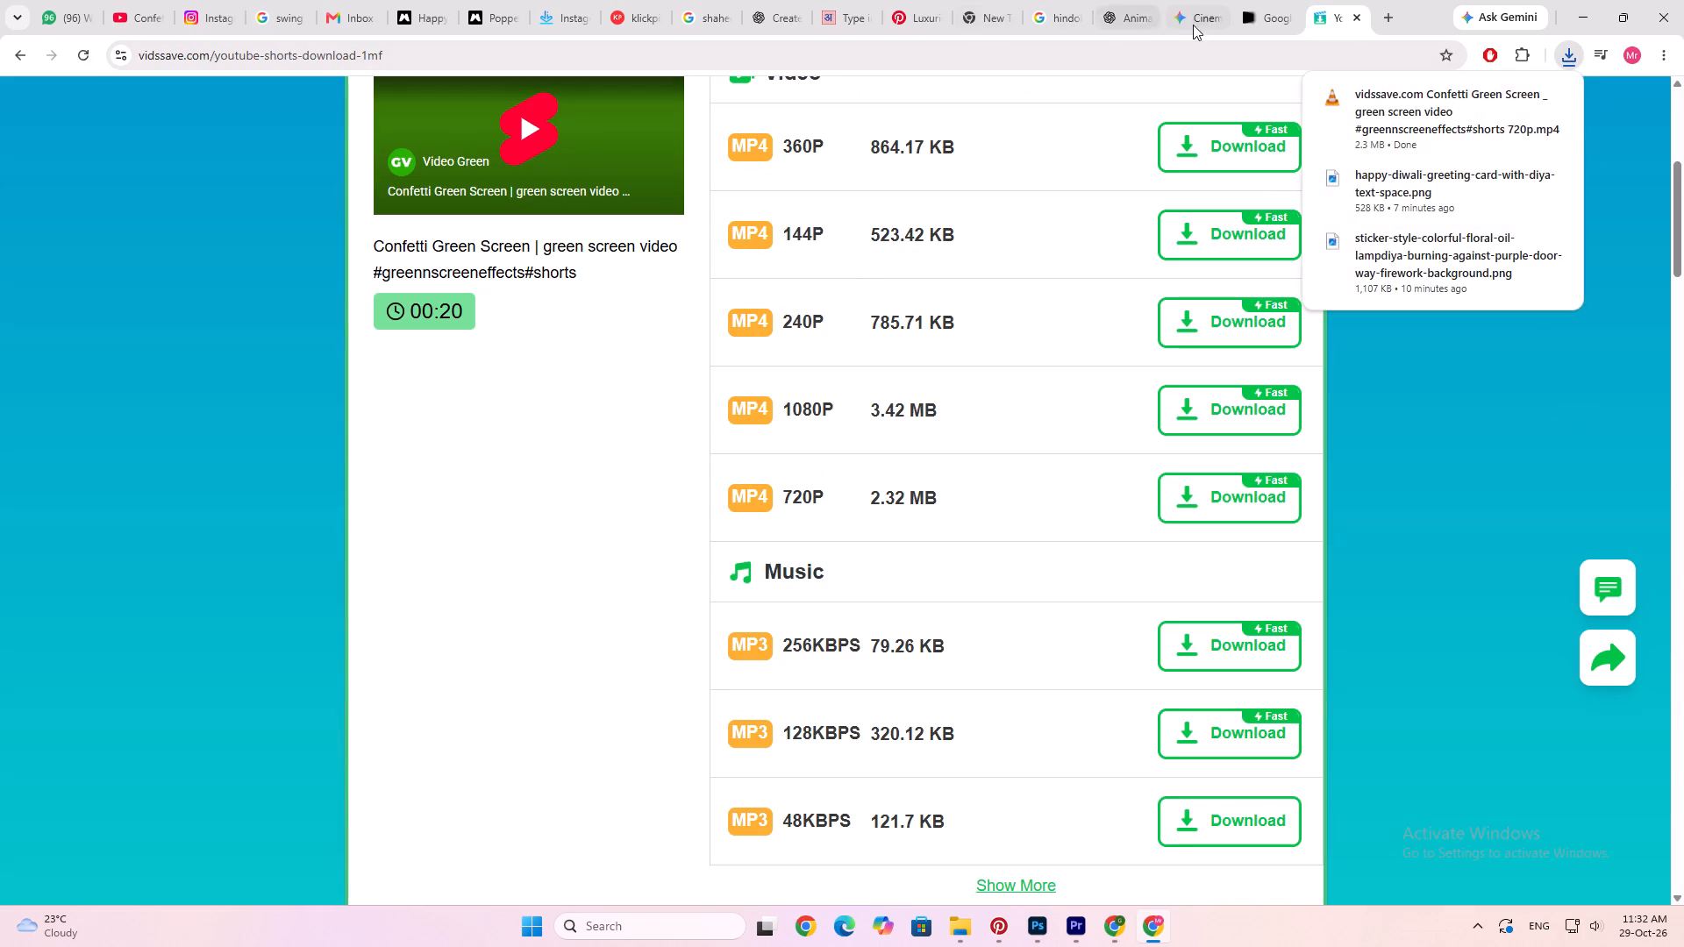
Bring the downloaded confetti clip into the Premiere Pro timeline on track V4, starting level with the title clip on V3.
{"action": "left_click_drag", "start_coordinate": [1397, 109], "coordinate": [914, 716]}
{"action": "key", "text": "alt+Tab"}
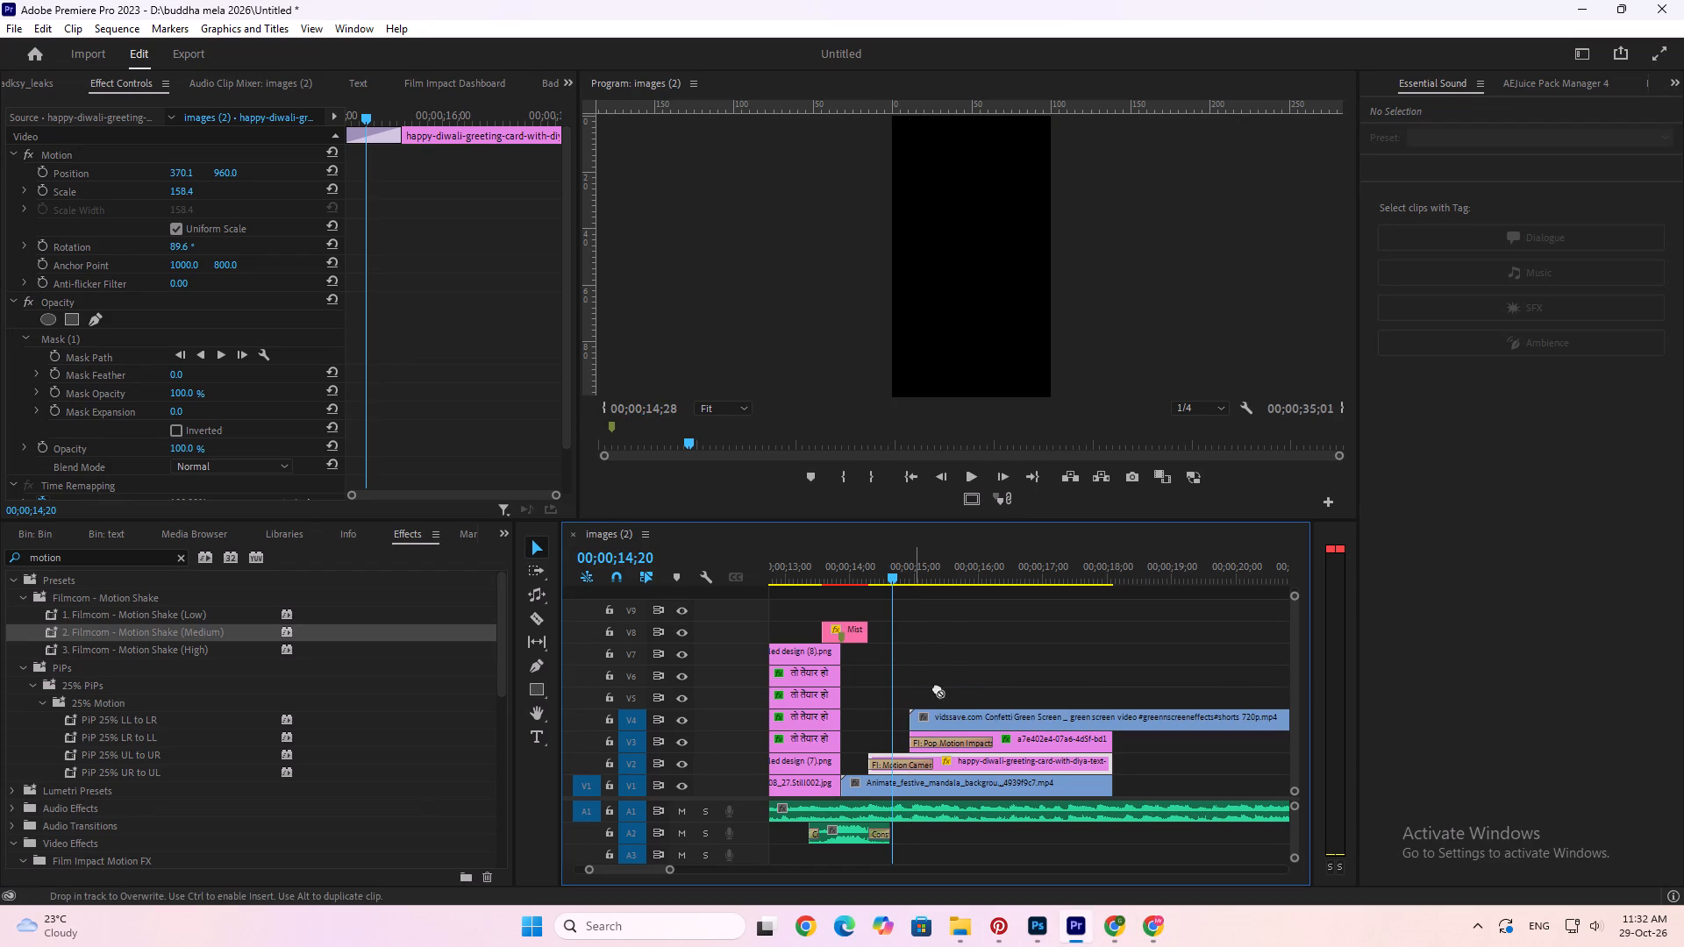
Cut the confetti clip at 00;00;18;03, where the title scene ends, and delete the excess part.
{"action": "key", "text": "space"}
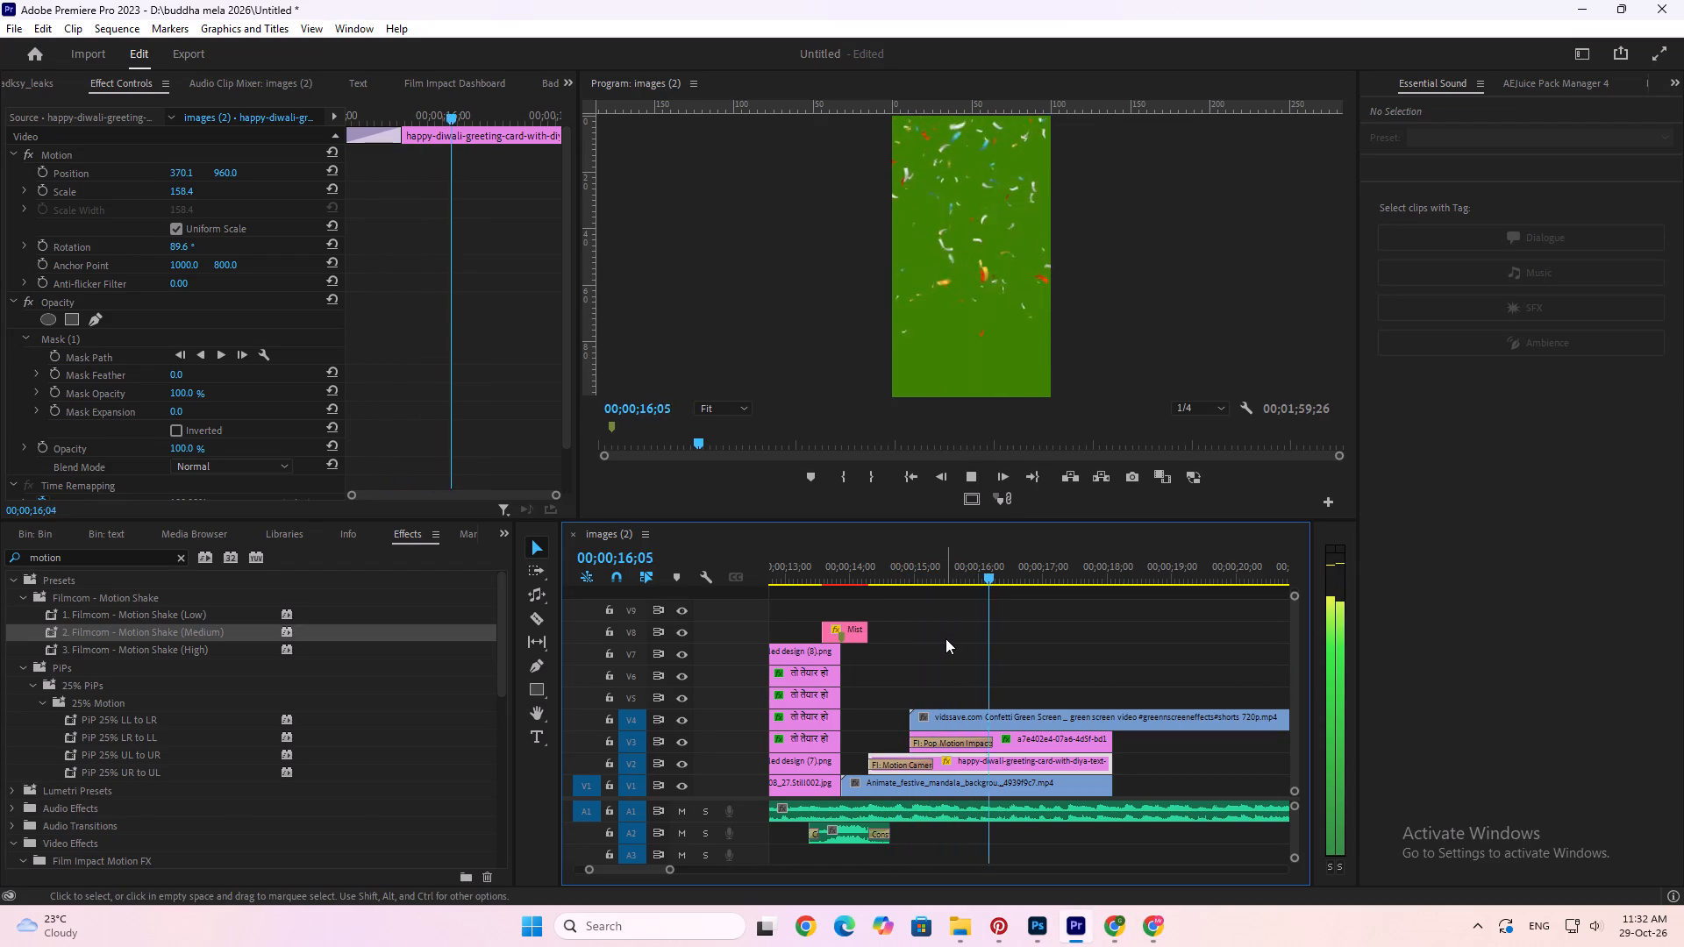
{"action": "key", "text": "space"}
{"action": "key", "text": "Up"}
{"action": "key", "text": "c"}
{"action": "left_click", "coordinate": [1128, 723]}
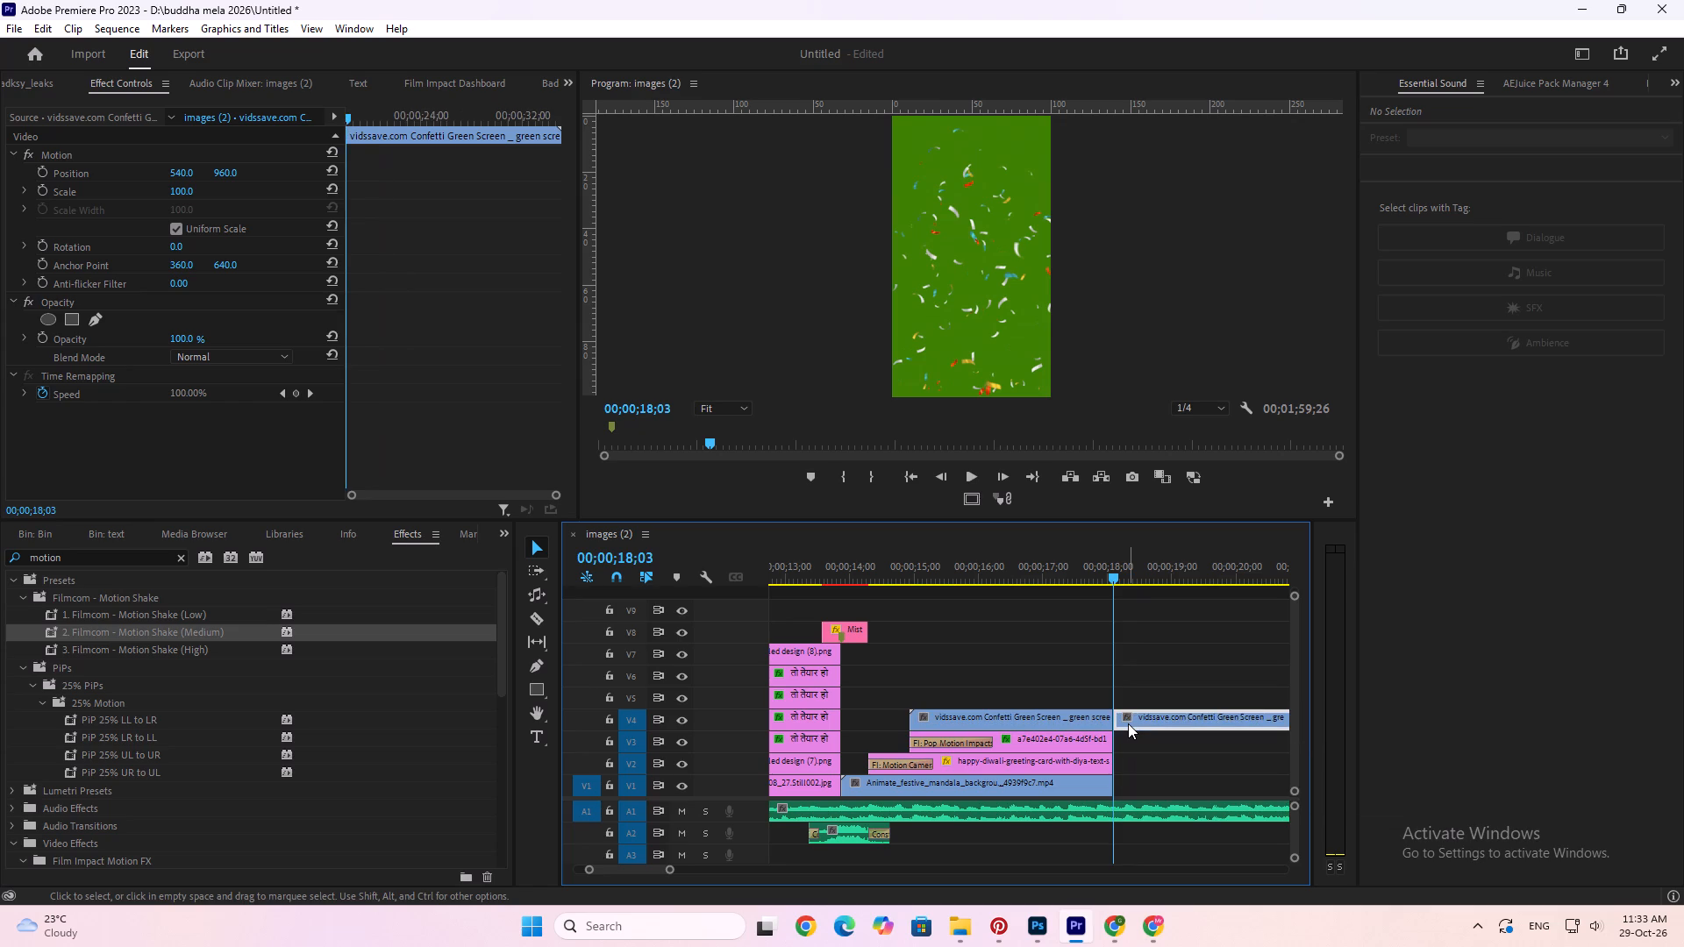
{"action": "key", "text": "Delete"}
Apply the Ultra Key effect to the confetti clip and sample its green background as the key color.
{"action": "left_click", "coordinate": [1027, 727]}
{"action": "left_click", "coordinate": [1026, 580]}
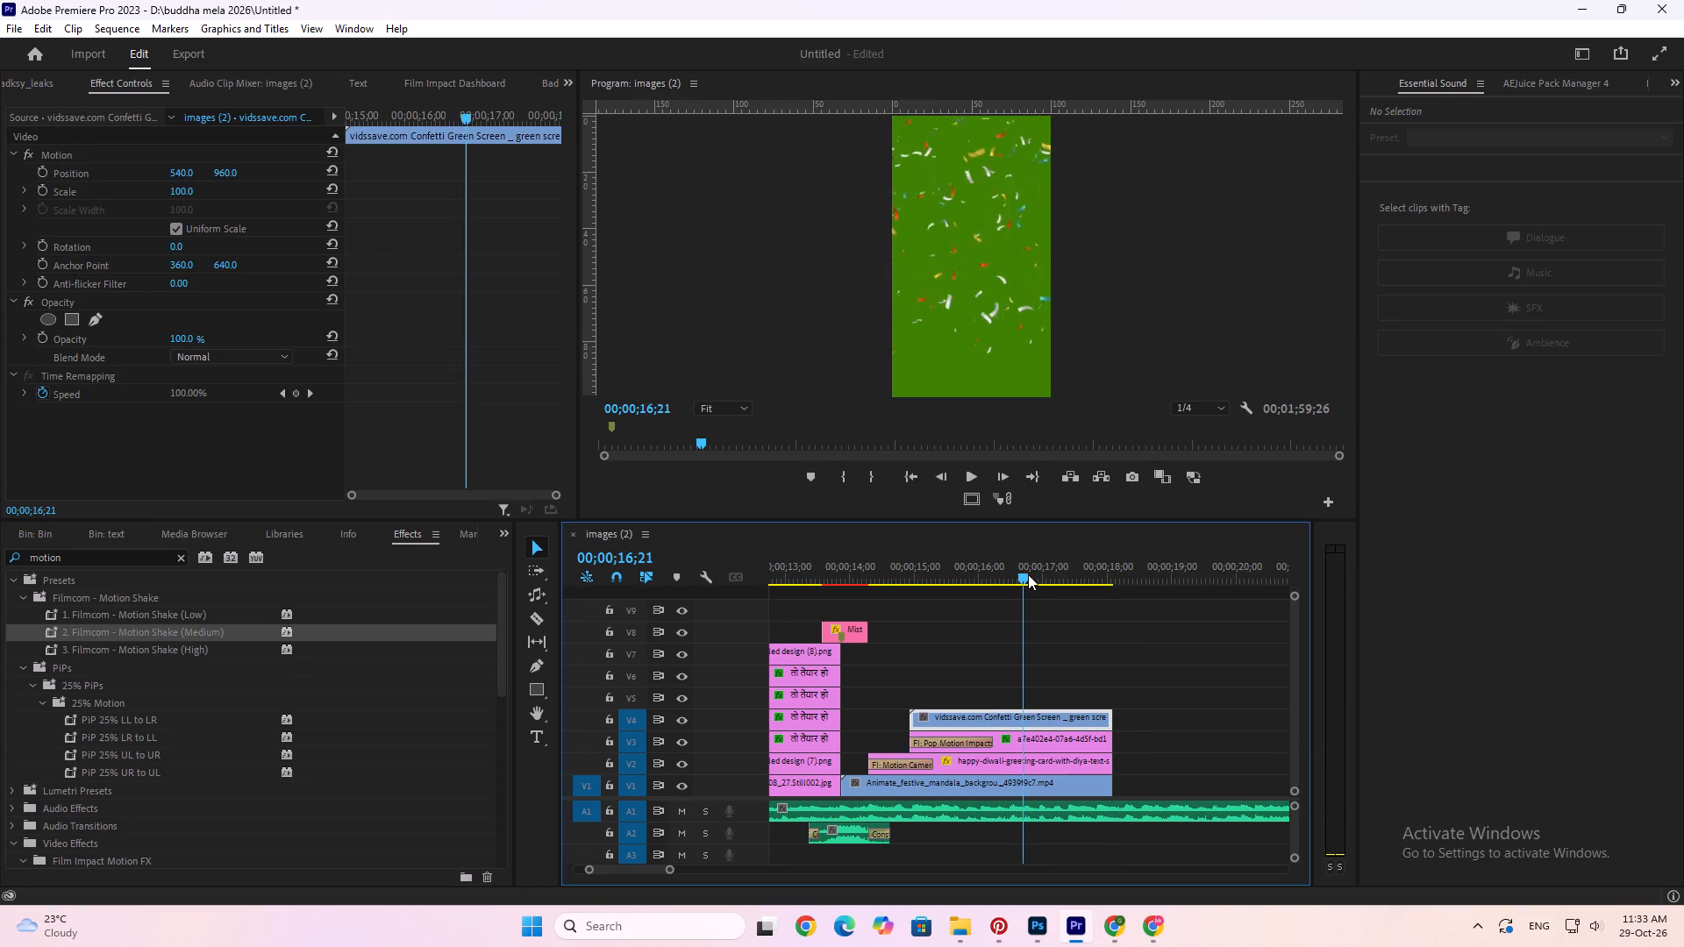
{"action": "left_click_drag", "start_coordinate": [89, 550], "coordinate": [0, 535]}
{"action": "left_click_drag", "start_coordinate": [94, 552], "coordinate": [75, 558]}
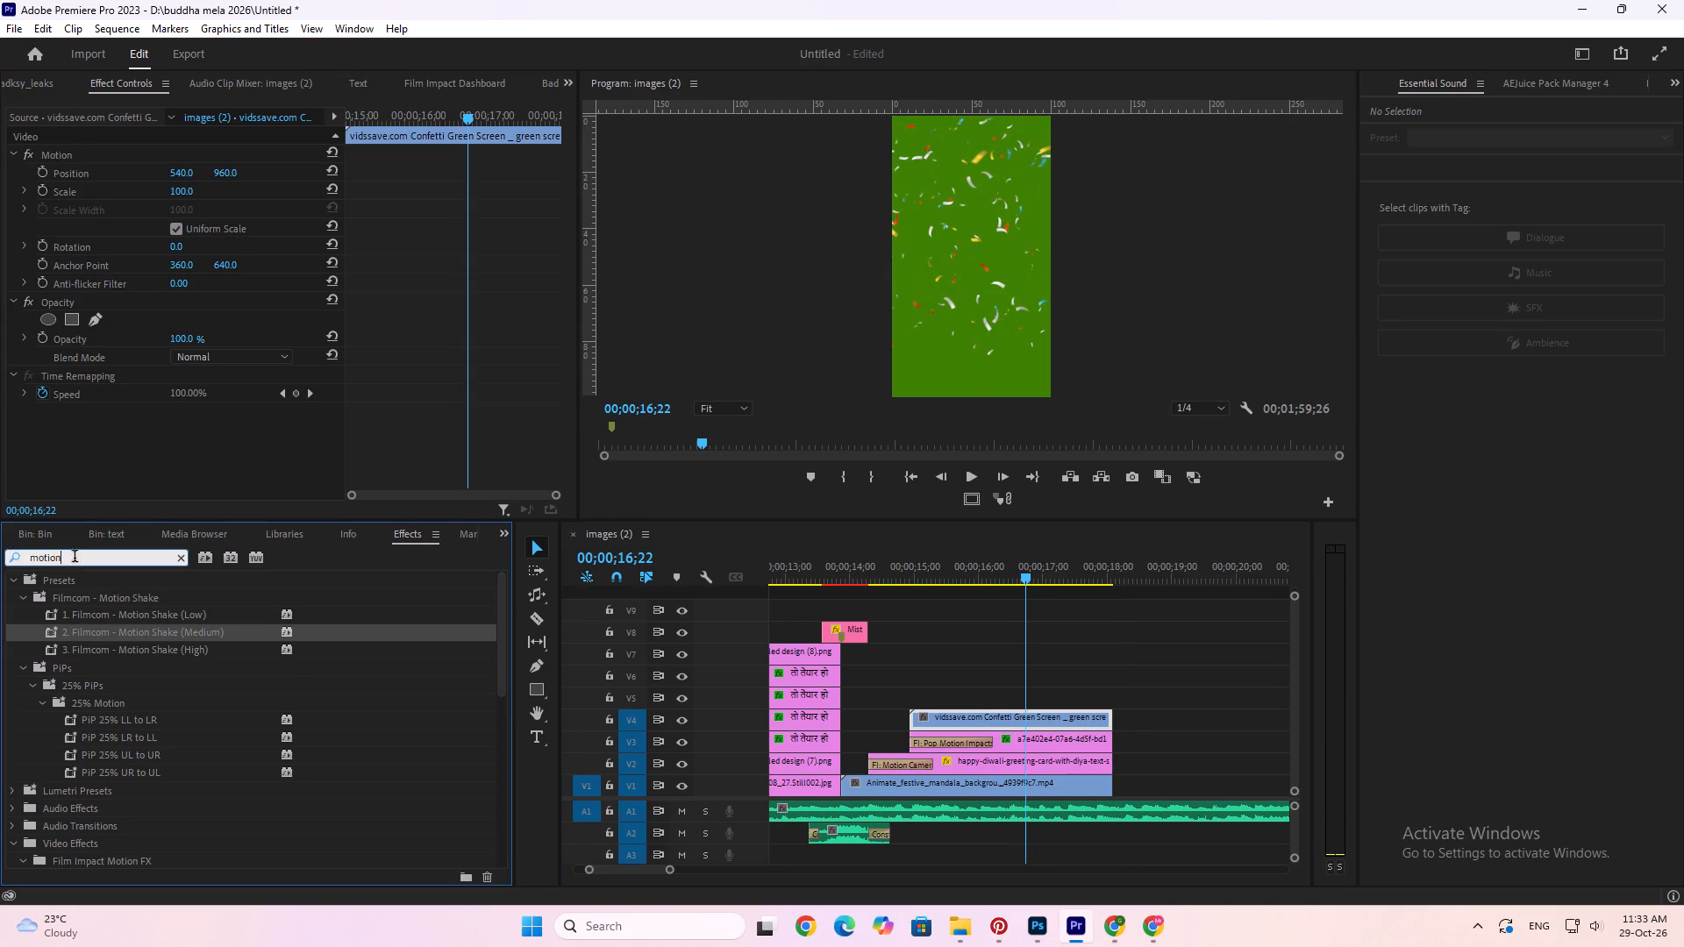
{"action": "left_click_drag", "start_coordinate": [75, 558], "coordinate": [0, 542]}
{"action": "type", "text": "ultra"}
{"action": "left_click_drag", "start_coordinate": [72, 687], "coordinate": [153, 450]}
{"action": "left_click", "coordinate": [203, 487]}
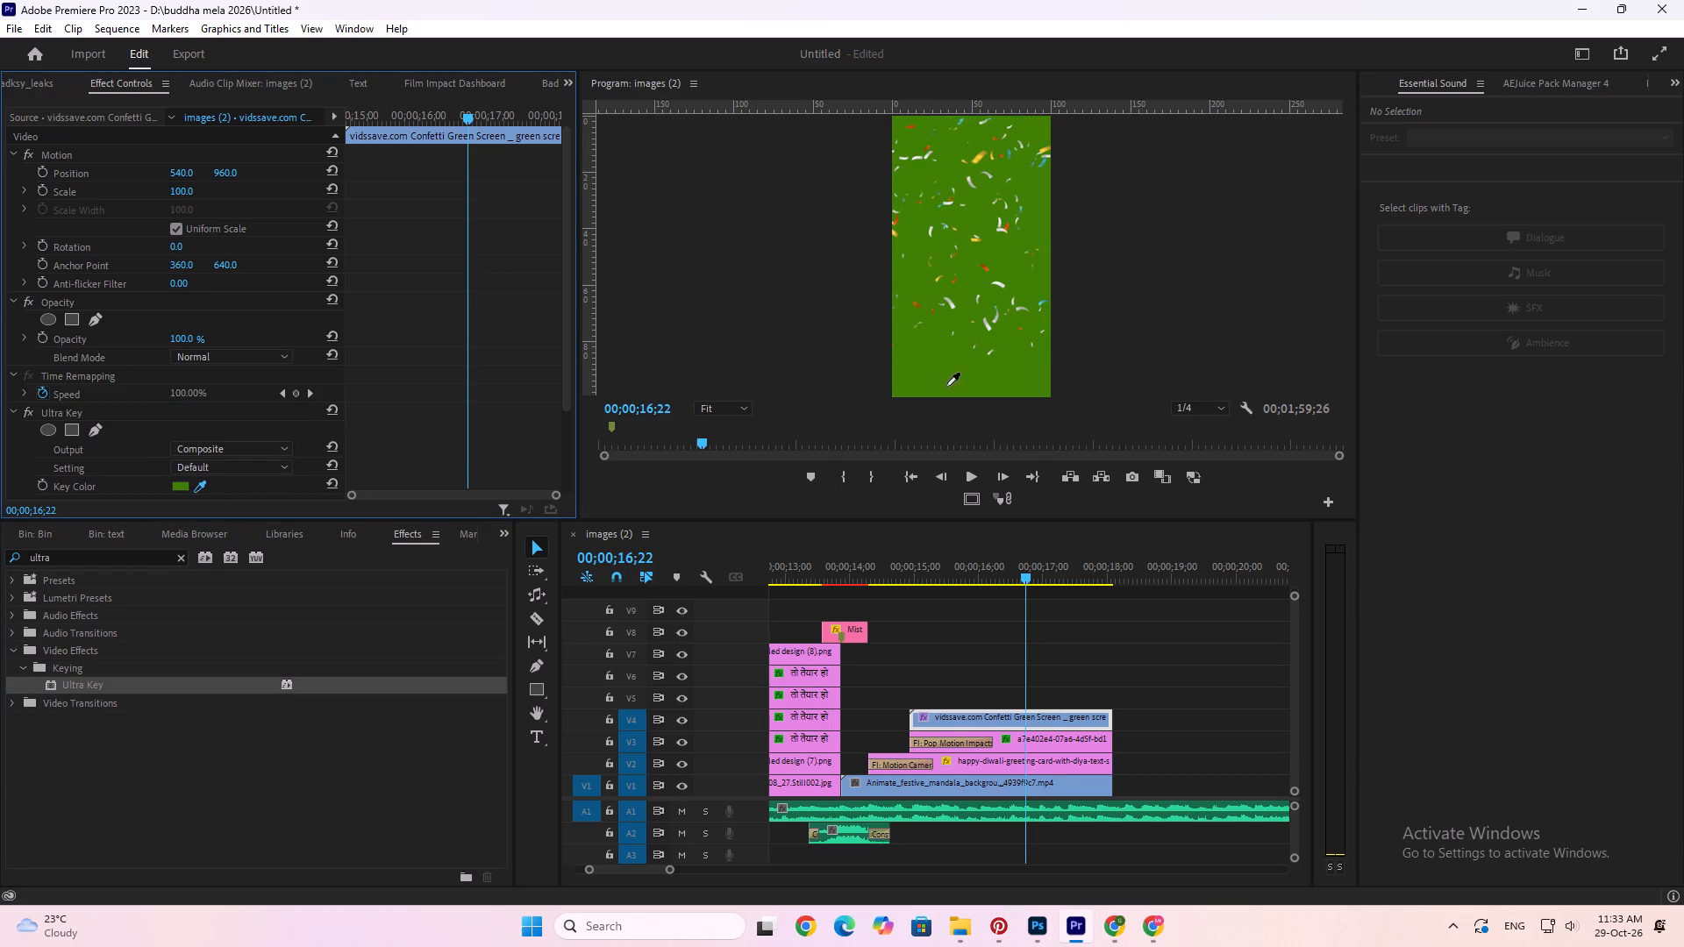
{"action": "left_click", "coordinate": [954, 374]}
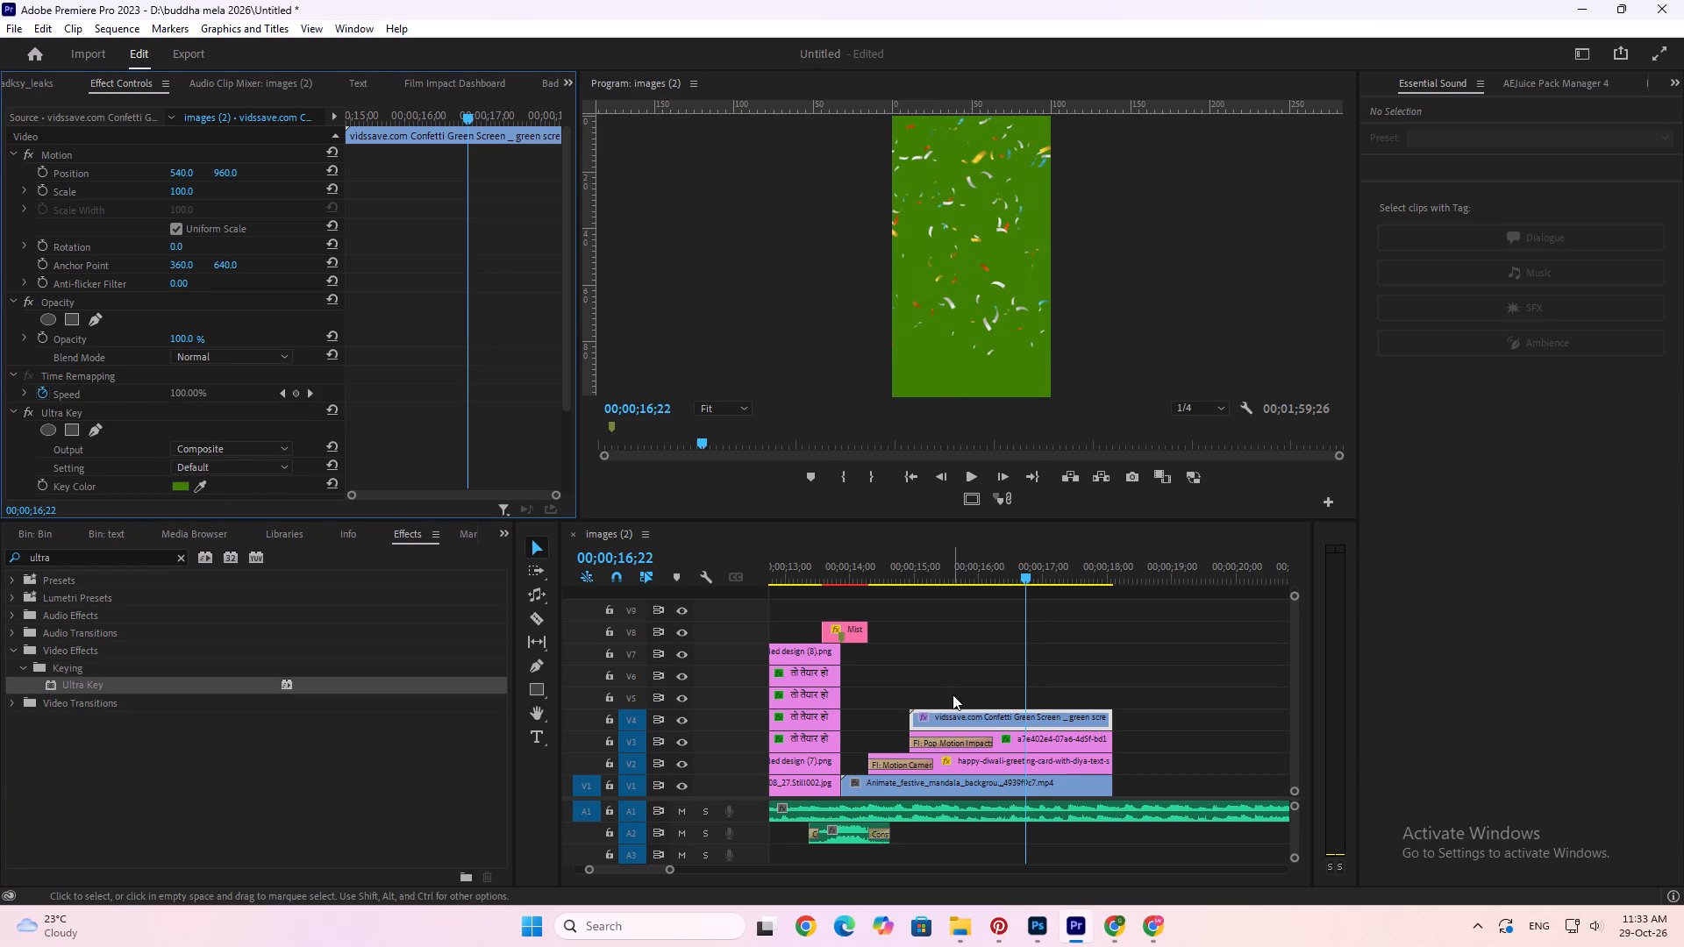
{"action": "left_click", "coordinate": [631, 700]}
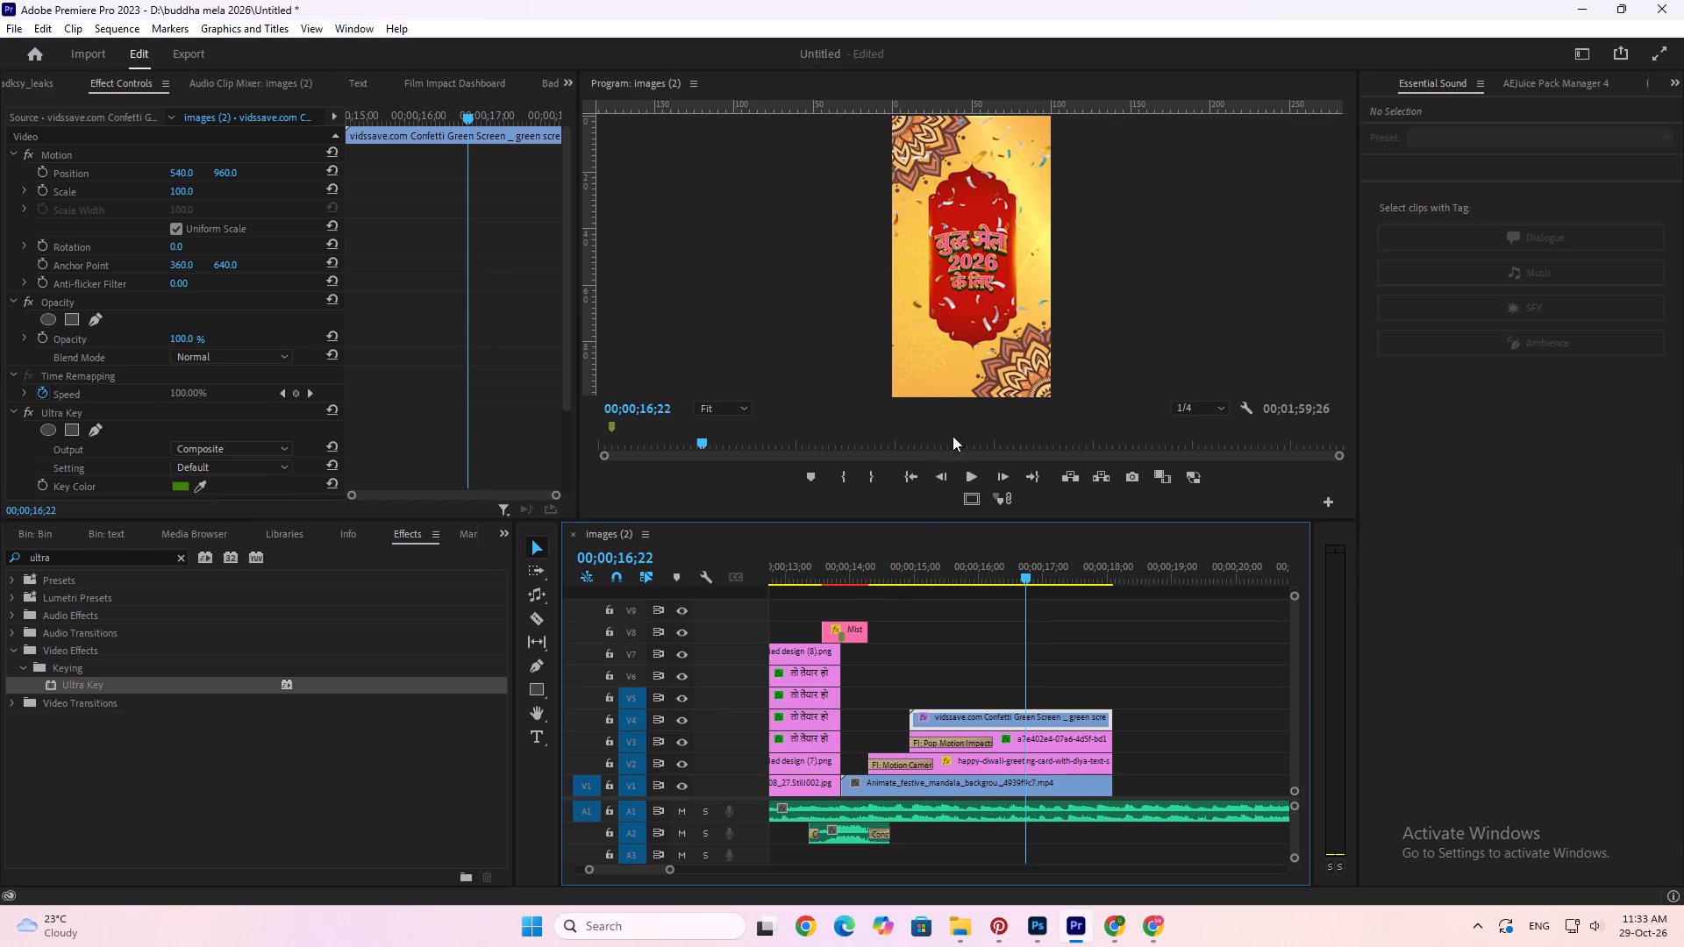
Set the confetti clip's Ultra Key setting to Aggressive and check the keyed result in the enlarged program view.
{"action": "key", "text": "grave"}
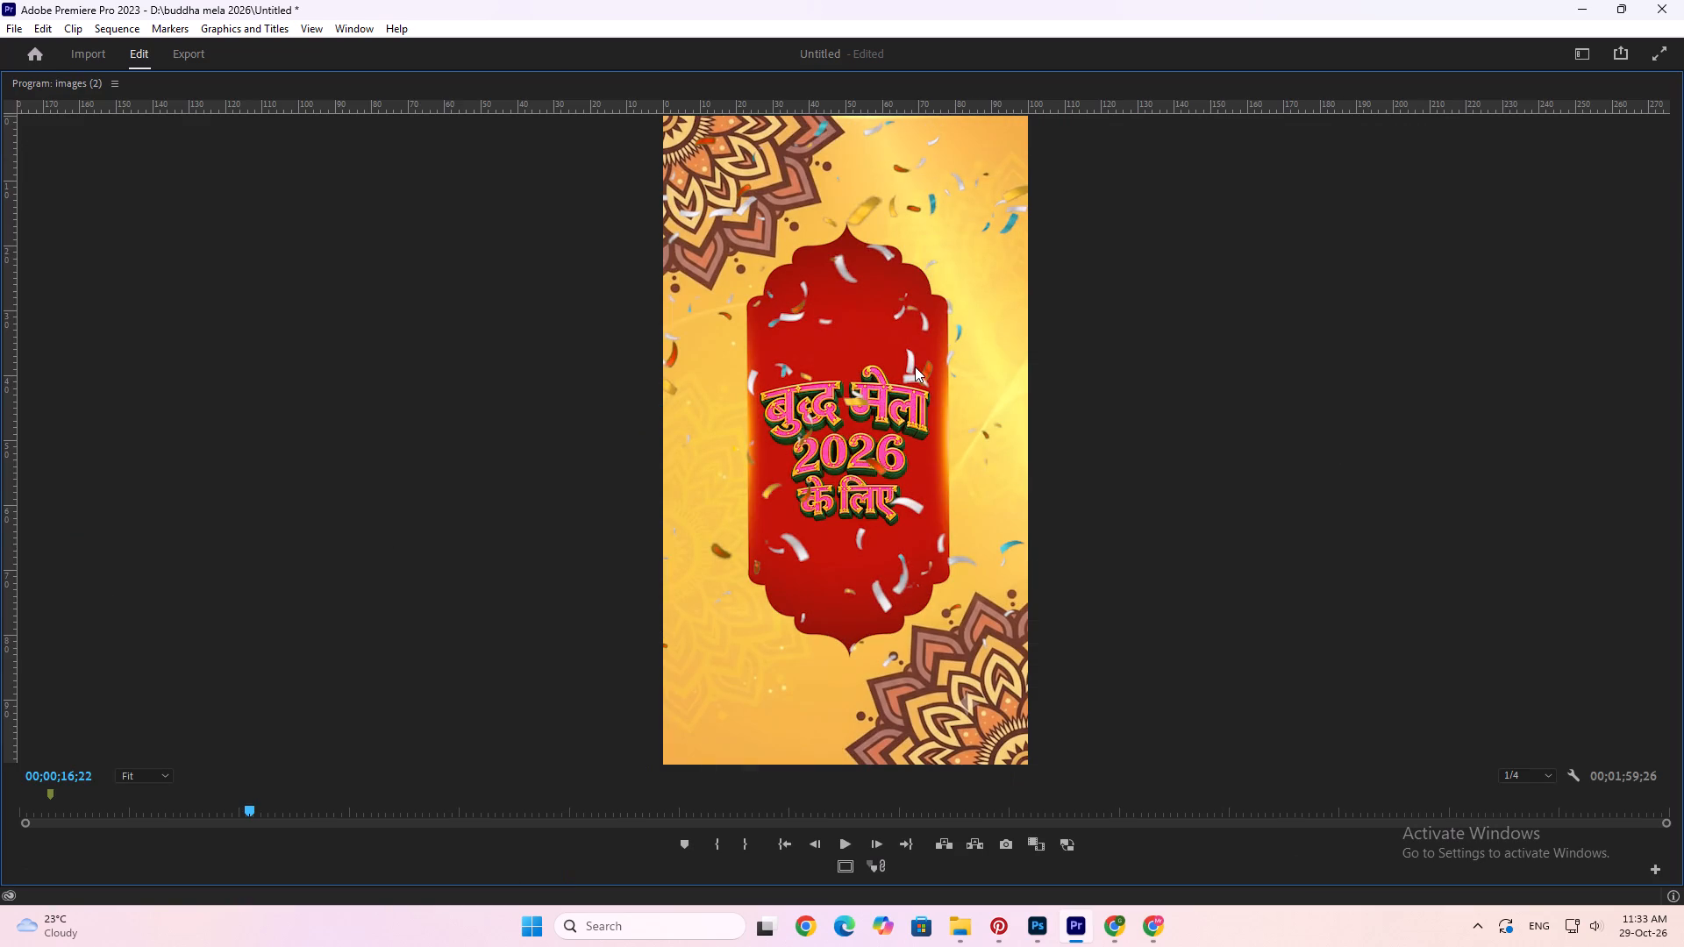
{"action": "key", "text": "grave"}
{"action": "left_click", "coordinate": [239, 462]}
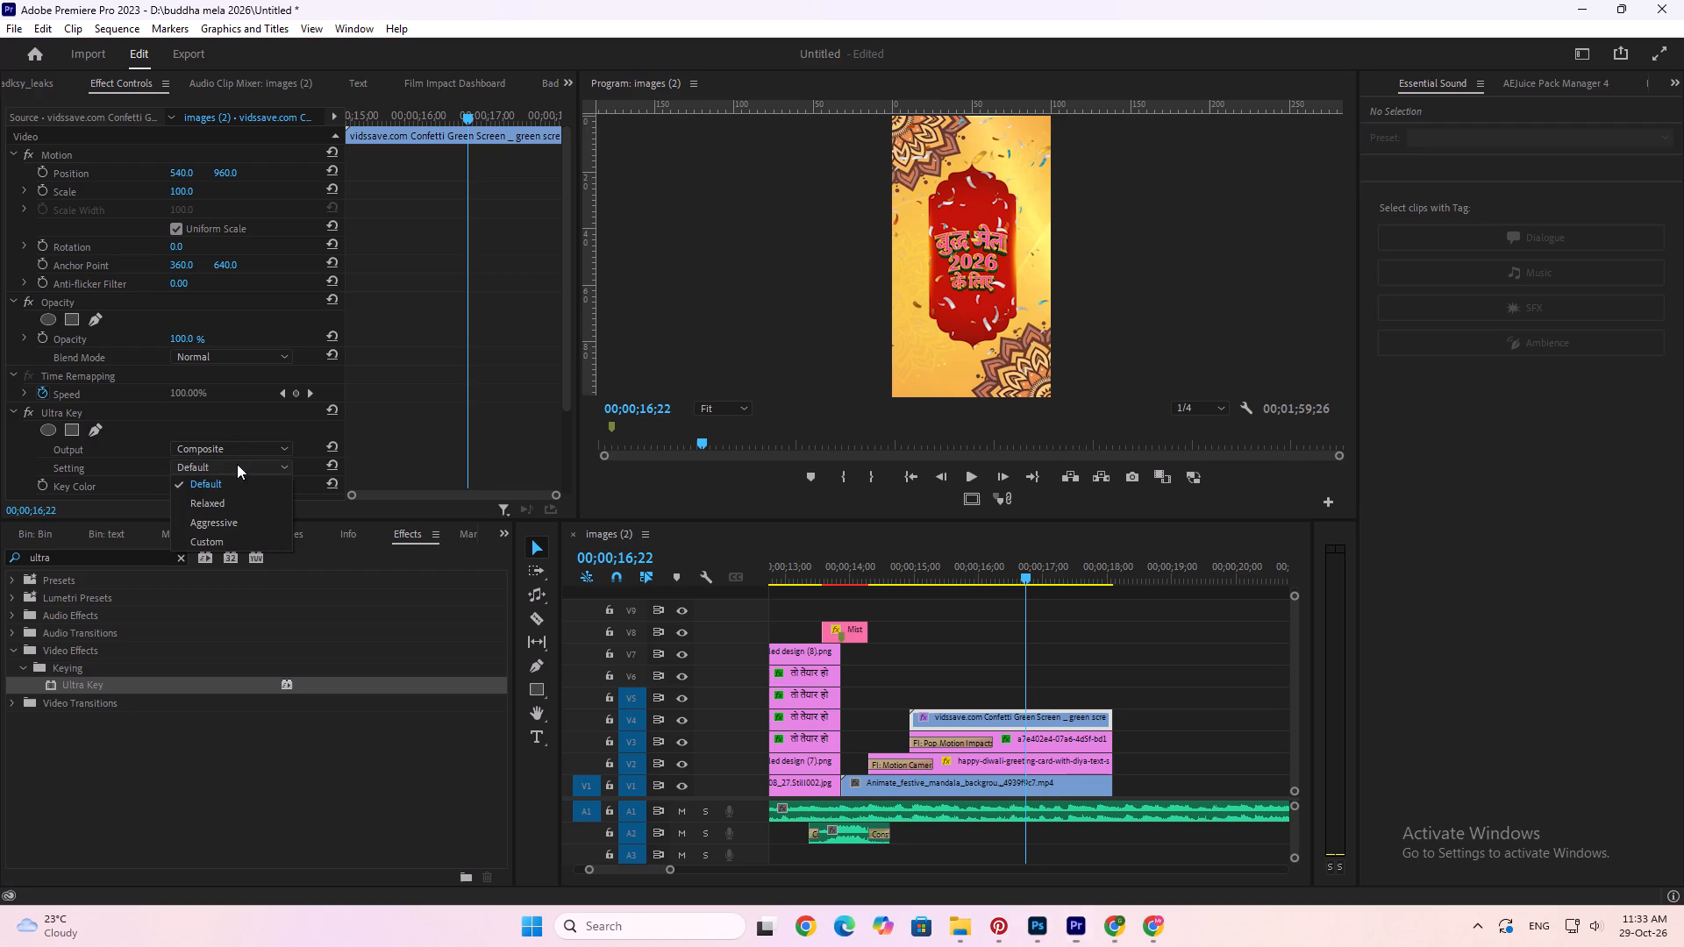
{"action": "left_click", "coordinate": [217, 516]}
{"action": "left_click", "coordinate": [817, 277]}
{"action": "key", "text": "grave"}
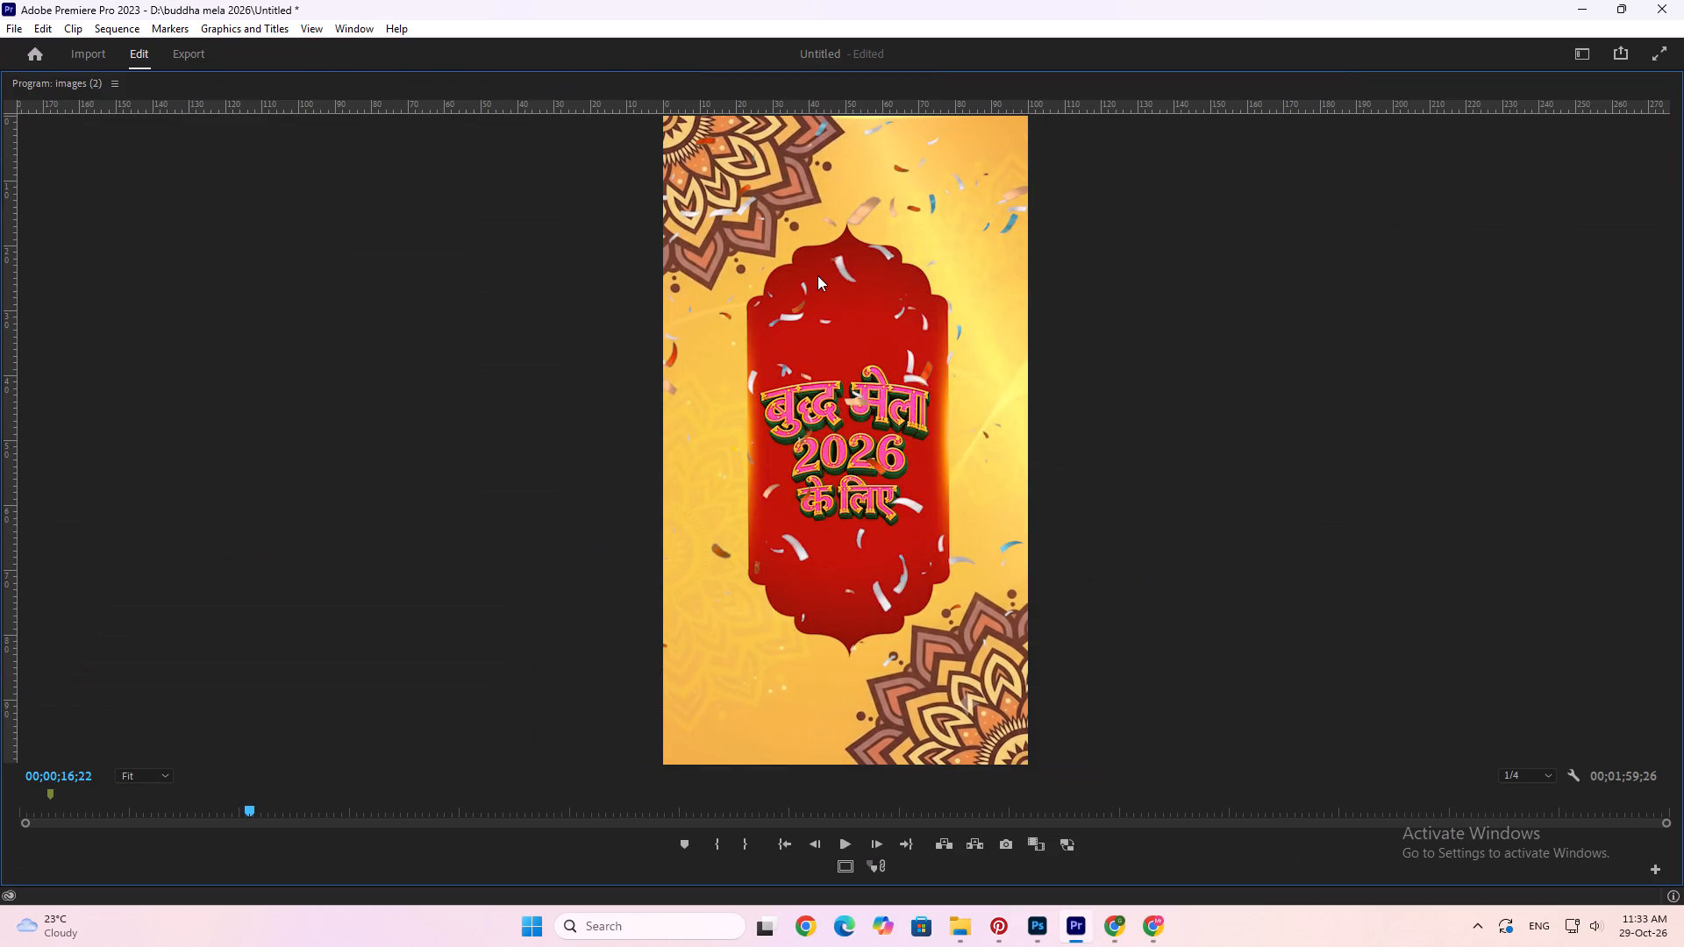
{"action": "key", "text": "grave"}
Play back the title scene with the keyed confetti from about 00;00;14;04, and save the project.
{"action": "left_click_drag", "start_coordinate": [884, 578], "coordinate": [872, 580]}
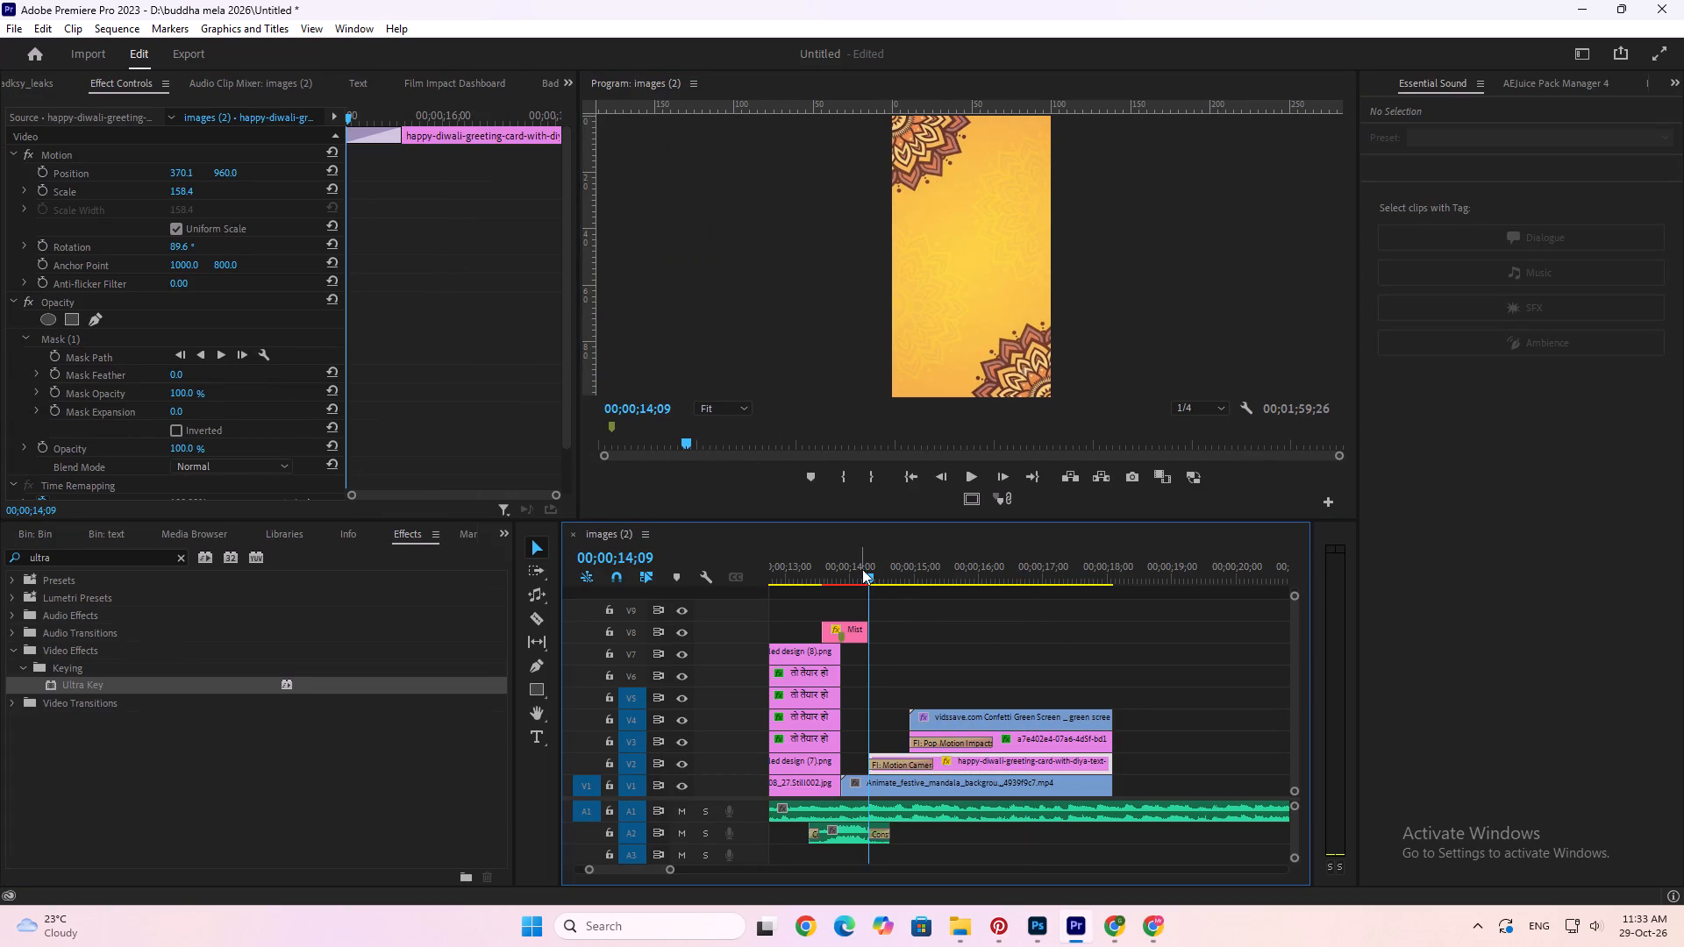
{"action": "left_click", "coordinate": [860, 571]}
{"action": "scroll", "coordinate": [868, 561], "scroll_direction": "up", "scroll_amount": 4, "text": "alt"}
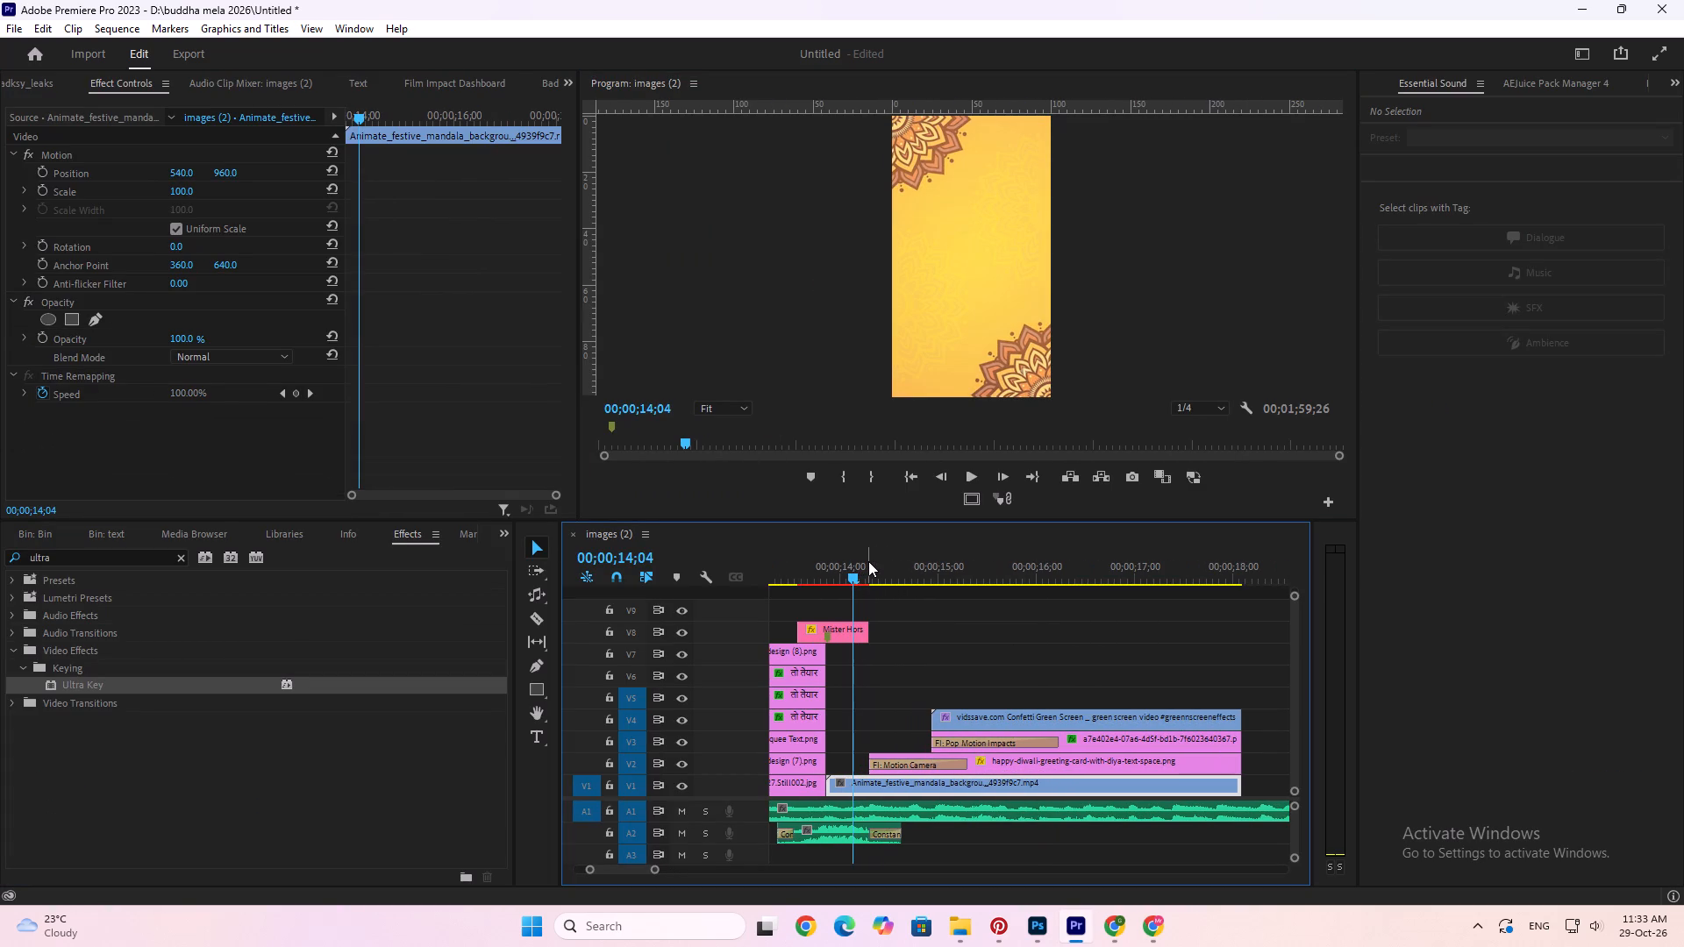
{"action": "key", "text": "space"}
{"action": "key", "text": "space"}
{"action": "key", "text": "space"}
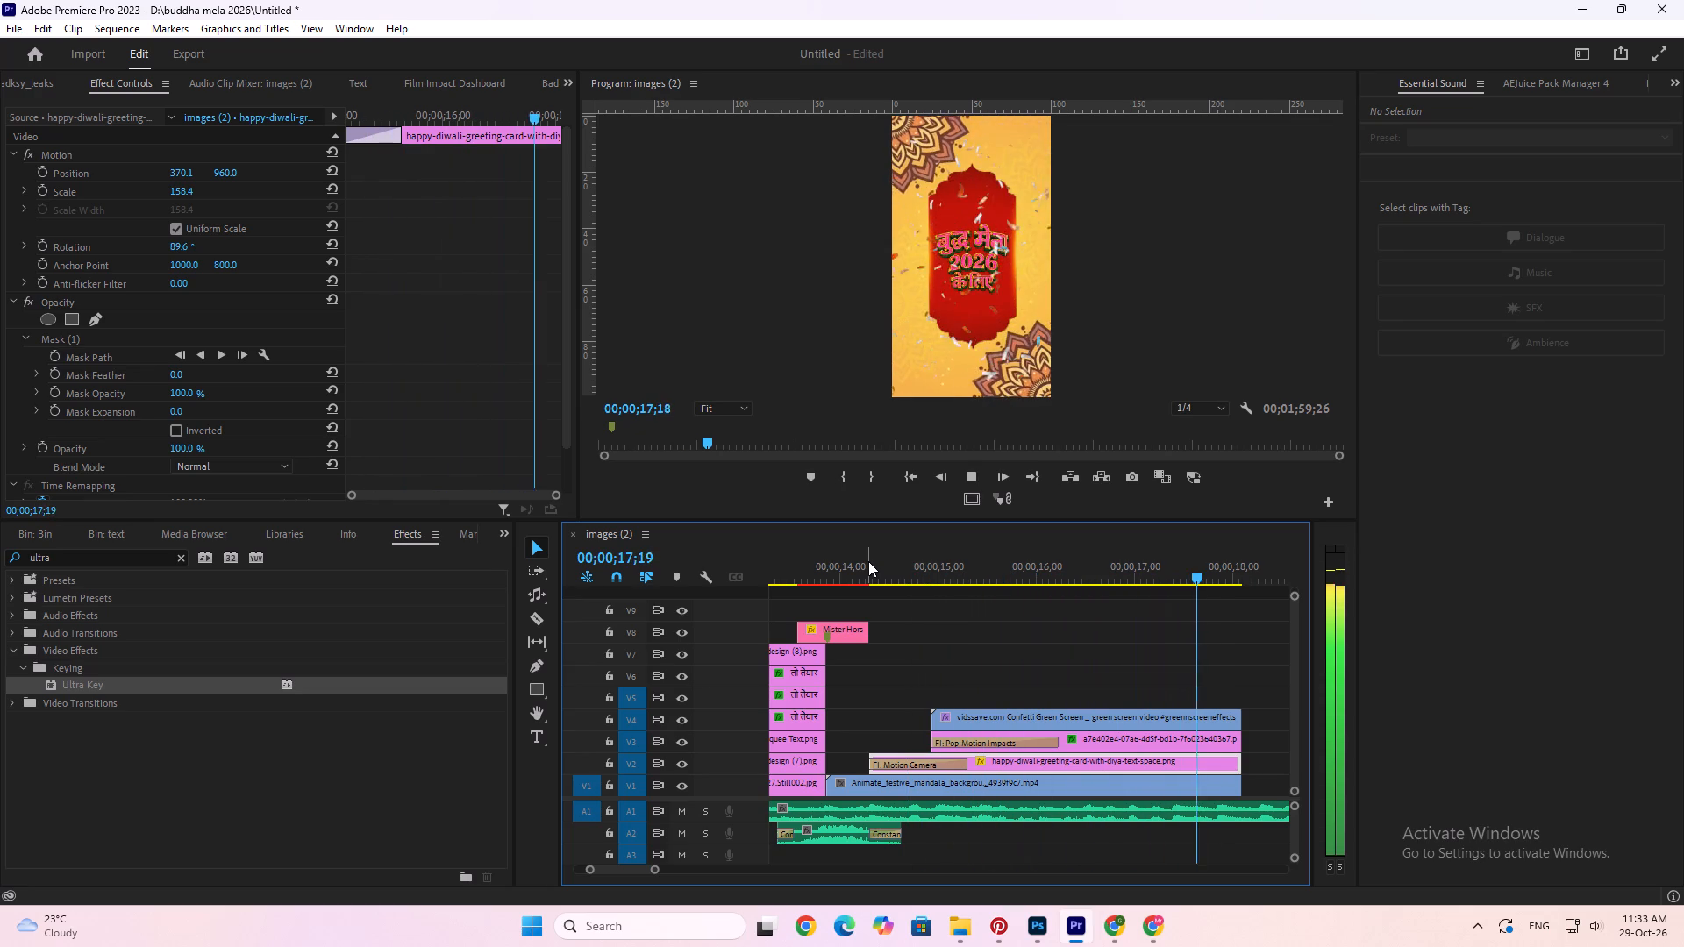
{"action": "key", "text": "space"}
{"action": "key", "text": "ctrl+s"}
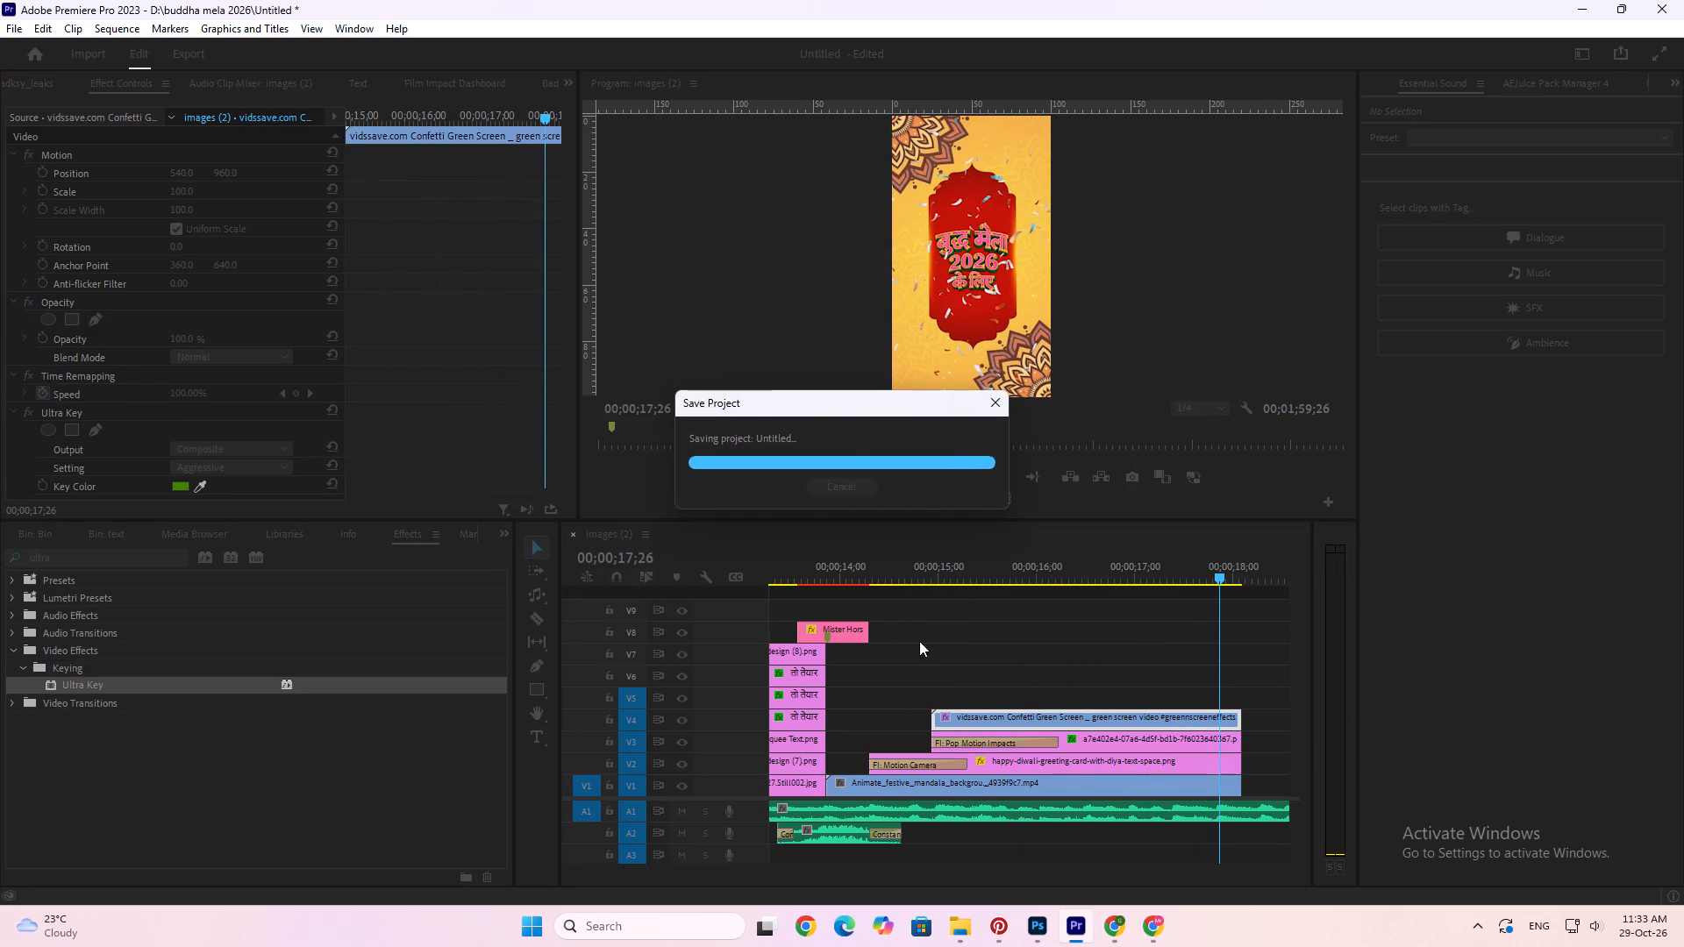
Switch to the YouTube page in Chrome and search for "popper pop sound".
{"action": "left_click", "coordinate": [1126, 925]}
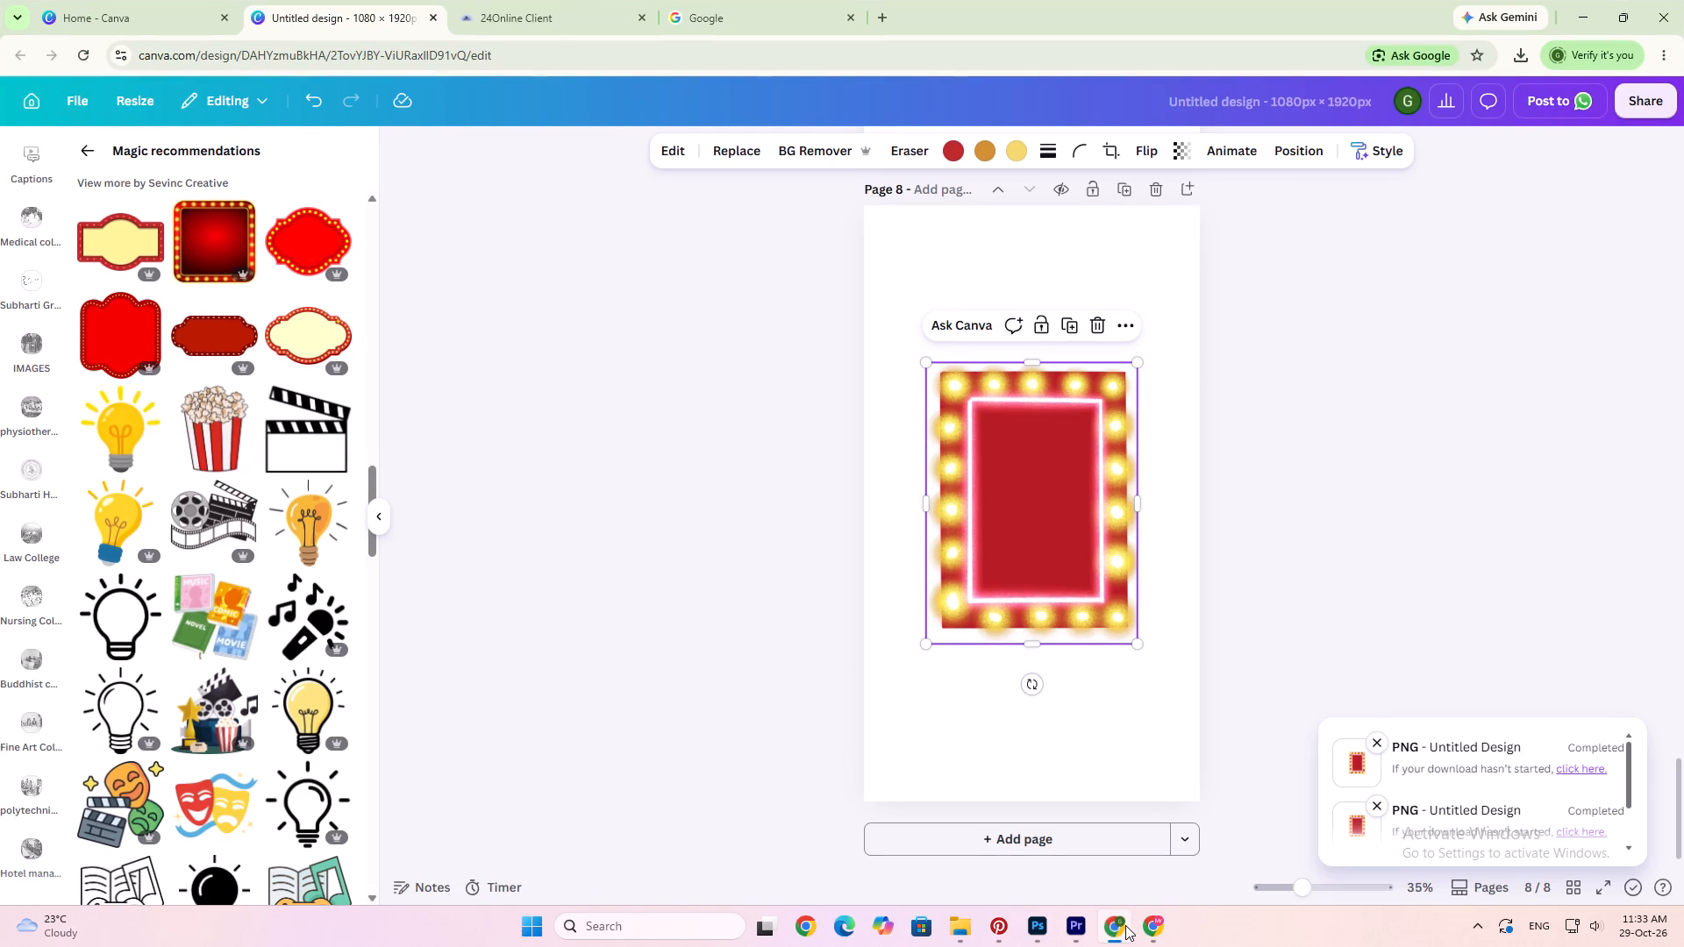
{"action": "left_click", "coordinate": [1125, 925]}
{"action": "left_click", "coordinate": [1145, 923]}
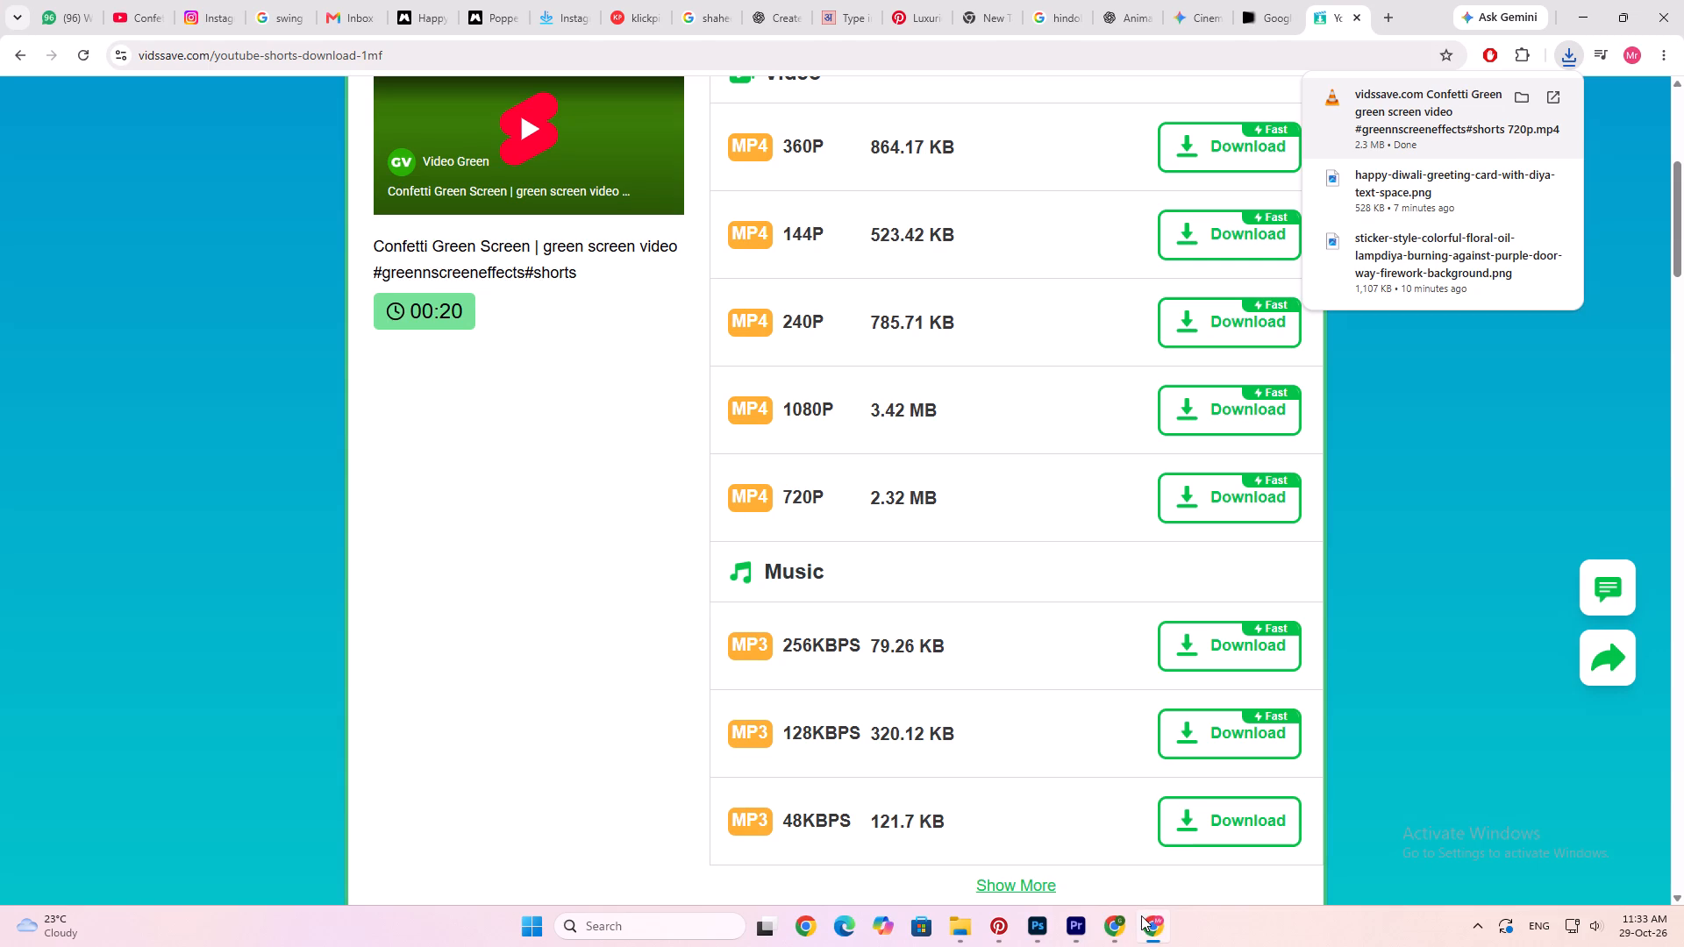
{"action": "left_click", "coordinate": [111, 0]}
{"action": "left_click", "coordinate": [723, 86]}
{"action": "left_click_drag", "start_coordinate": [792, 105], "coordinate": [492, 96]}
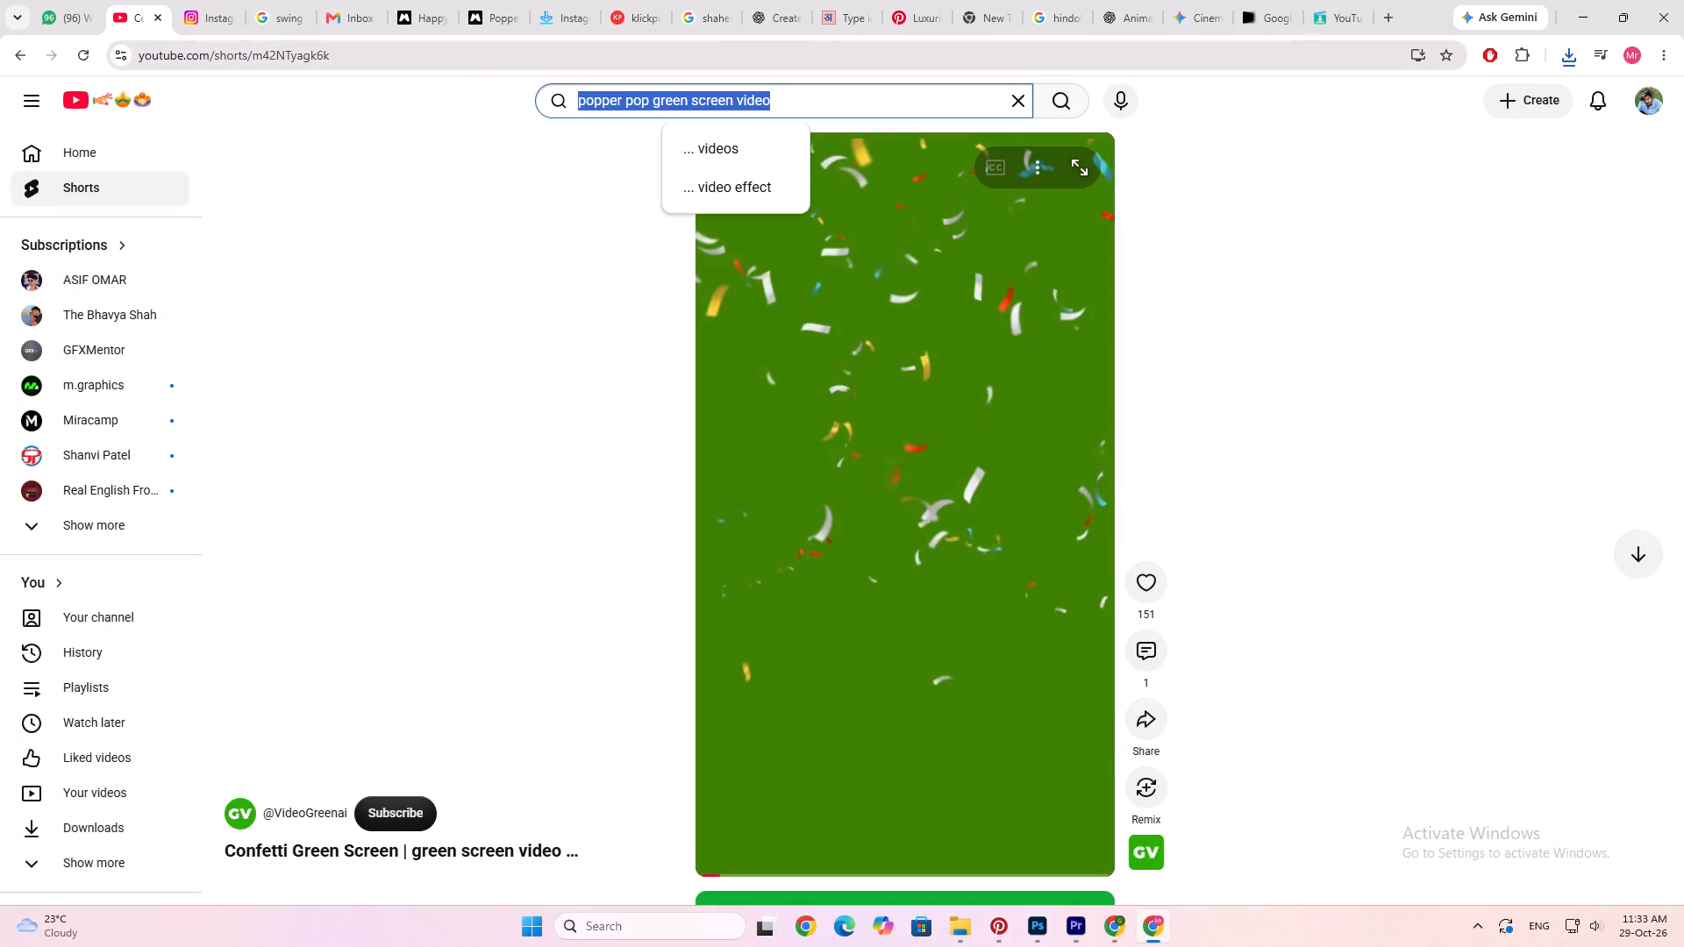
{"action": "left_click", "coordinate": [808, 103]}
{"action": "left_click_drag", "start_coordinate": [792, 96], "coordinate": [653, 93]}
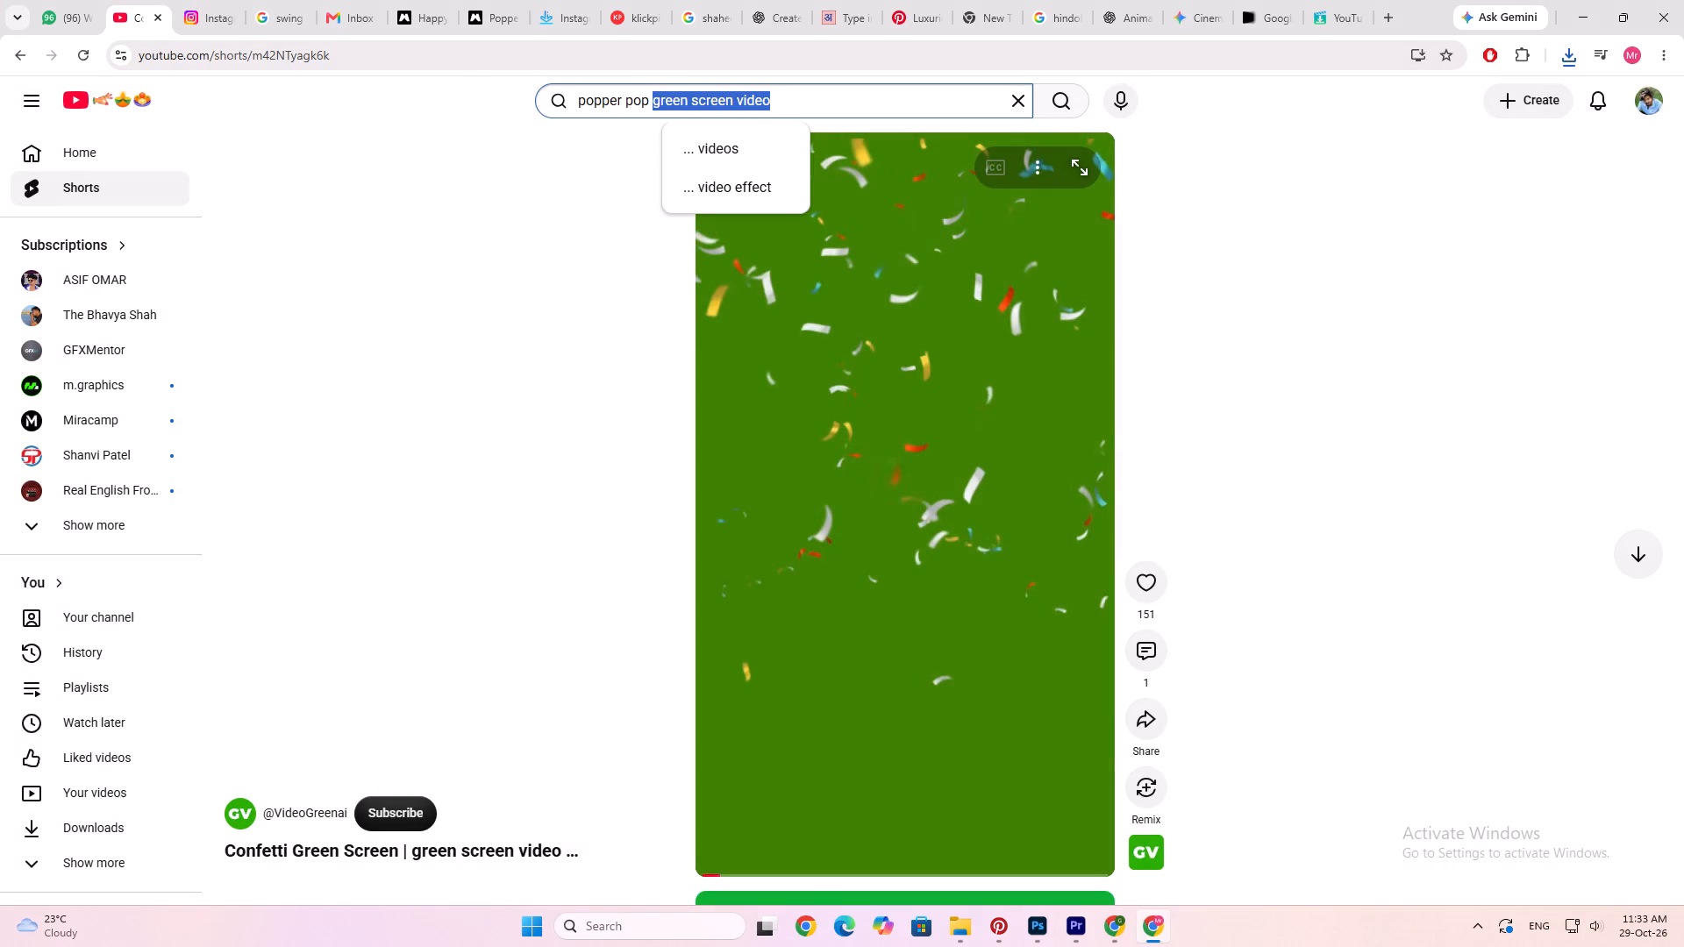
{"action": "type", "text": "sound"}
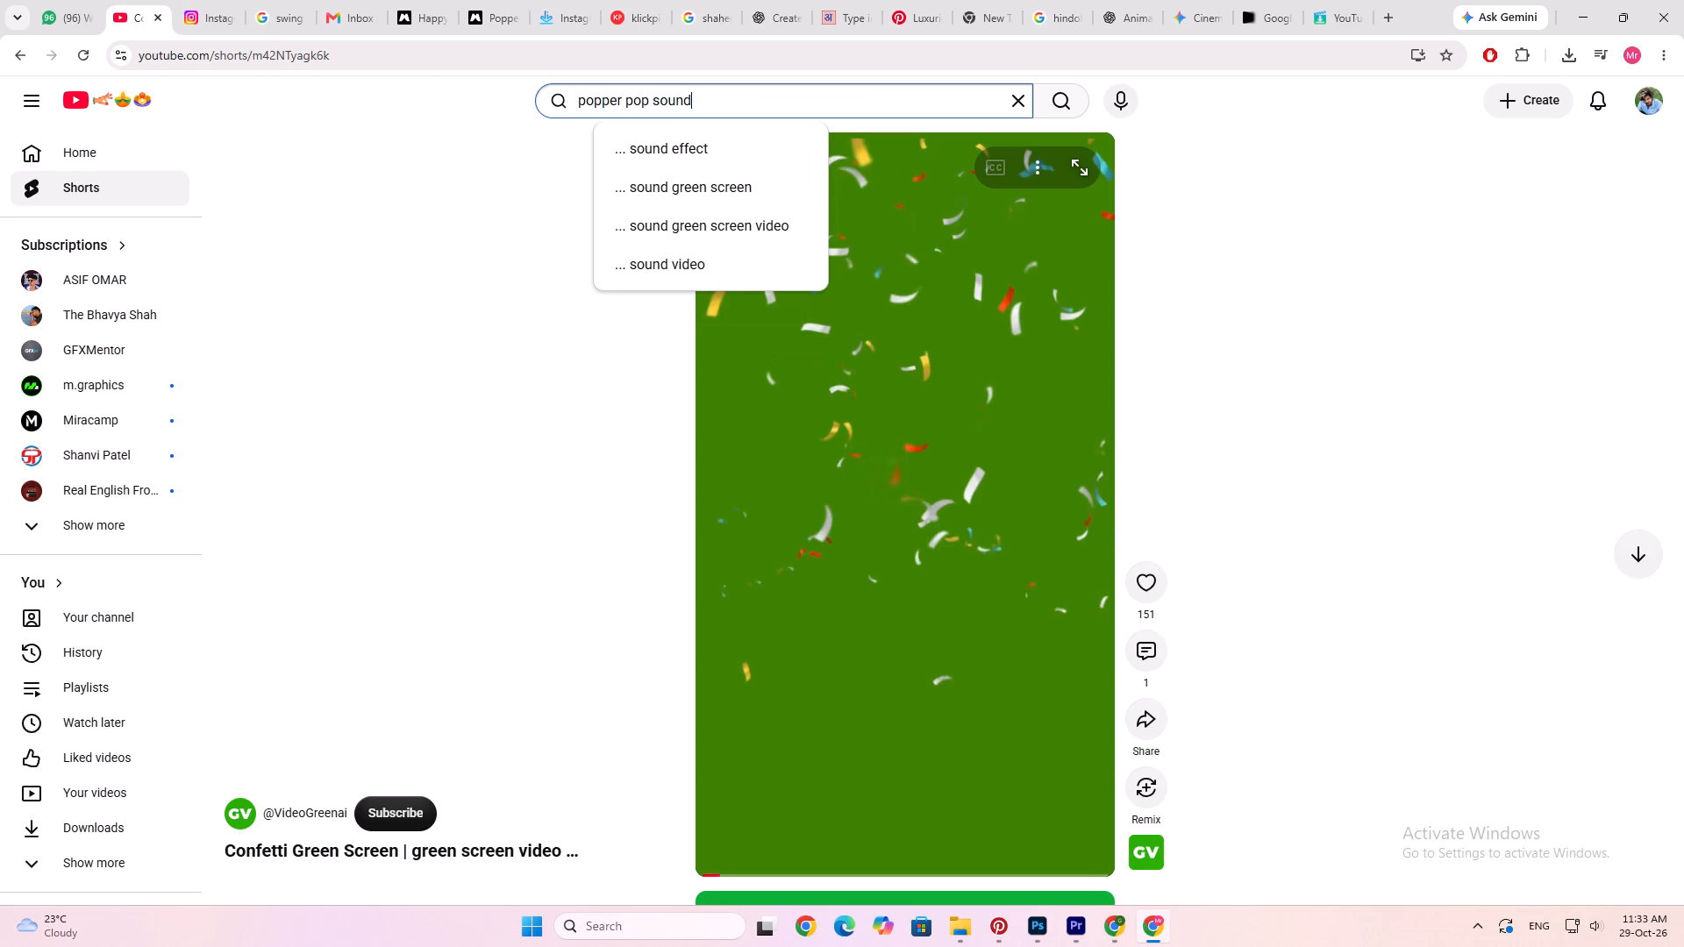
{"action": "key", "text": "Return"}
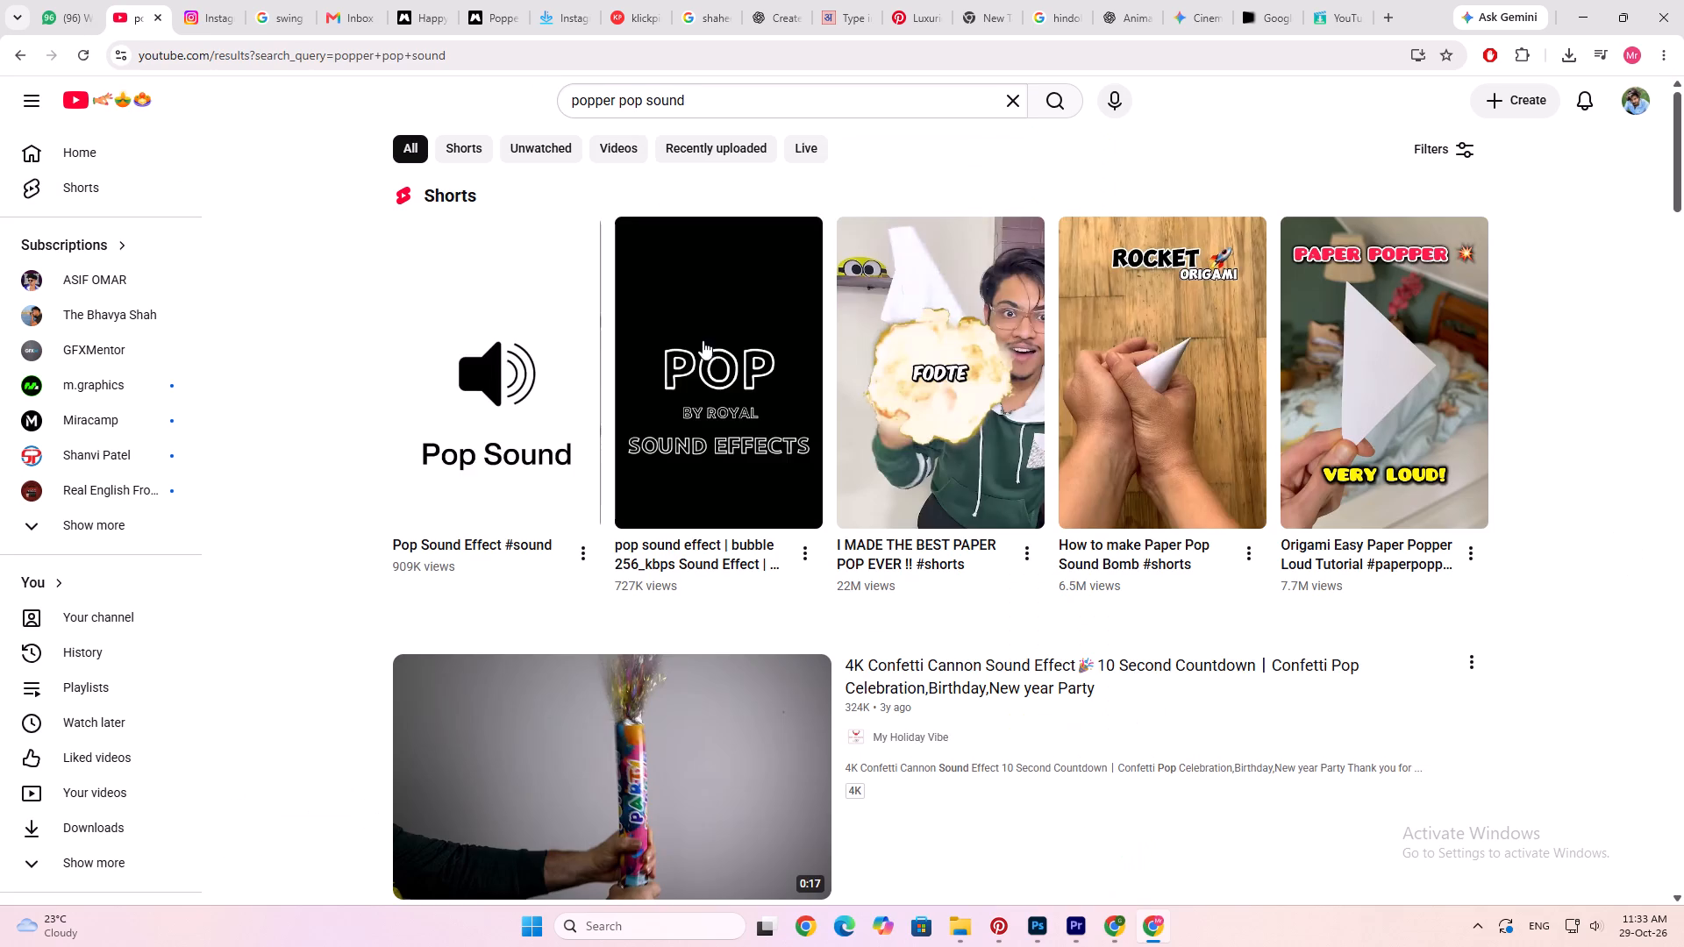
Preview the "4K Confetti Cannon Sound Effect" video, skipping ahead through the countdown to the pop.
{"action": "scroll", "coordinate": [538, 410], "scroll_direction": "down", "scroll_amount": 5}
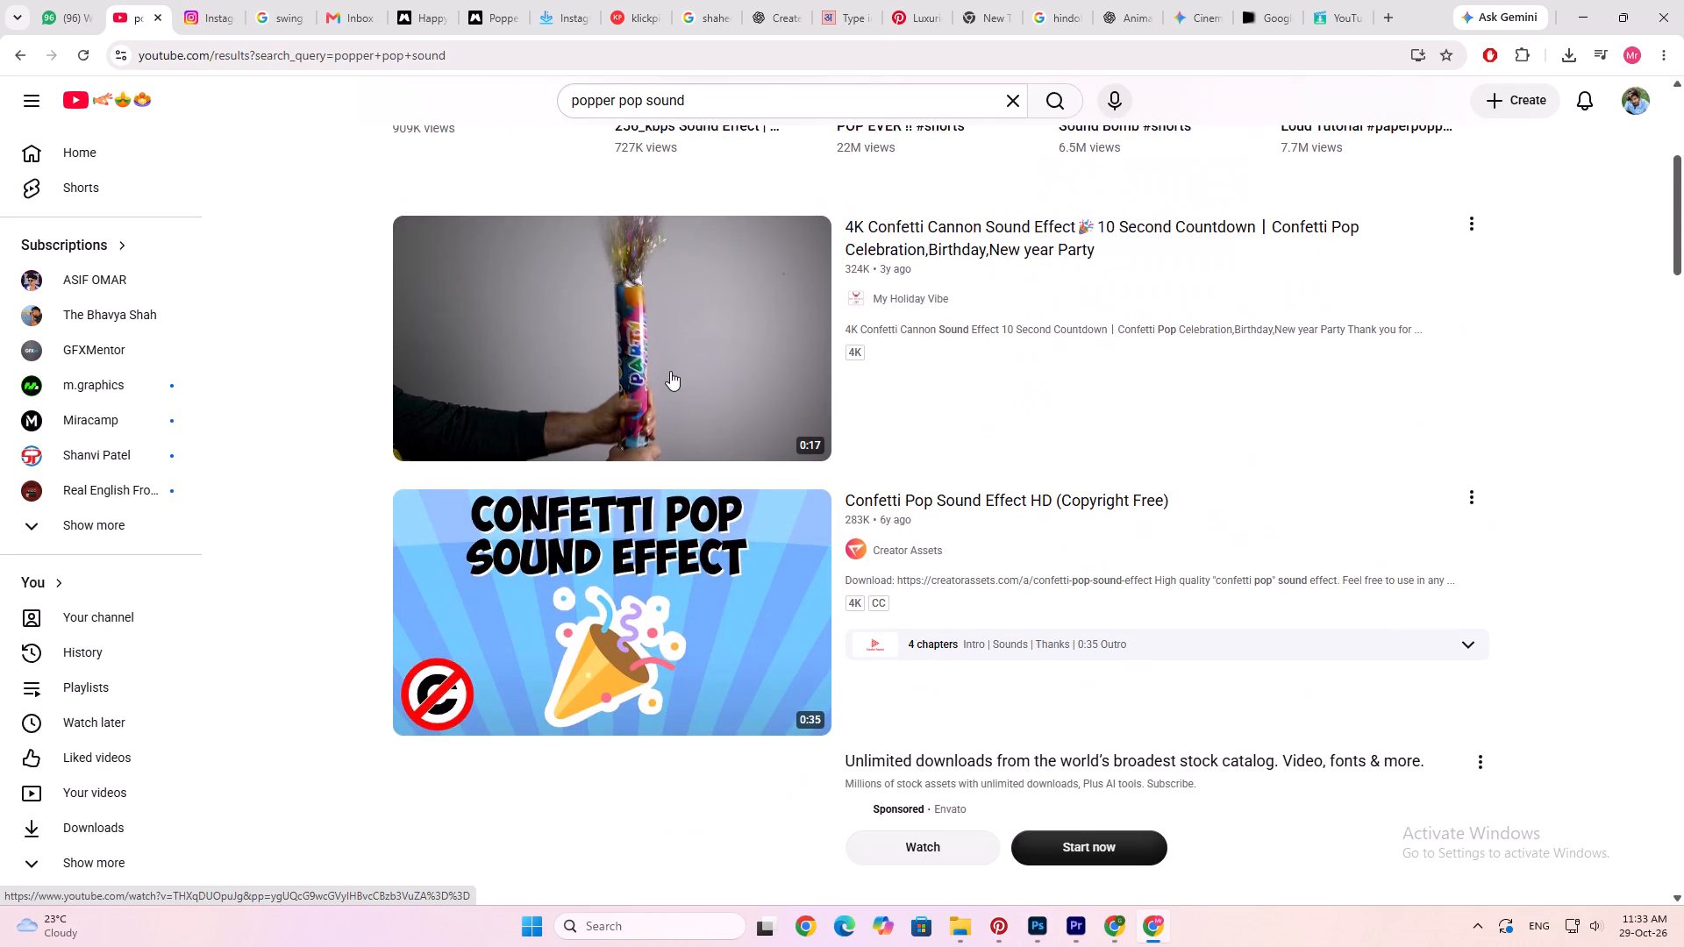
{"action": "left_click", "coordinate": [670, 370]}
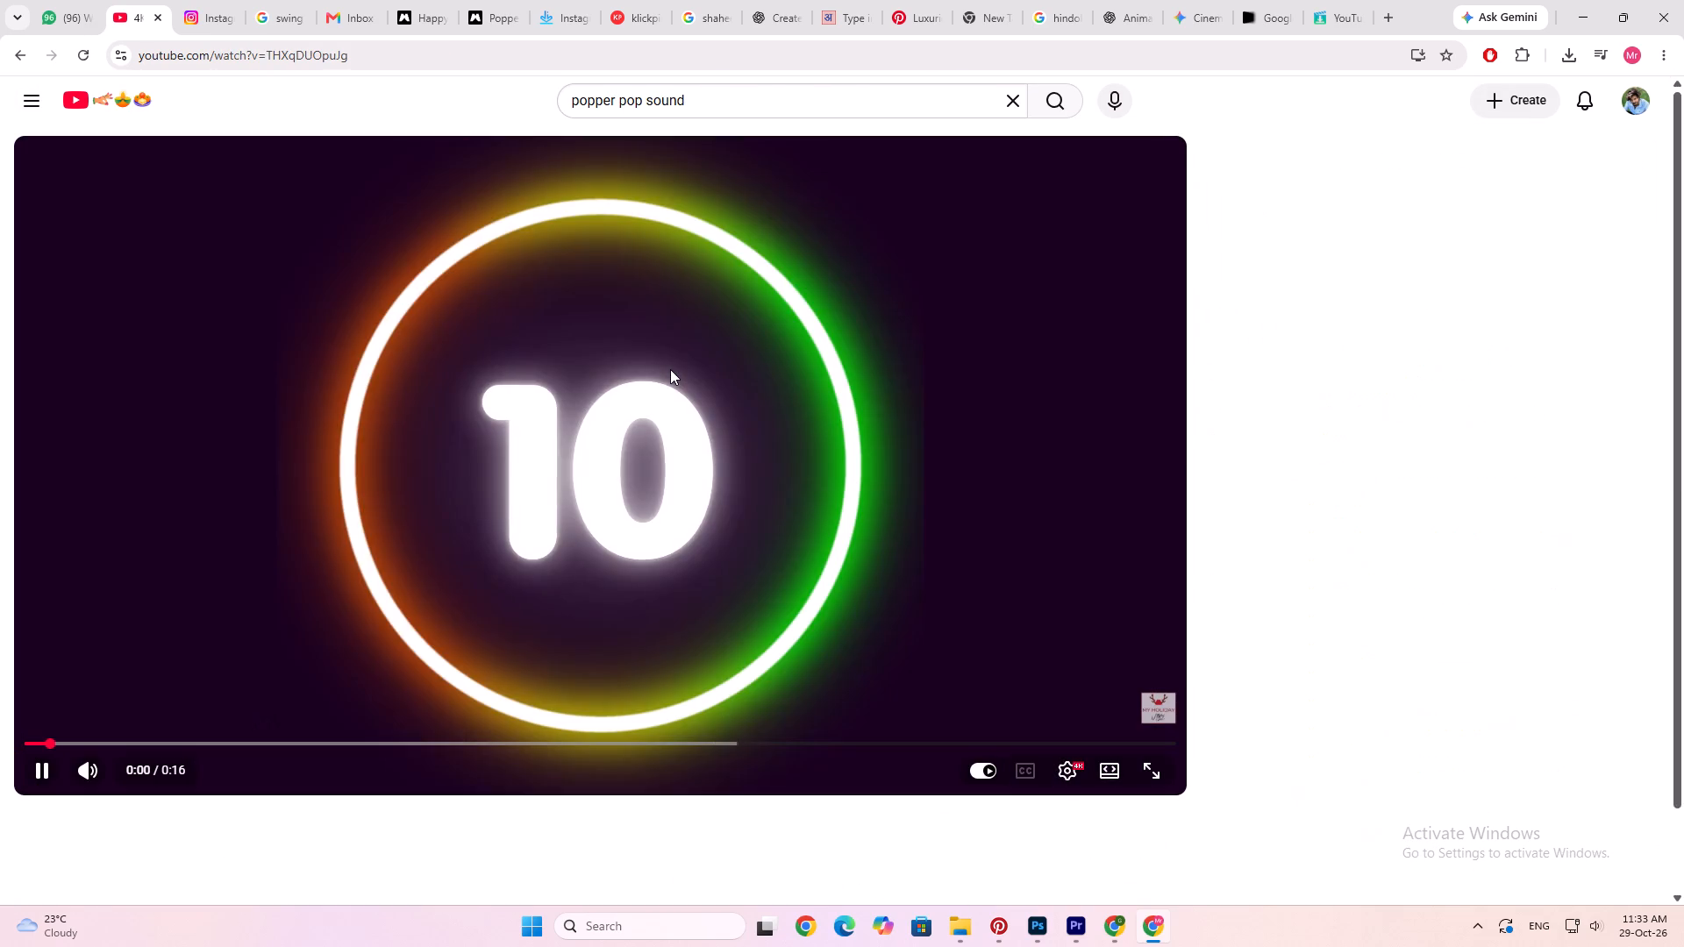
{"action": "left_click", "coordinate": [1598, 936]}
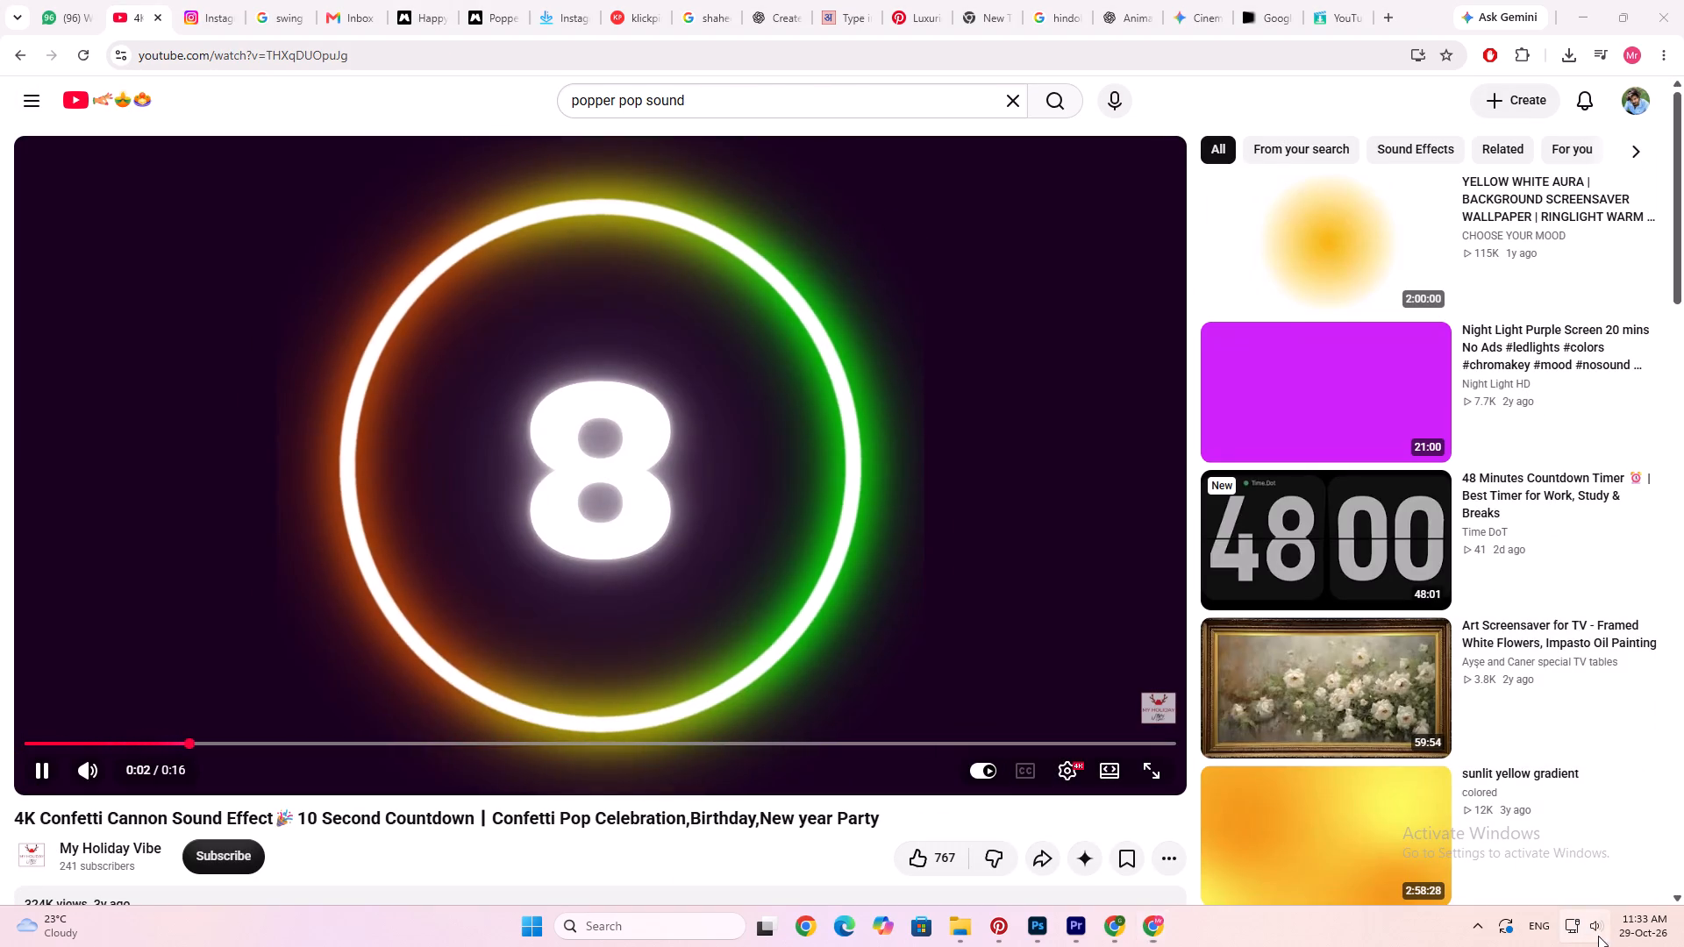
{"action": "left_click", "coordinate": [1592, 923]}
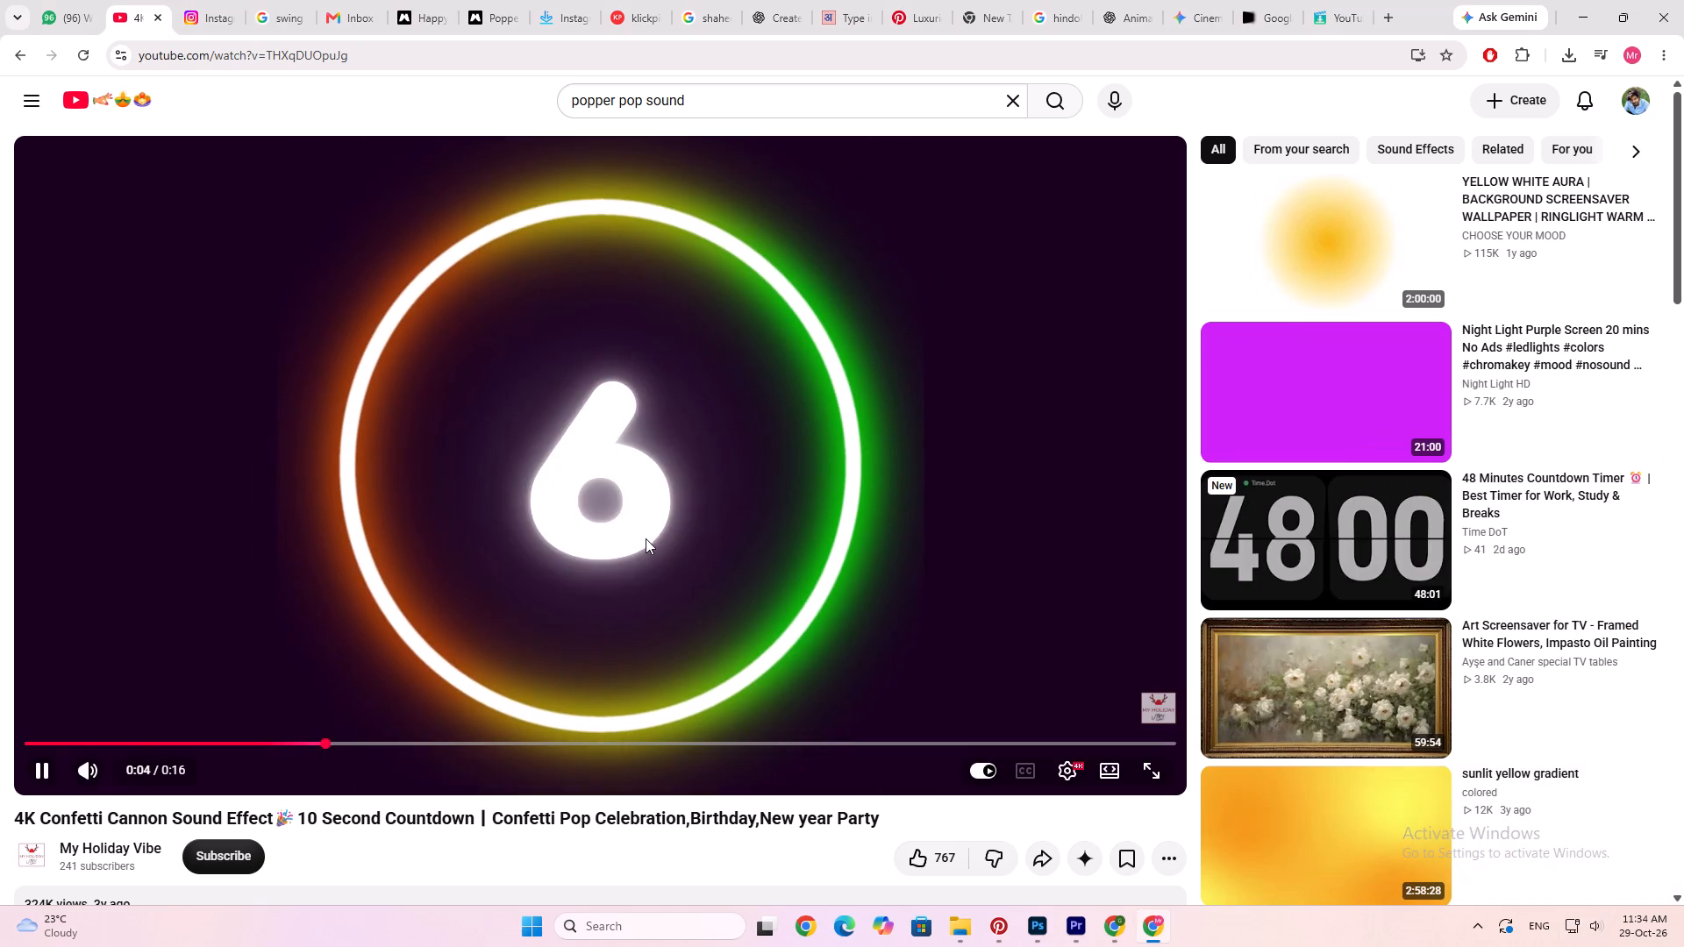
{"action": "key", "text": "Right"}
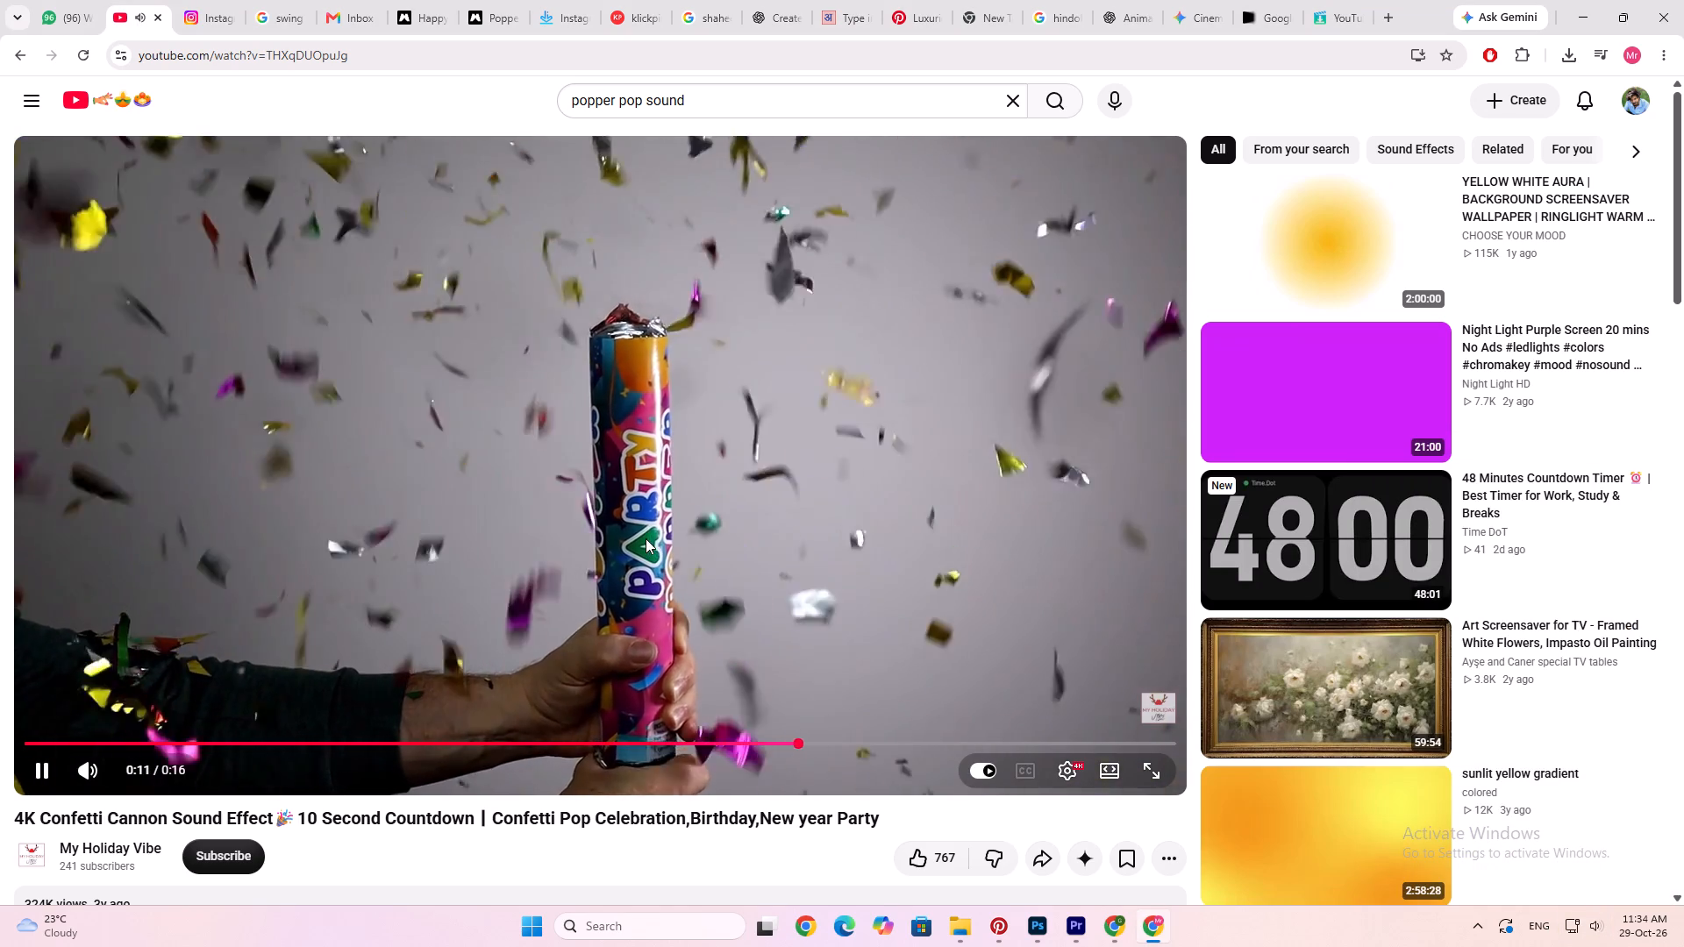
{"action": "left_click", "coordinate": [527, 399]}
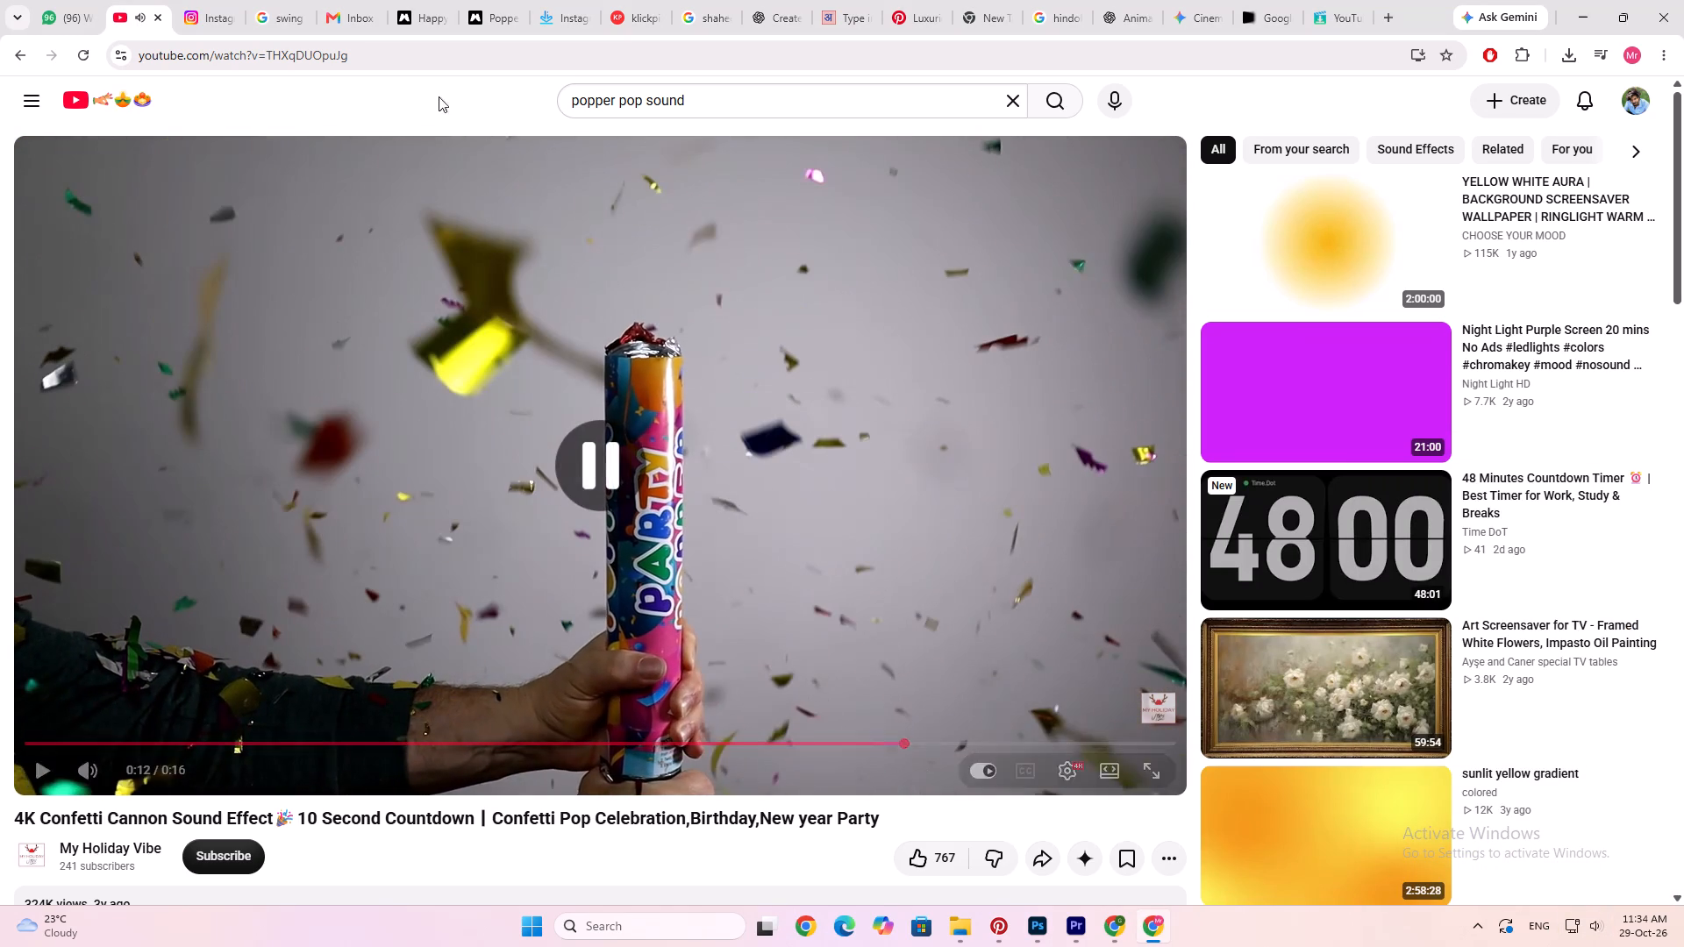
Search YouTube for "popper pop sound effect" and preview the "Confetti Green Screen Effect | HD | FREE DOWNLOAD" short.
{"action": "left_click", "coordinate": [709, 108]}
{"action": "key", "text": "space"}
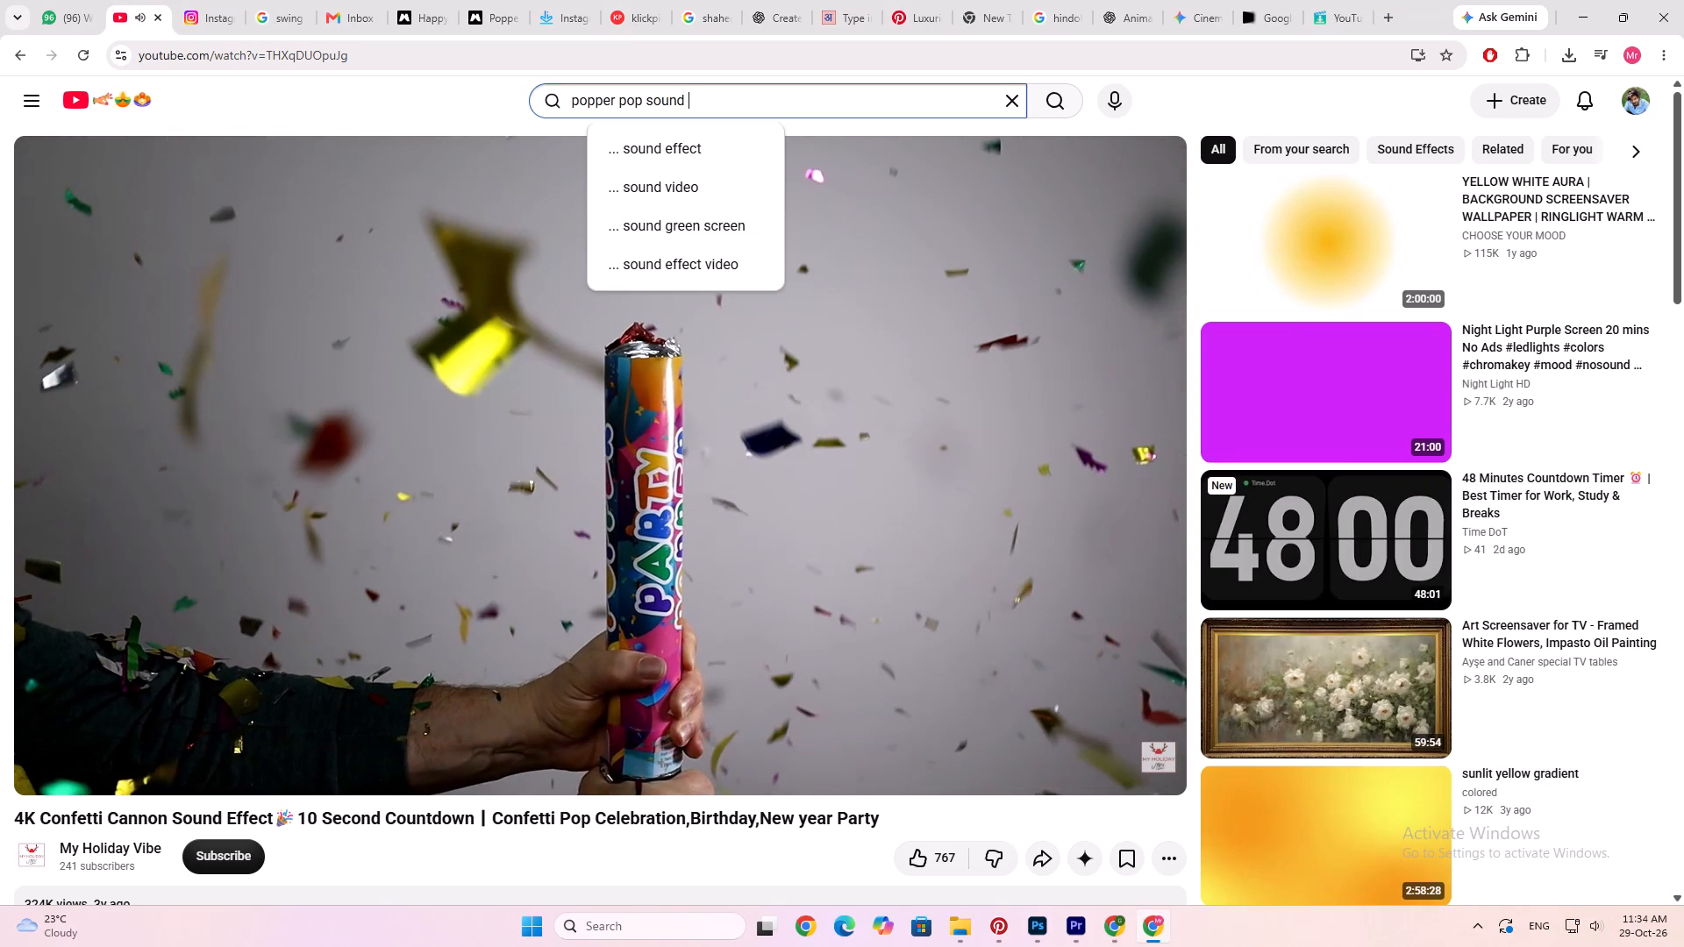
{"action": "key", "text": "Down"}
{"action": "key", "text": "Return"}
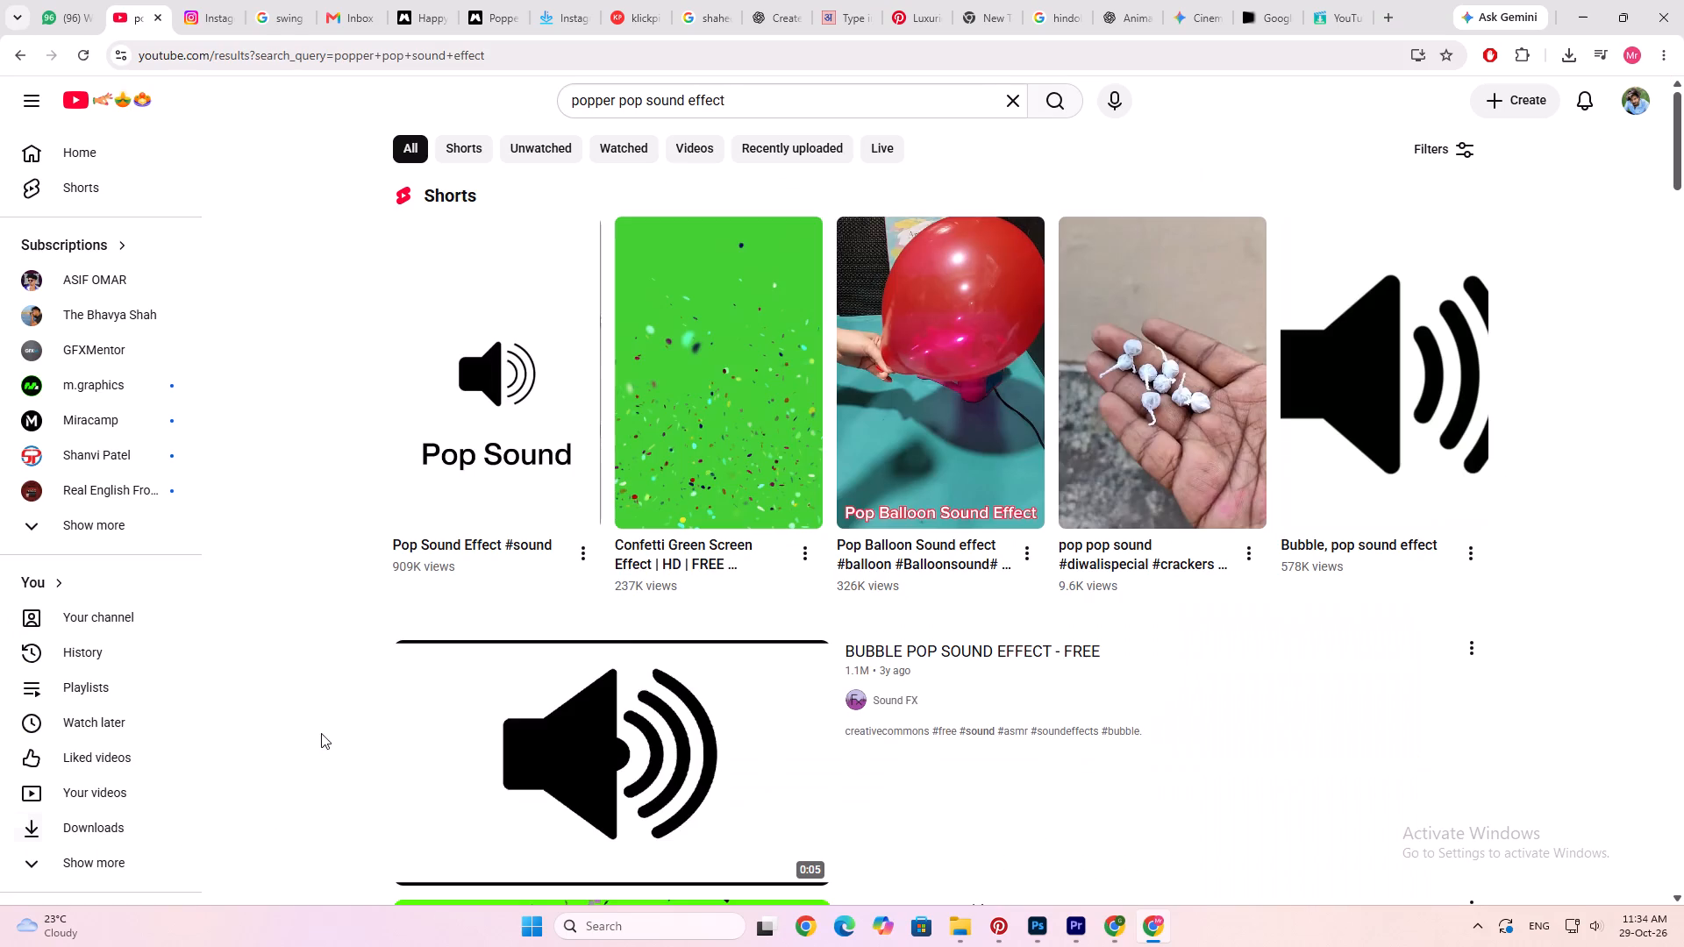
{"action": "left_click", "coordinate": [718, 419]}
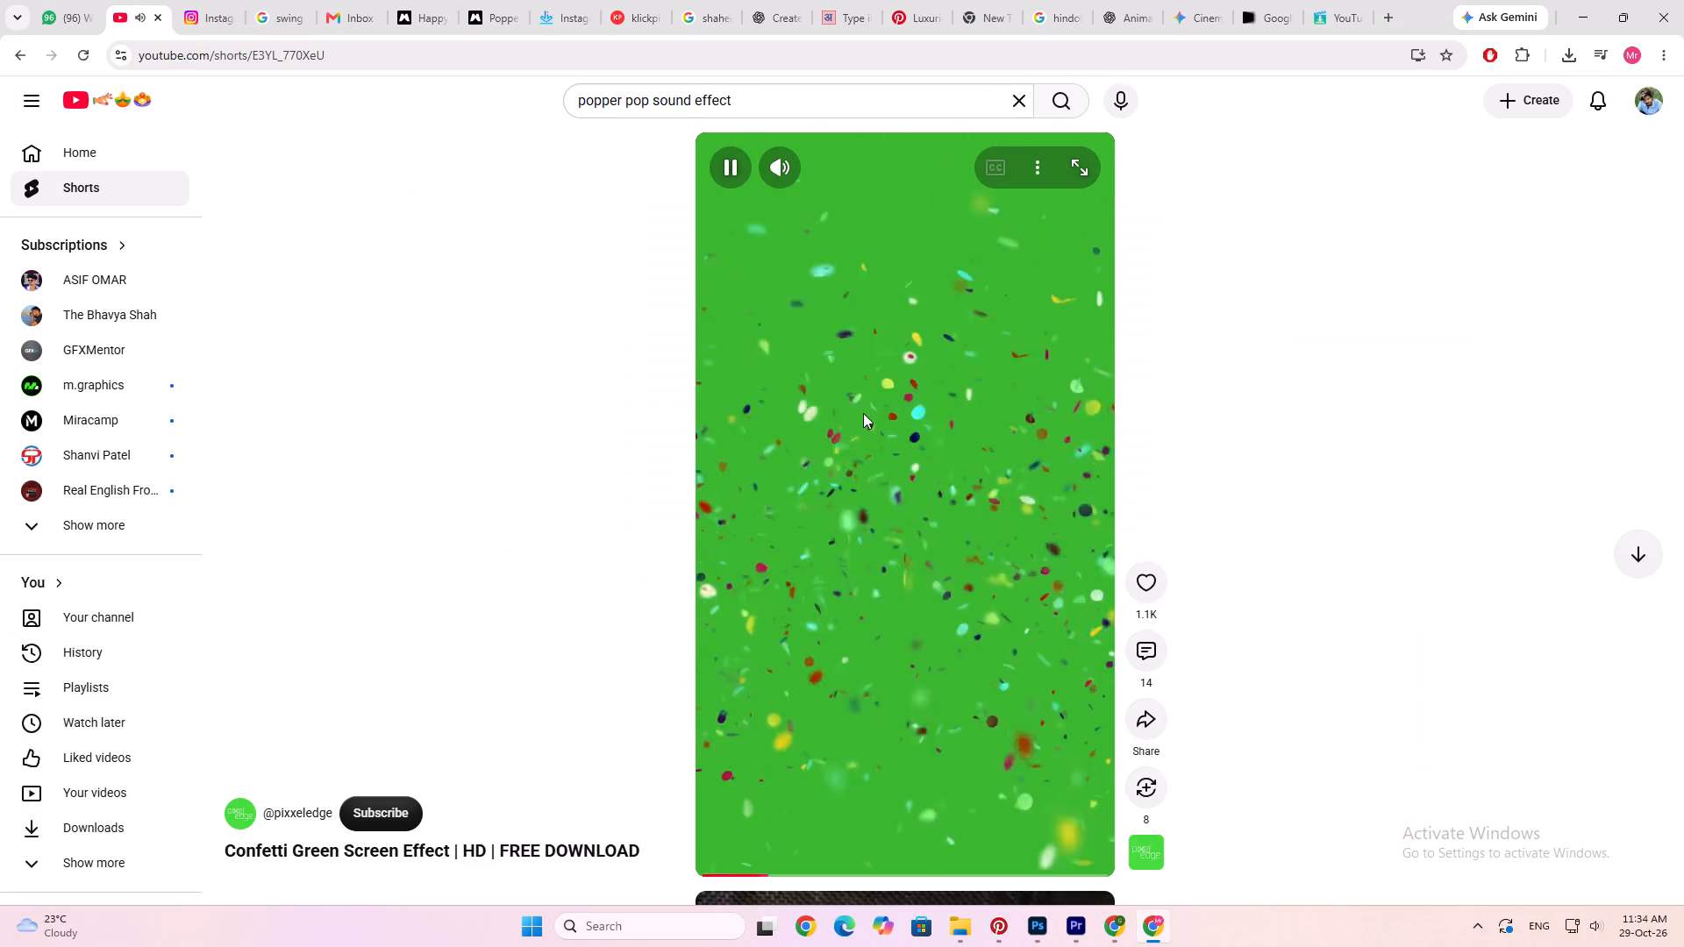
{"action": "left_click", "coordinate": [891, 353]}
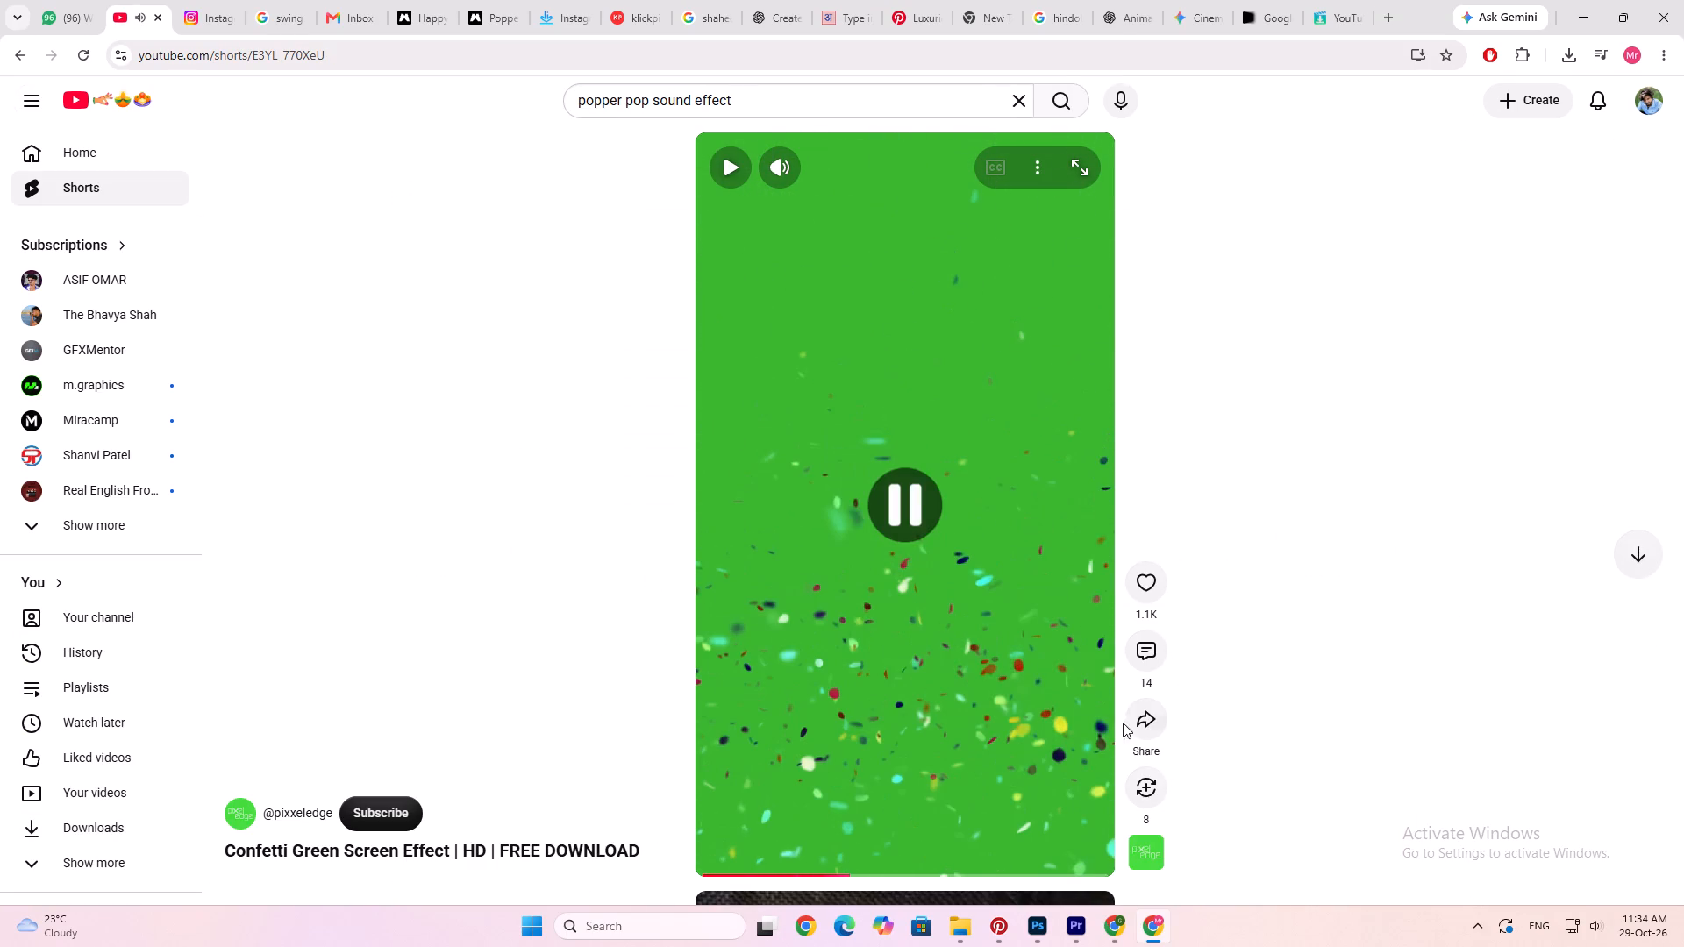
Copy the short's share link and download its 128KBPS MP3 audio through the VidsSave home page.
{"action": "left_click", "coordinate": [1146, 714]}
{"action": "left_click", "coordinate": [994, 542]}
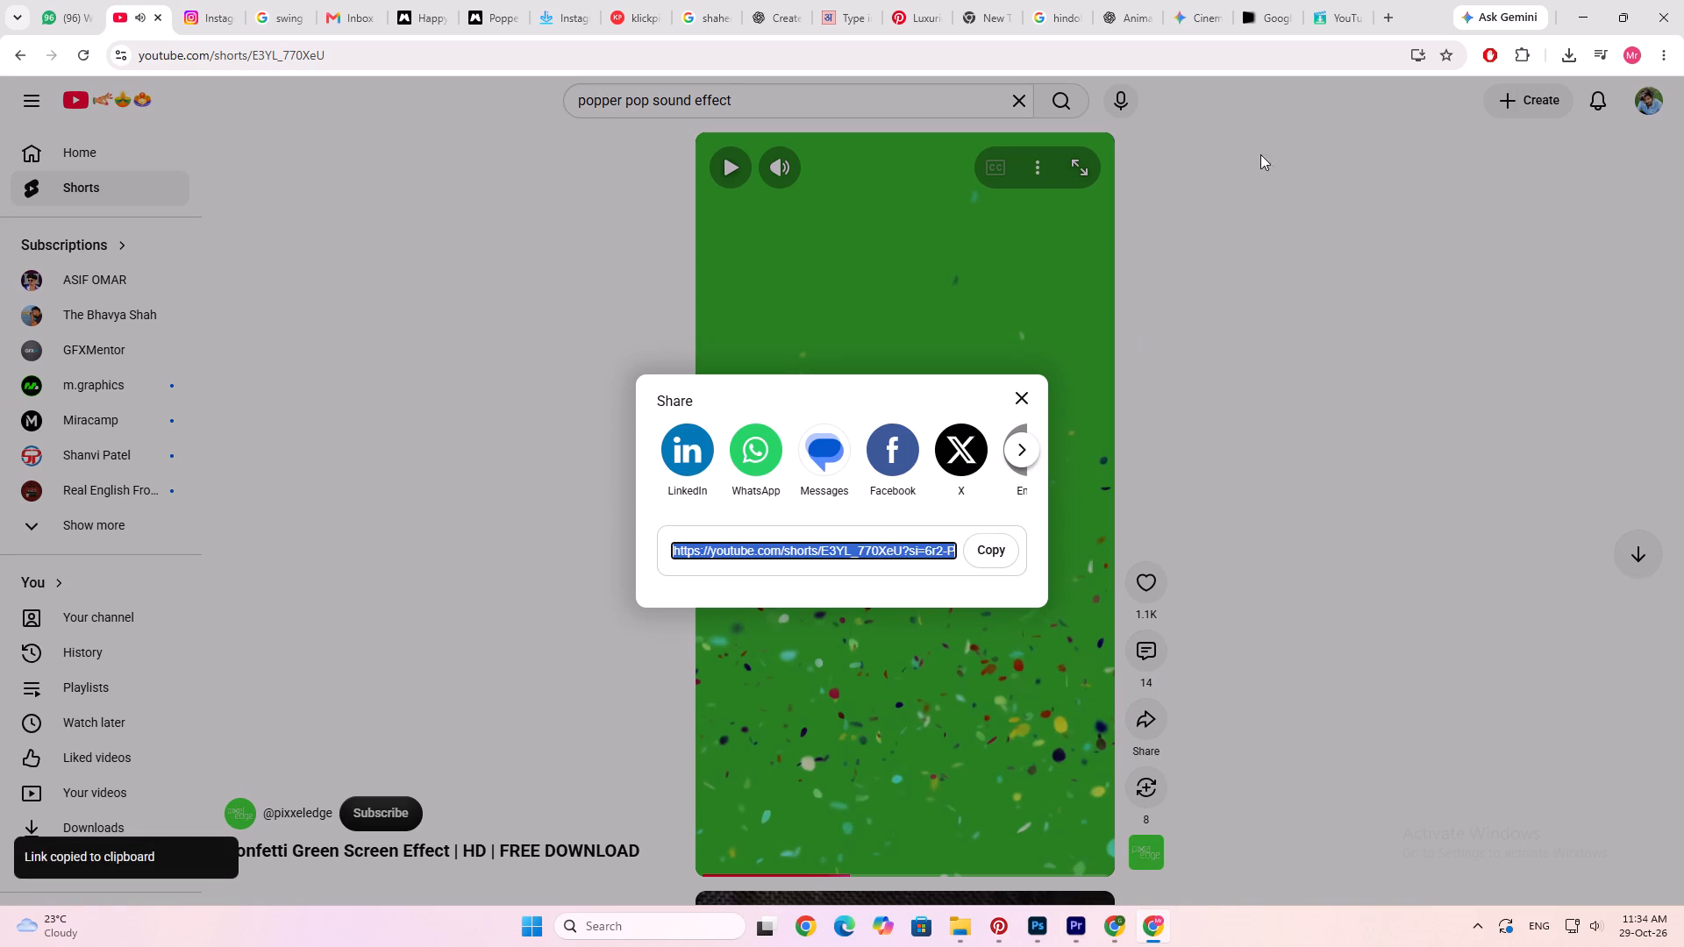
{"action": "left_click", "coordinate": [1329, 17]}
{"action": "scroll", "coordinate": [923, 100], "scroll_direction": "up", "scroll_amount": 12}
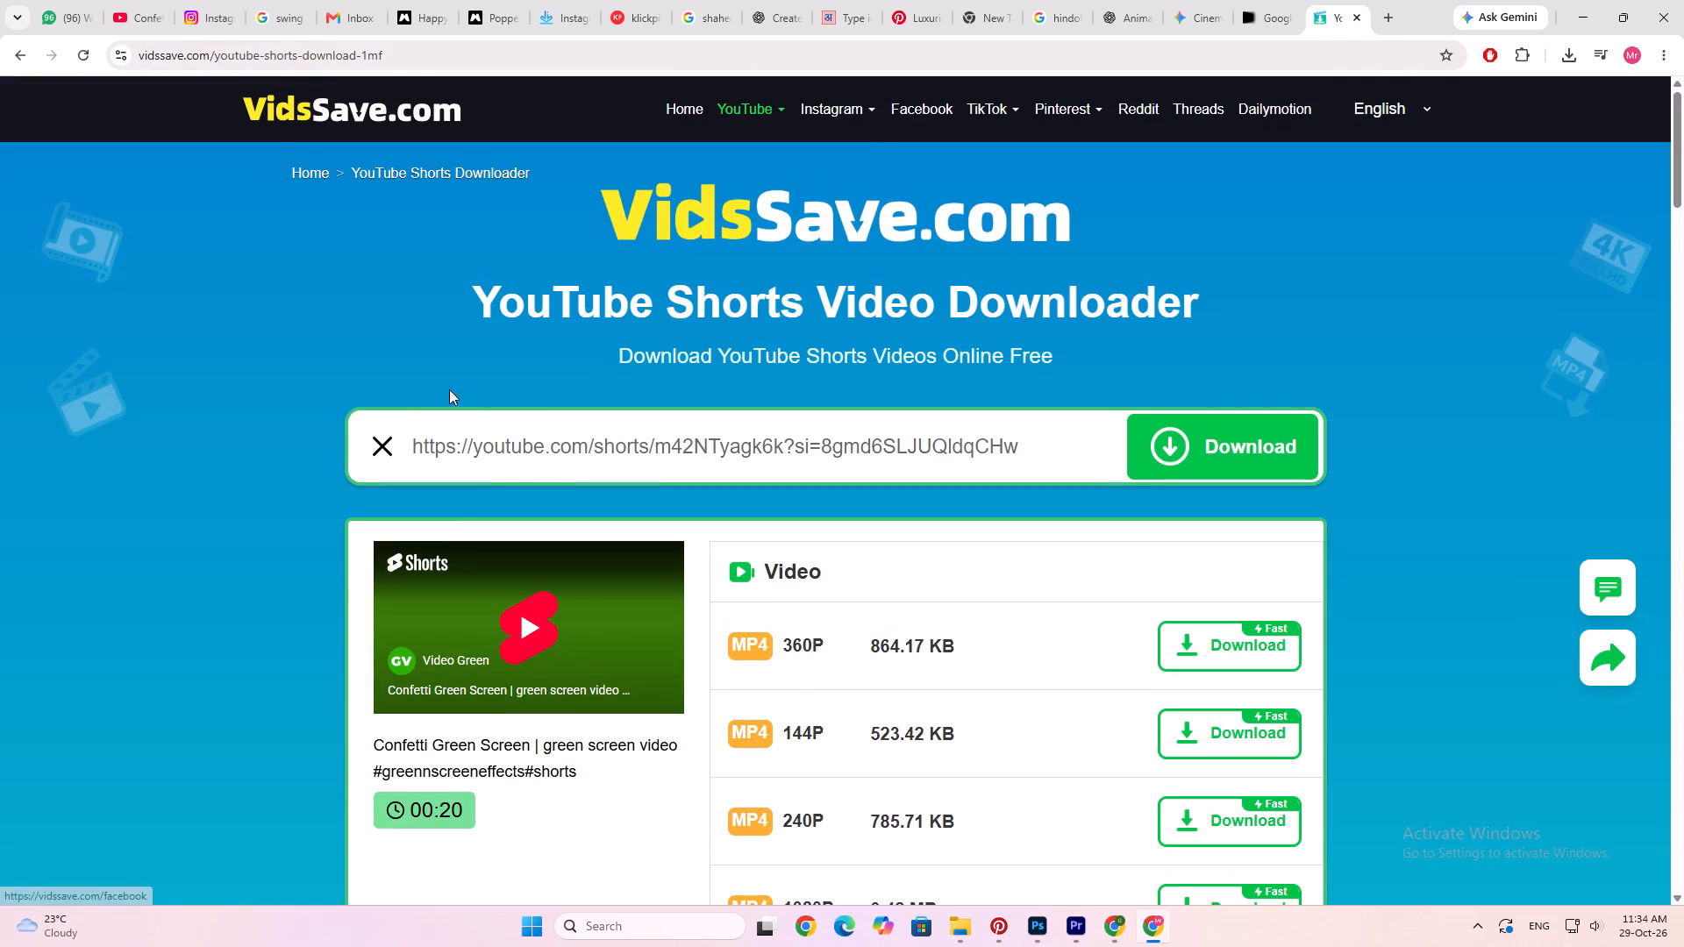
{"action": "left_click", "coordinate": [303, 99]}
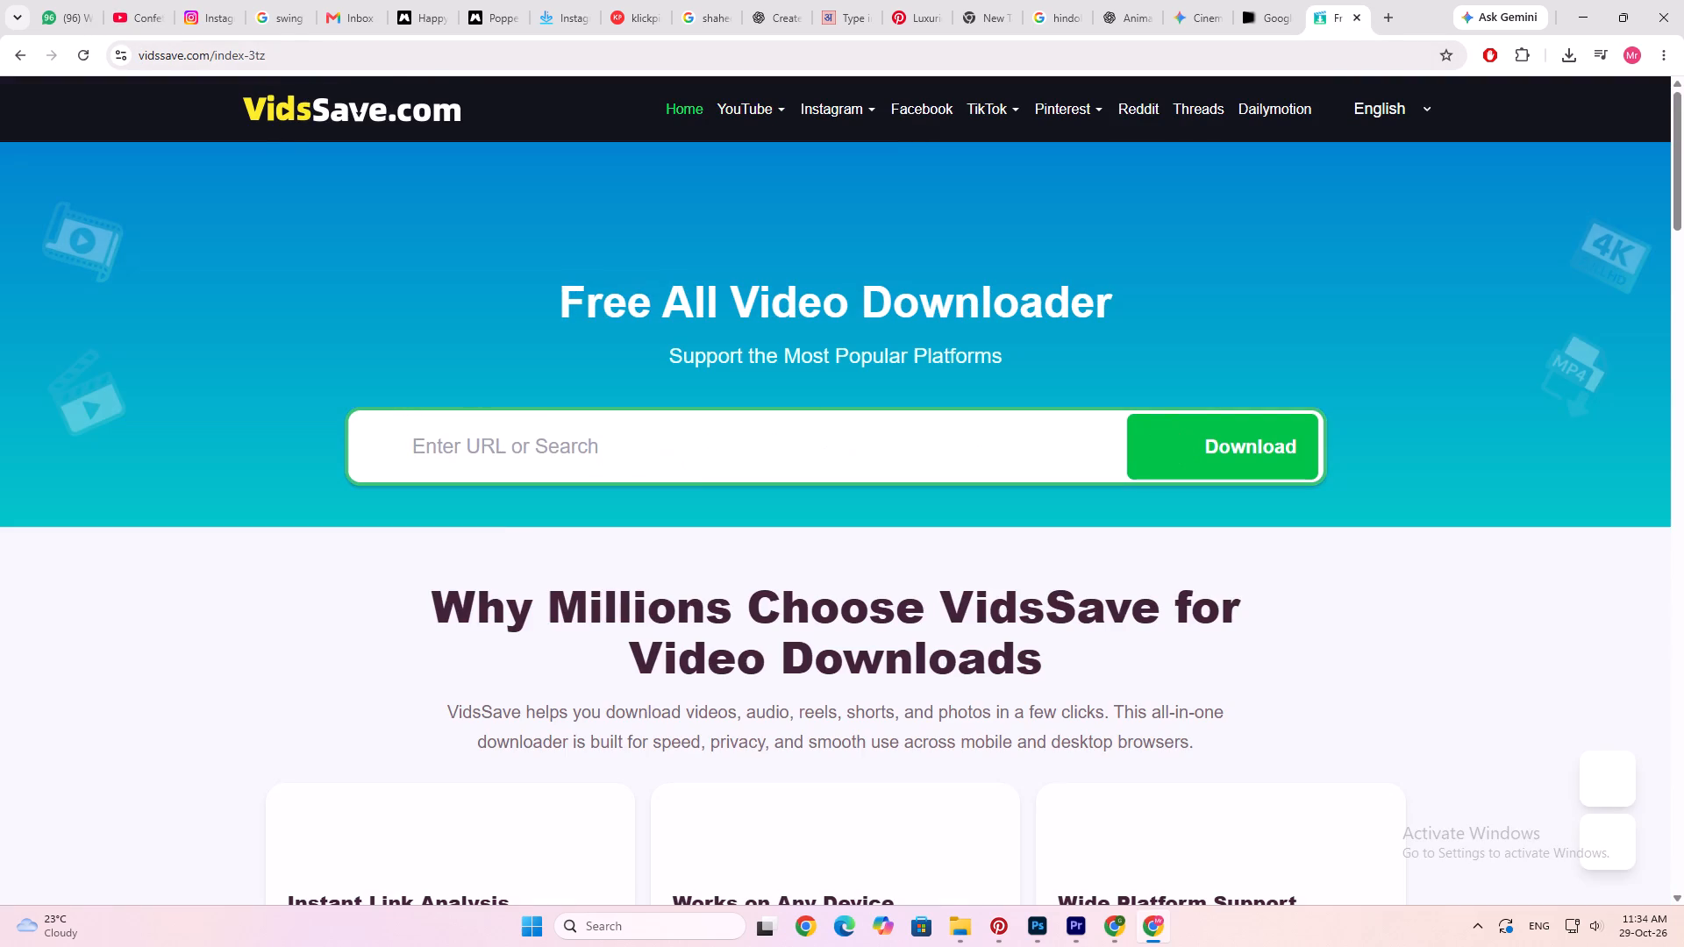
{"action": "left_click_drag", "start_coordinate": [1003, 449], "coordinate": [942, 458]}
{"action": "key", "text": "ctrl+v"}
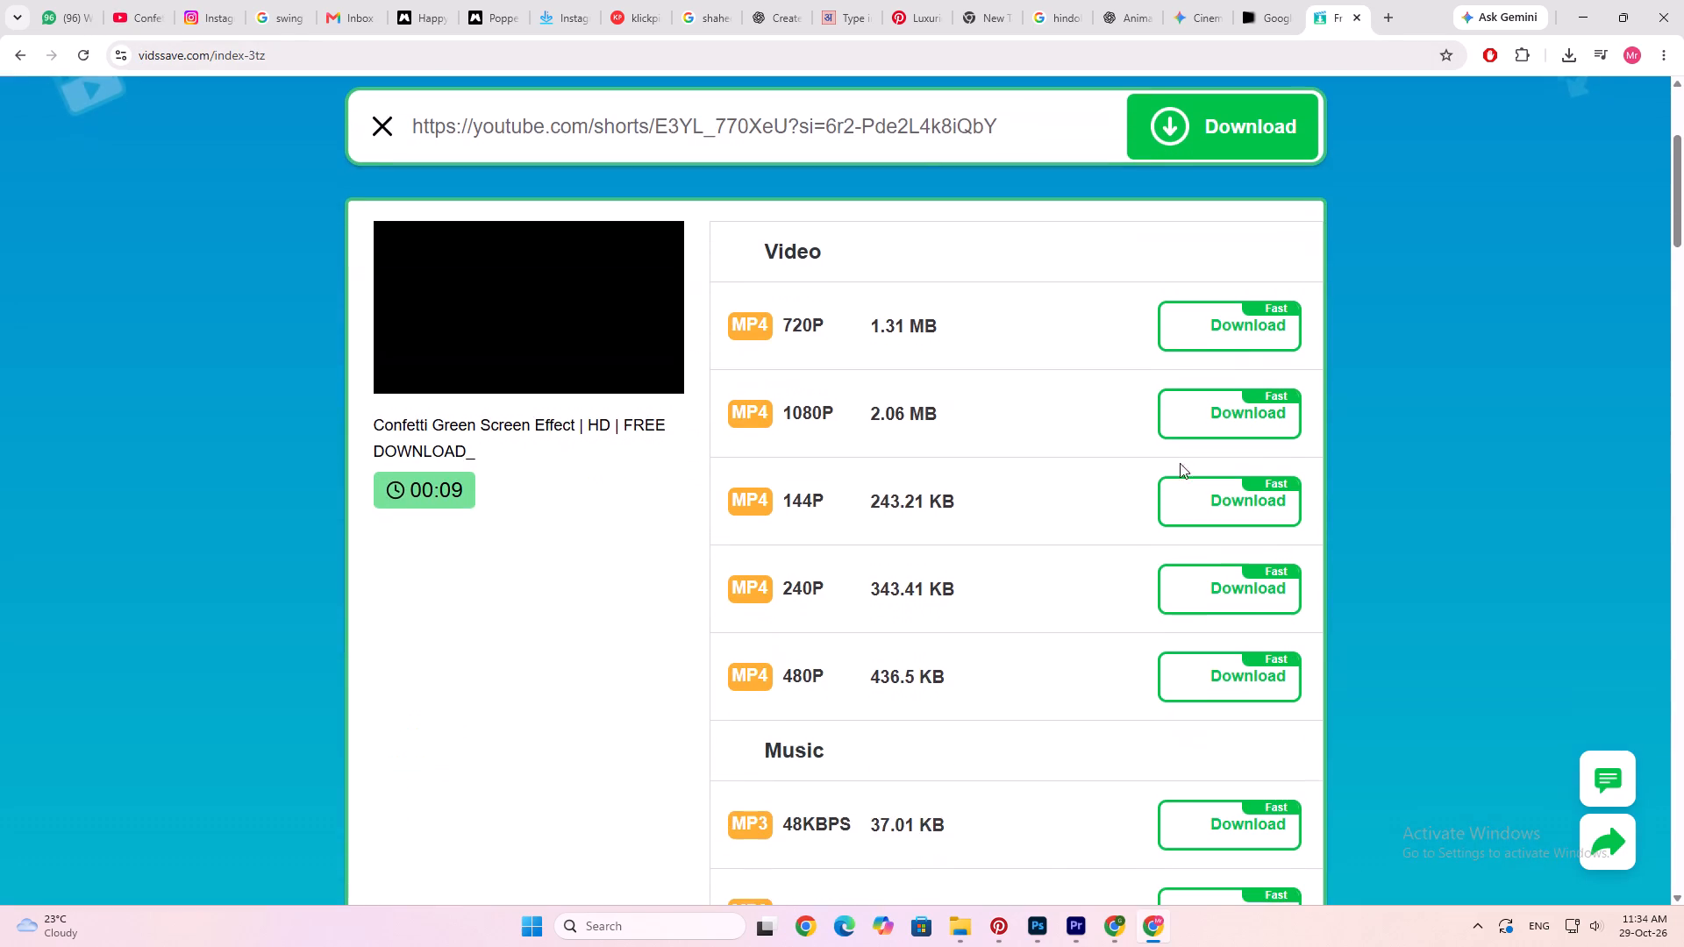
{"action": "scroll", "coordinate": [1103, 421], "scroll_direction": "down", "scroll_amount": 3}
{"action": "left_click", "coordinate": [1246, 560]}
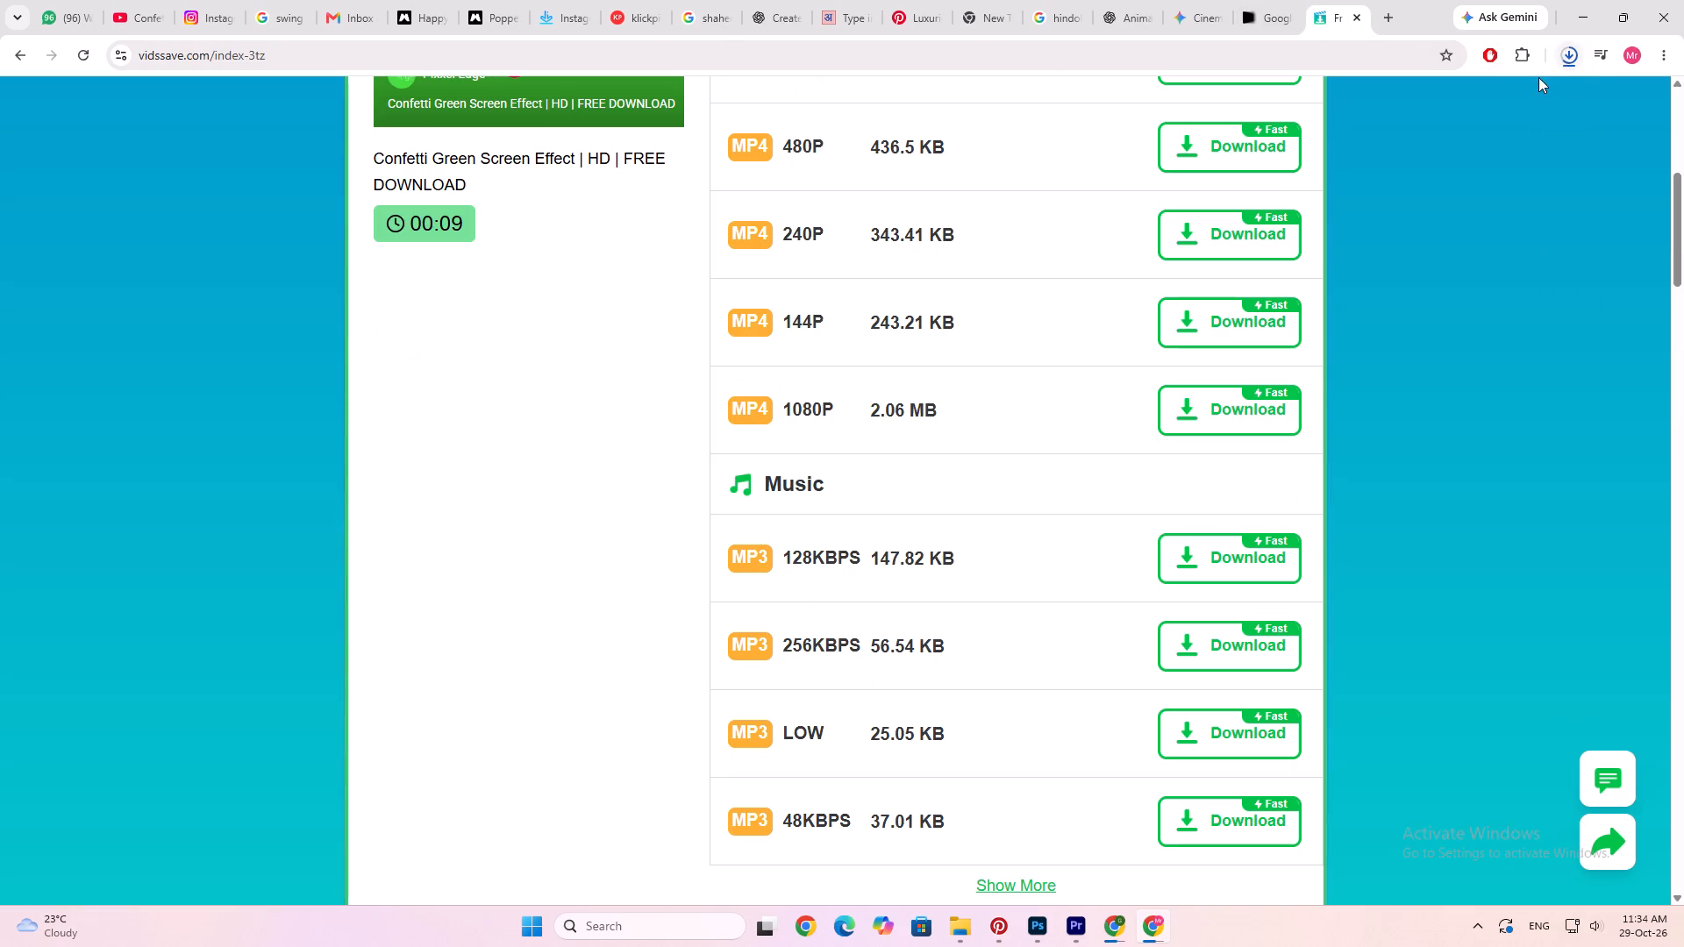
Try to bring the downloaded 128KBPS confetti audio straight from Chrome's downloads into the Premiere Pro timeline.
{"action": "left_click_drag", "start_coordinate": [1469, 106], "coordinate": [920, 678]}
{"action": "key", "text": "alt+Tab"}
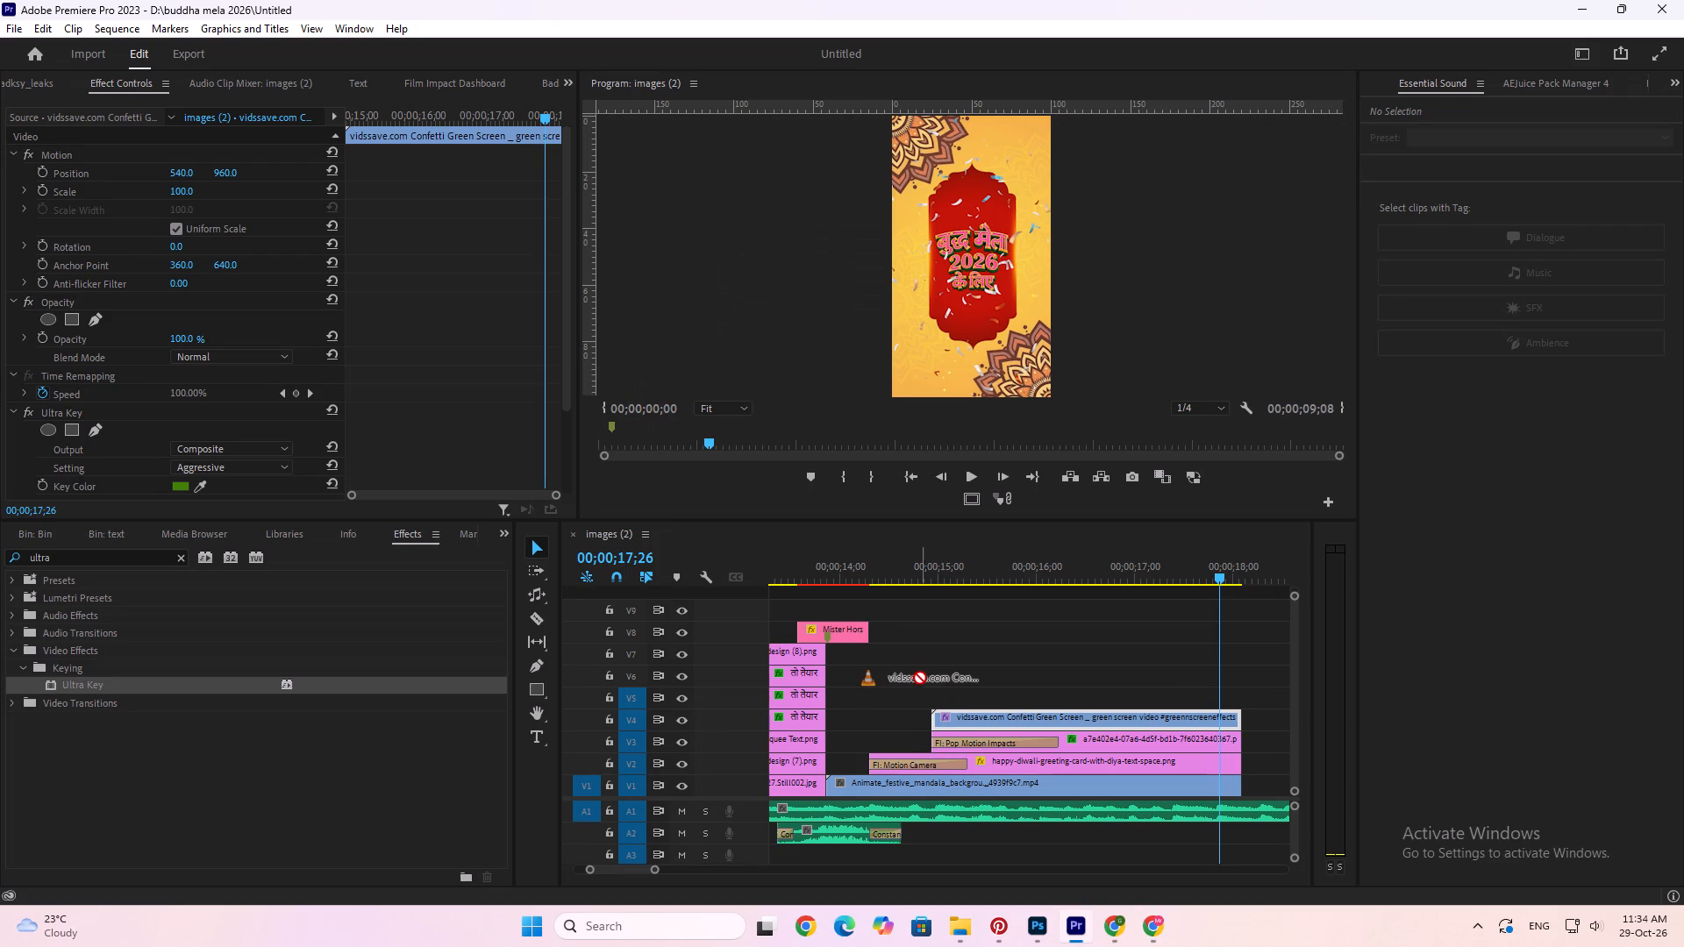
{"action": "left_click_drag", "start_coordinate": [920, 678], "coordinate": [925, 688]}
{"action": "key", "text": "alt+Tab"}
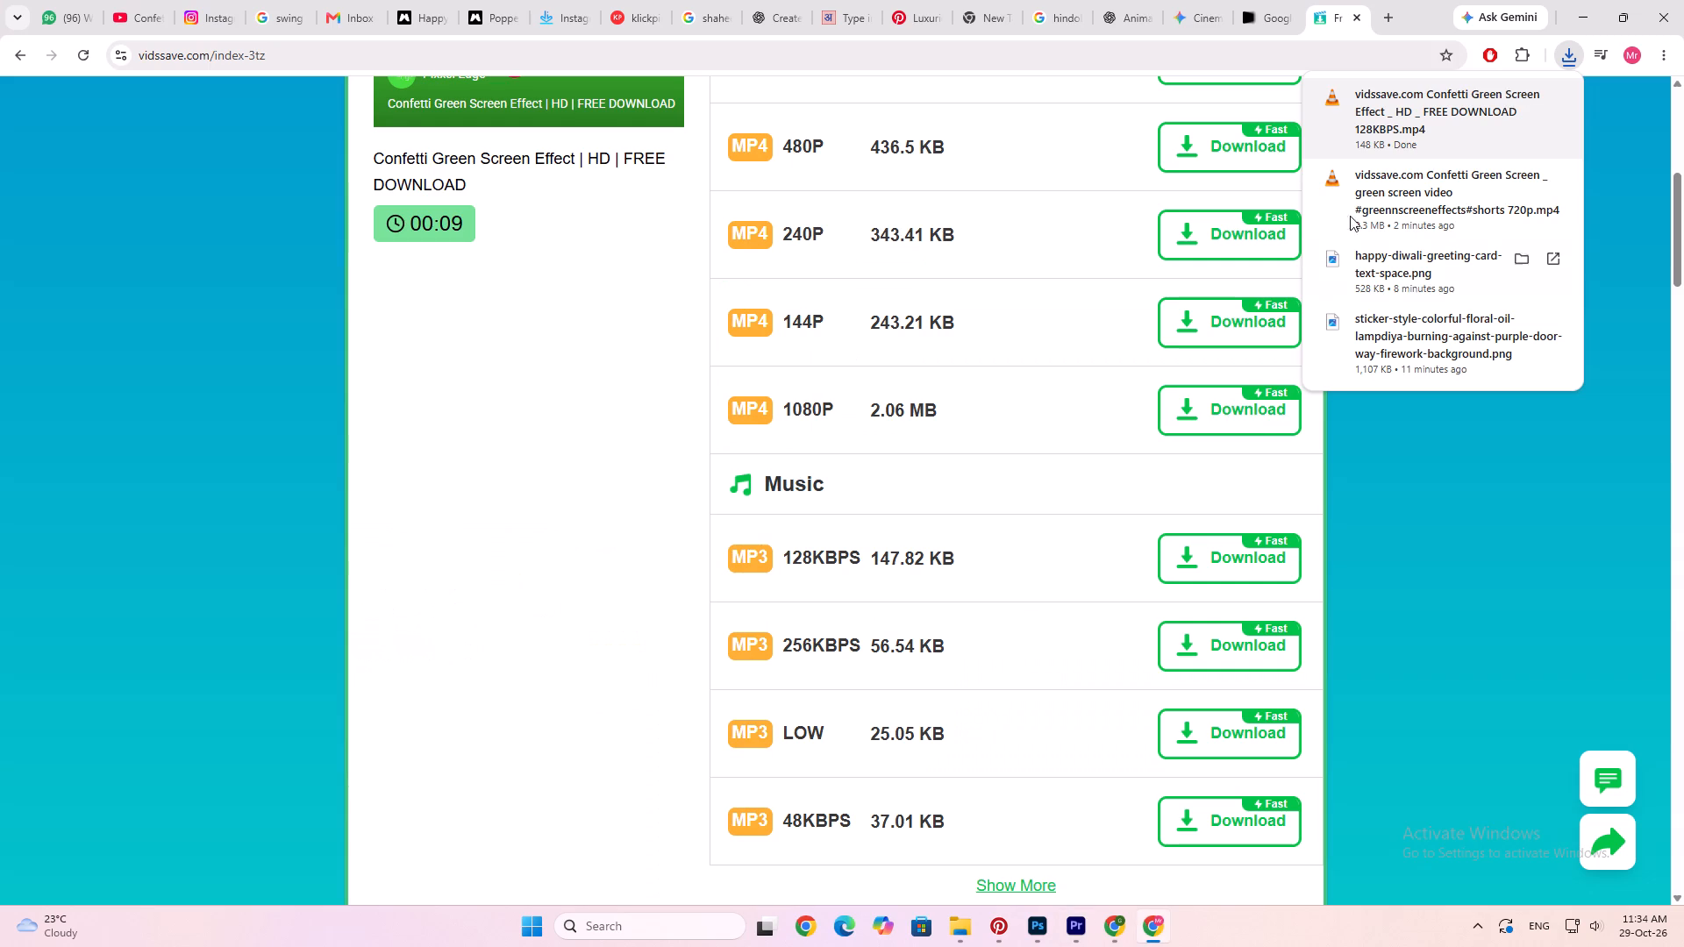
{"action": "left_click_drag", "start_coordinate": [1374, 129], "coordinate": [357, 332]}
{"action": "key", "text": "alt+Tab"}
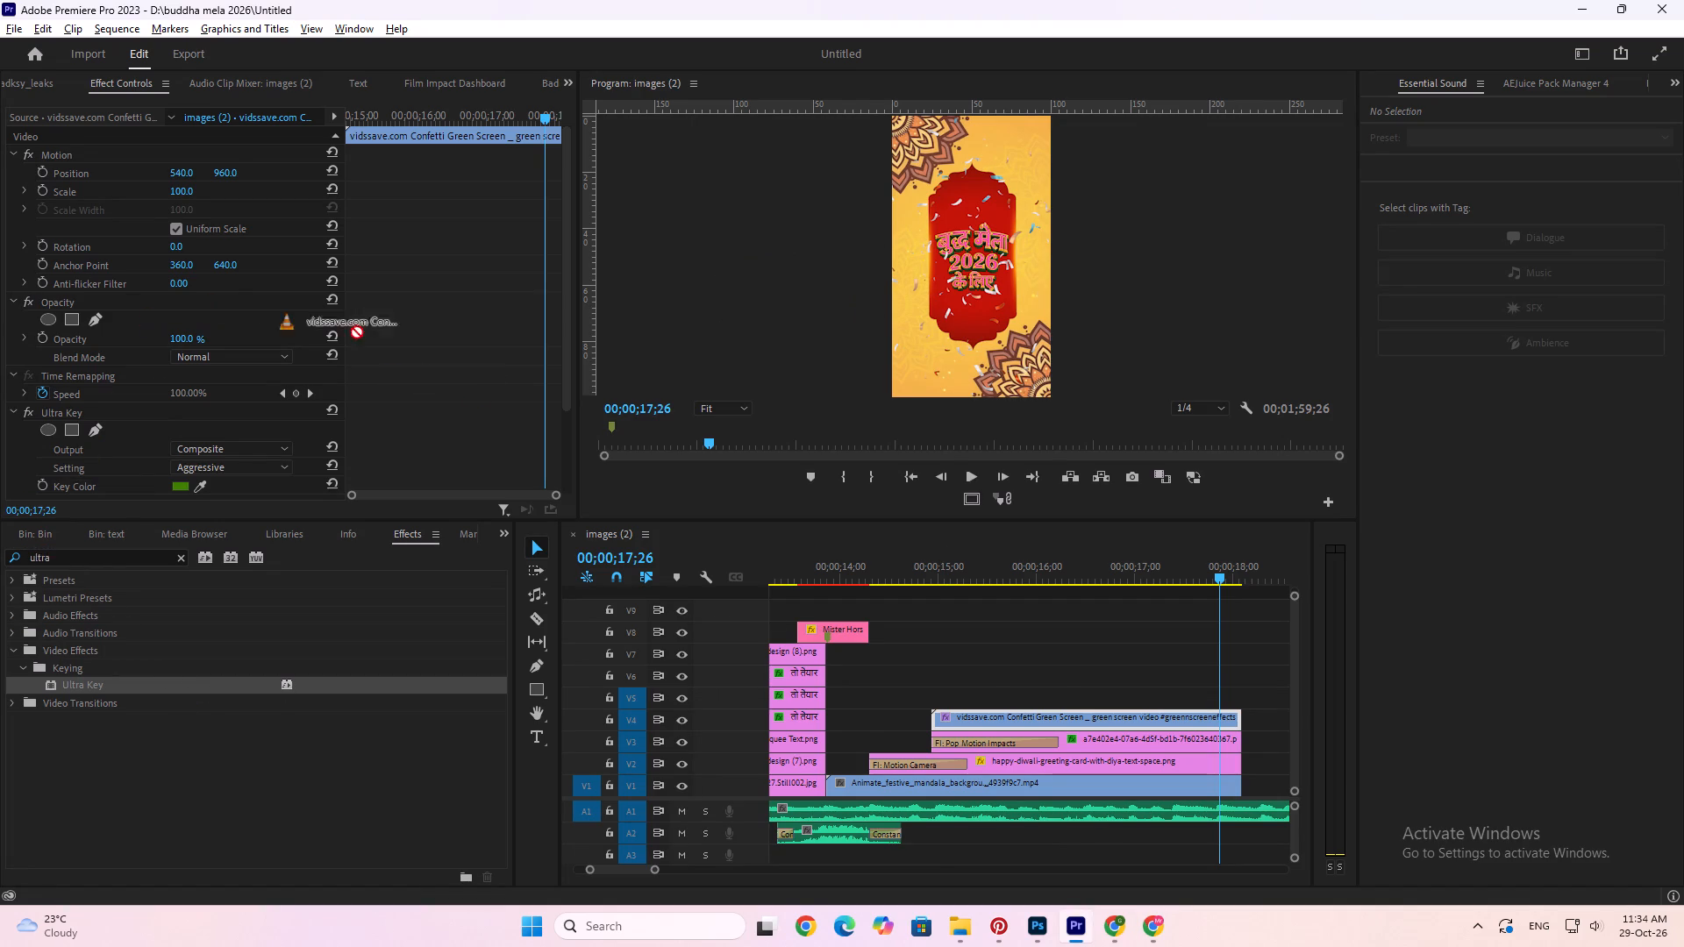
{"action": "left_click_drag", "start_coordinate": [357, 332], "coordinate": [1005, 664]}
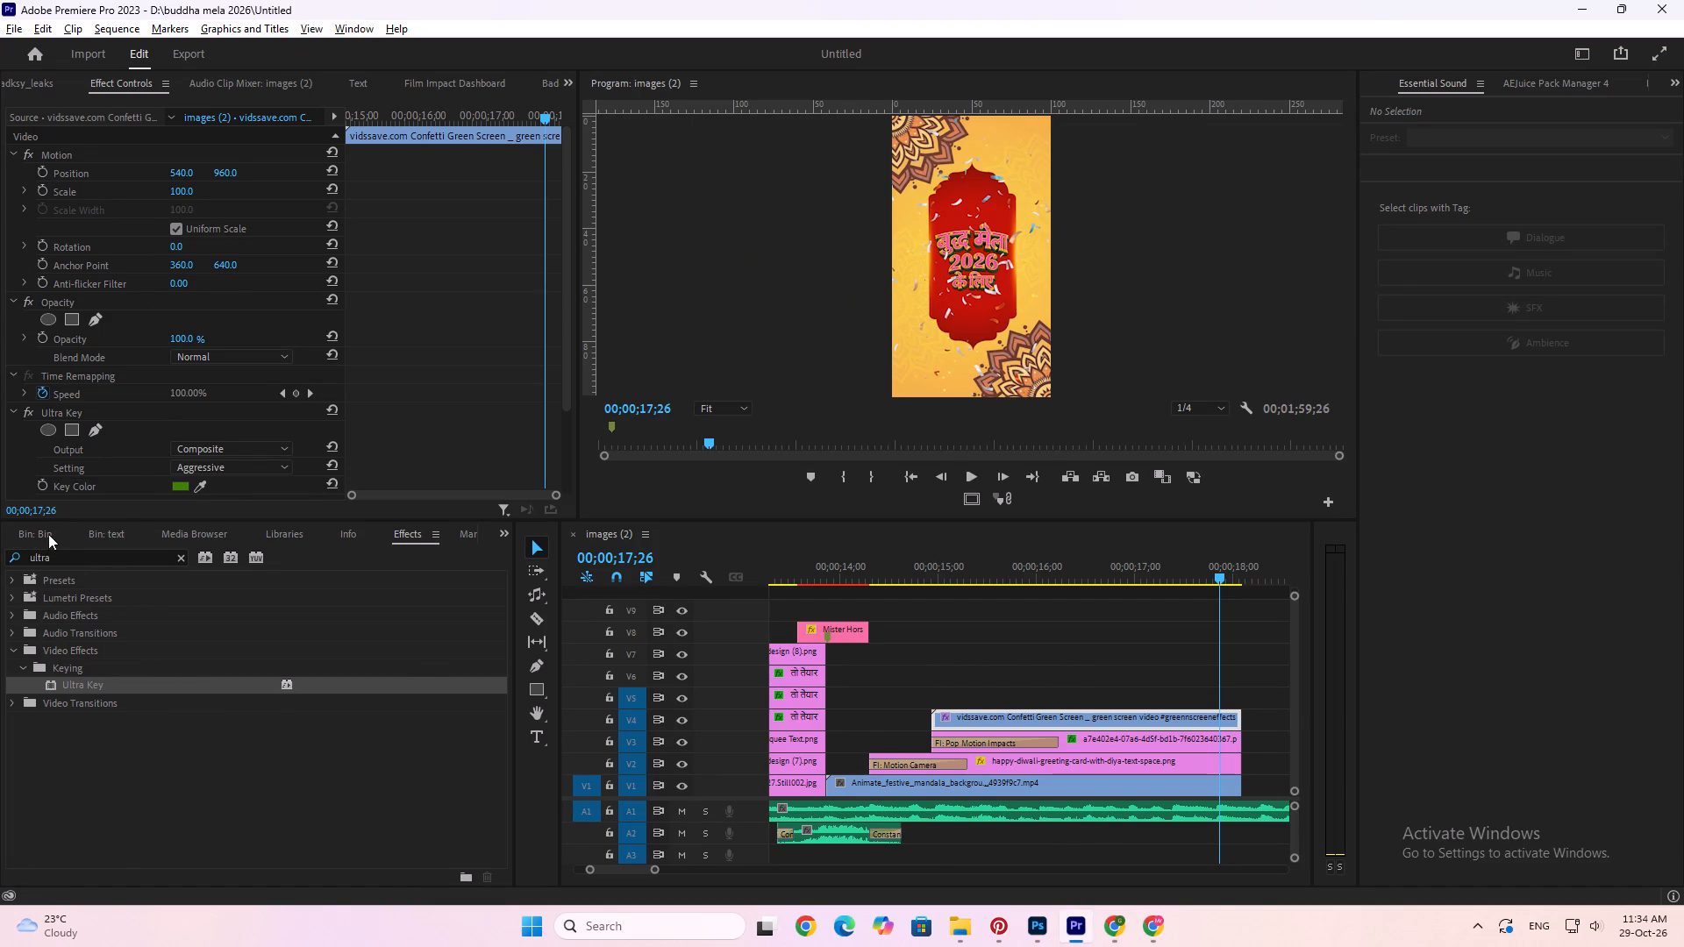
Import the downloaded 128KBPS confetti audio file from Chrome into the Premiere Pro project's Bin.
{"action": "left_click", "coordinate": [39, 534]}
{"action": "scroll", "coordinate": [354, 773], "scroll_direction": "down", "scroll_amount": 3}
{"action": "key", "text": "alt+Tab"}
{"action": "left_click_drag", "start_coordinate": [1352, 134], "coordinate": [1217, 257]}
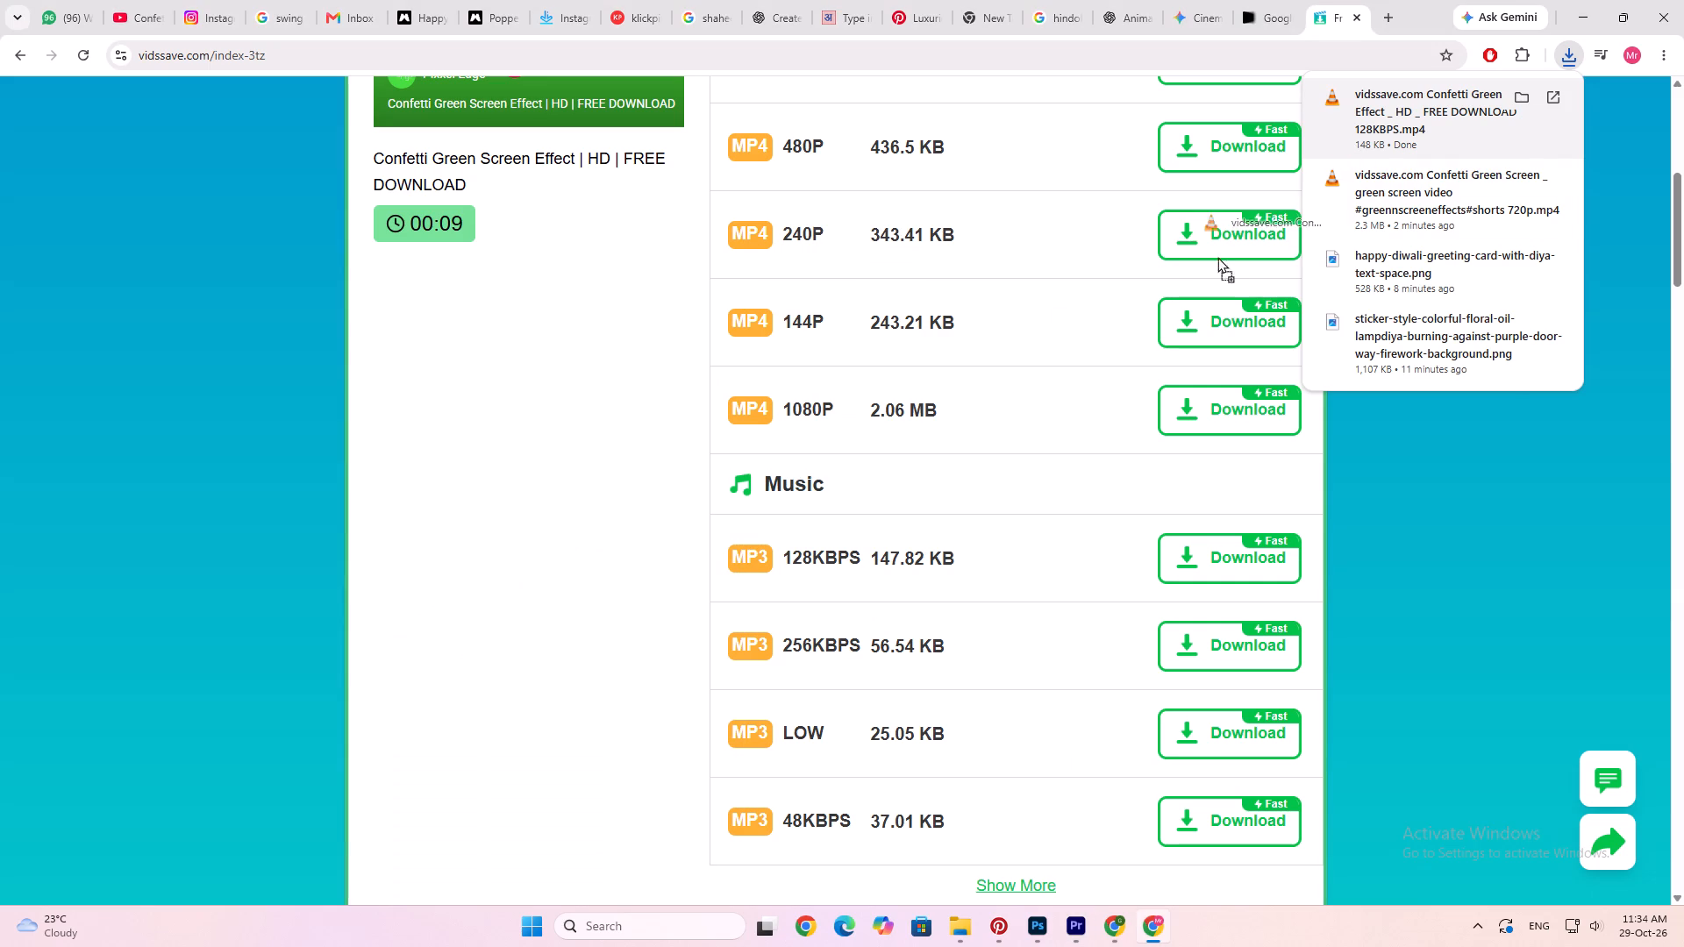
{"action": "left_click_drag", "start_coordinate": [1217, 257], "coordinate": [271, 786]}
{"action": "key", "text": "alt+Tab"}
Place the confetti audio on track A2, aligned with the start of the confetti clip, and play back the title scene.
{"action": "left_click", "coordinate": [111, 792]}
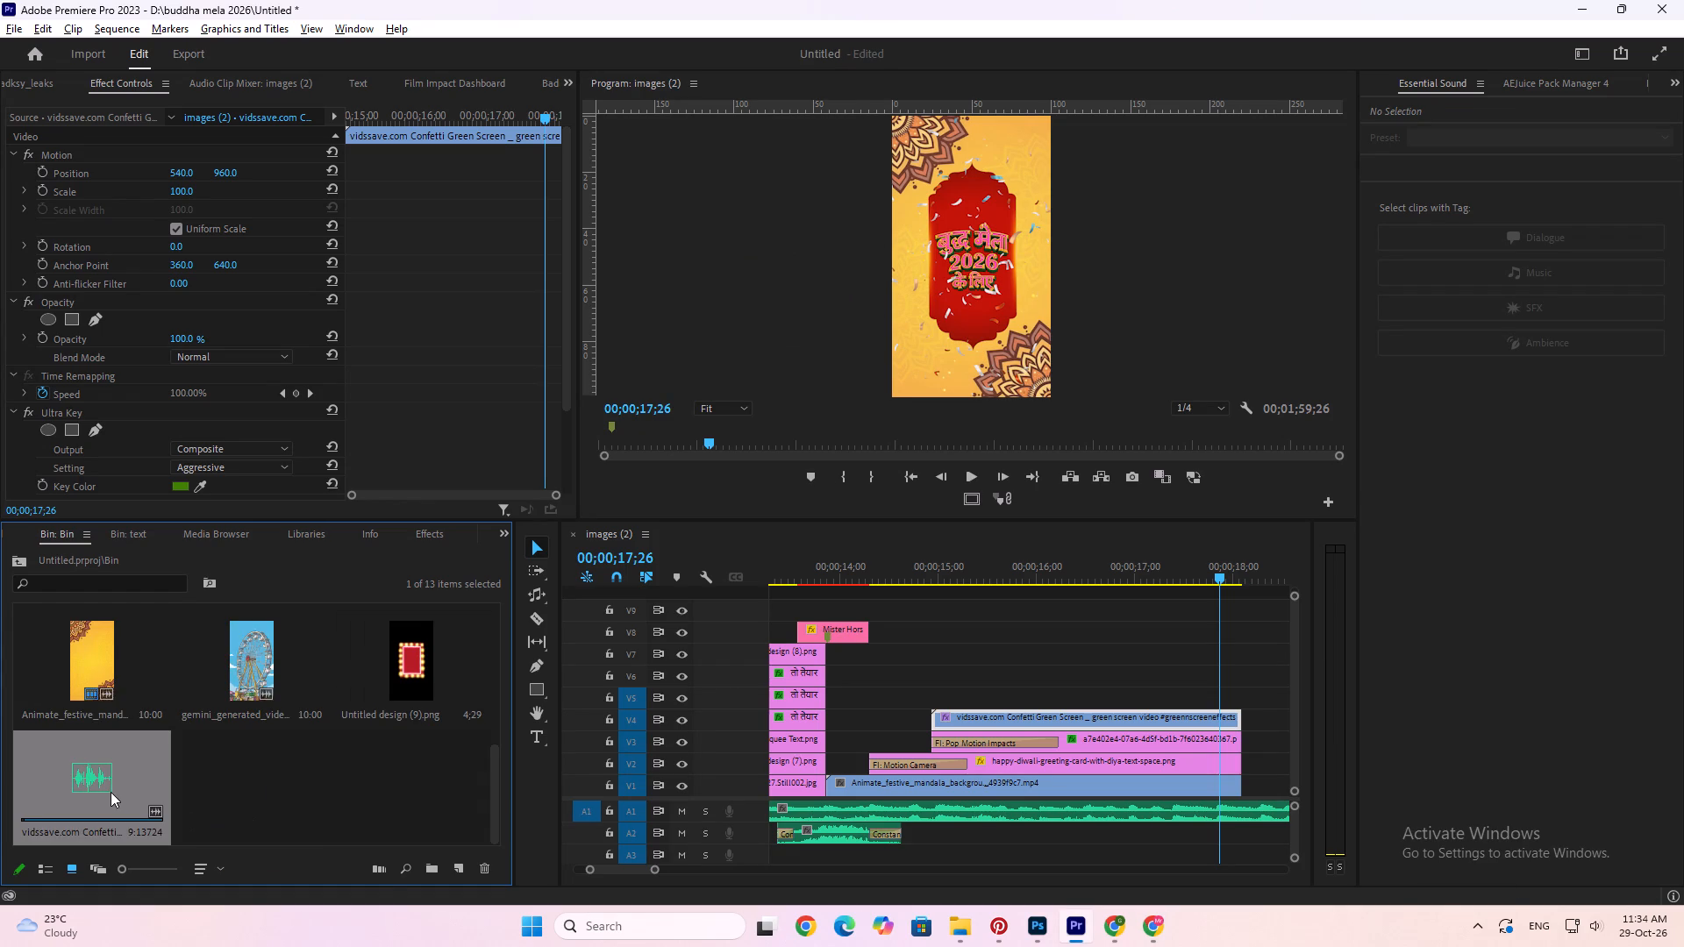
{"action": "left_click_drag", "start_coordinate": [99, 776], "coordinate": [934, 818]}
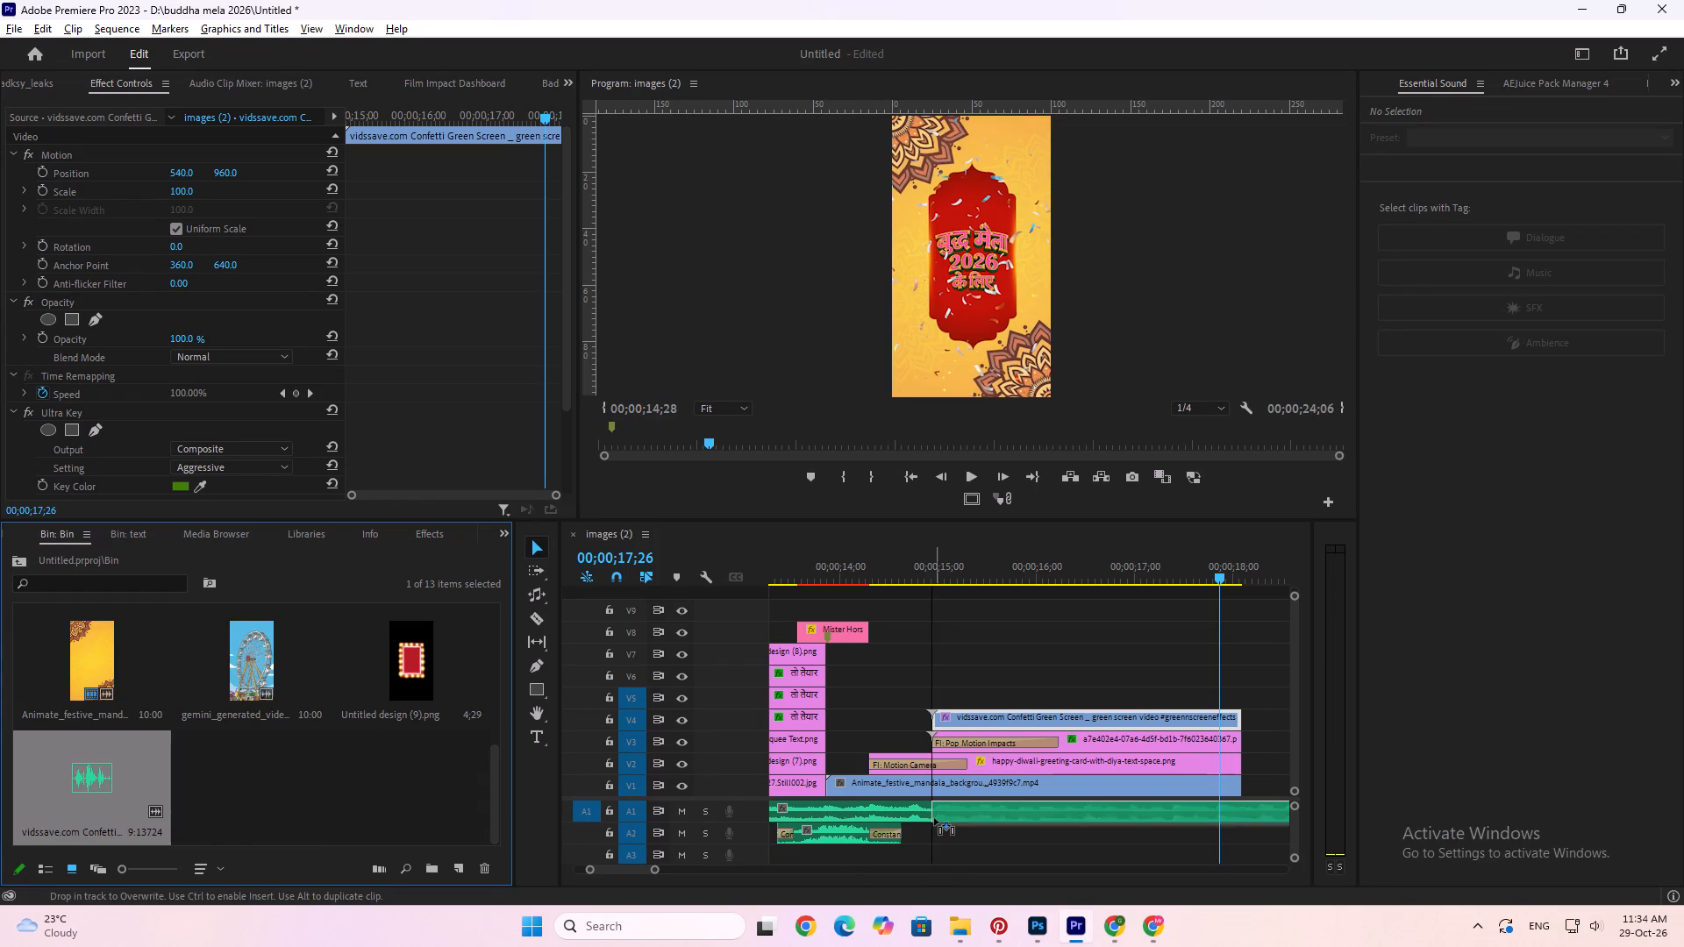
{"action": "left_click_drag", "start_coordinate": [934, 818], "coordinate": [928, 833]}
{"action": "left_click", "coordinate": [821, 573]}
{"action": "key", "text": "space"}
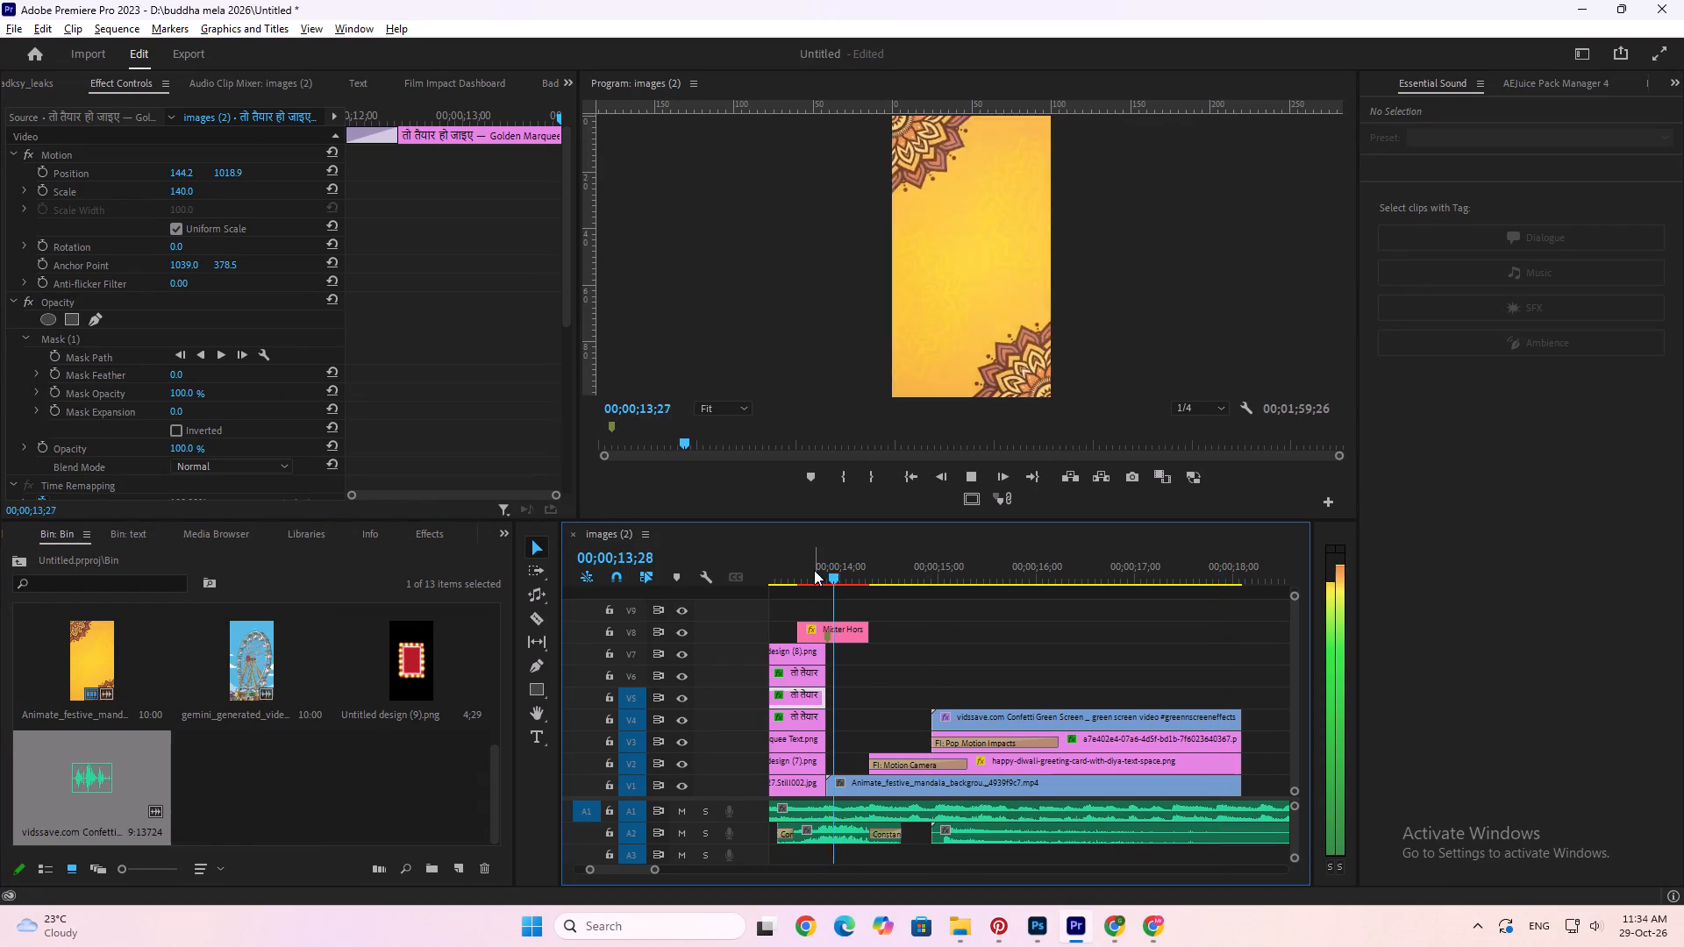
{"action": "key", "text": "space"}
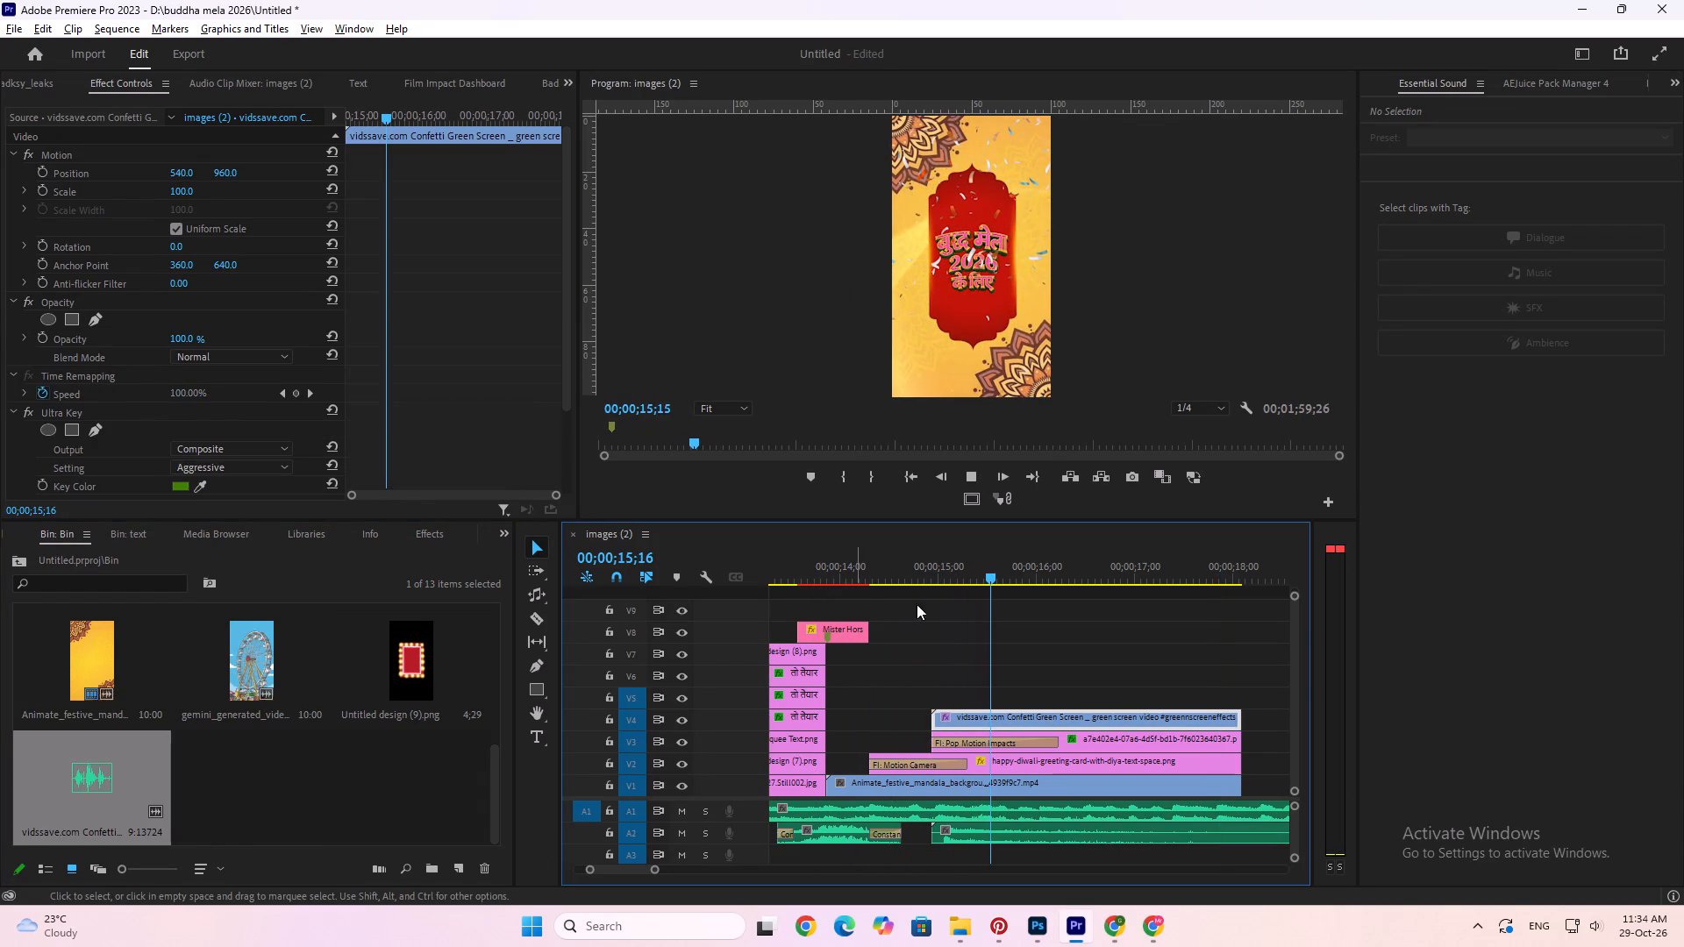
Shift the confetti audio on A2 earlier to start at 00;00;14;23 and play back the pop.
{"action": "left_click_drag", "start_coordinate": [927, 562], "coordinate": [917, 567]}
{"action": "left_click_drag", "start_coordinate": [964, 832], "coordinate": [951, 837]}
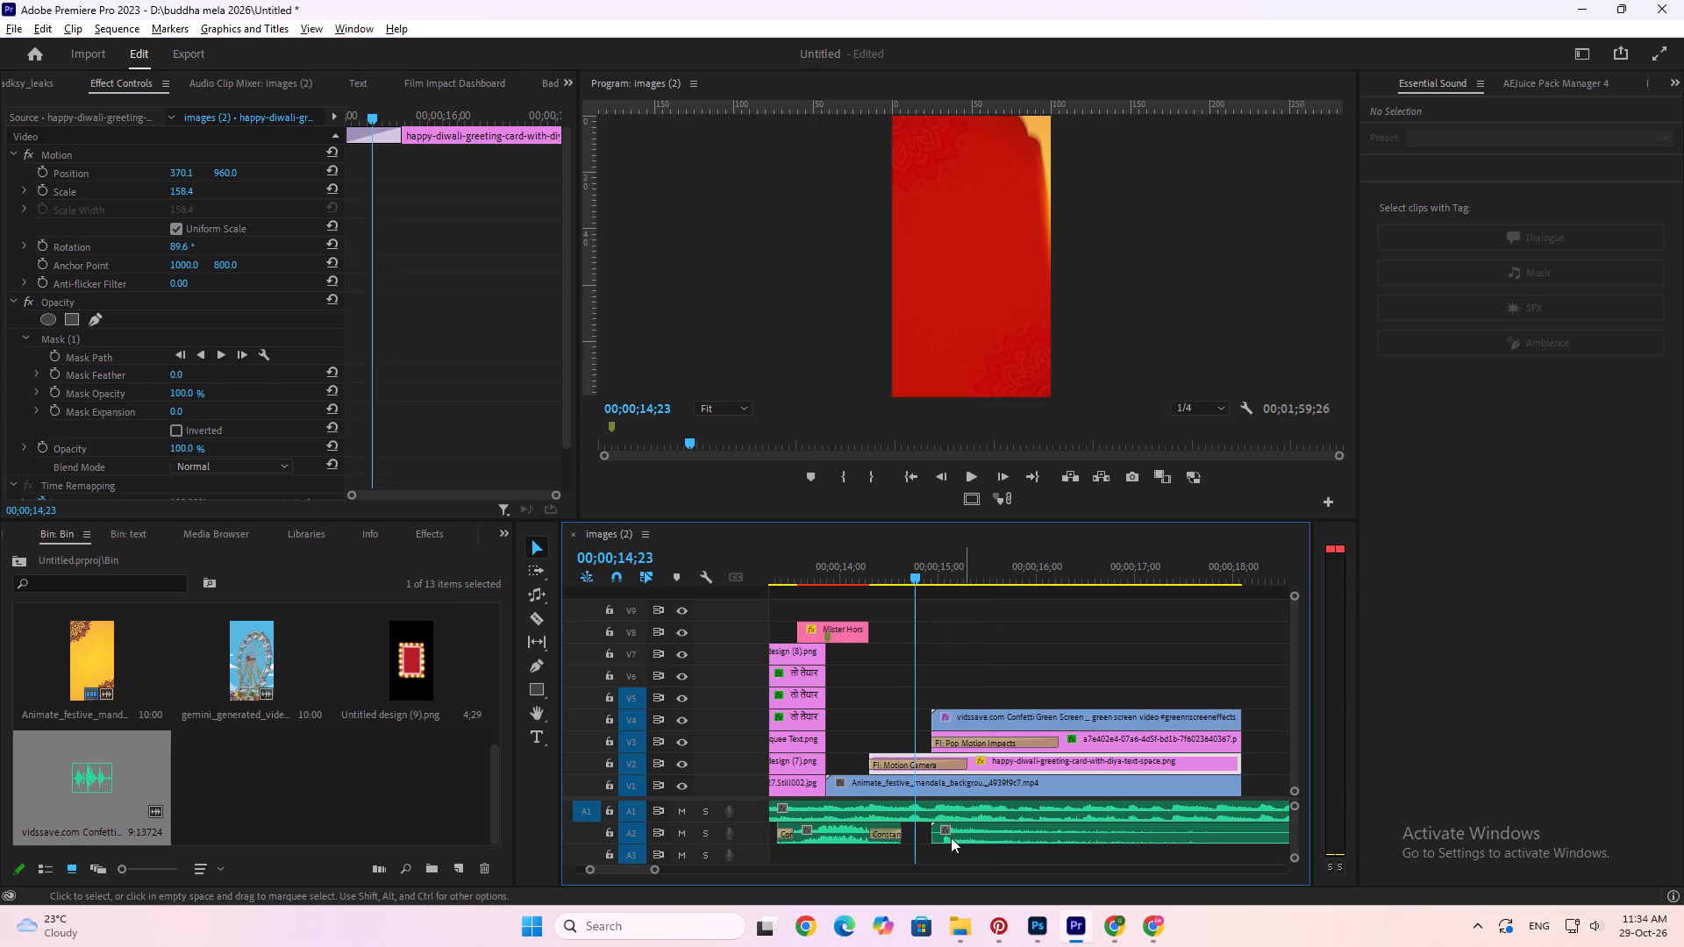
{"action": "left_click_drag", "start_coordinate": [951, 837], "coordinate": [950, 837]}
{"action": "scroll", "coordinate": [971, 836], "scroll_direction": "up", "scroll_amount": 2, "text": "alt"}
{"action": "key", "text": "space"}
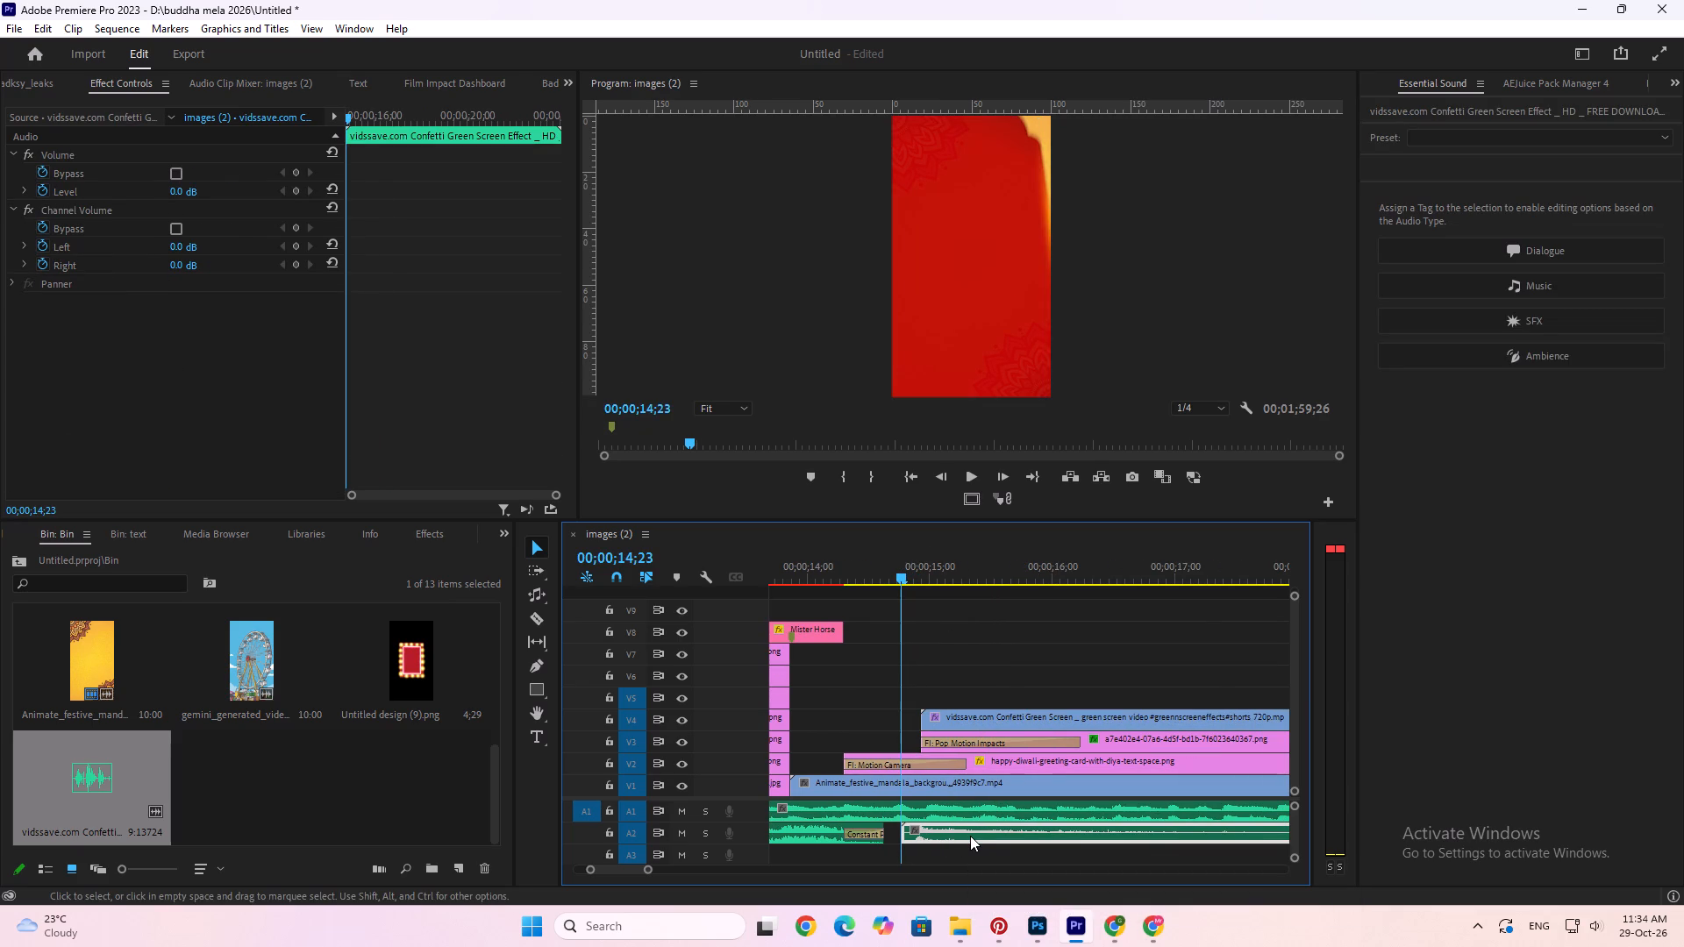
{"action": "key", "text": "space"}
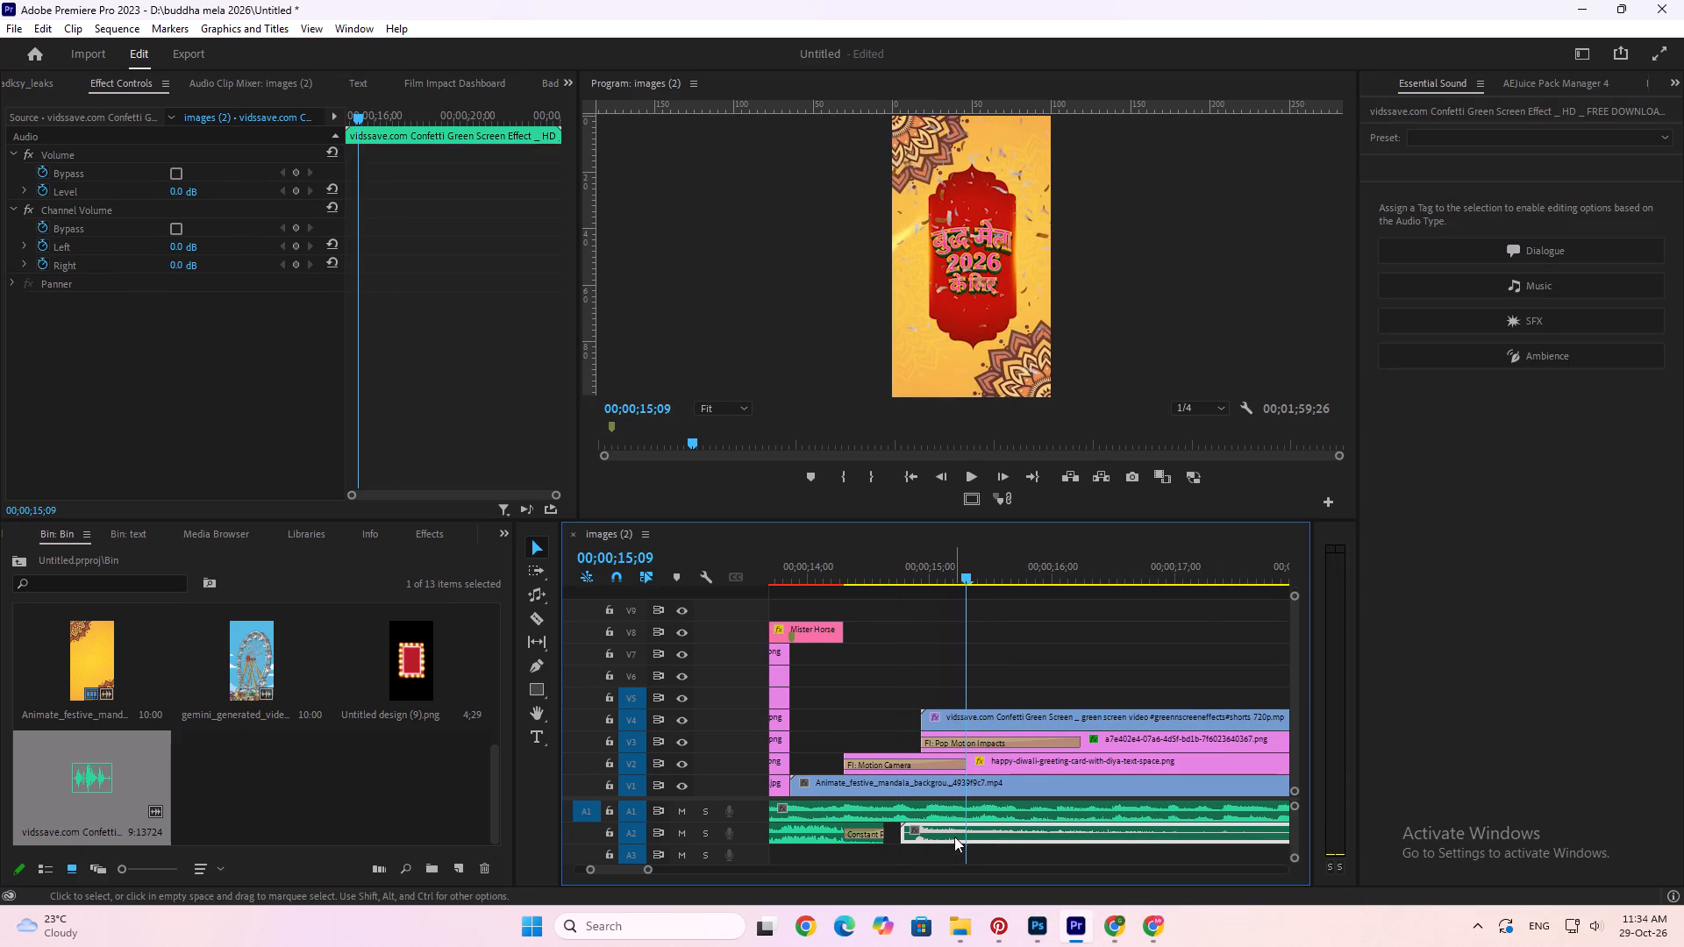
Move the confetti audio on A2 to start just after the confetti clip begins, and play back the scene through its end.
{"action": "left_click_drag", "start_coordinate": [954, 830], "coordinate": [988, 833]}
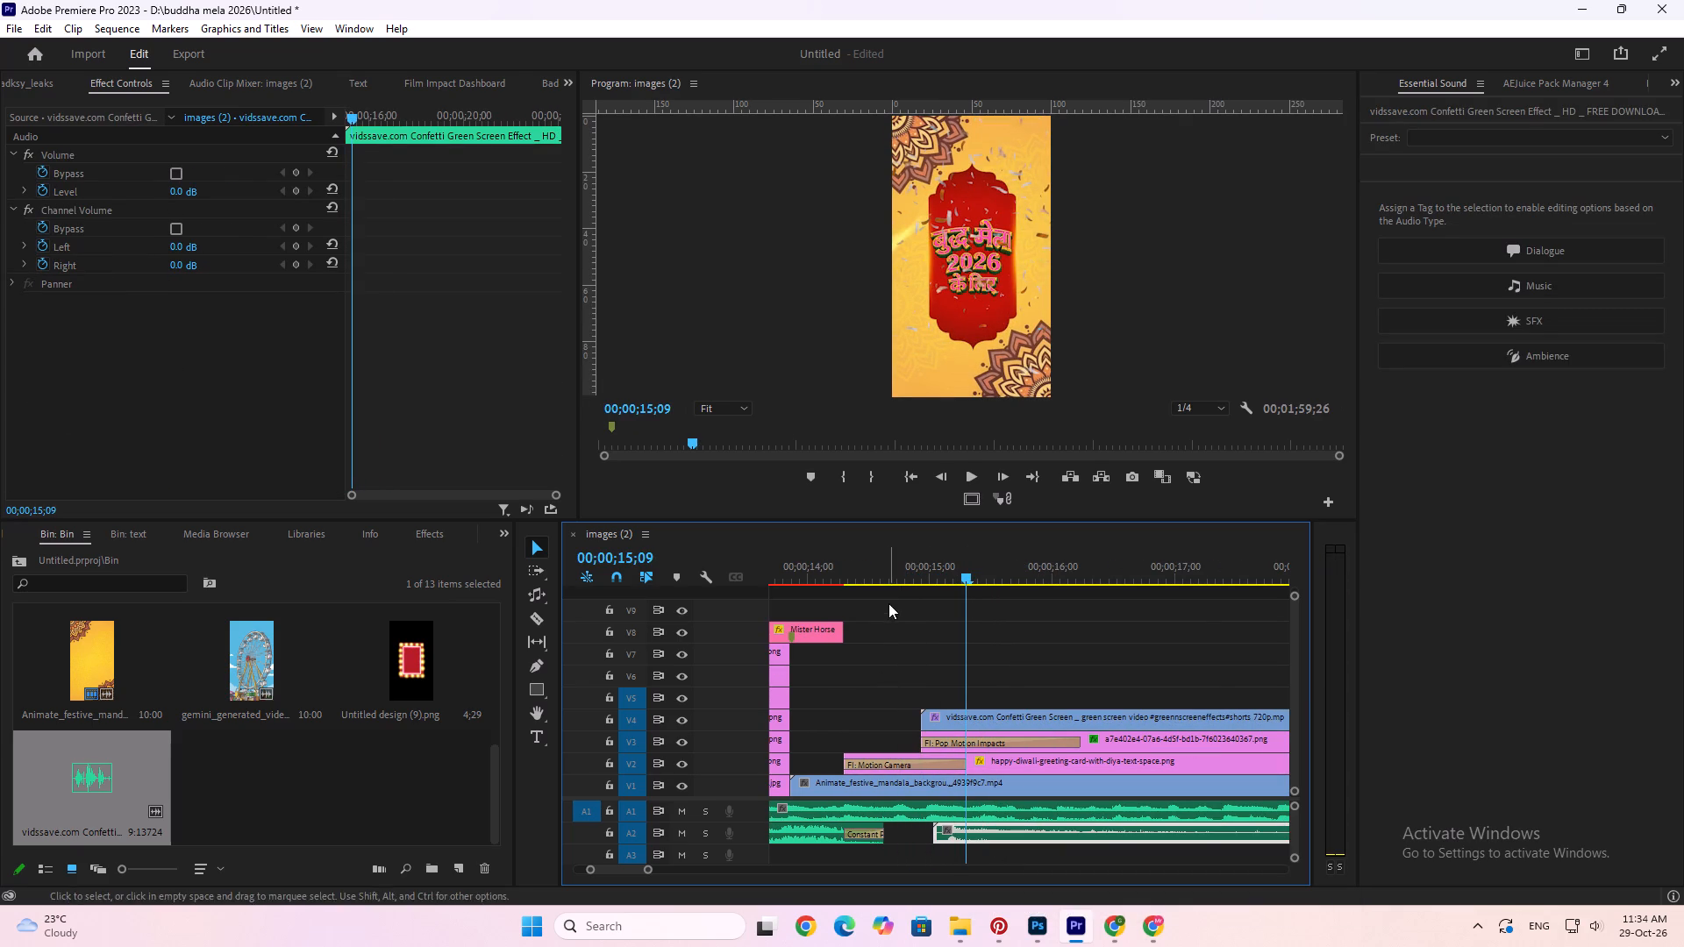
{"action": "left_click", "coordinate": [892, 575]}
{"action": "key", "text": "space"}
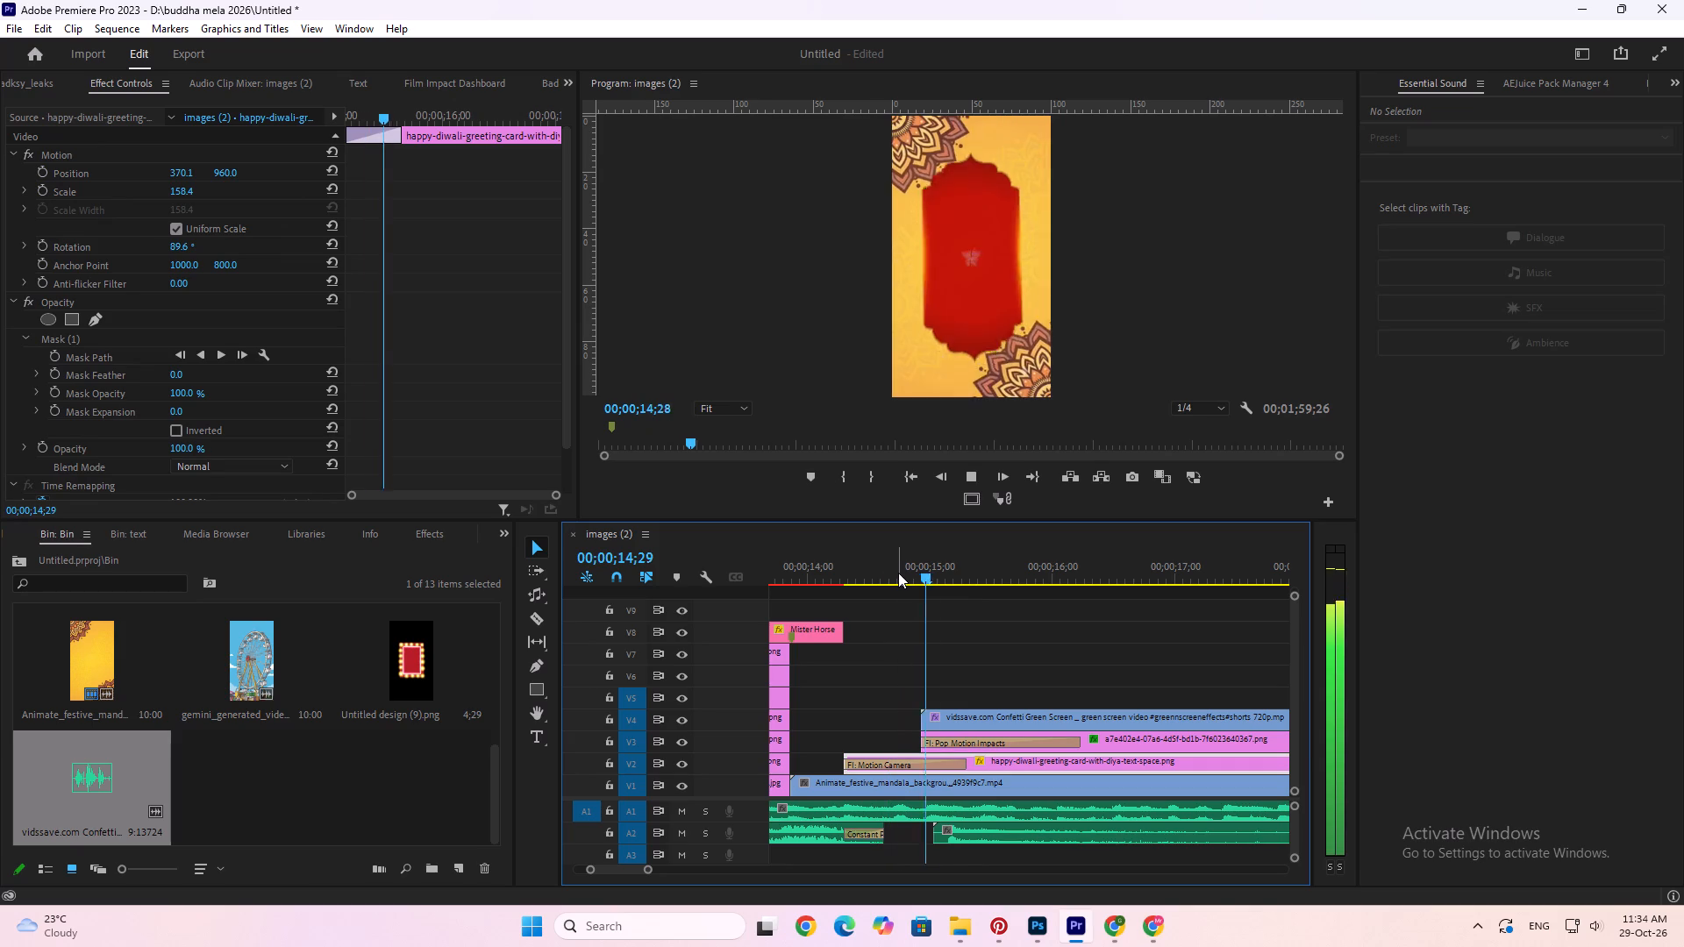
{"action": "scroll", "coordinate": [898, 573], "scroll_direction": "down", "scroll_amount": 5, "text": "alt"}
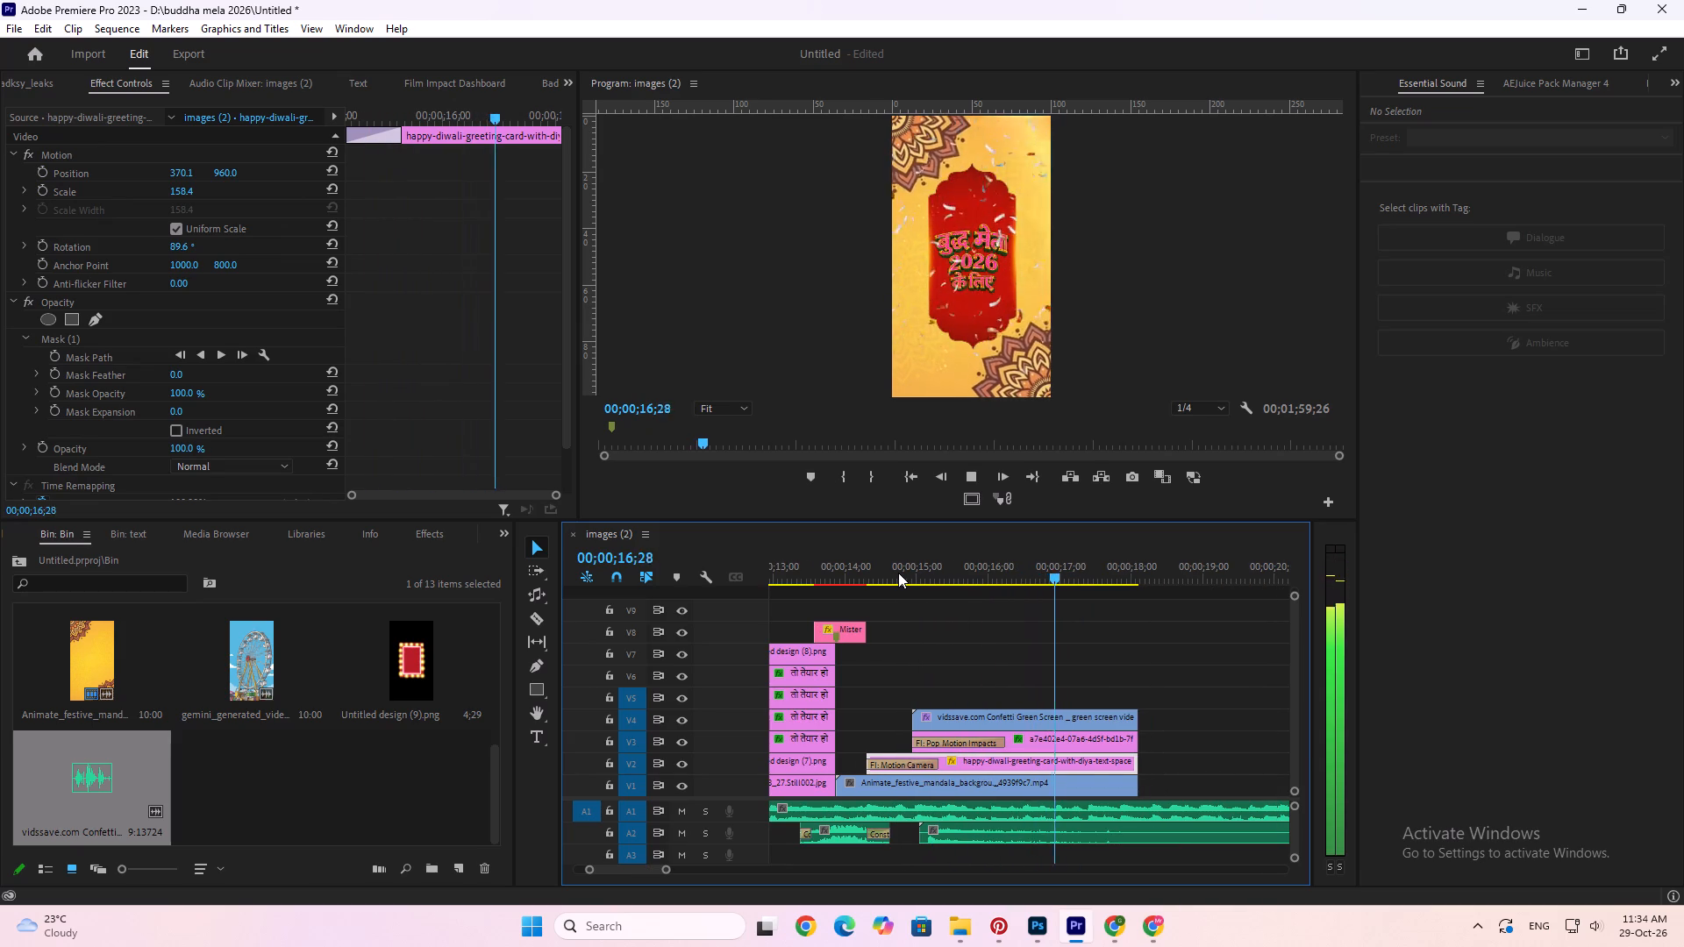
{"action": "key", "text": "space"}
{"action": "key", "text": "space"}
{"action": "key", "text": "space"}
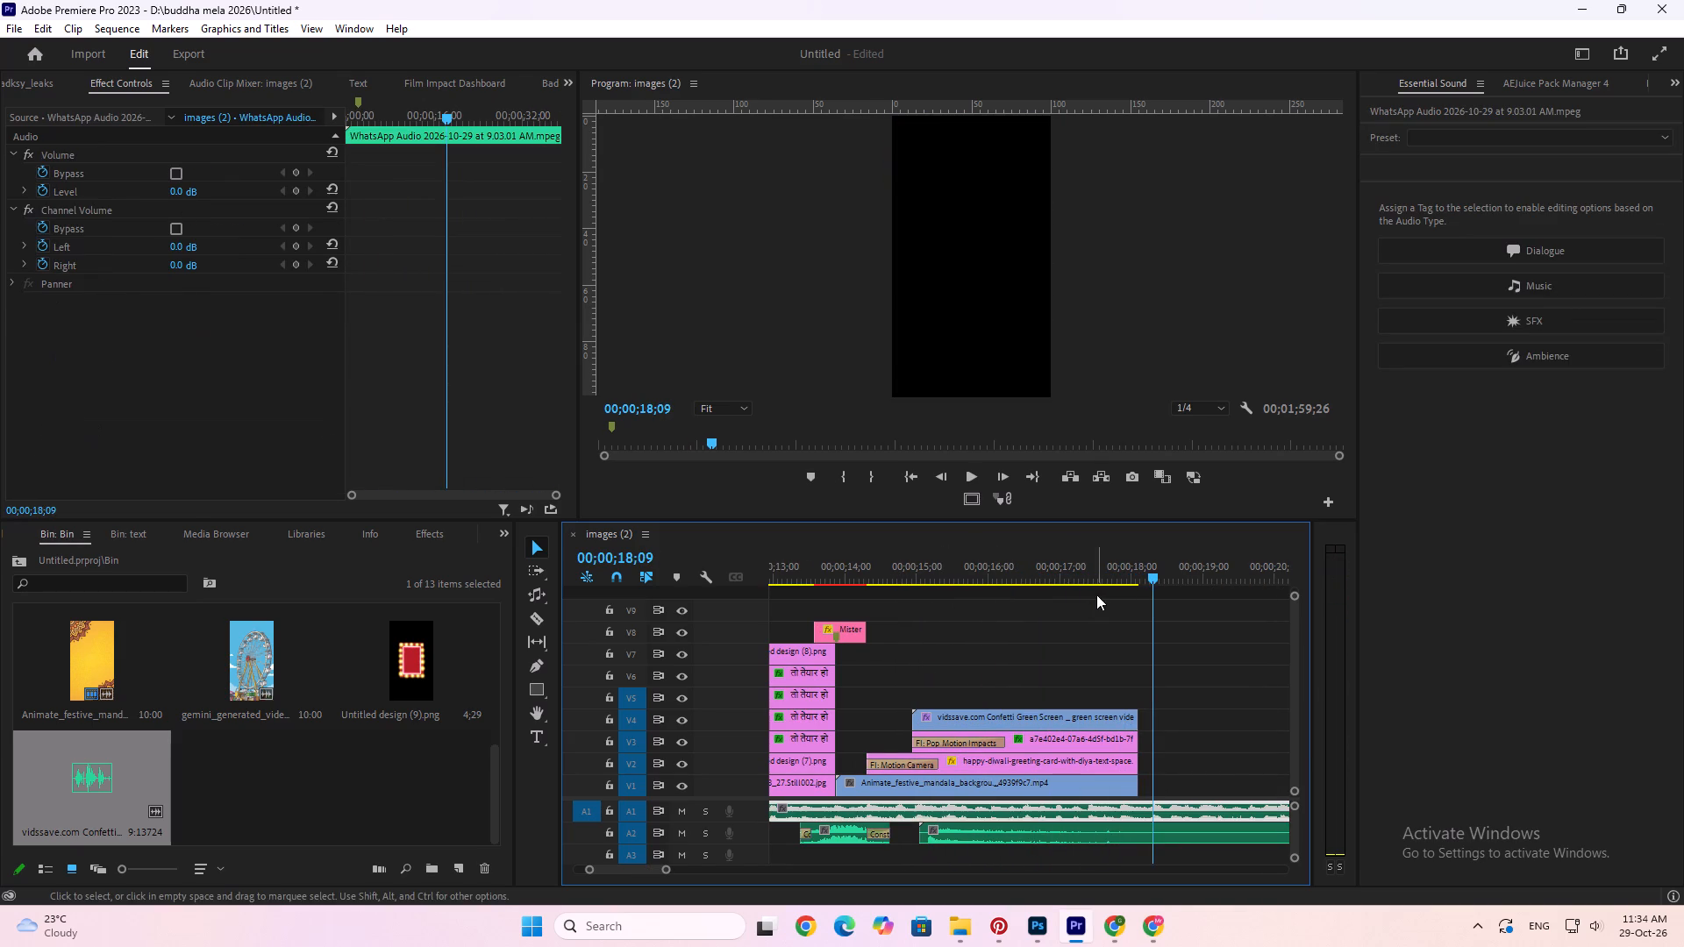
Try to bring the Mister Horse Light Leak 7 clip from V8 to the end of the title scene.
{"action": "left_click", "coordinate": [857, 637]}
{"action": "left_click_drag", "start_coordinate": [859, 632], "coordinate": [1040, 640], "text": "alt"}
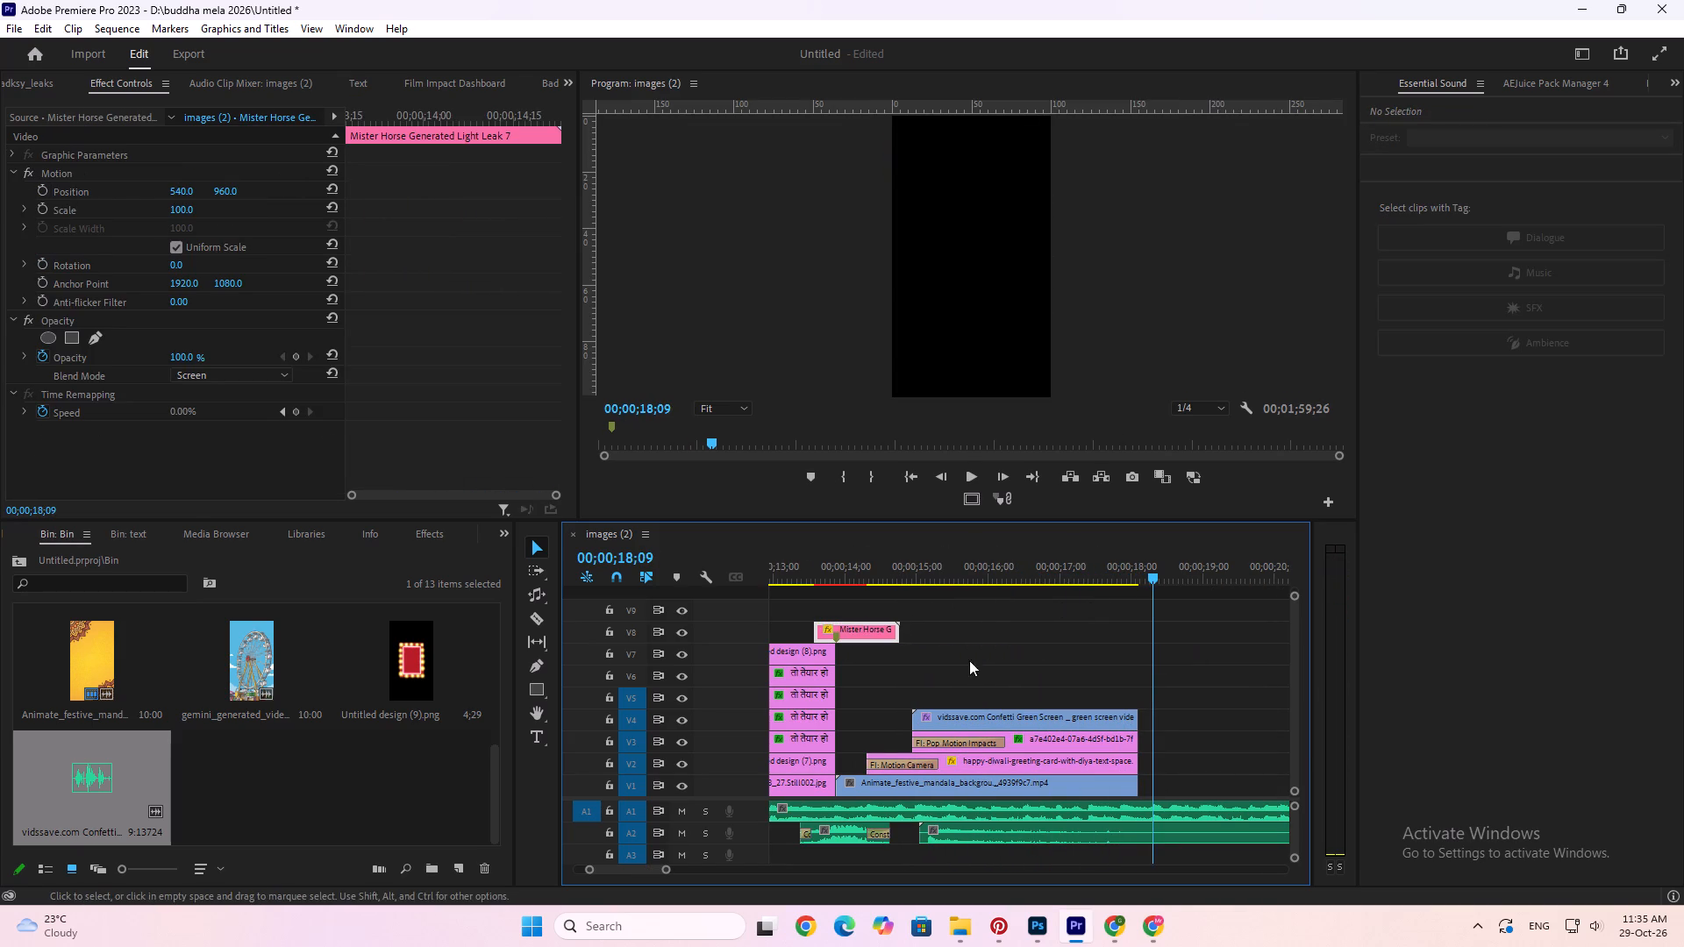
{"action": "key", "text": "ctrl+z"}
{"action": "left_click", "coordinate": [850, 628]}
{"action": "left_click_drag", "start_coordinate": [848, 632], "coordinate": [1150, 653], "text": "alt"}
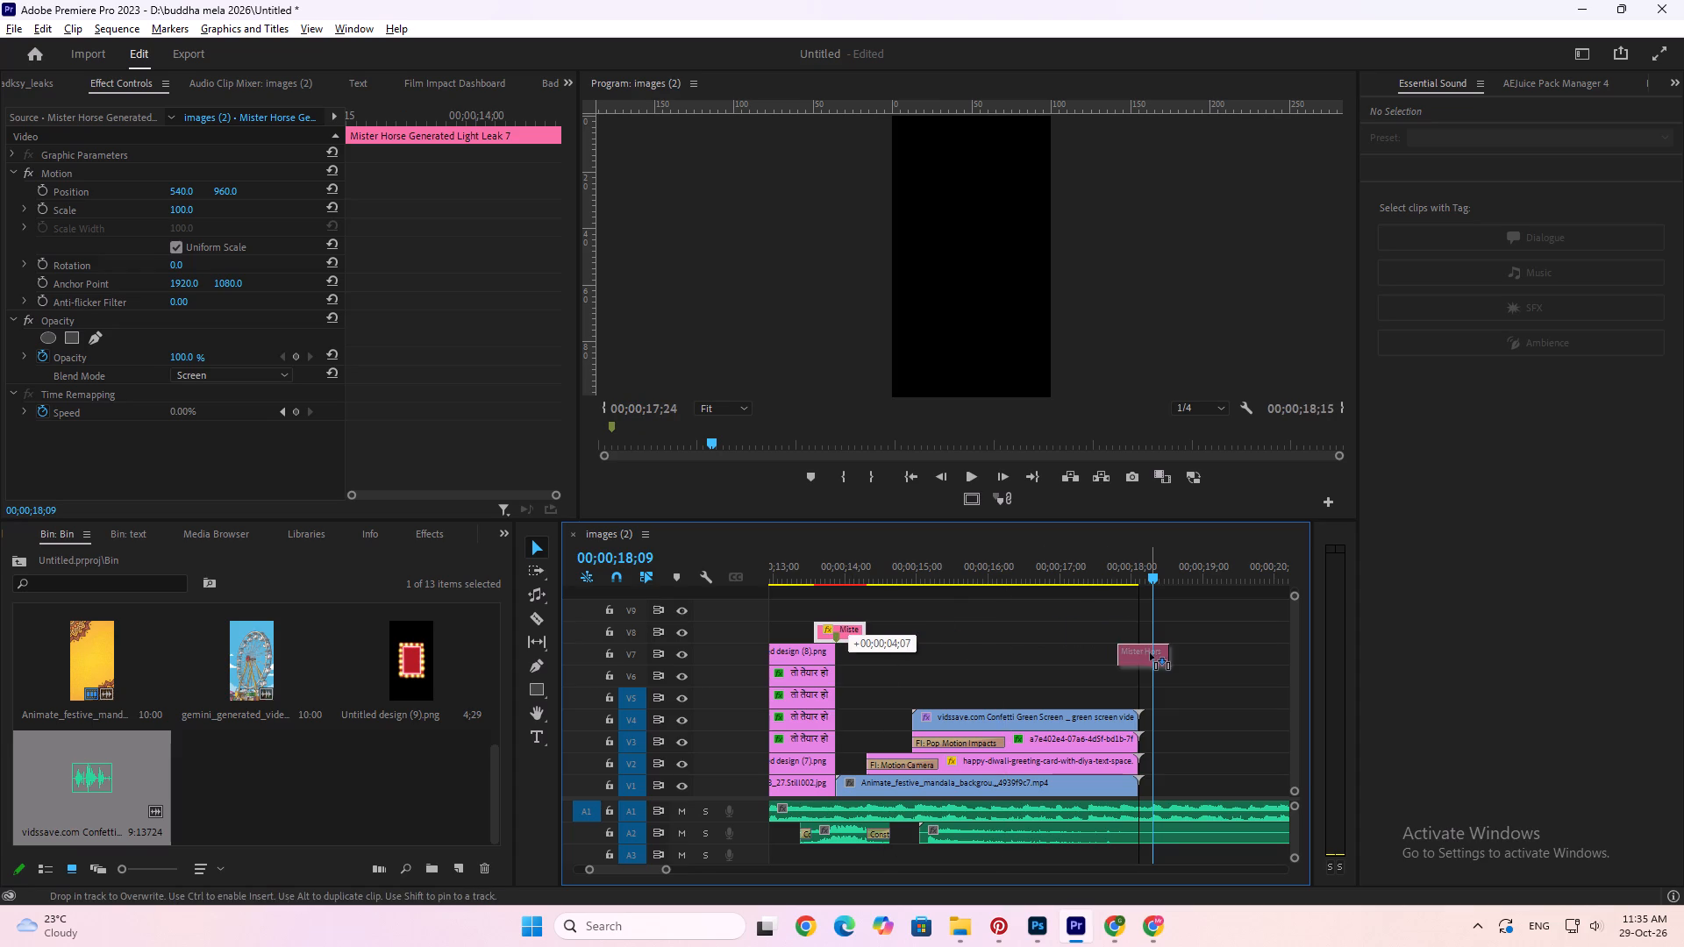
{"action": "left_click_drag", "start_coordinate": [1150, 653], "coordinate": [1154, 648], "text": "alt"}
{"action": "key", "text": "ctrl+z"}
Link the Mister Horse Light Leak 7 clip on V8 with its overlay transition sound on A2.
{"action": "left_click", "coordinate": [852, 630]}
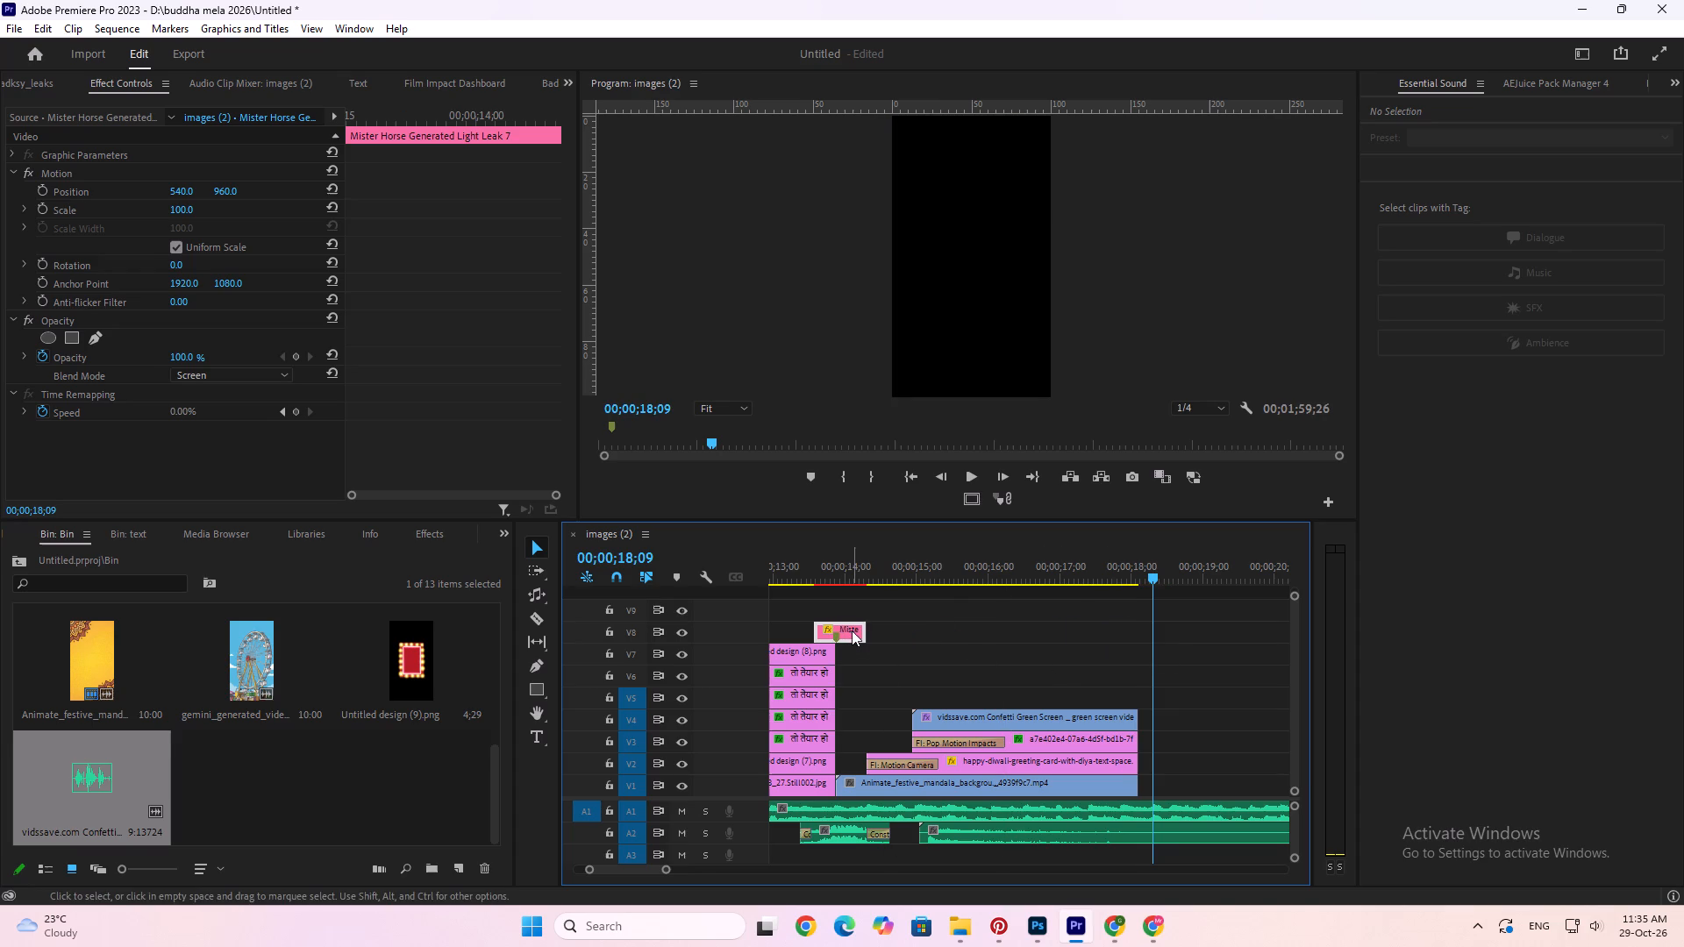
{"action": "left_click", "coordinate": [846, 835], "text": "shift"}
{"action": "right_click", "coordinate": [845, 835]}
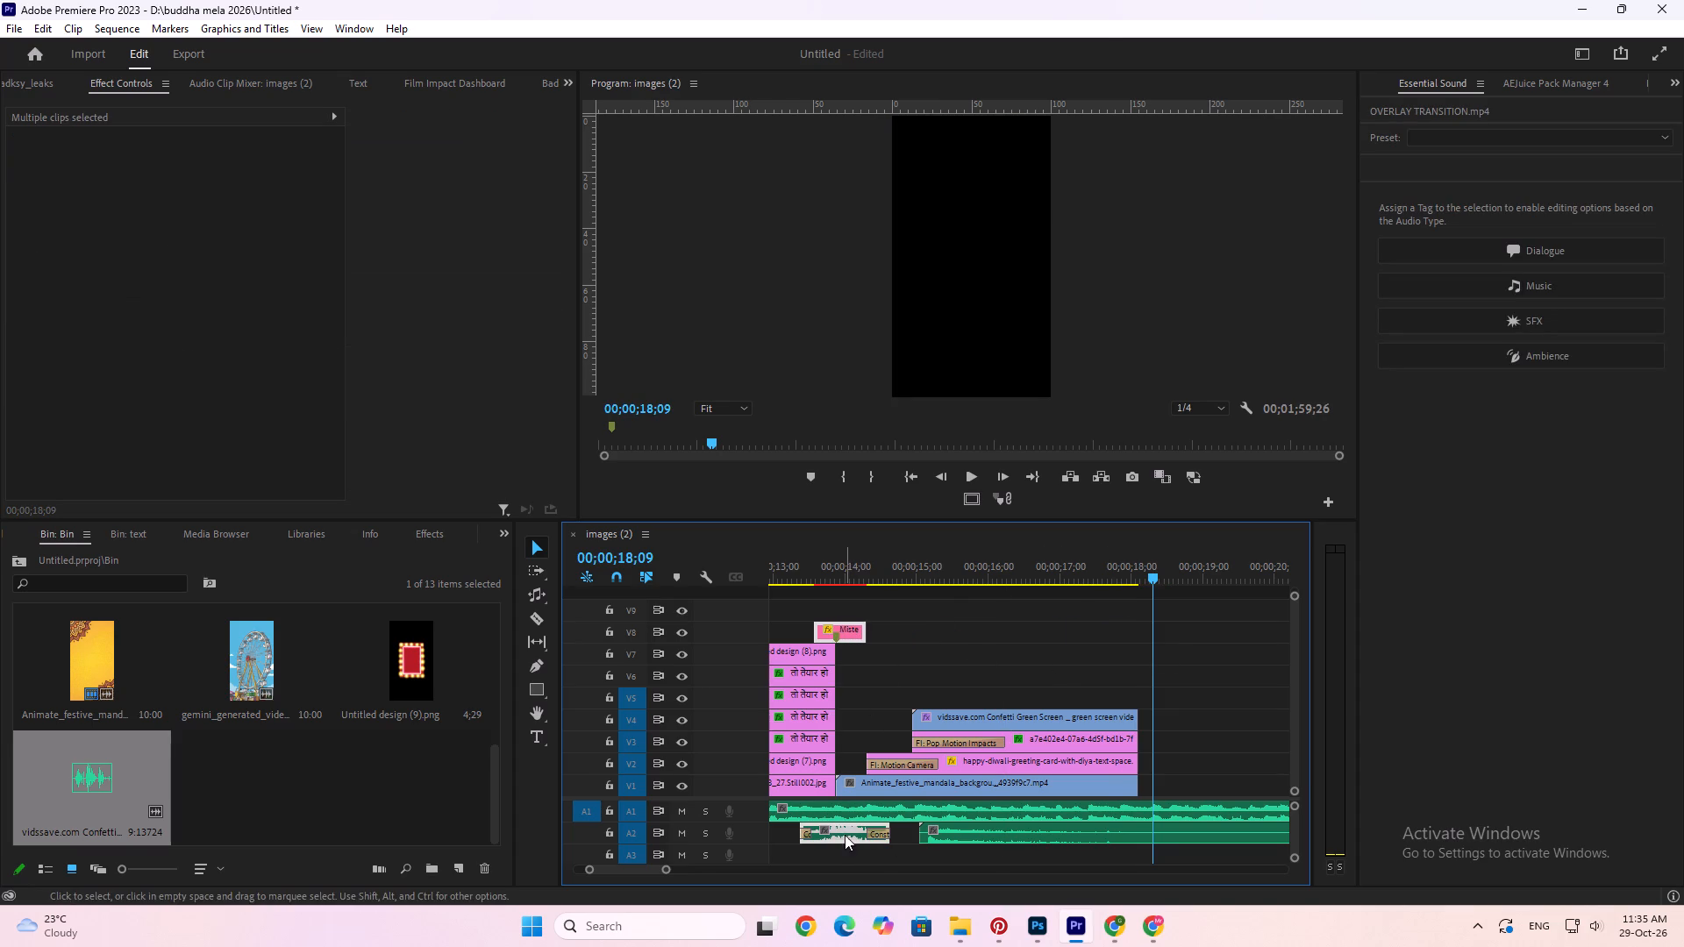
{"action": "left_click", "coordinate": [909, 328]}
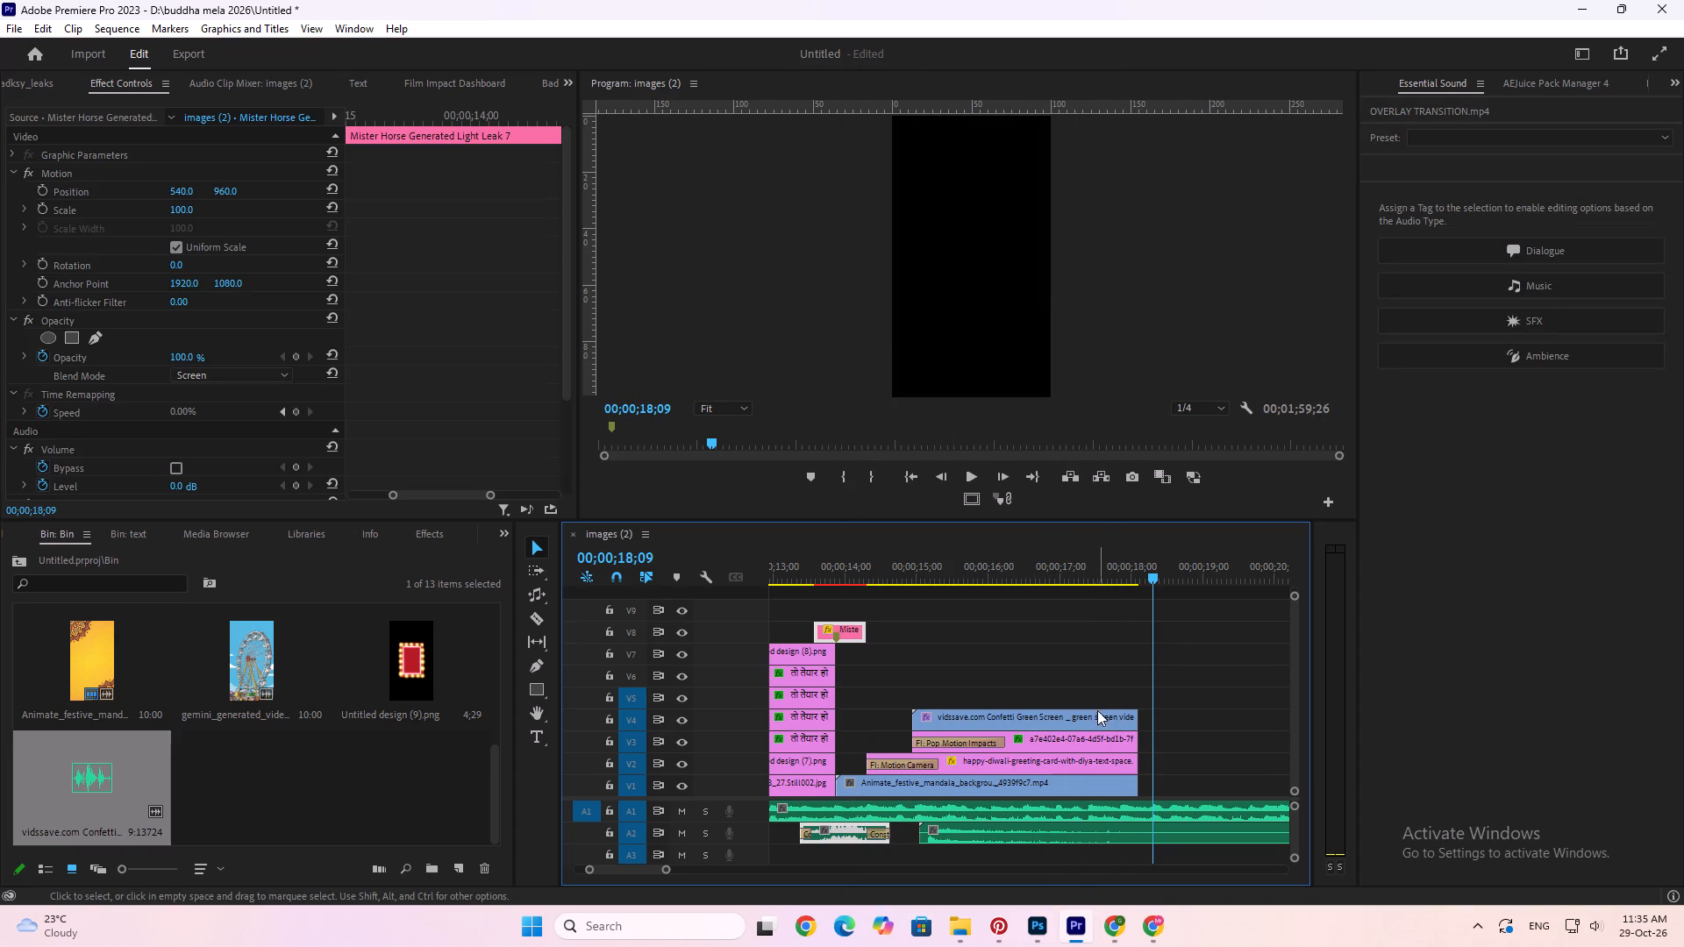
Cut off the excess confetti audio on A2 so that it ends together with the title scene's video clips.
{"action": "scroll", "coordinate": [1012, 838], "scroll_direction": "down", "scroll_amount": 2}
{"action": "left_click", "coordinate": [1076, 831]}
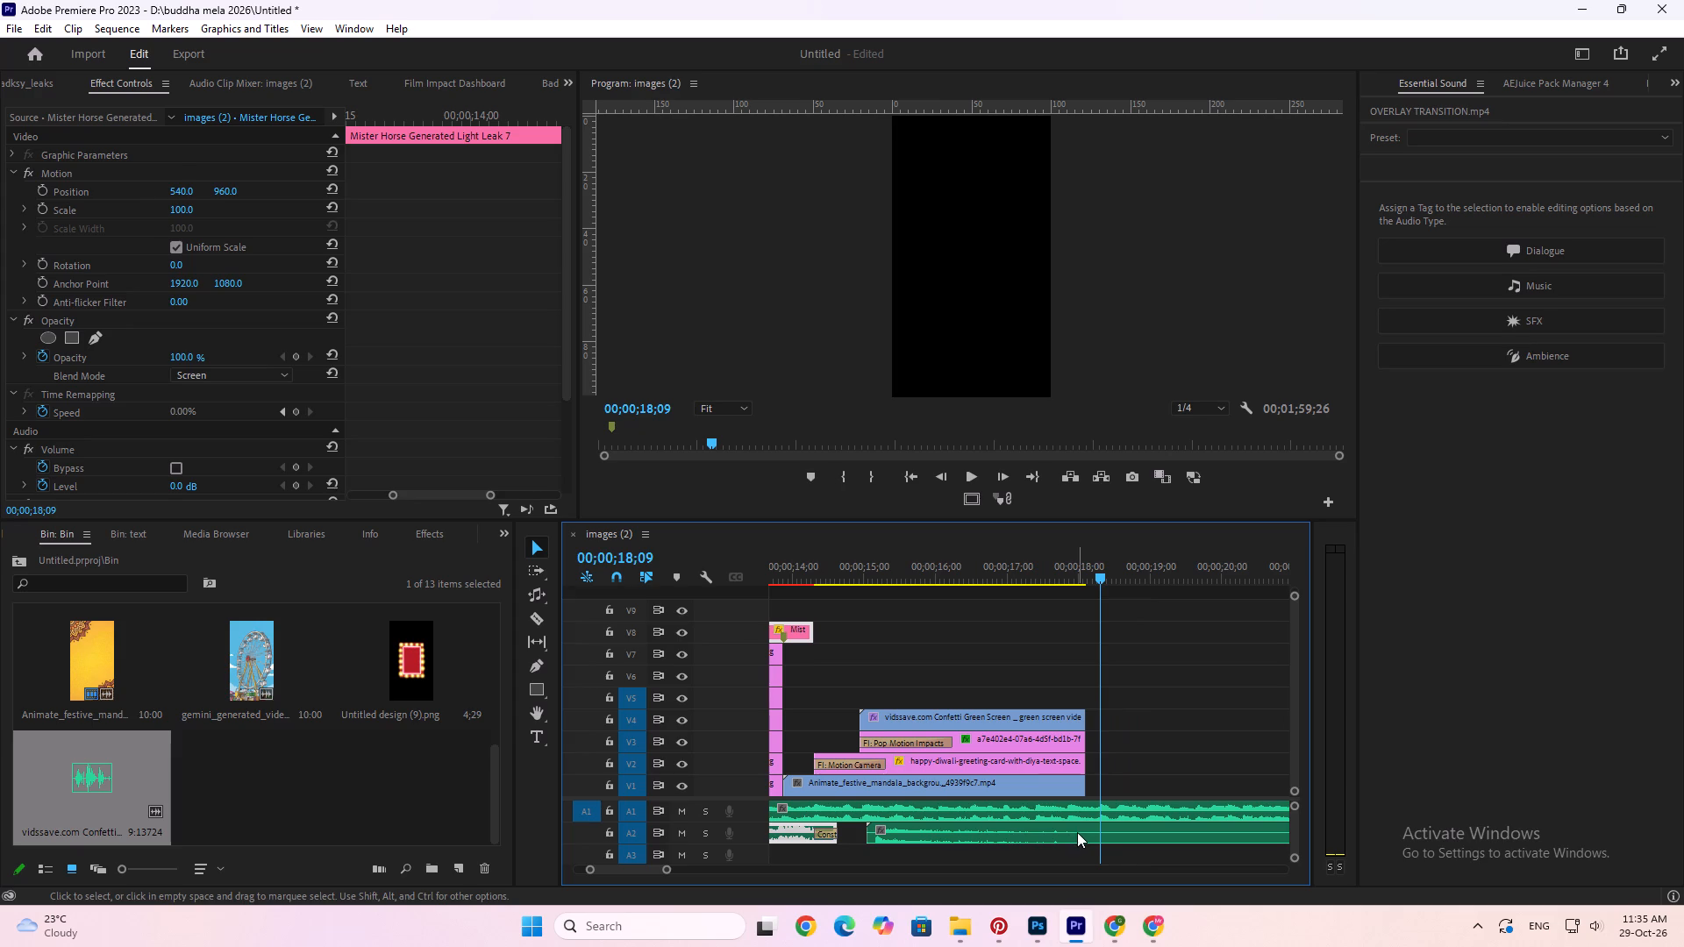
{"action": "left_click", "coordinate": [1077, 832]}
{"action": "scroll", "coordinate": [1077, 832], "scroll_direction": "down", "scroll_amount": 6, "text": "alt"}
{"action": "scroll", "coordinate": [1153, 844], "scroll_direction": "down", "scroll_amount": 6, "text": "alt"}
{"action": "key", "text": "c"}
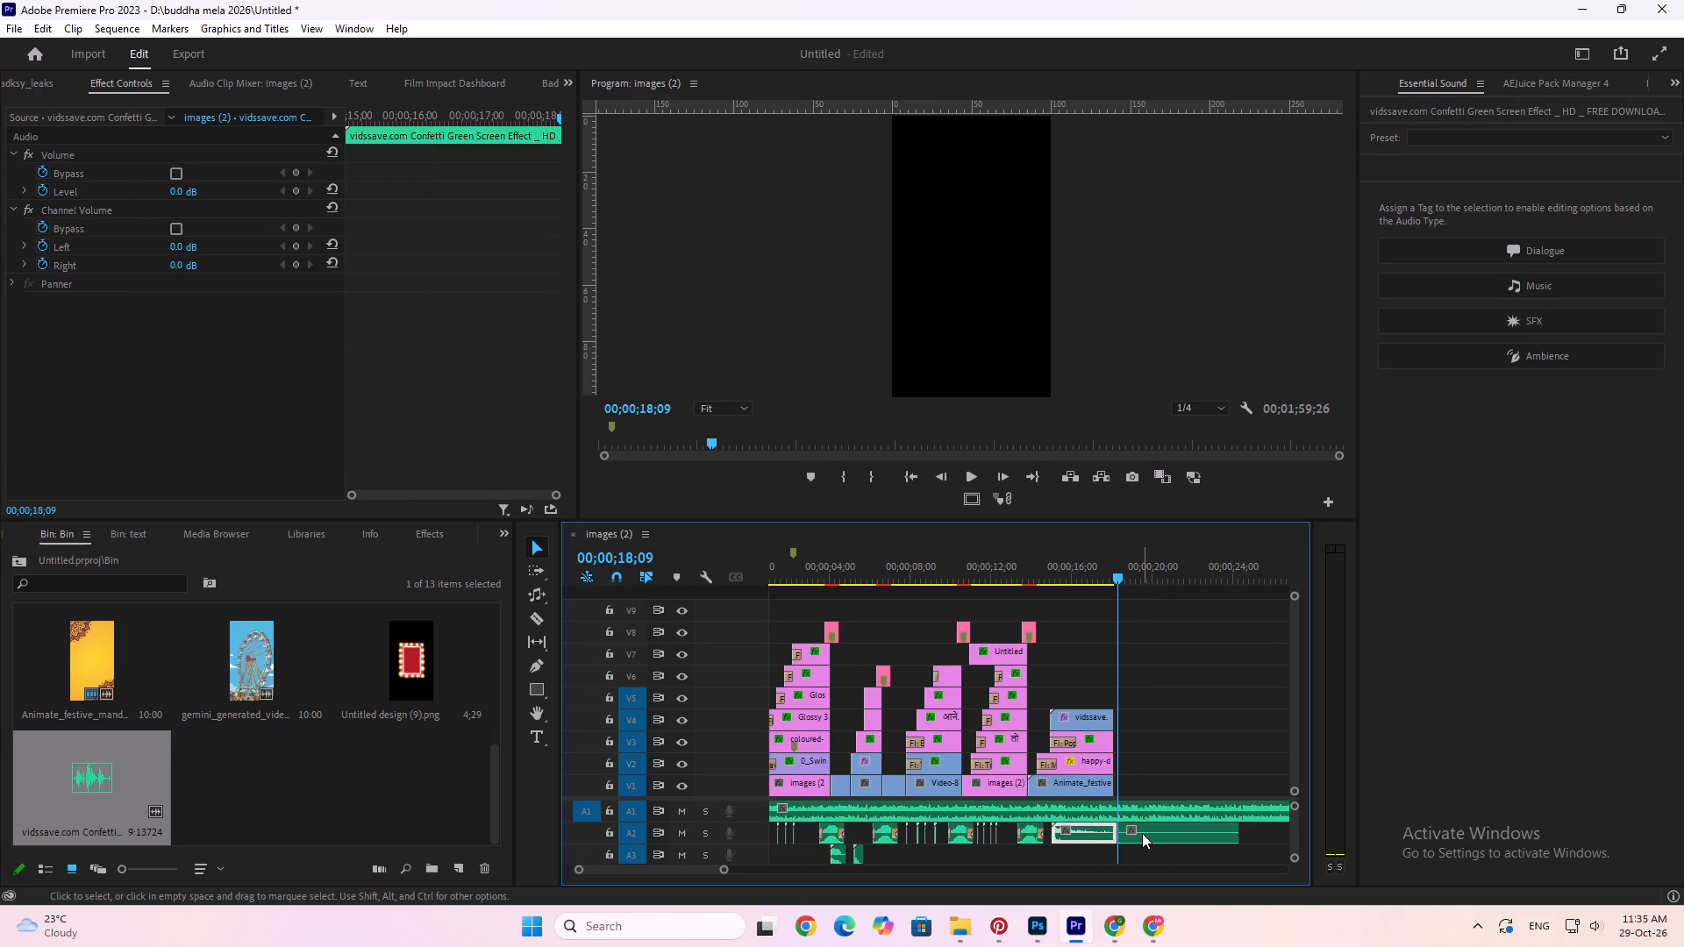
{"action": "left_click", "coordinate": [1147, 833]}
{"action": "key", "text": "Delete"}
{"action": "scroll", "coordinate": [1112, 844], "scroll_direction": "up", "scroll_amount": 5, "text": "alt"}
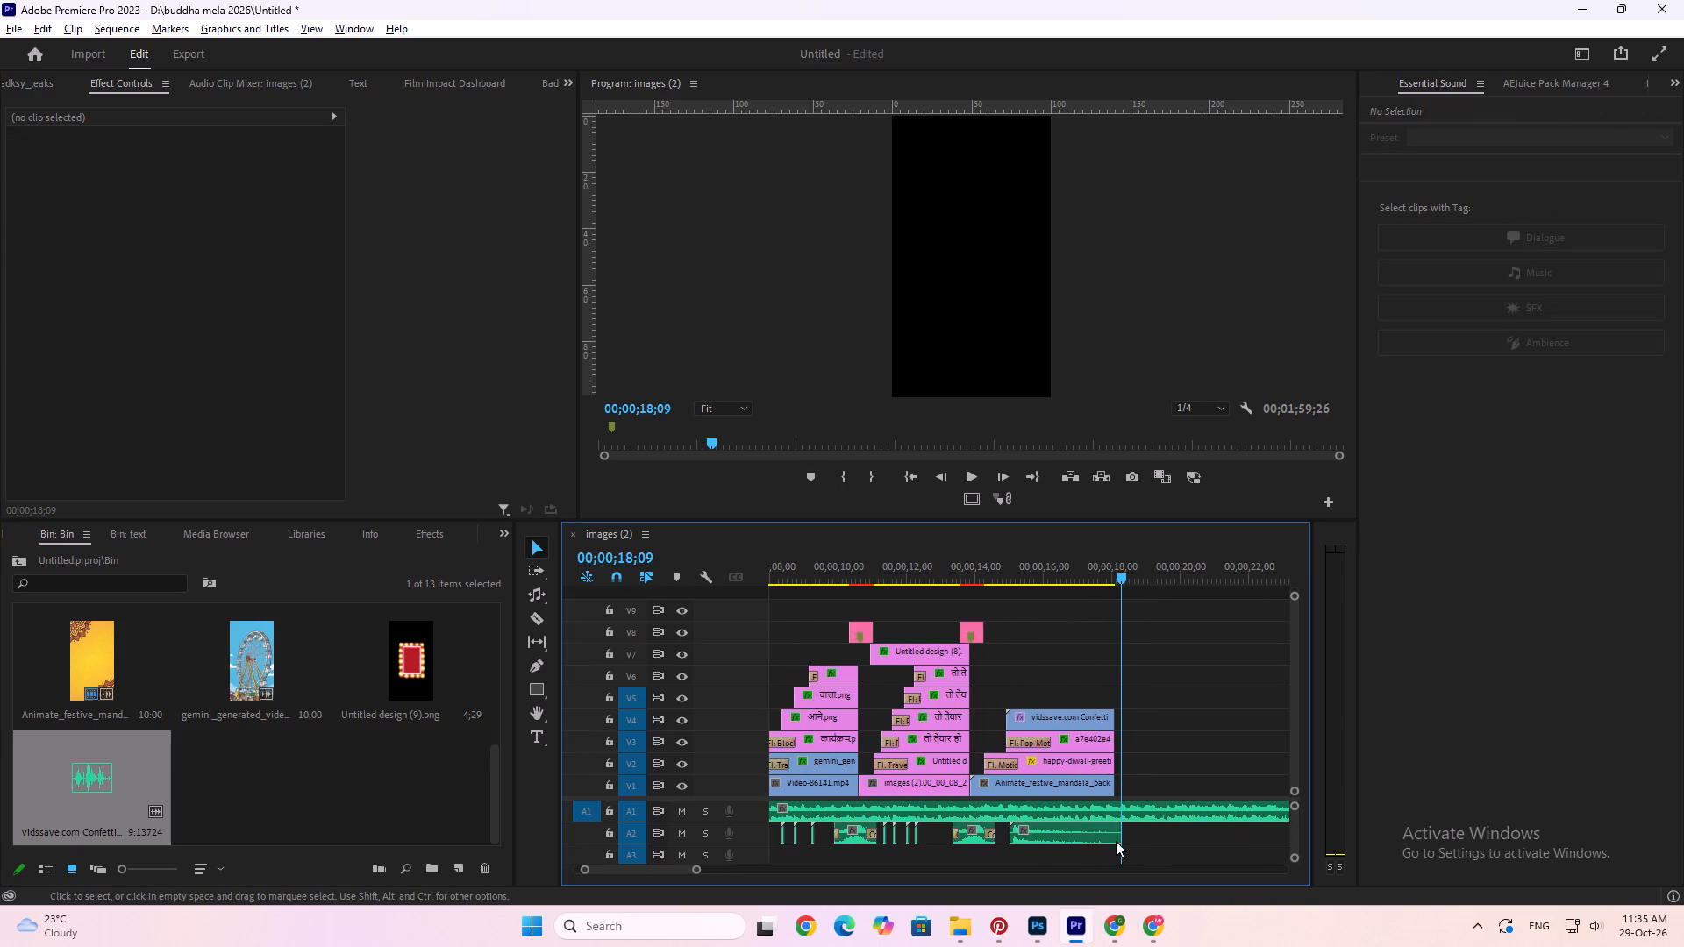
{"action": "left_click", "coordinate": [1114, 840]}
{"action": "left_click_drag", "start_coordinate": [1117, 840], "coordinate": [1103, 846]}
Apply Constant Power fades to both ends of the confetti audio on A2 and play back the title scene.
{"action": "left_click", "coordinate": [1070, 835]}
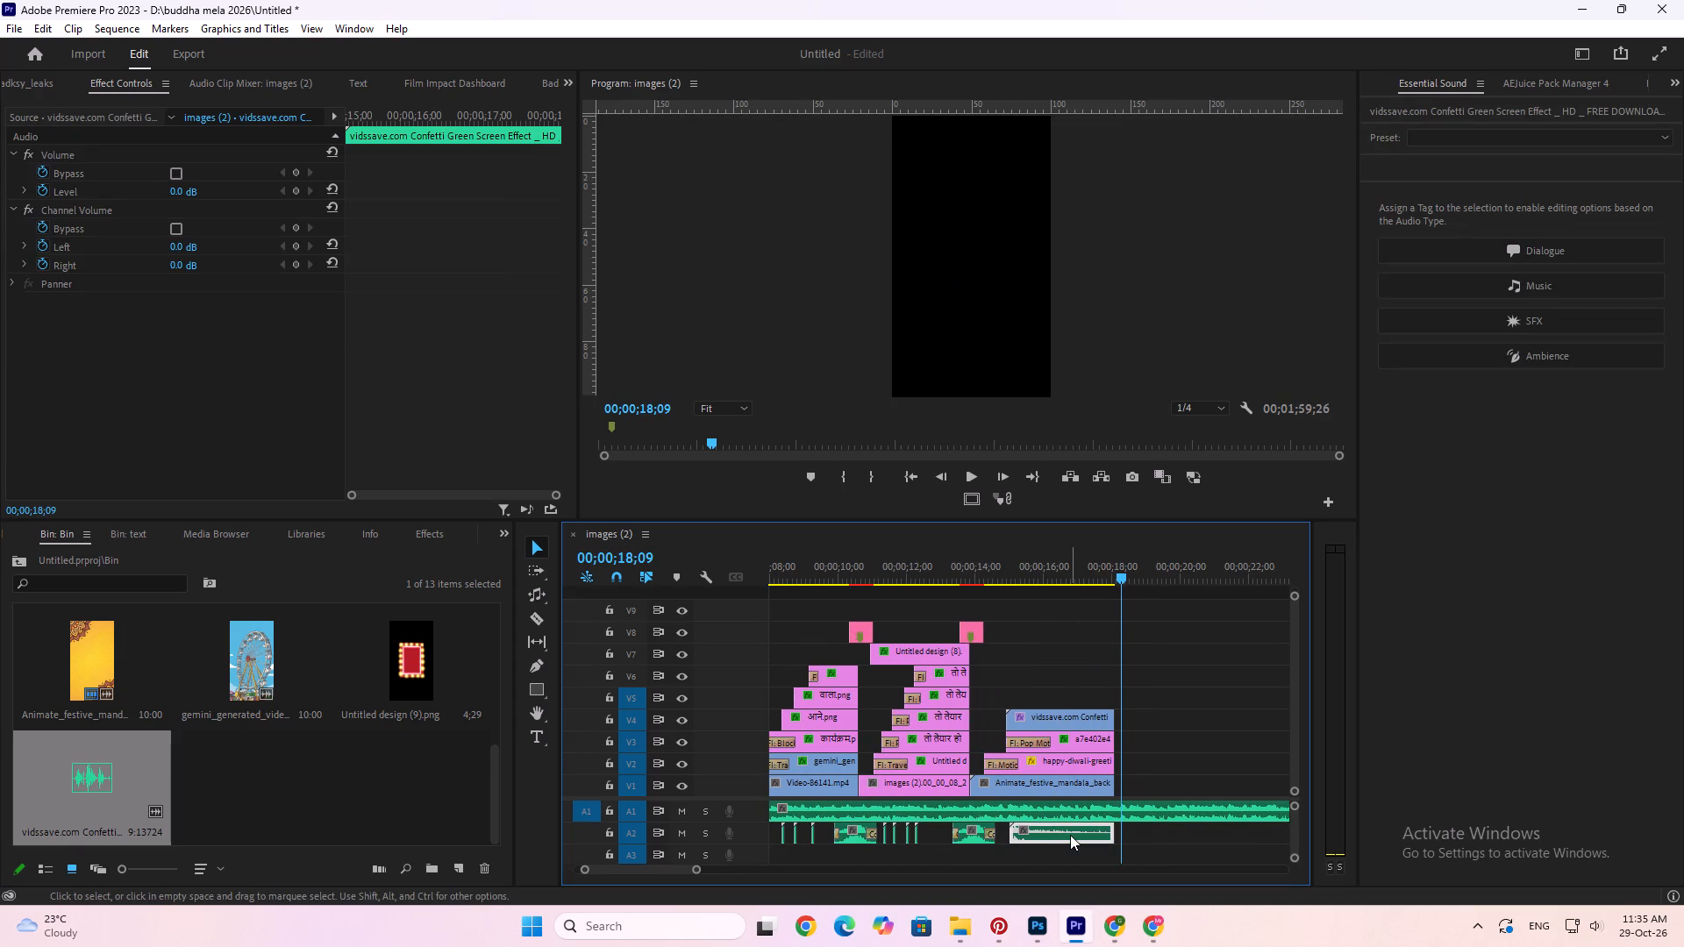
{"action": "key", "text": "ctrl+d"}
{"action": "scroll", "coordinate": [1052, 835], "scroll_direction": "up", "scroll_amount": 11, "text": "alt"}
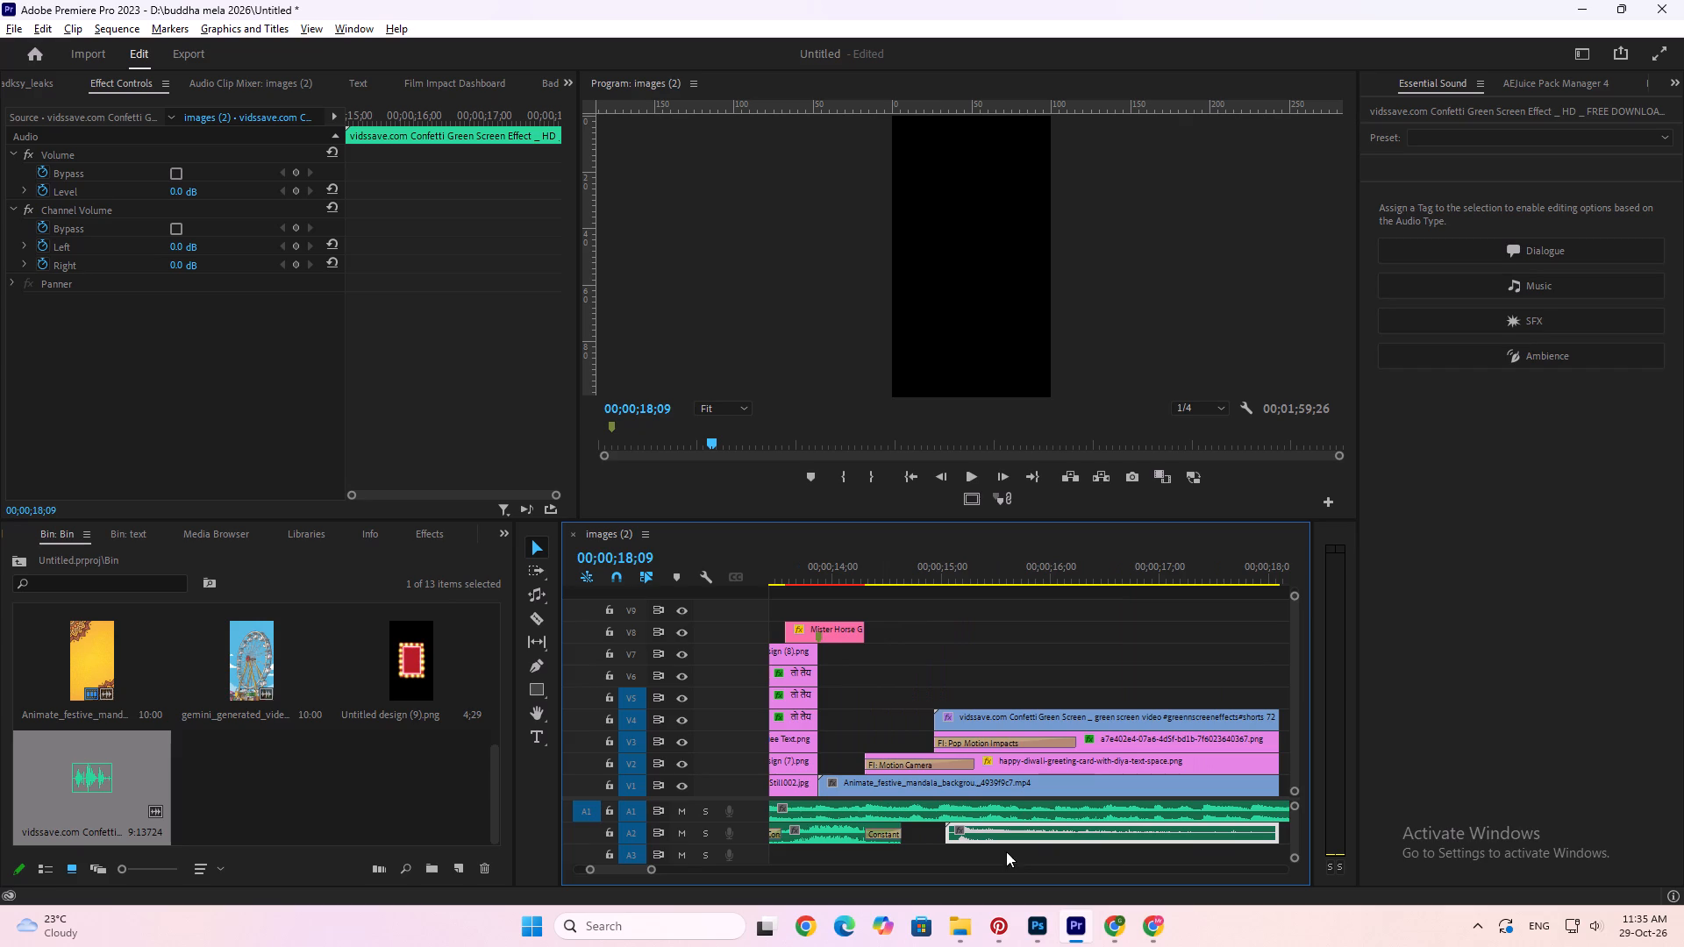
{"action": "left_click", "coordinate": [989, 837]}
{"action": "key", "text": "shift+d"}
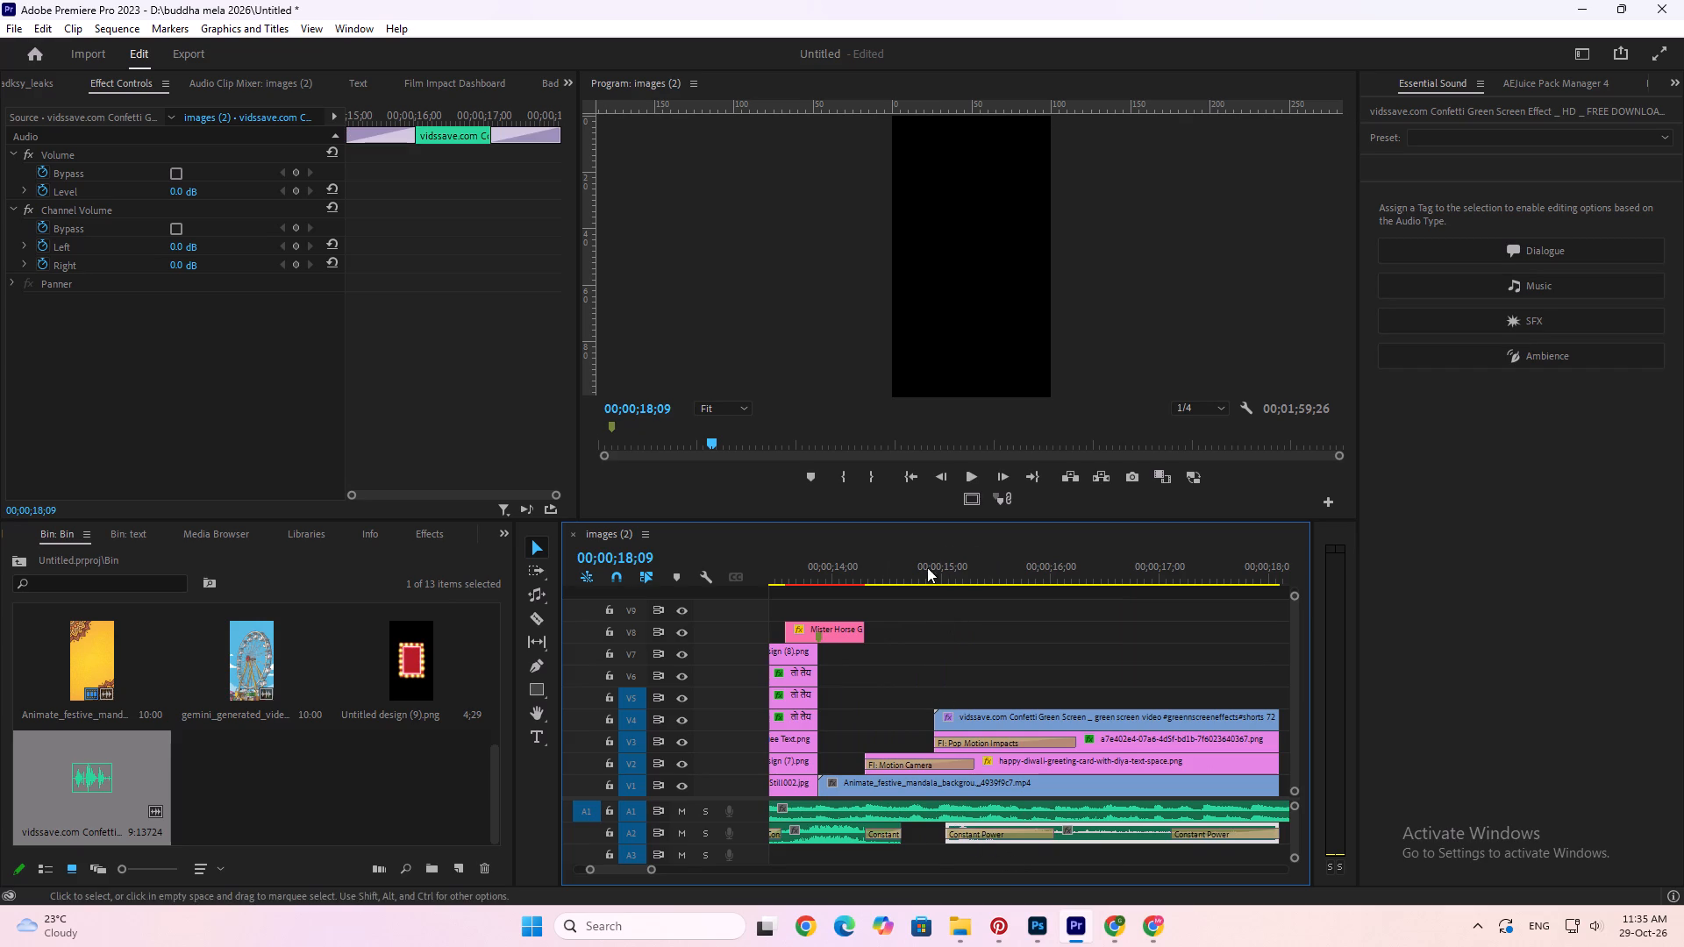
{"action": "left_click", "coordinate": [926, 559]}
{"action": "key", "text": "space"}
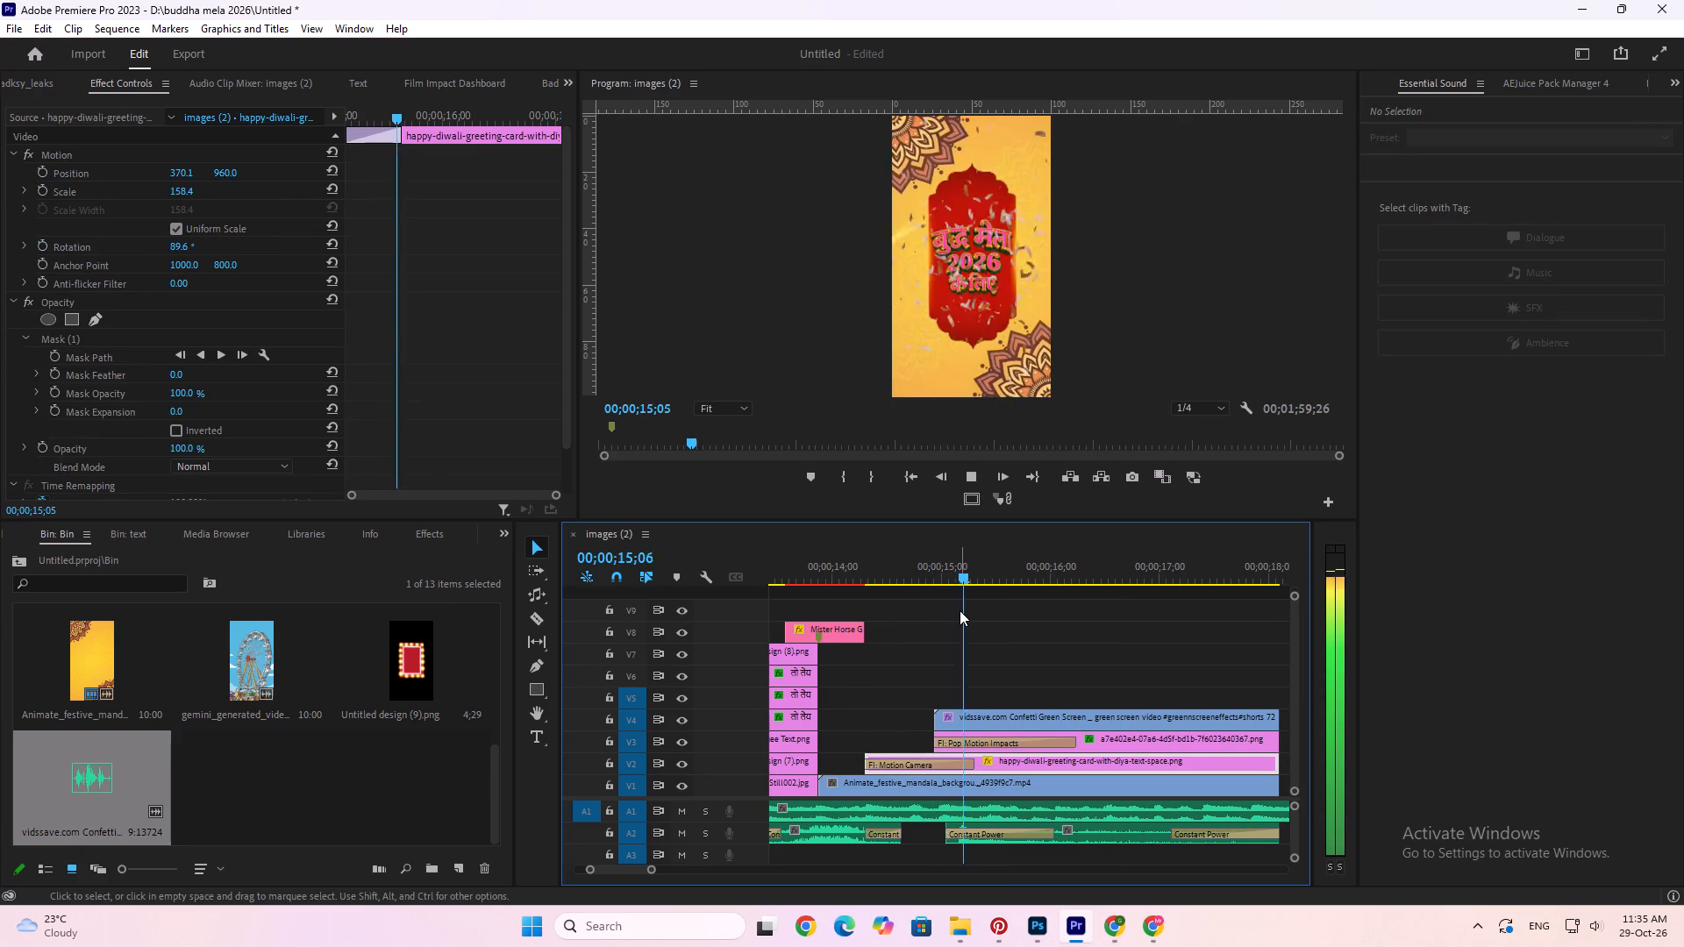
{"action": "key", "text": "space"}
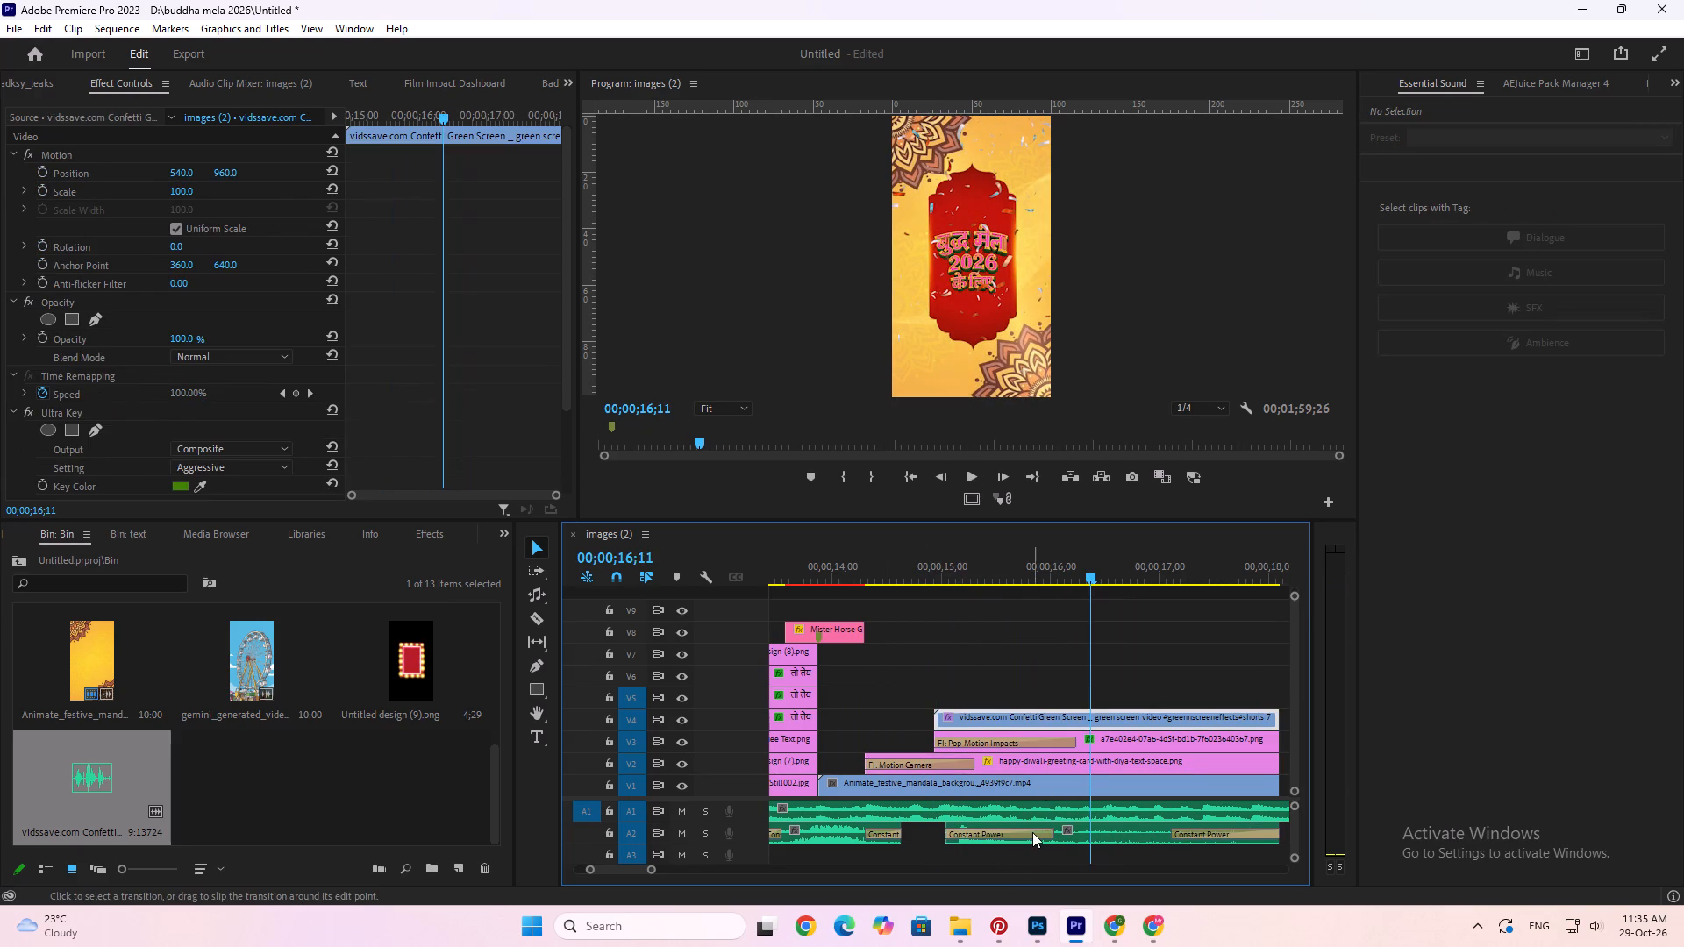
Delete the Constant Power fade at the start of the confetti audio and play back the pop.
{"action": "left_click", "coordinate": [1032, 832]}
{"action": "key", "text": "Delete"}
{"action": "left_click", "coordinate": [934, 574]}
{"action": "key", "text": "space"}
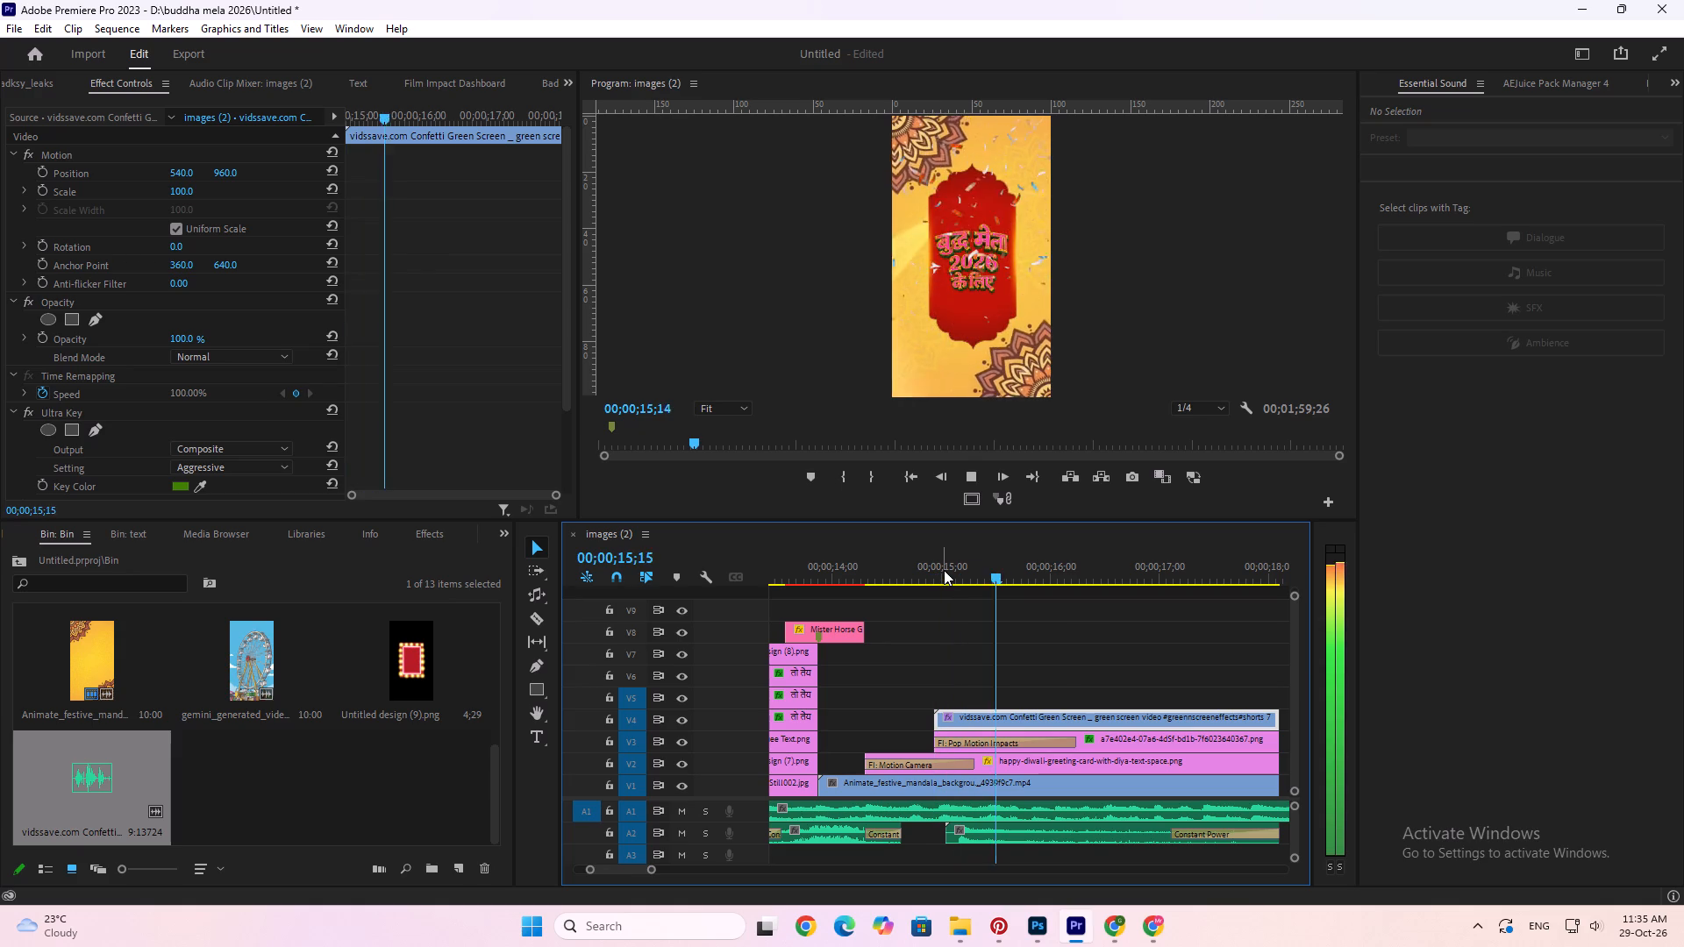
{"action": "key", "text": "space"}
Shift the confetti audio on A2 three frames earlier to start with the confetti clip at 00;00;14;28, and play it back.
{"action": "left_click", "coordinate": [948, 575]}
{"action": "scroll", "coordinate": [945, 569], "scroll_direction": "up", "scroll_amount": 6, "text": "alt"}
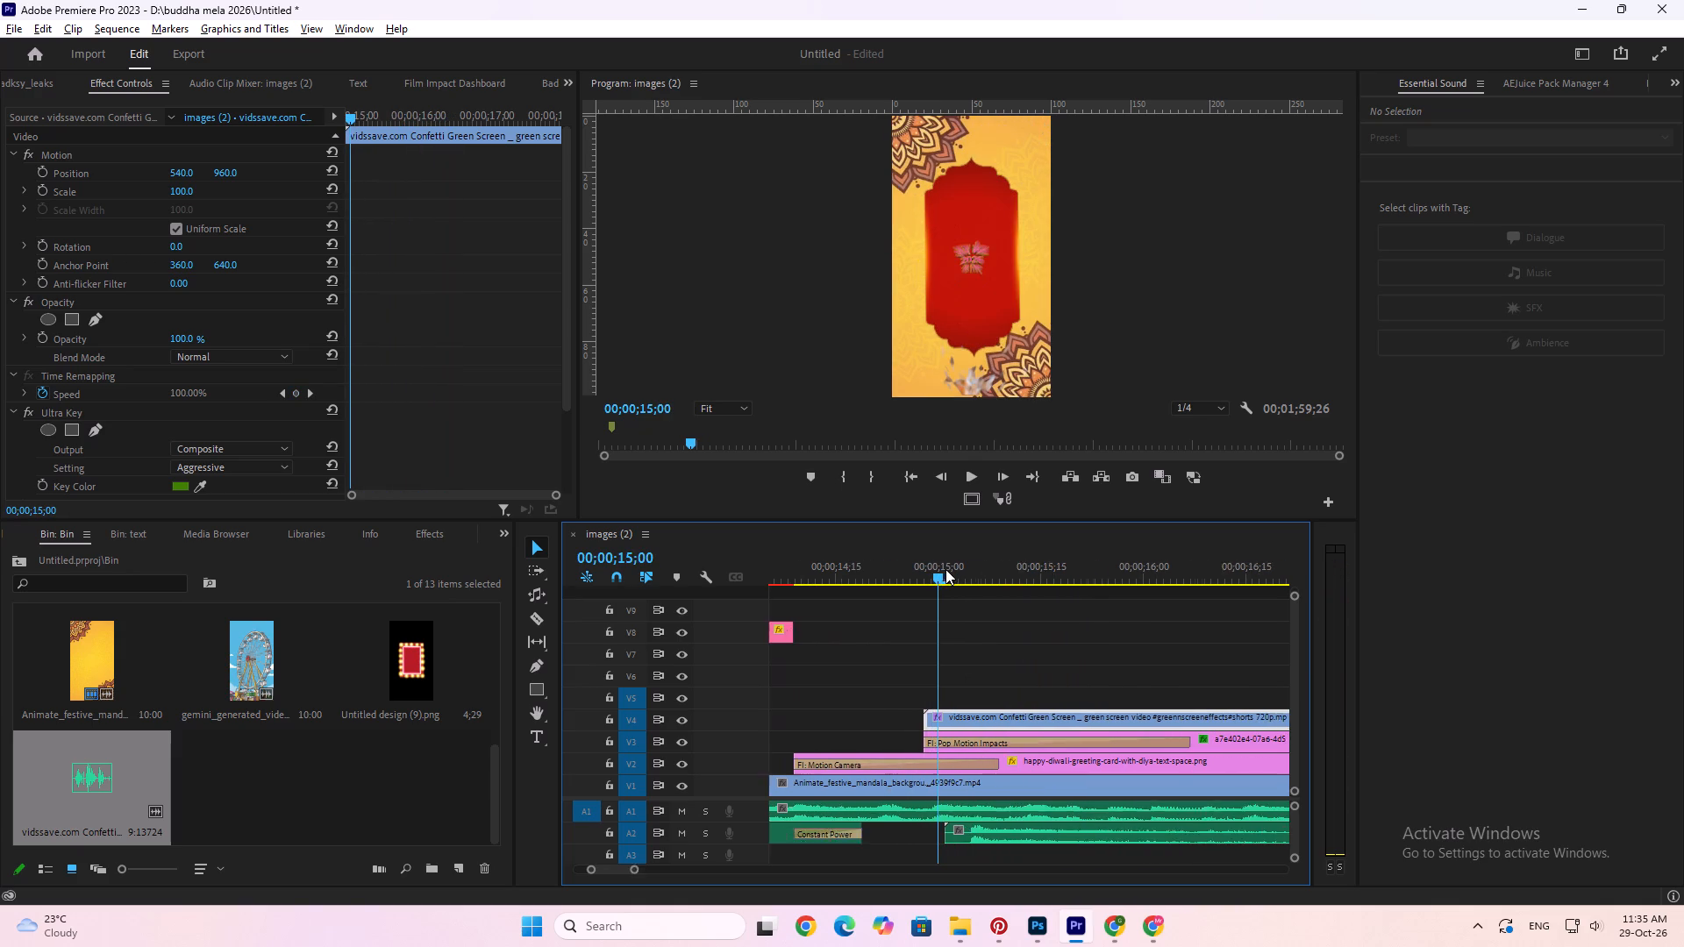
{"action": "scroll", "coordinate": [945, 569], "scroll_direction": "up", "scroll_amount": 5, "text": "alt"}
{"action": "left_click_drag", "start_coordinate": [937, 569], "coordinate": [957, 573]}
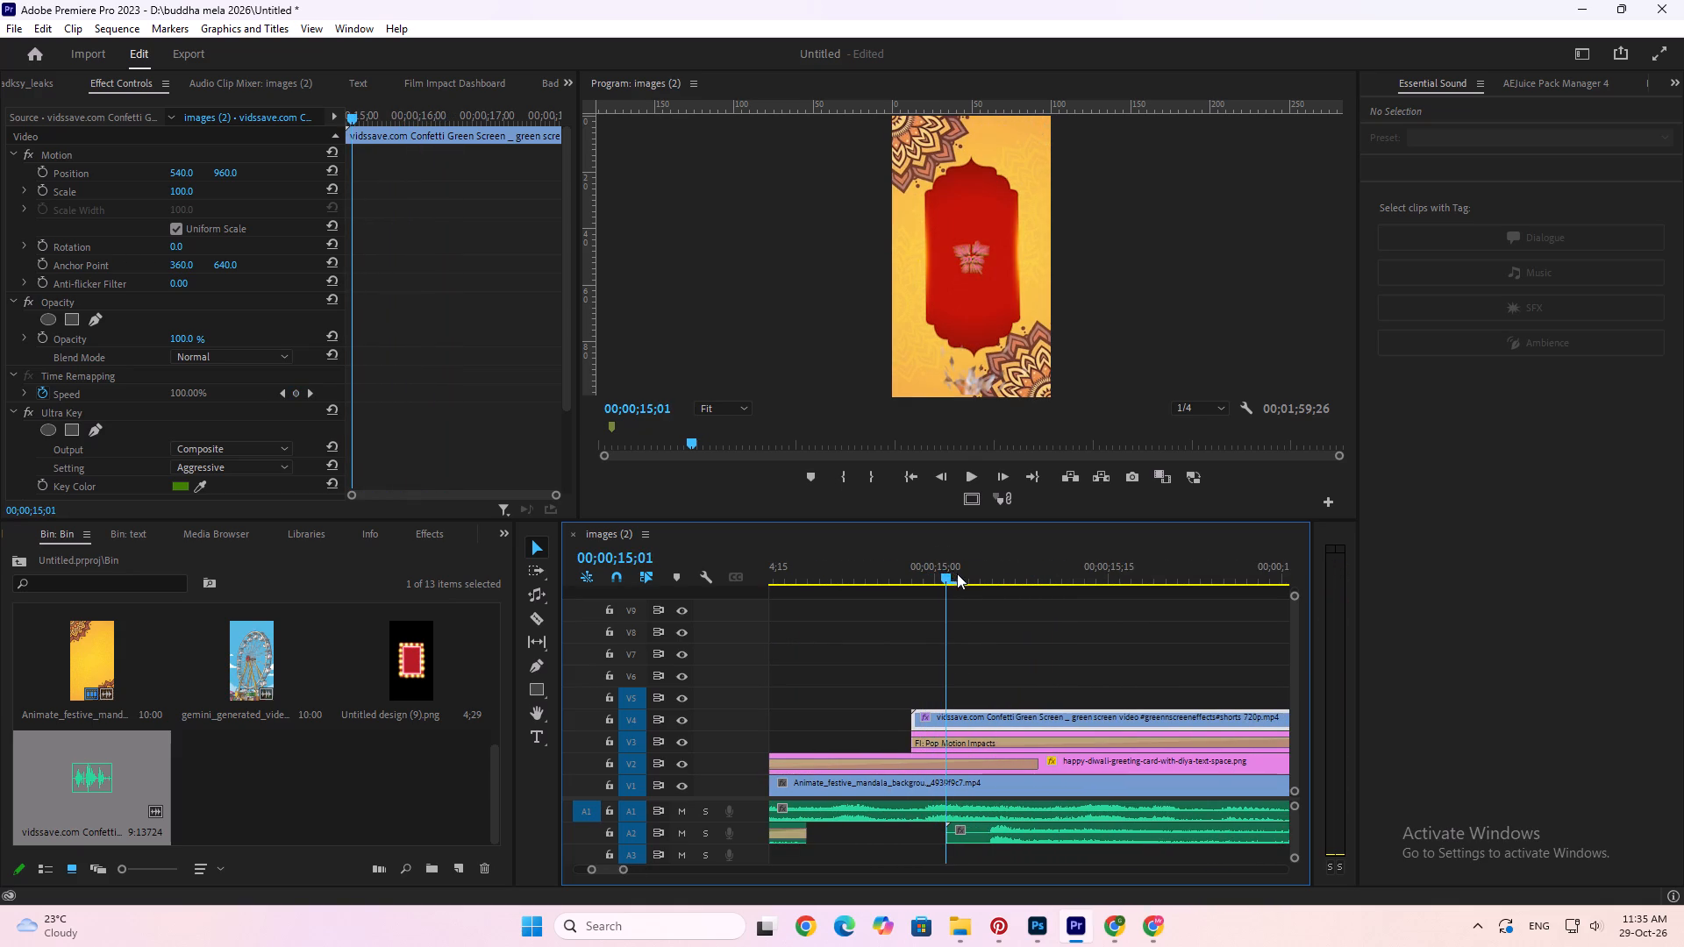
{"action": "left_click_drag", "start_coordinate": [957, 573], "coordinate": [991, 584]}
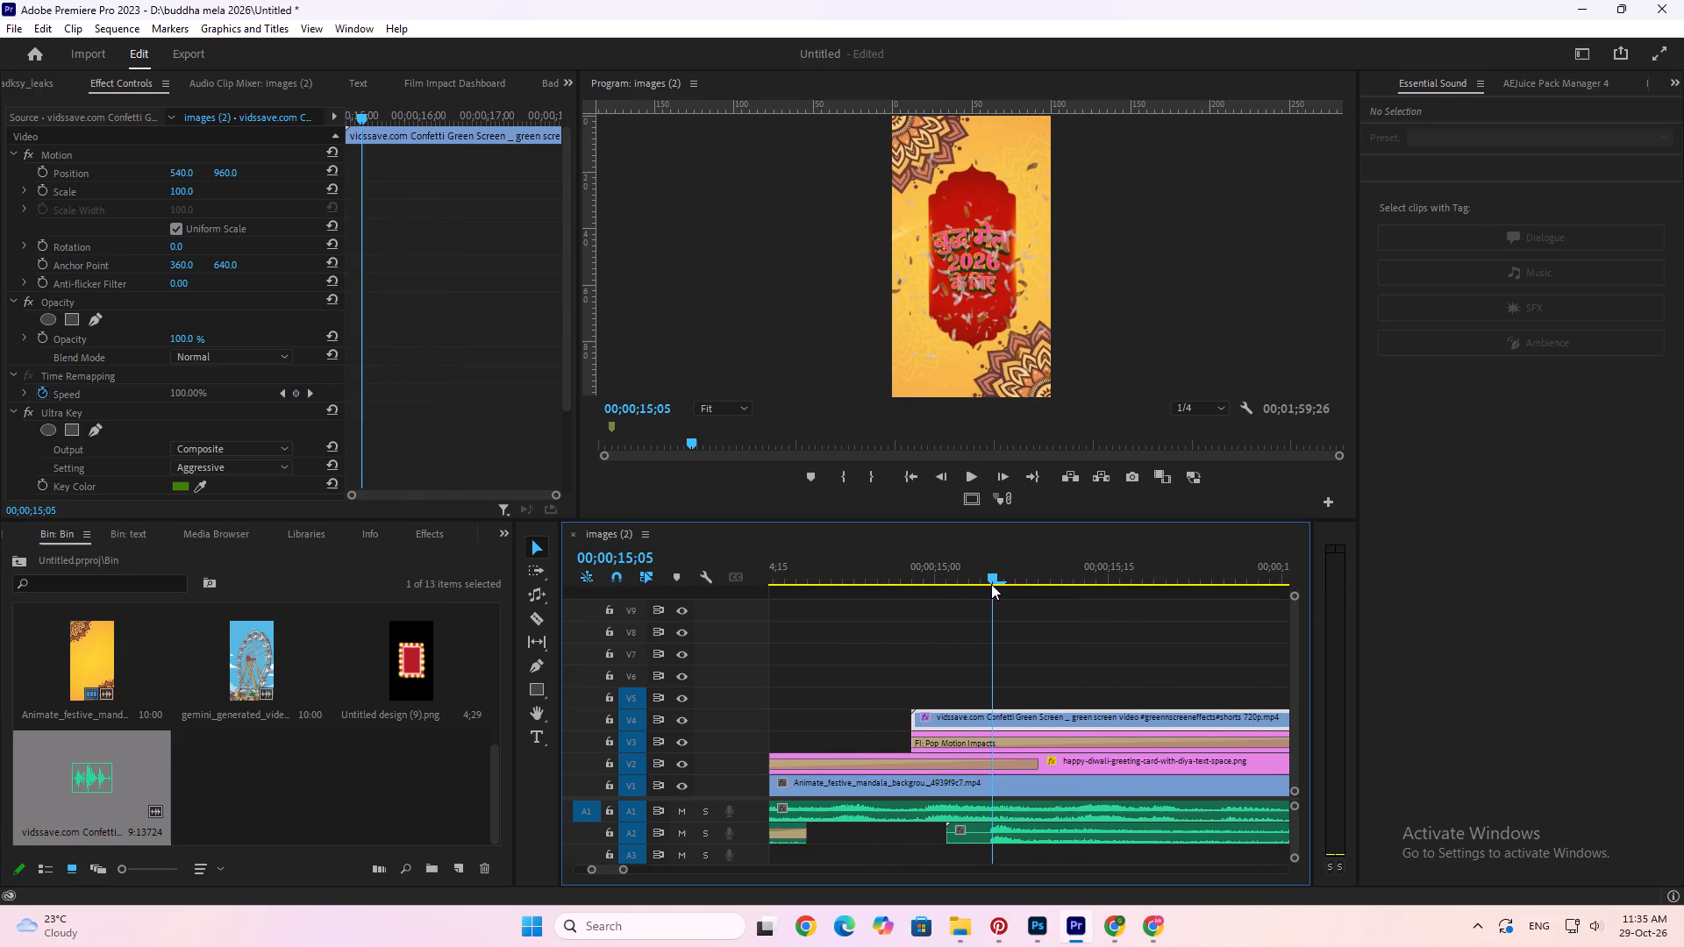
{"action": "left_click_drag", "start_coordinate": [991, 584], "coordinate": [955, 591]}
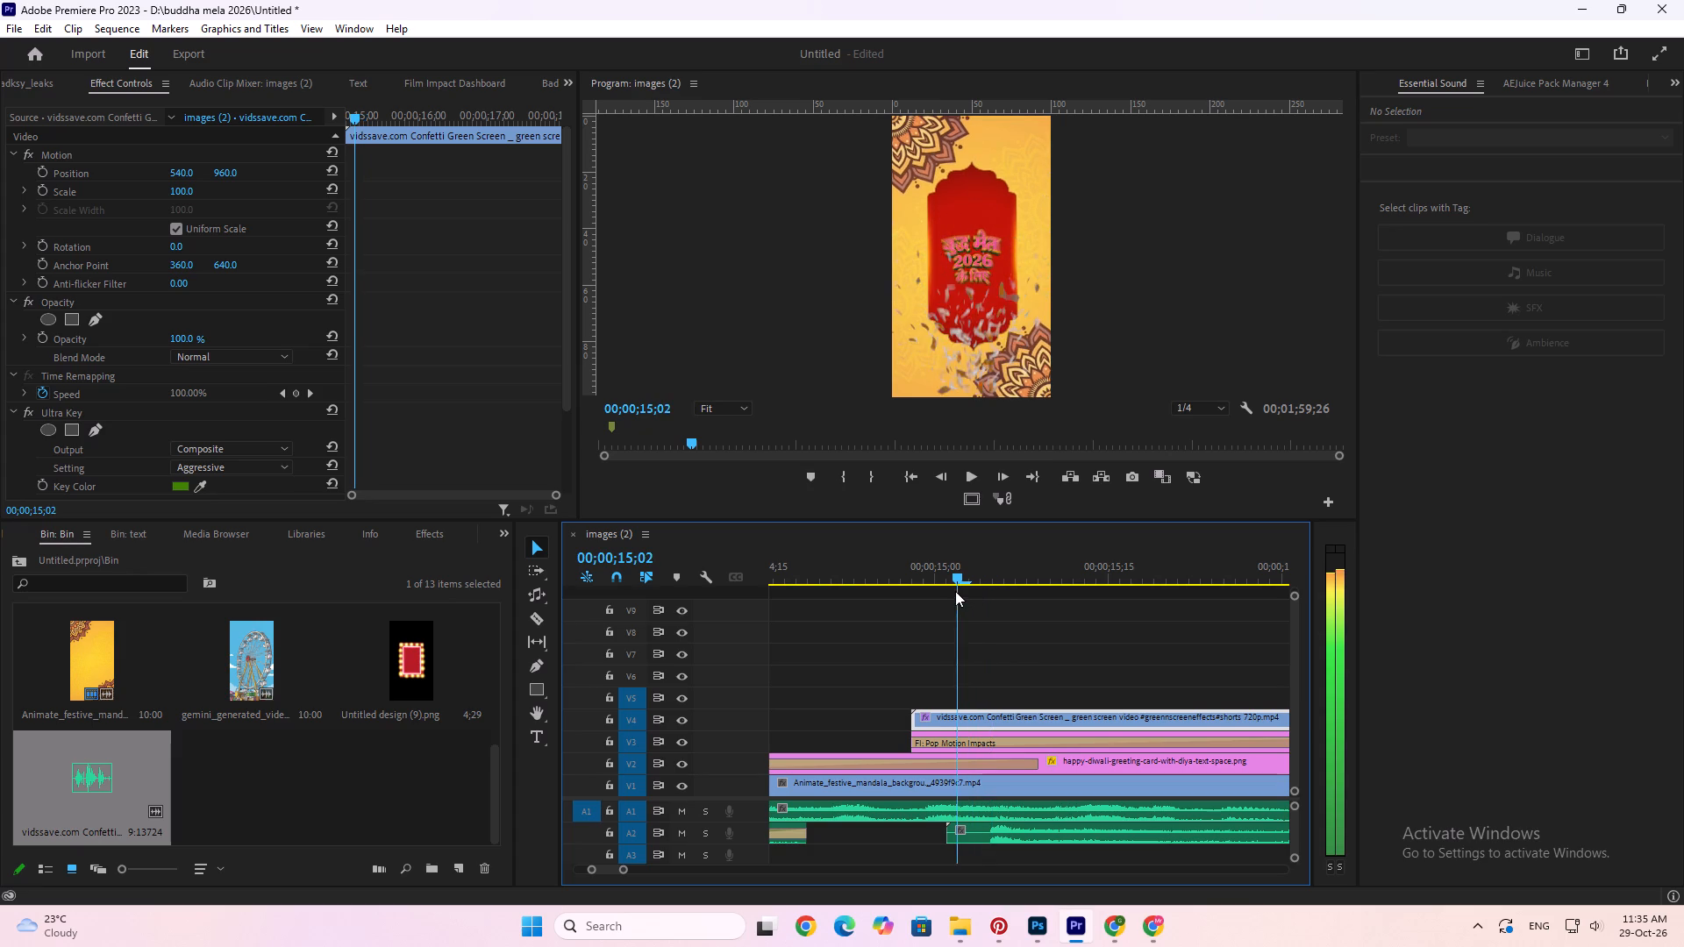
{"action": "left_click_drag", "start_coordinate": [955, 591], "coordinate": [953, 596]}
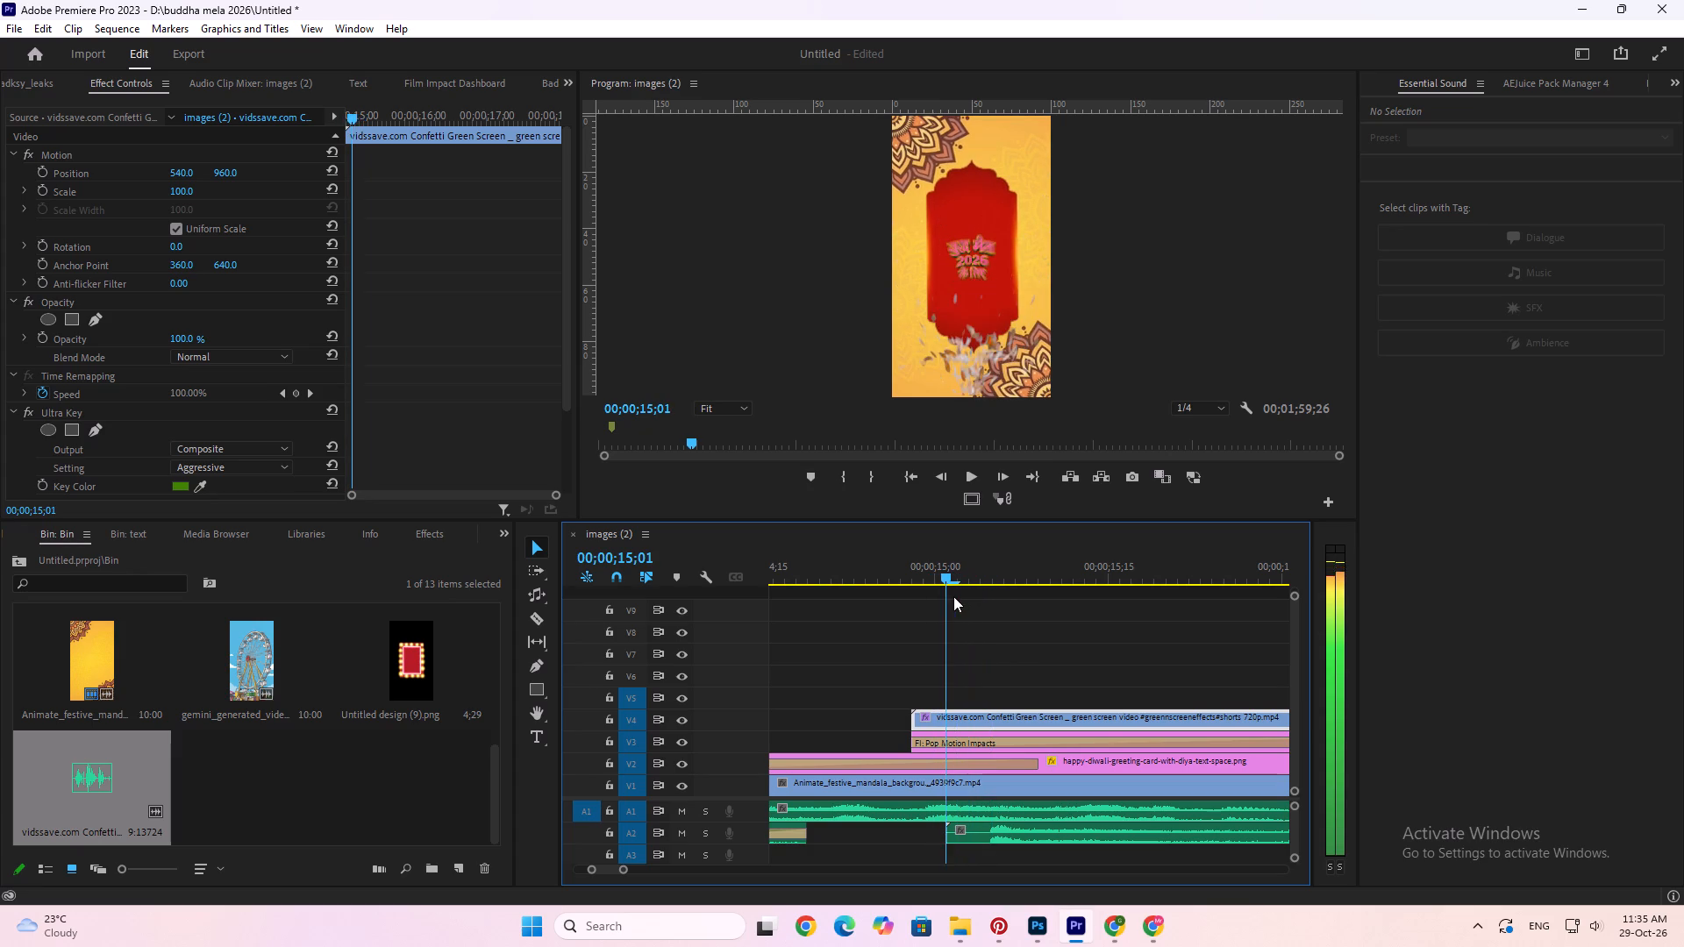
{"action": "left_click_drag", "start_coordinate": [953, 596], "coordinate": [957, 596]}
{"action": "left_click_drag", "start_coordinate": [999, 831], "coordinate": [973, 832]}
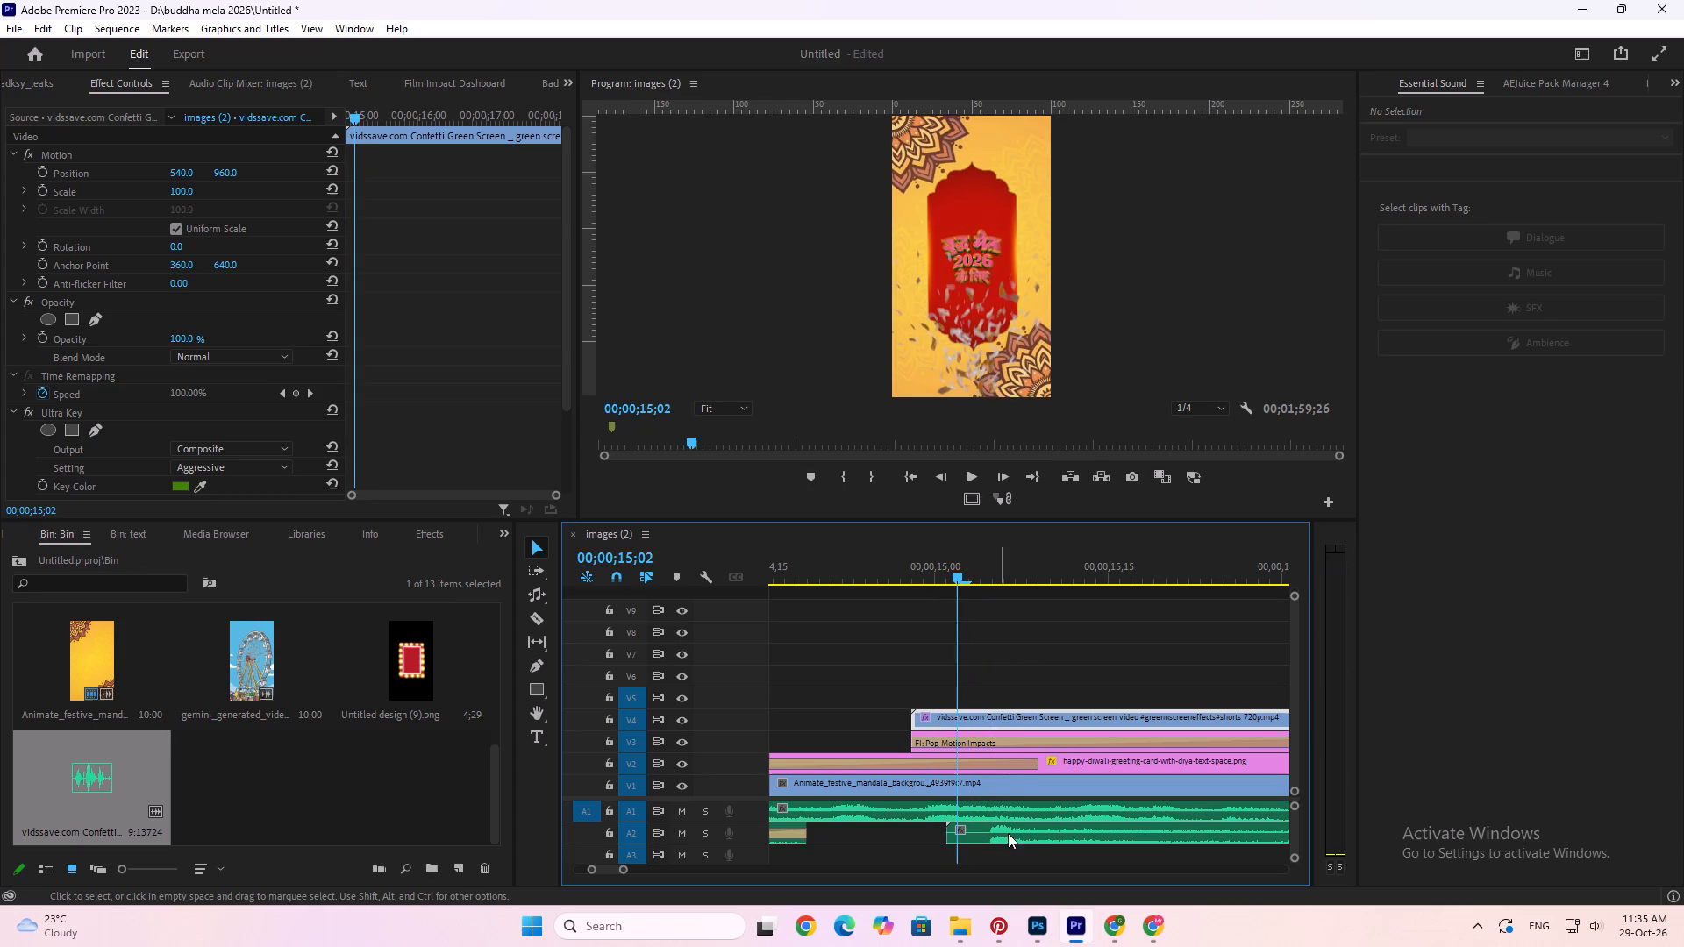
{"action": "left_click", "coordinate": [1015, 834]}
{"action": "left_click_drag", "start_coordinate": [1035, 837], "coordinate": [1006, 836]}
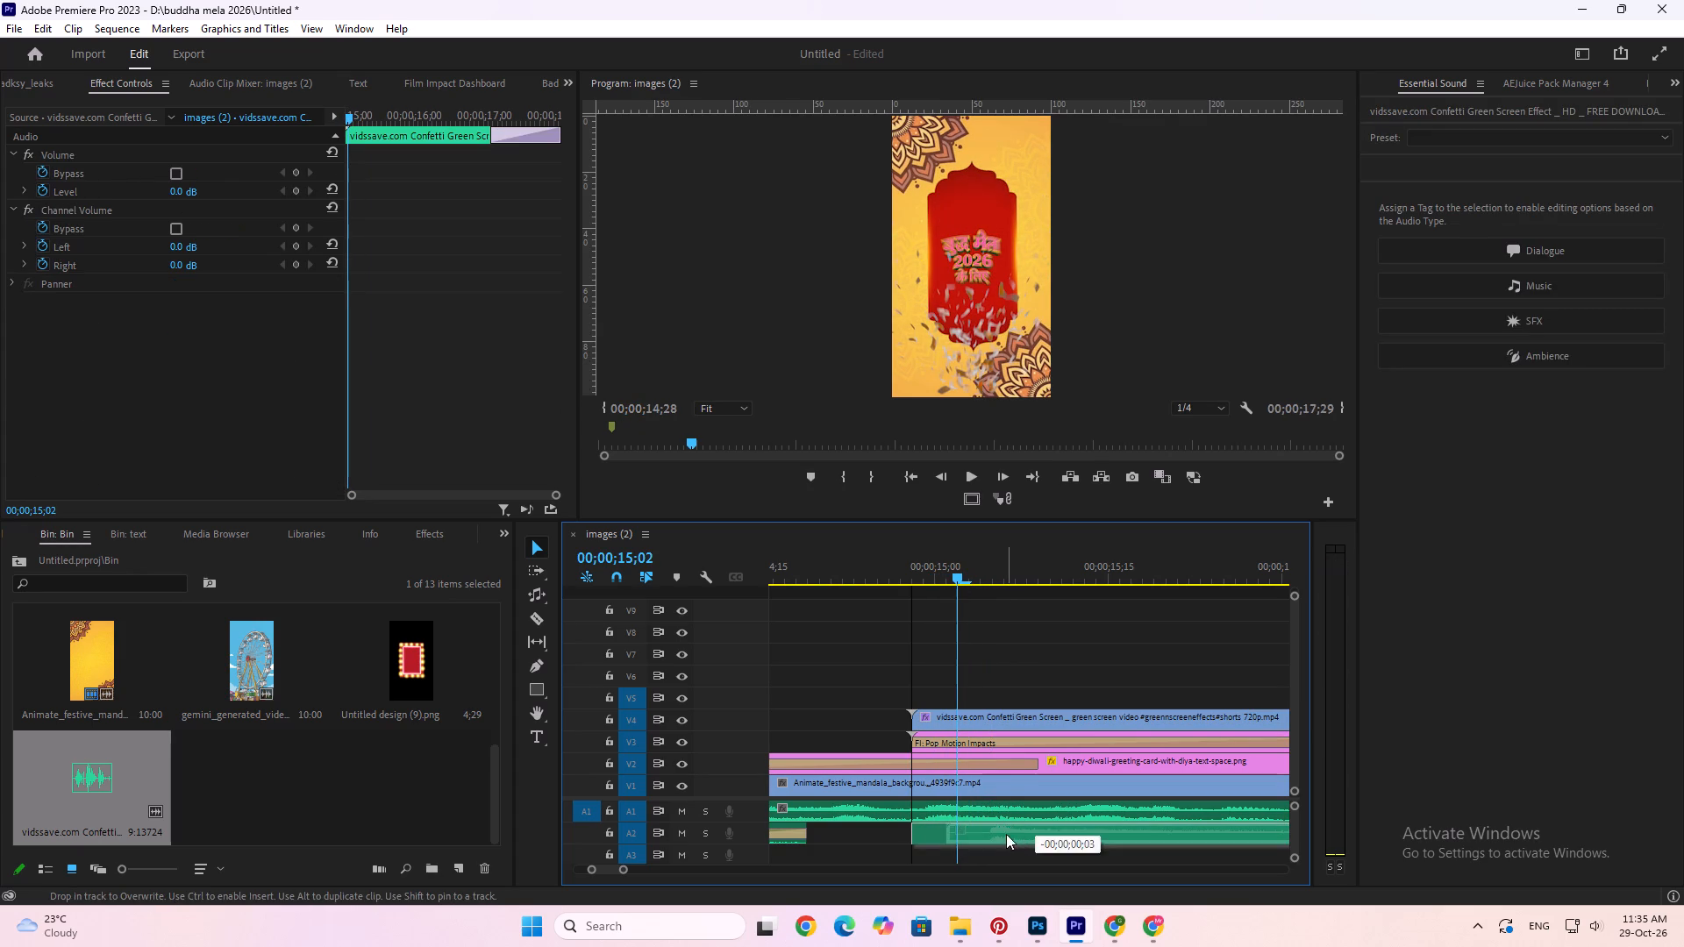
{"action": "left_click", "coordinate": [1002, 834]}
{"action": "left_click", "coordinate": [903, 567]}
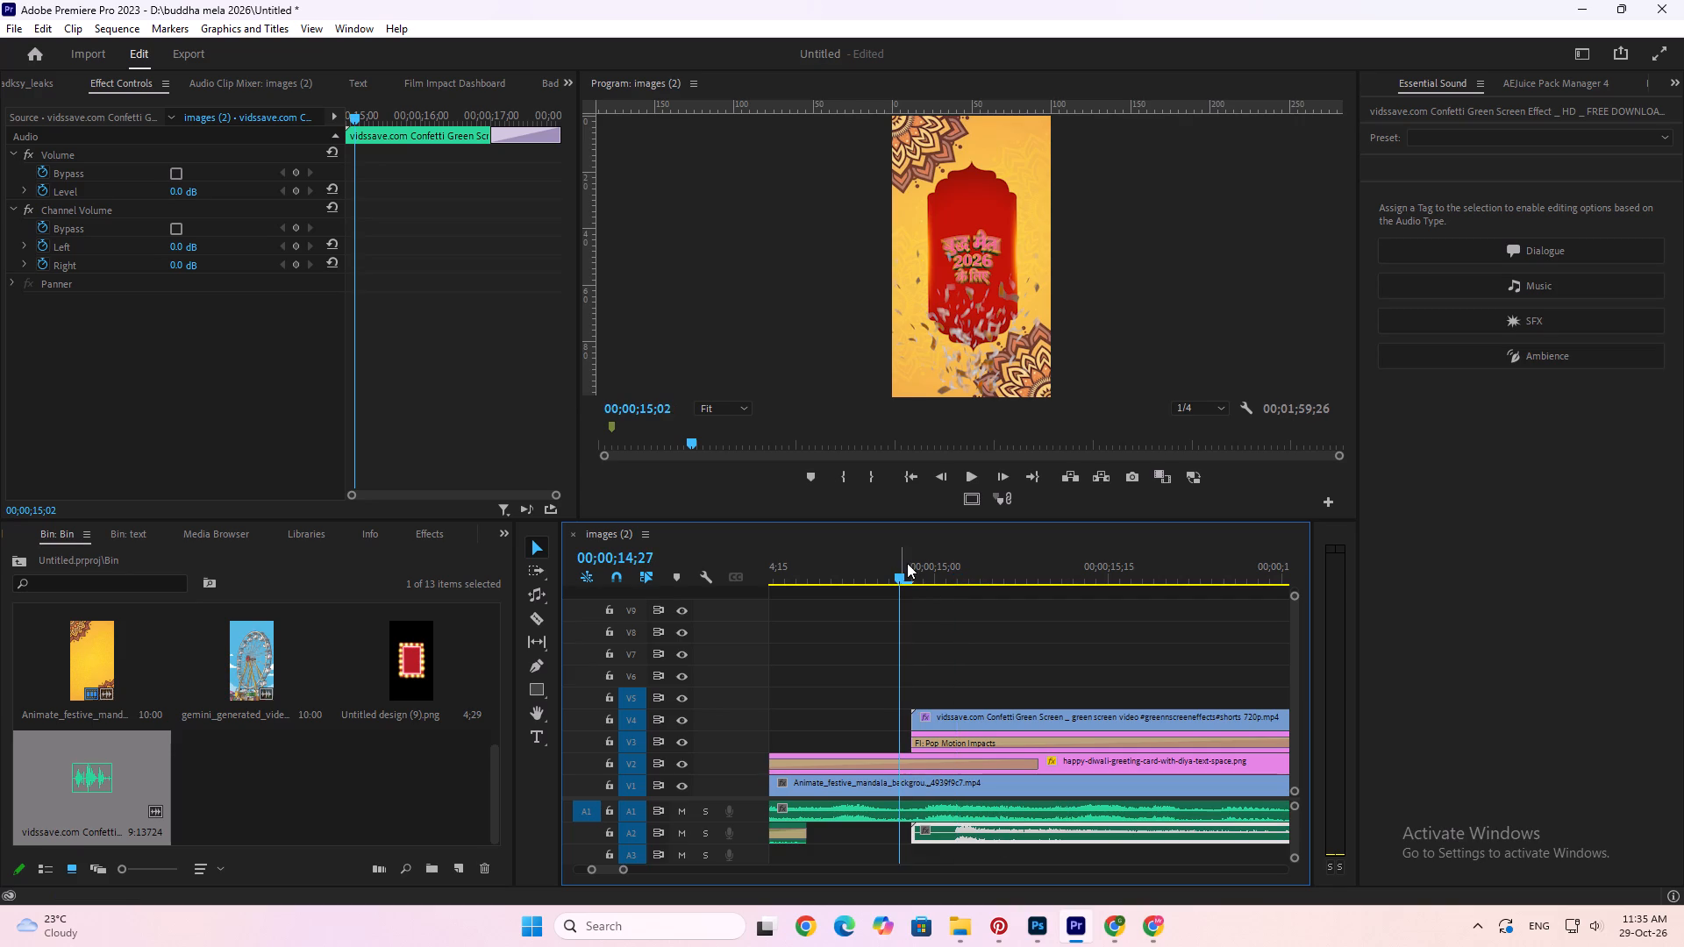
{"action": "key", "text": "space"}
{"action": "left_click_drag", "start_coordinate": [908, 561], "coordinate": [864, 566]}
{"action": "scroll", "coordinate": [853, 587], "scroll_direction": "down", "scroll_amount": 12, "text": "alt"}
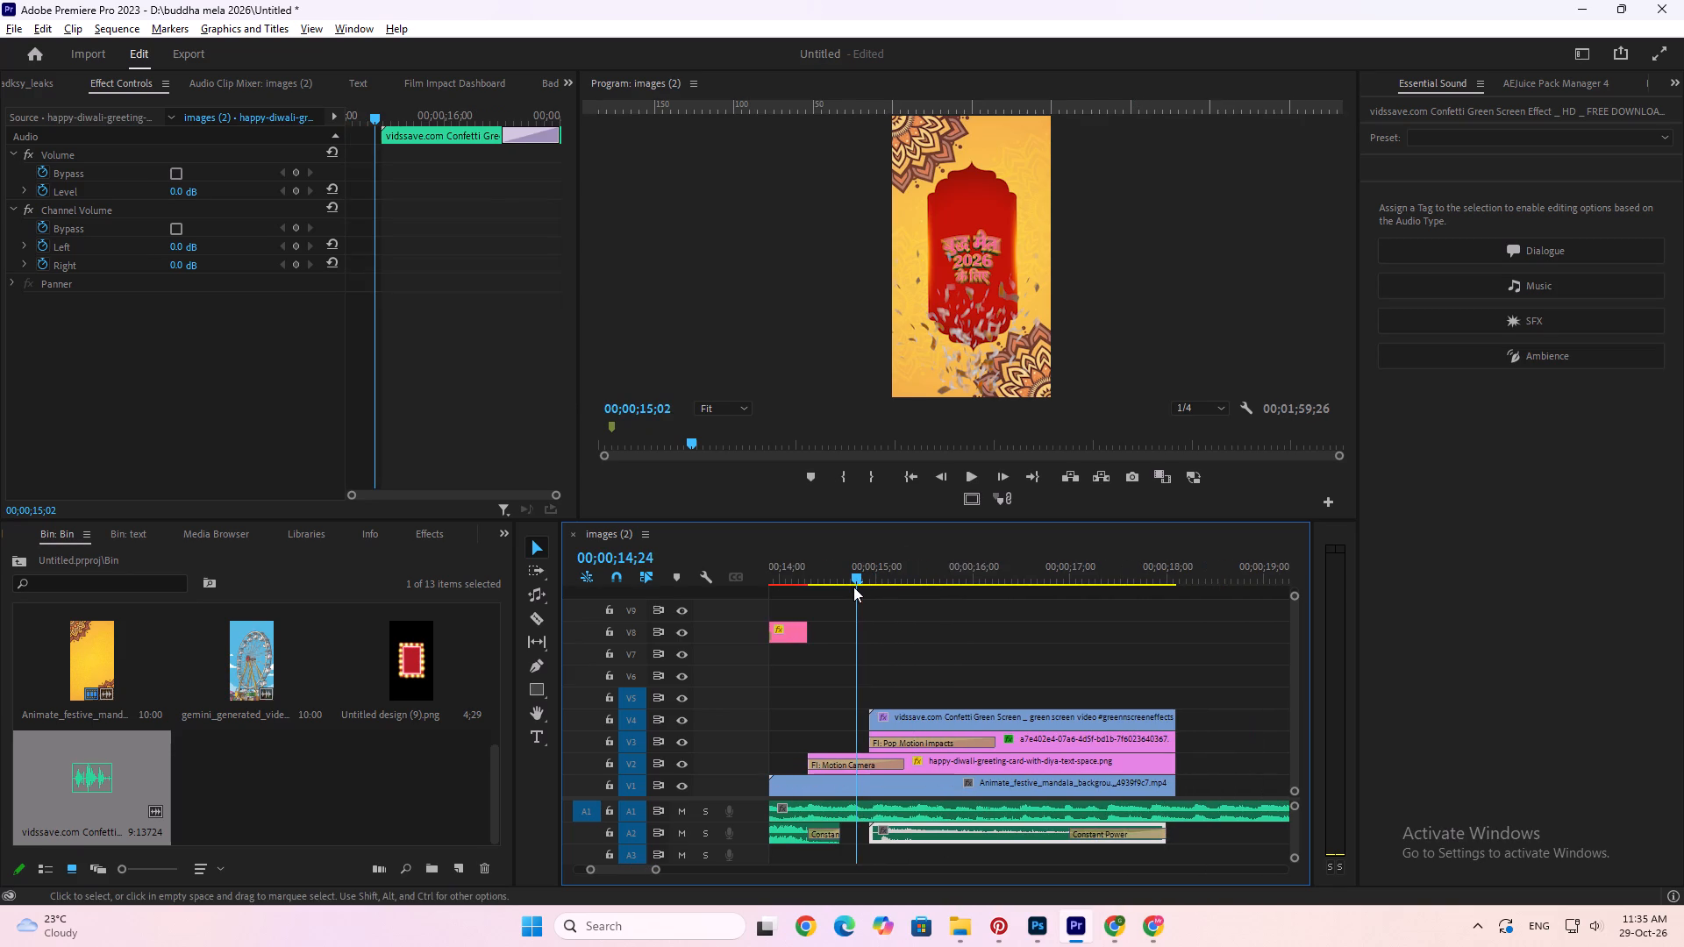
Save the project and play back the title scene from 00;00;14;24 with its confetti audio.
{"action": "left_click", "coordinate": [883, 604]}
{"action": "key", "text": "ctrl+s"}
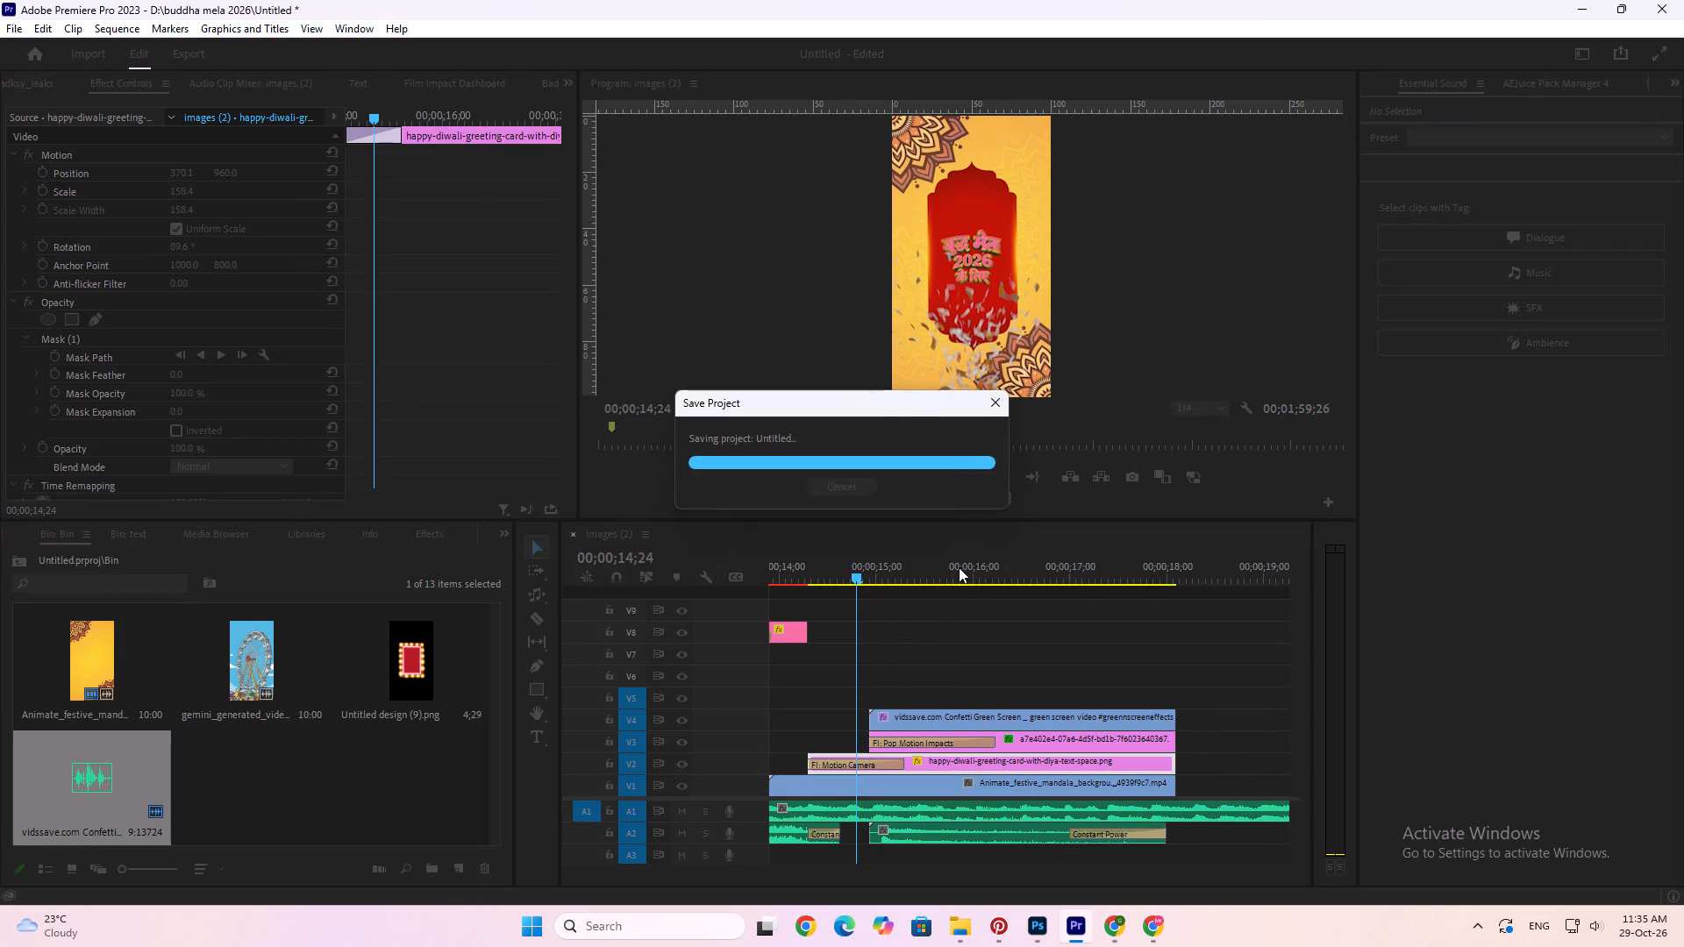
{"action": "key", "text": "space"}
{"action": "scroll", "coordinate": [959, 637], "scroll_direction": "down", "scroll_amount": 2, "text": "alt"}
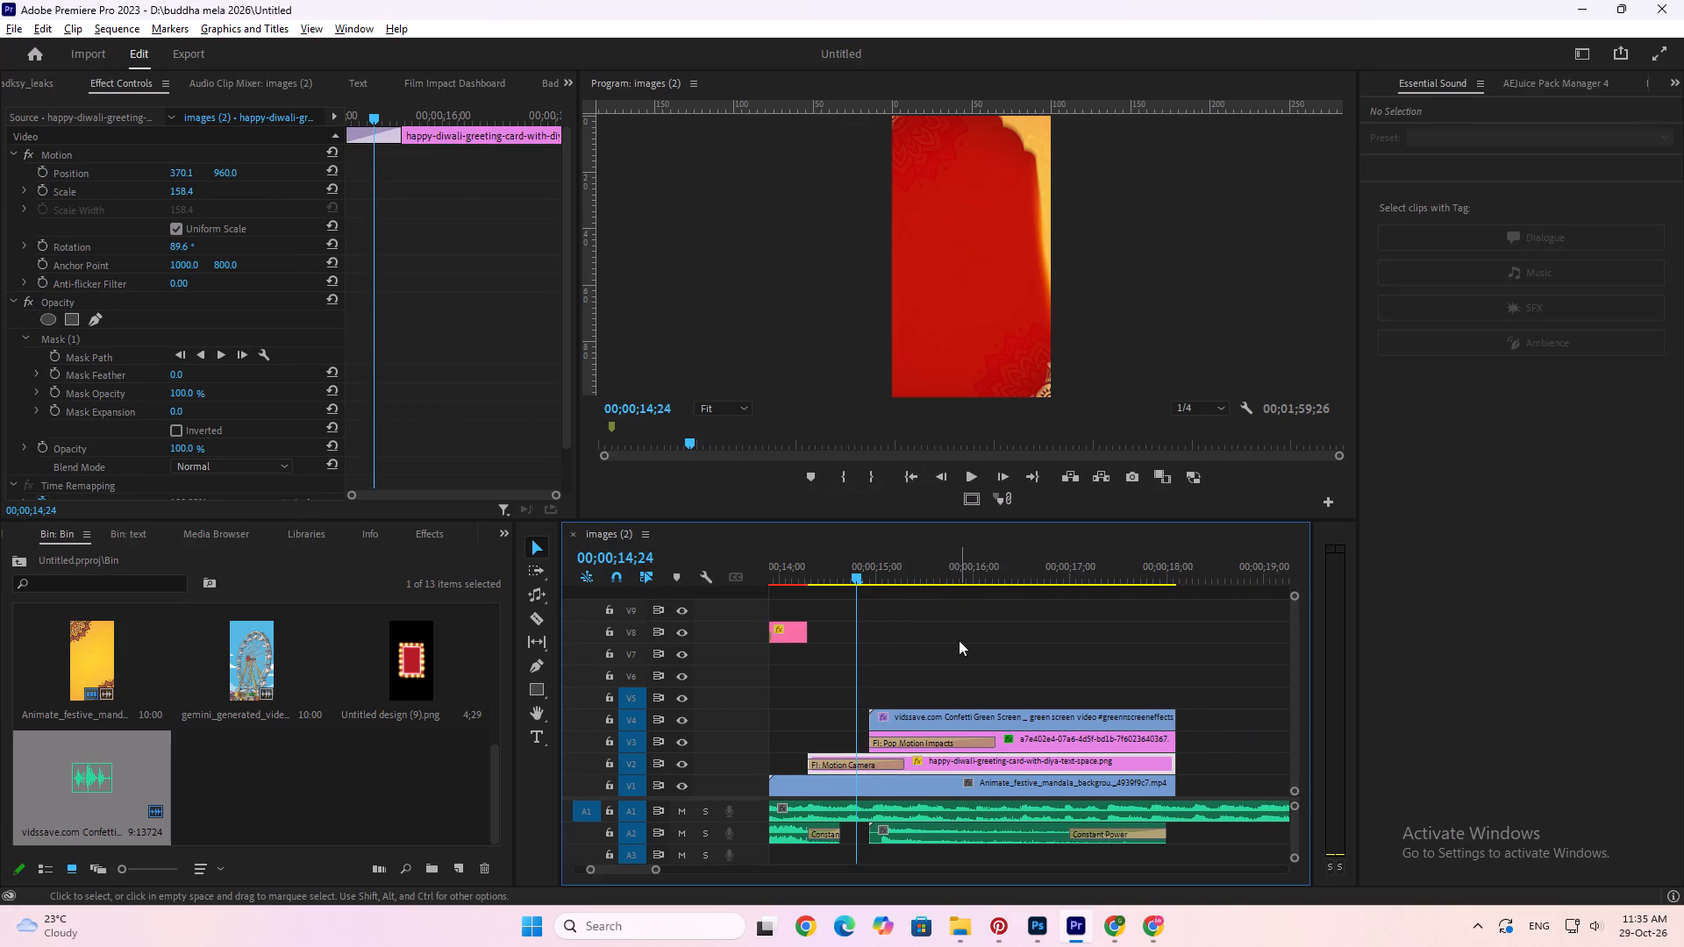
{"action": "scroll", "coordinate": [959, 640], "scroll_direction": "down", "scroll_amount": 3, "text": "alt"}
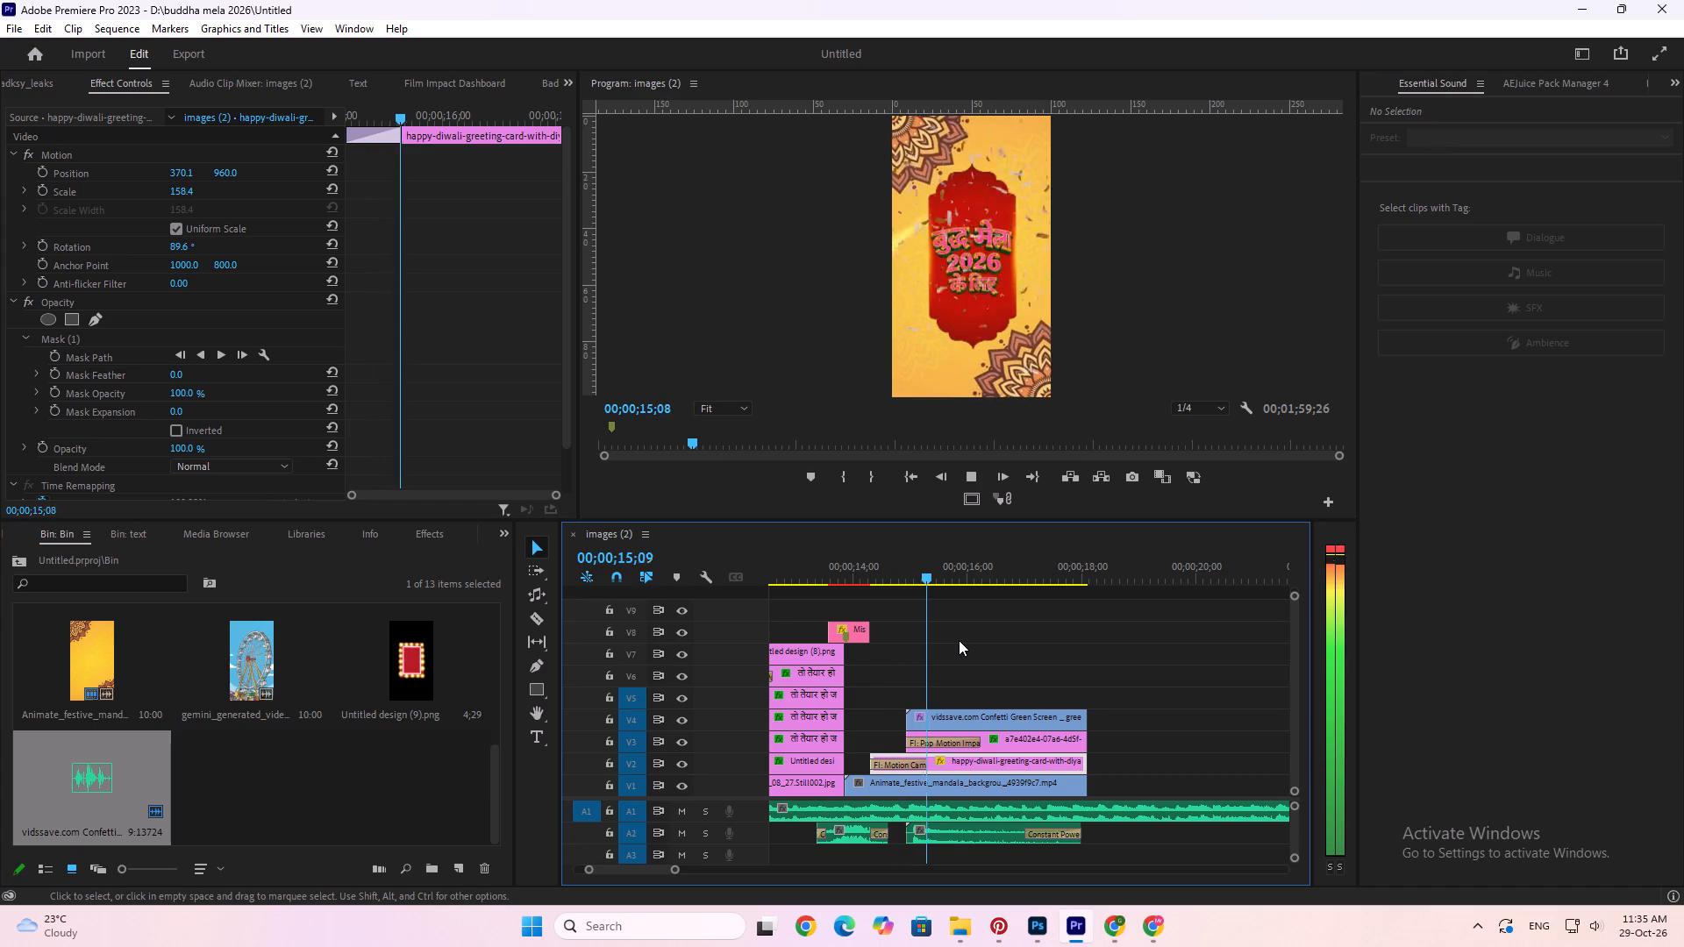
{"action": "scroll", "coordinate": [959, 640], "scroll_direction": "down", "scroll_amount": 3}
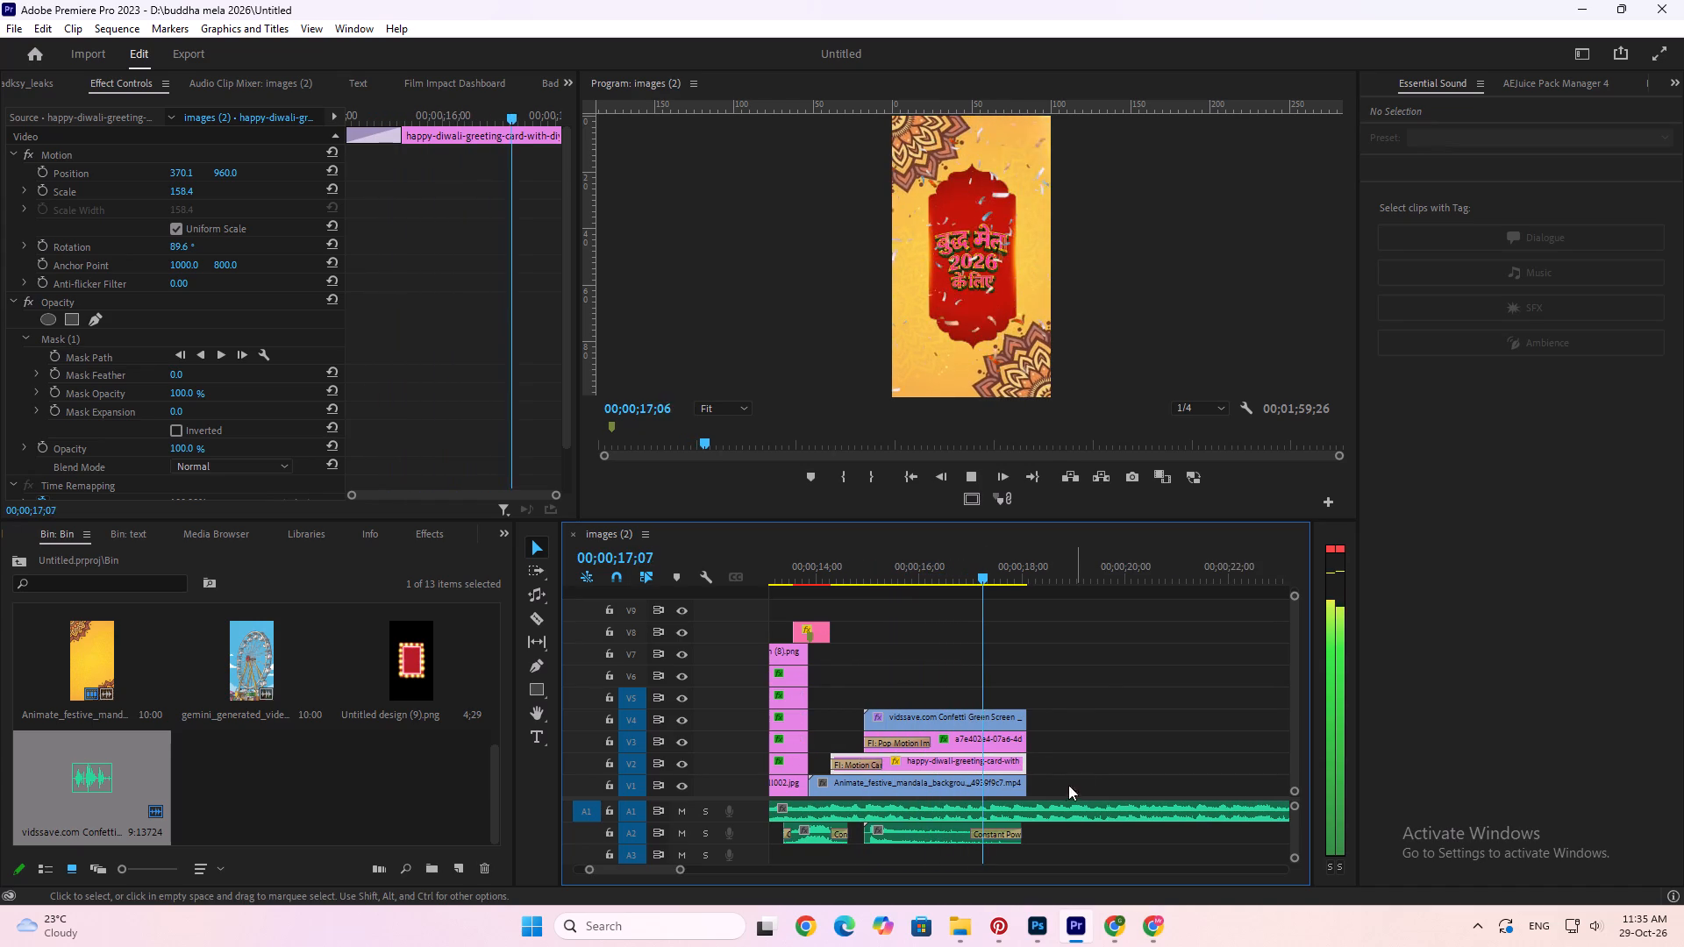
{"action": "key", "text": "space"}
Extend the end of the confetti audio on A2 to meet the end of the title scene's video clips.
{"action": "left_click_drag", "start_coordinate": [1024, 832], "coordinate": [1032, 830]}
Copy the light leak overlay from V8 to V5 past the title scene, and place its copied transition sound on A3.
{"action": "left_click", "coordinate": [809, 632]}
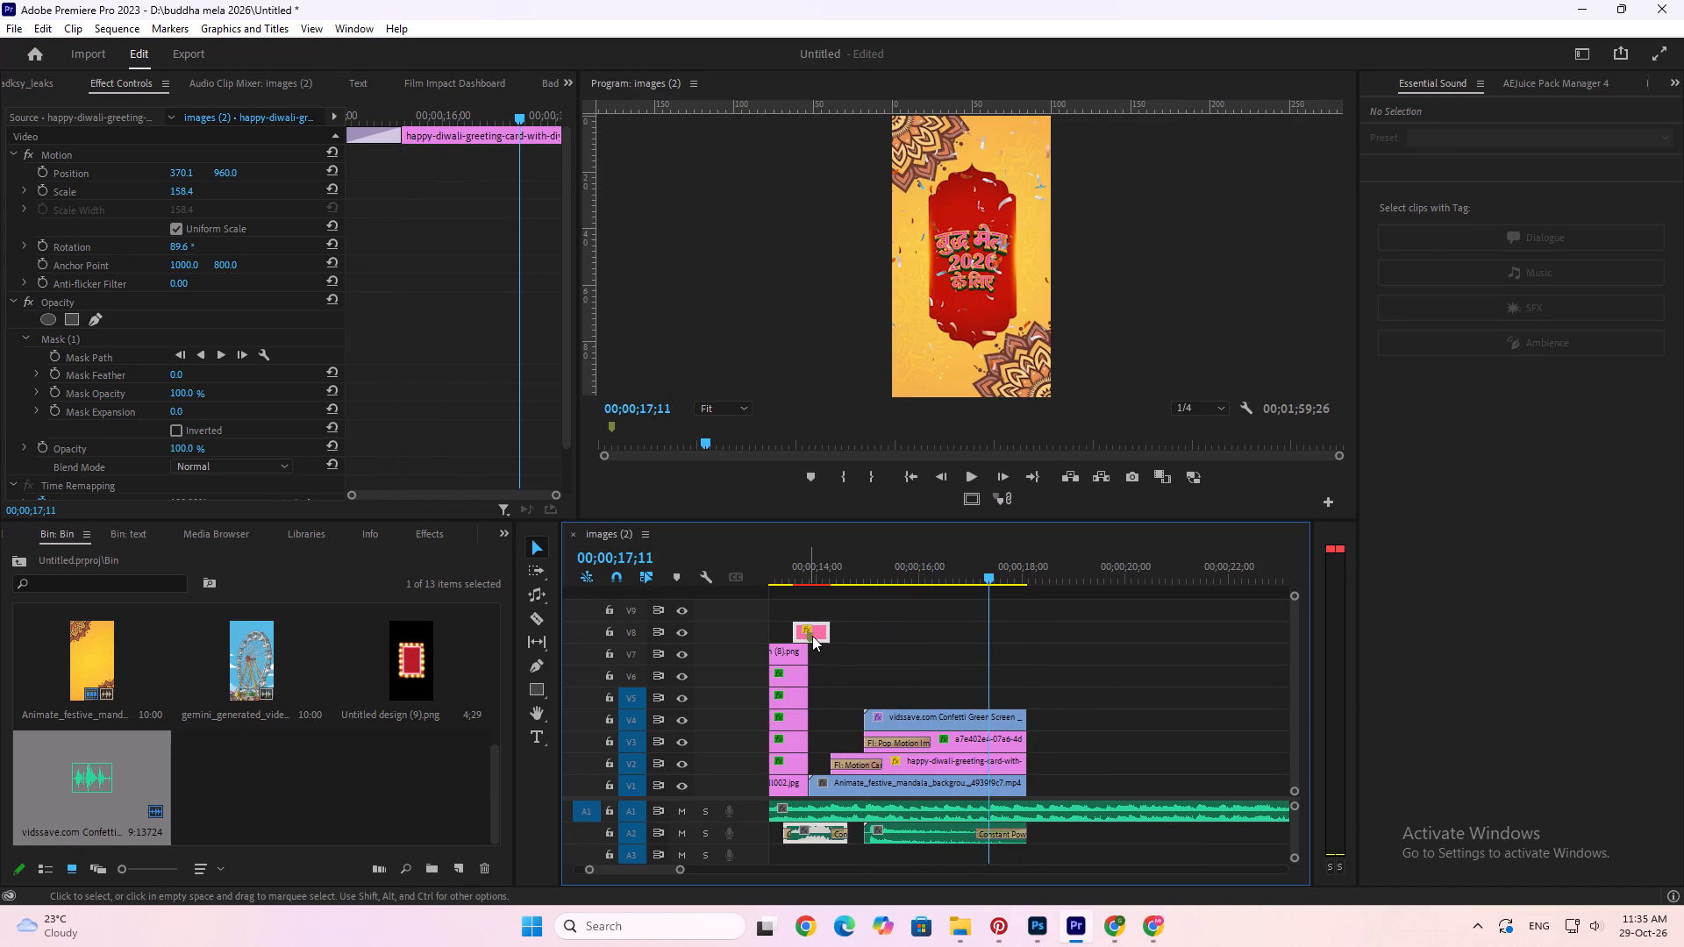
{"action": "left_click_drag", "start_coordinate": [811, 628], "coordinate": [1091, 737], "text": "alt"}
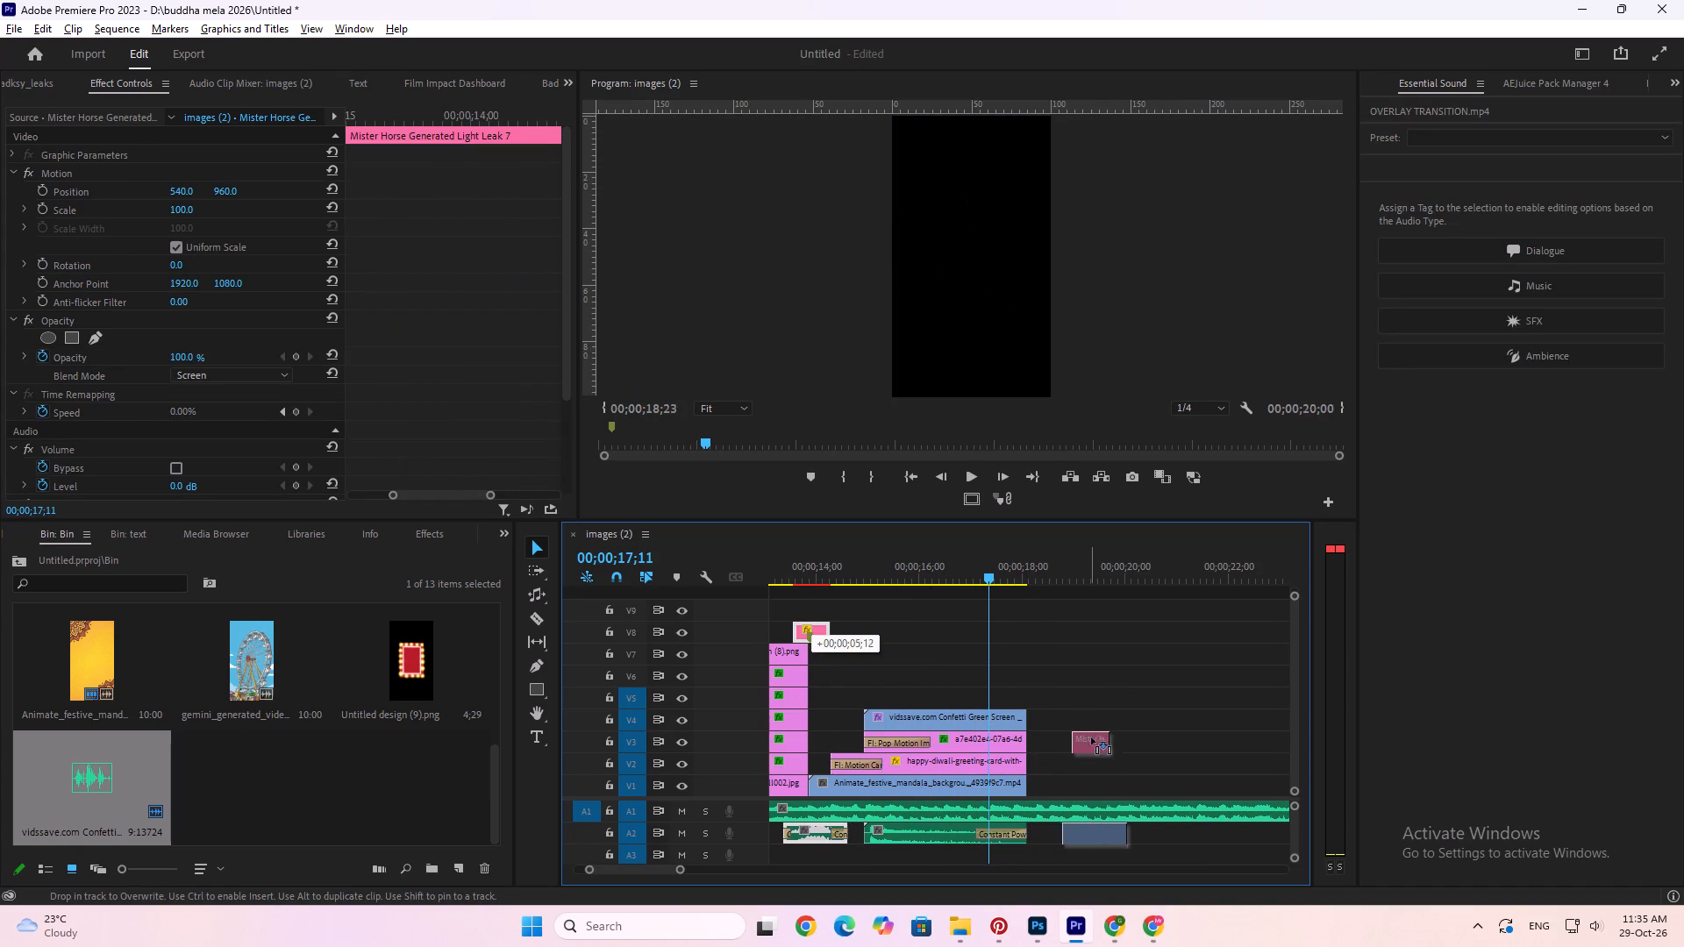
{"action": "left_click_drag", "start_coordinate": [1091, 737], "coordinate": [1090, 693], "text": "alt"}
{"action": "scroll", "coordinate": [1082, 702], "scroll_direction": "up", "scroll_amount": 6}
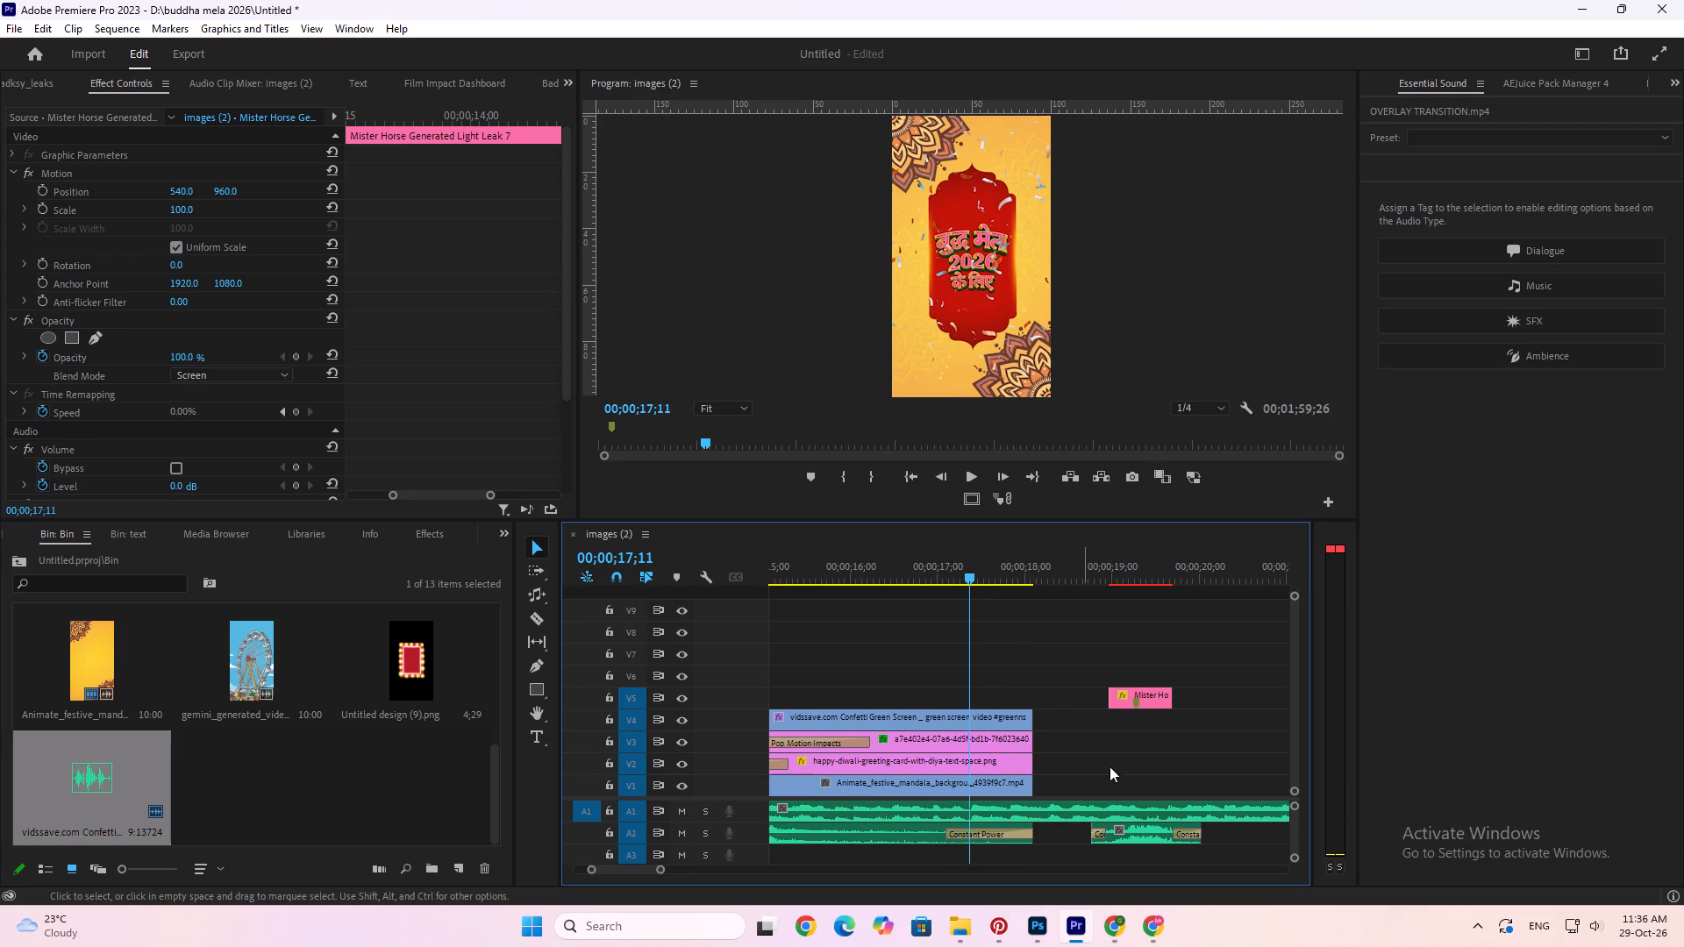
{"action": "left_click_drag", "start_coordinate": [1127, 833], "coordinate": [1125, 861]}
Move the copied light leak and its sound earlier so that the overlay's marker lines up with the title scene's end.
{"action": "left_click_drag", "start_coordinate": [1131, 698], "coordinate": [1079, 691]}
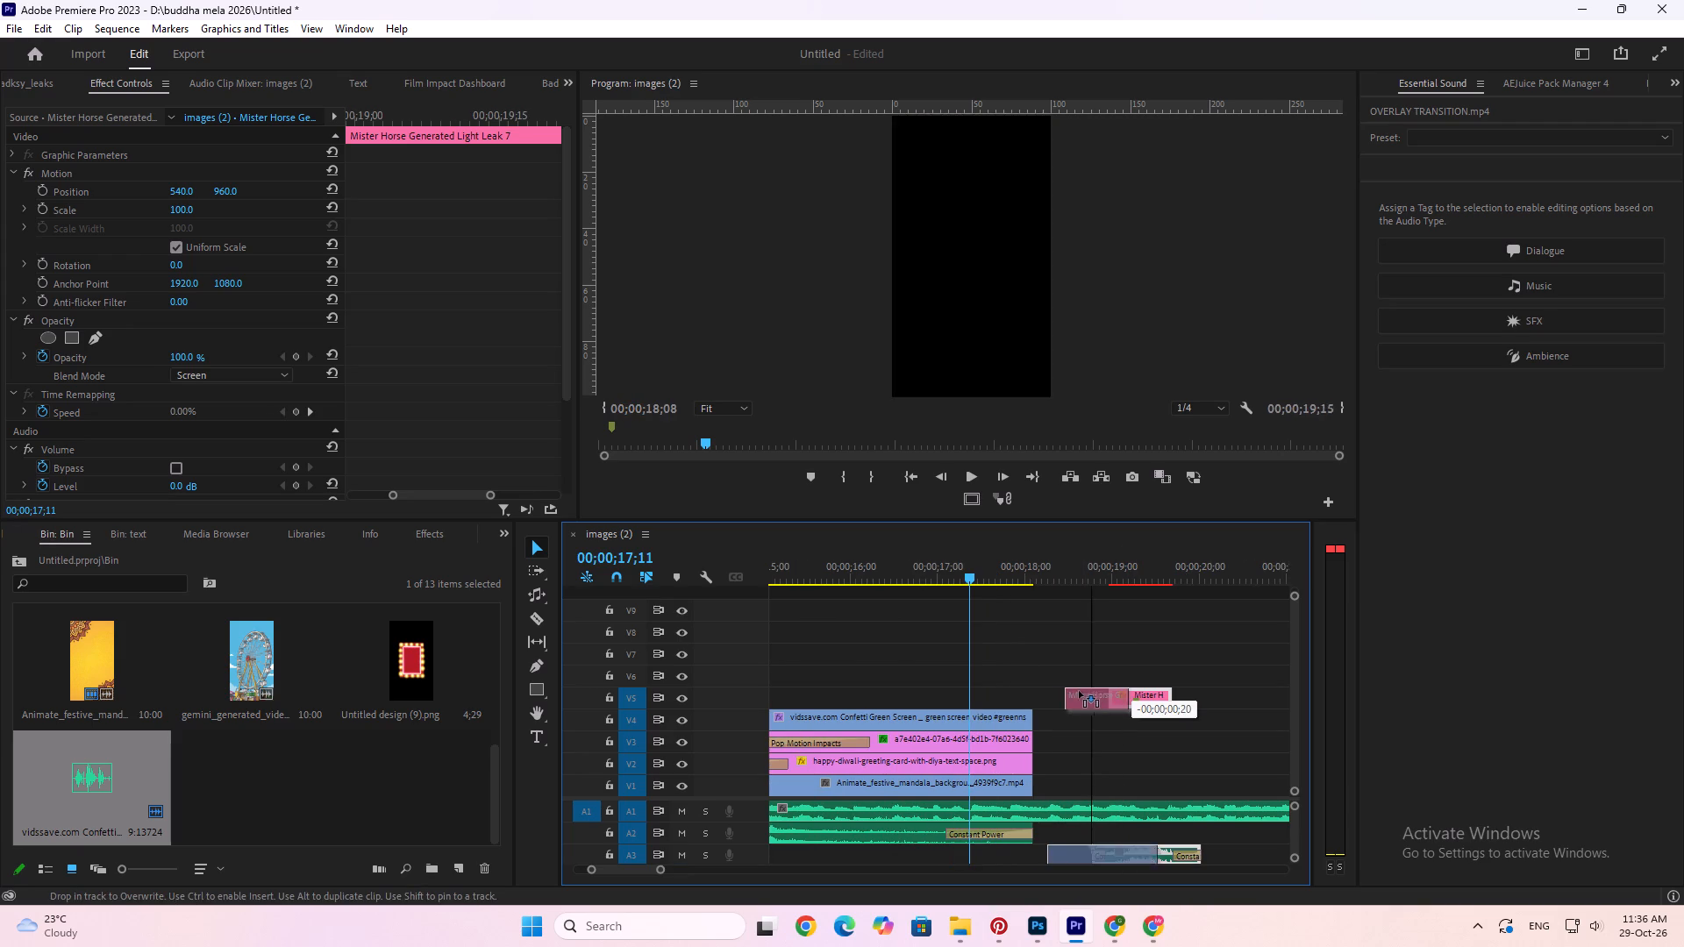
{"action": "left_click_drag", "start_coordinate": [1079, 691], "coordinate": [1023, 688]}
{"action": "scroll", "coordinate": [1032, 678], "scroll_direction": "up", "scroll_amount": 3, "text": "alt"}
{"action": "left_click_drag", "start_coordinate": [1039, 695], "coordinate": [1041, 694]}
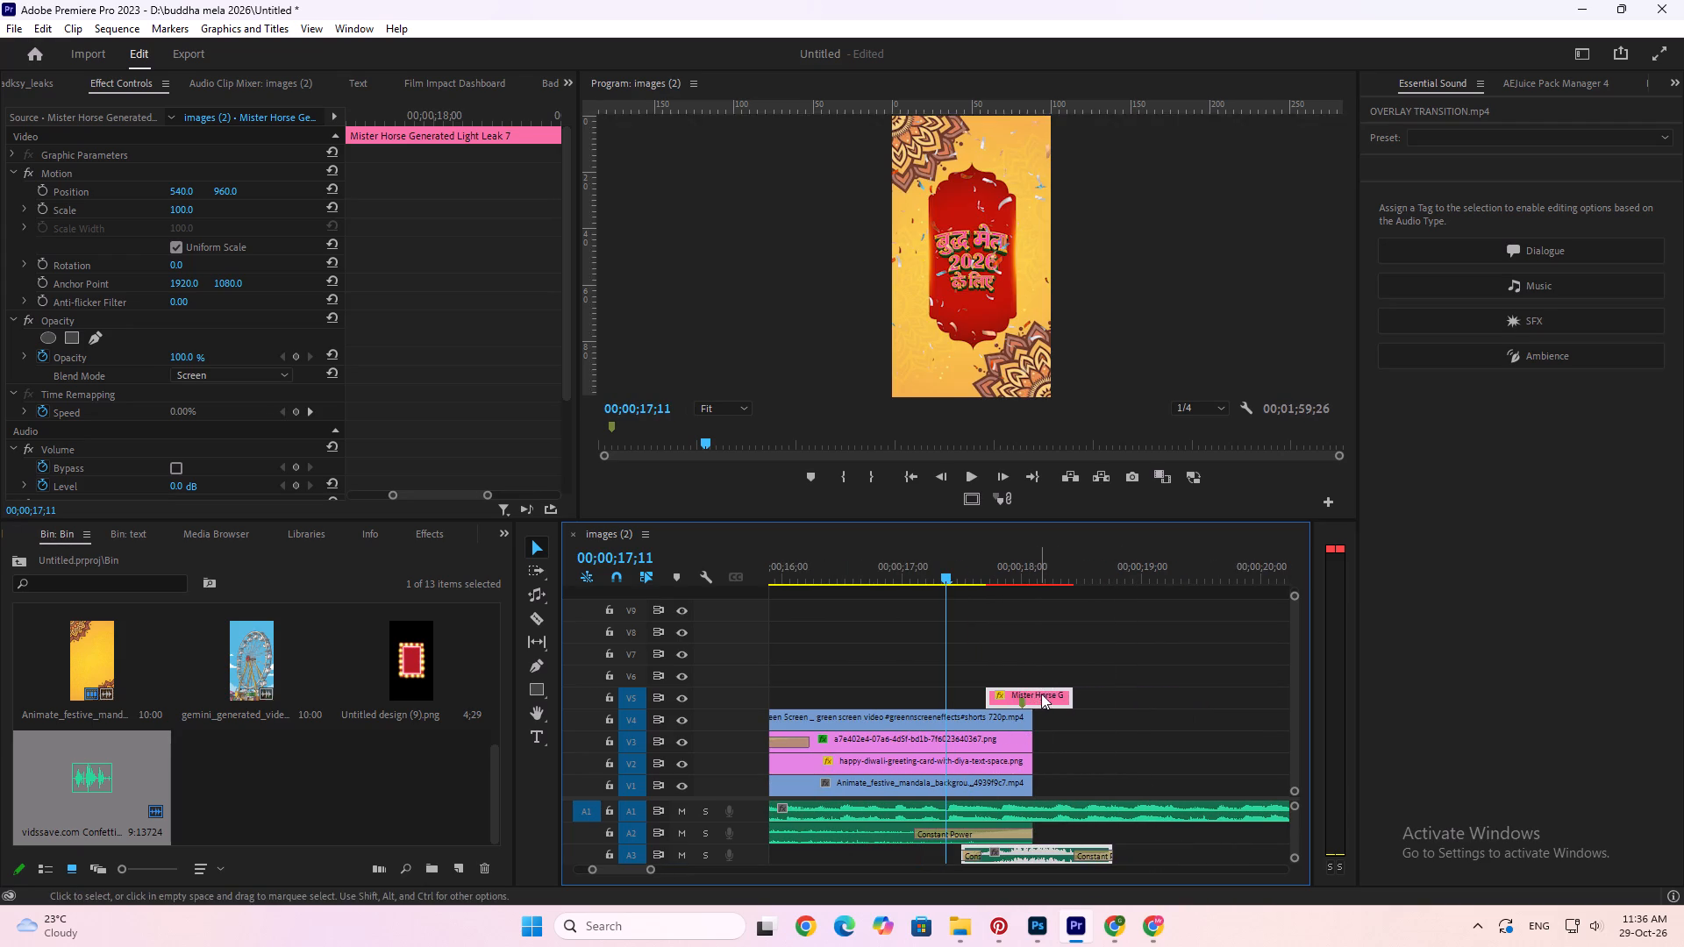
{"action": "left_click_drag", "start_coordinate": [1041, 694], "coordinate": [1051, 693]}
Play back the light leak transition over the title scene's end and save the project.
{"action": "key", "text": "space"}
{"action": "scroll", "coordinate": [993, 599], "scroll_direction": "down", "scroll_amount": 6, "text": "alt"}
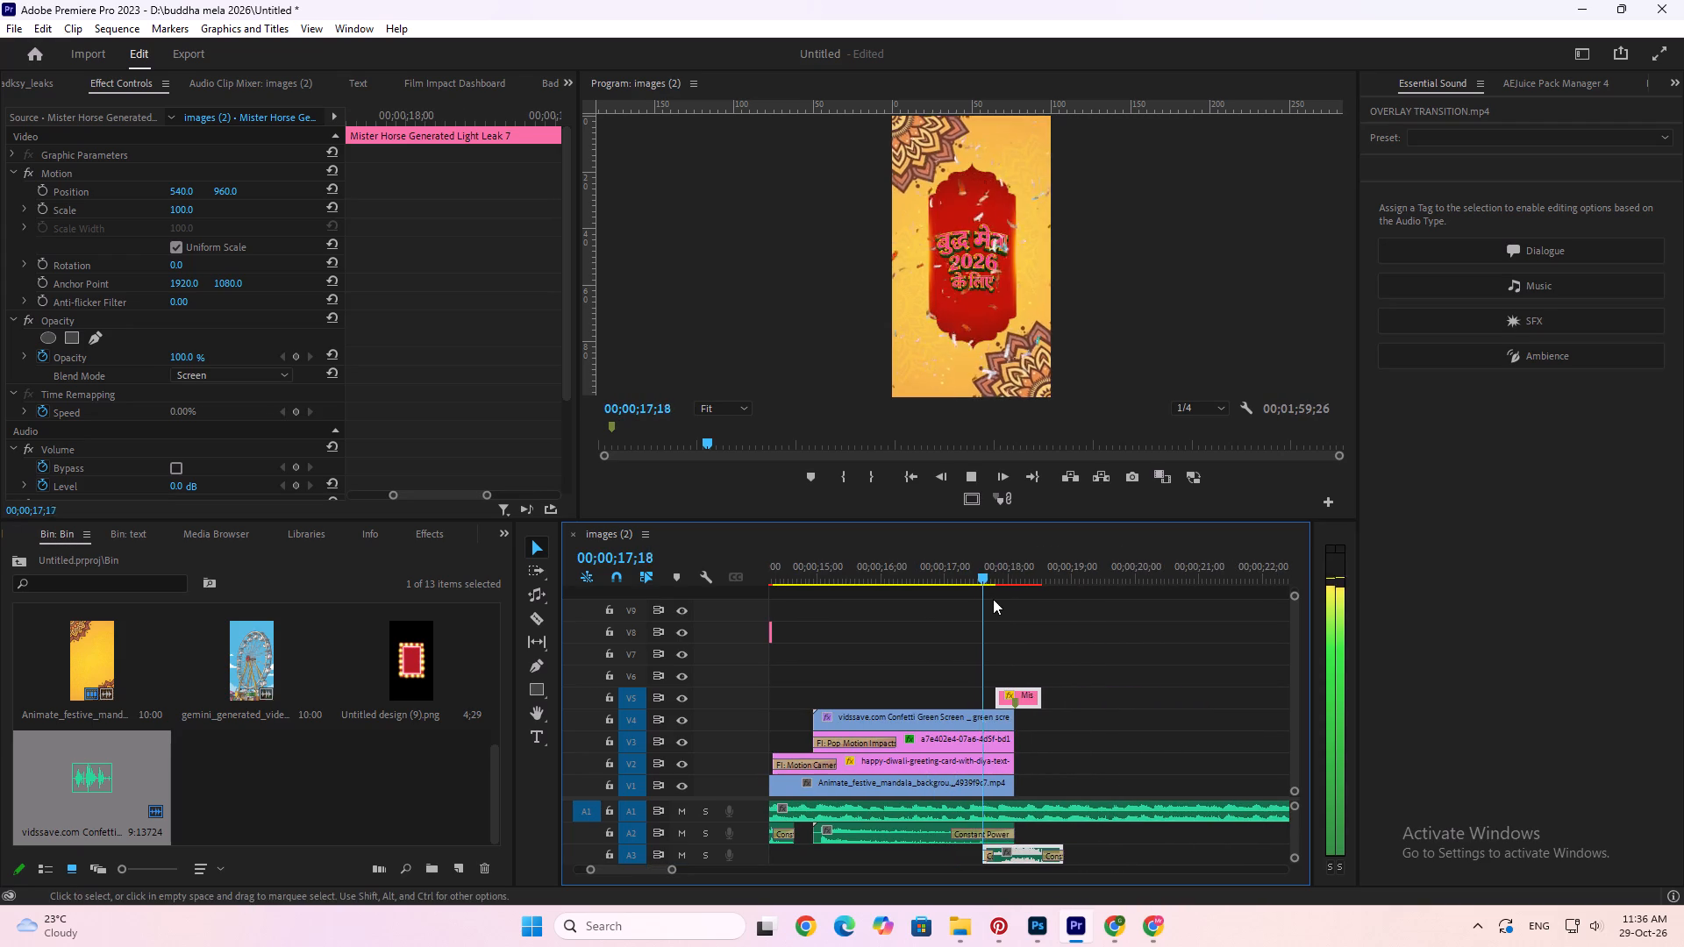
{"action": "scroll", "coordinate": [993, 599], "scroll_direction": "down", "scroll_amount": 8, "text": "alt"}
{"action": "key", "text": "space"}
{"action": "key", "text": "ctrl+s"}
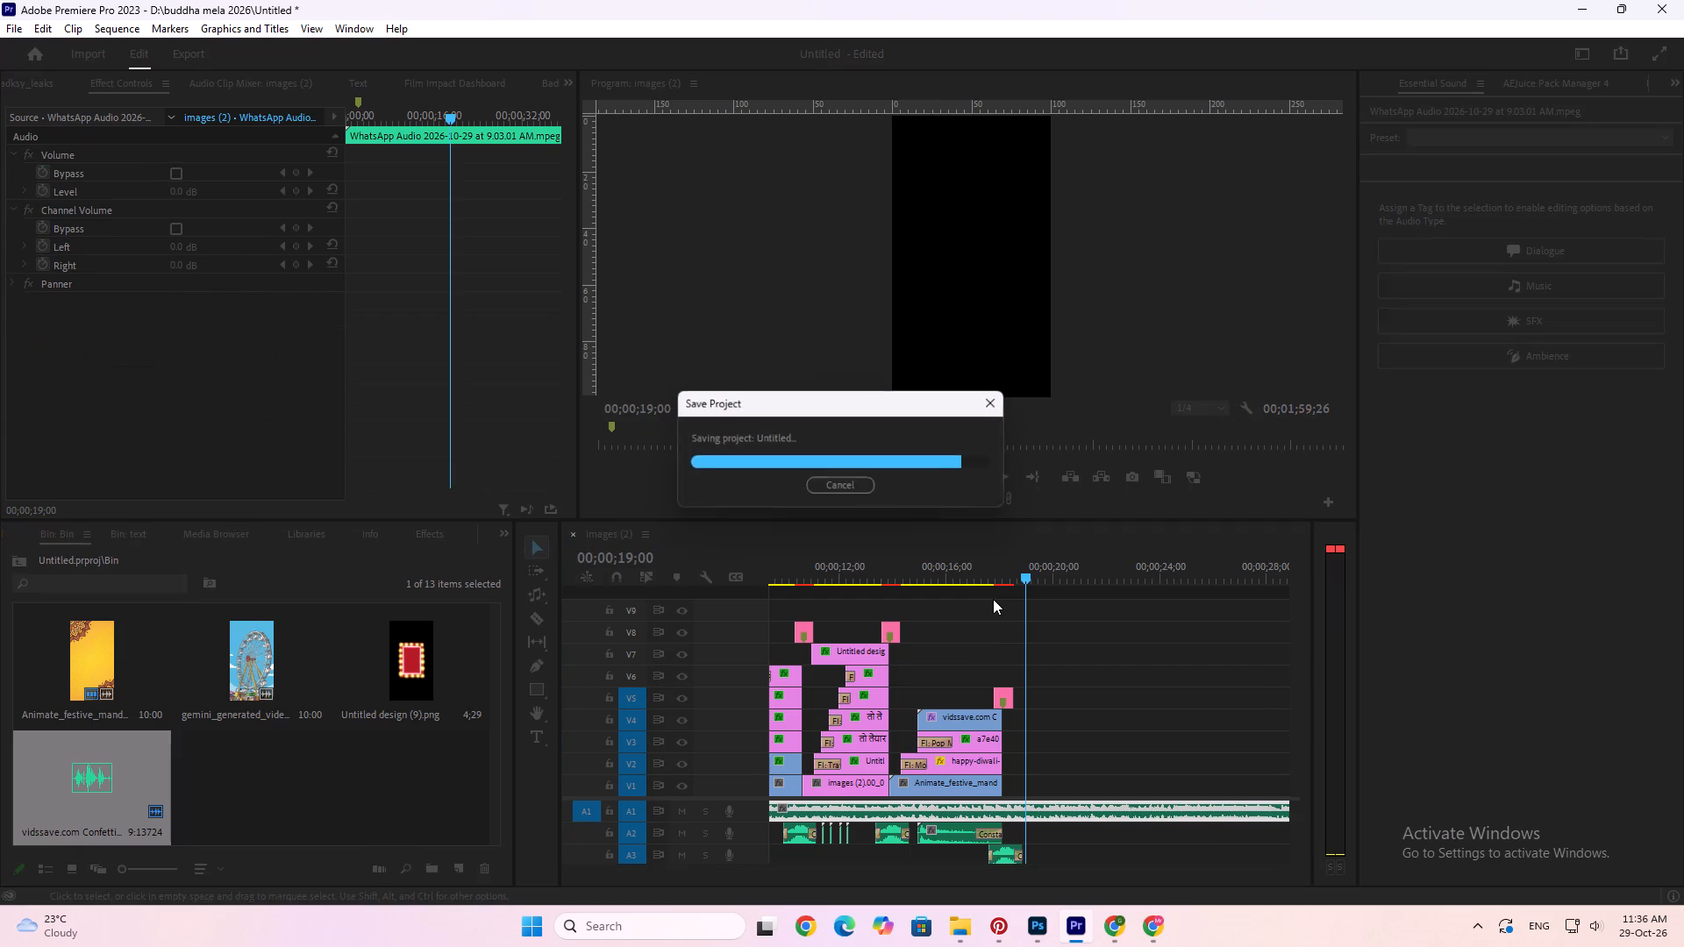
Place the playhead at 00;00;18;02, where the title scene ends under the light leak, and save the project.
{"action": "scroll", "coordinate": [917, 705], "scroll_direction": "up", "scroll_amount": 7}
{"action": "scroll", "coordinate": [917, 705], "scroll_direction": "down", "scroll_amount": 7}
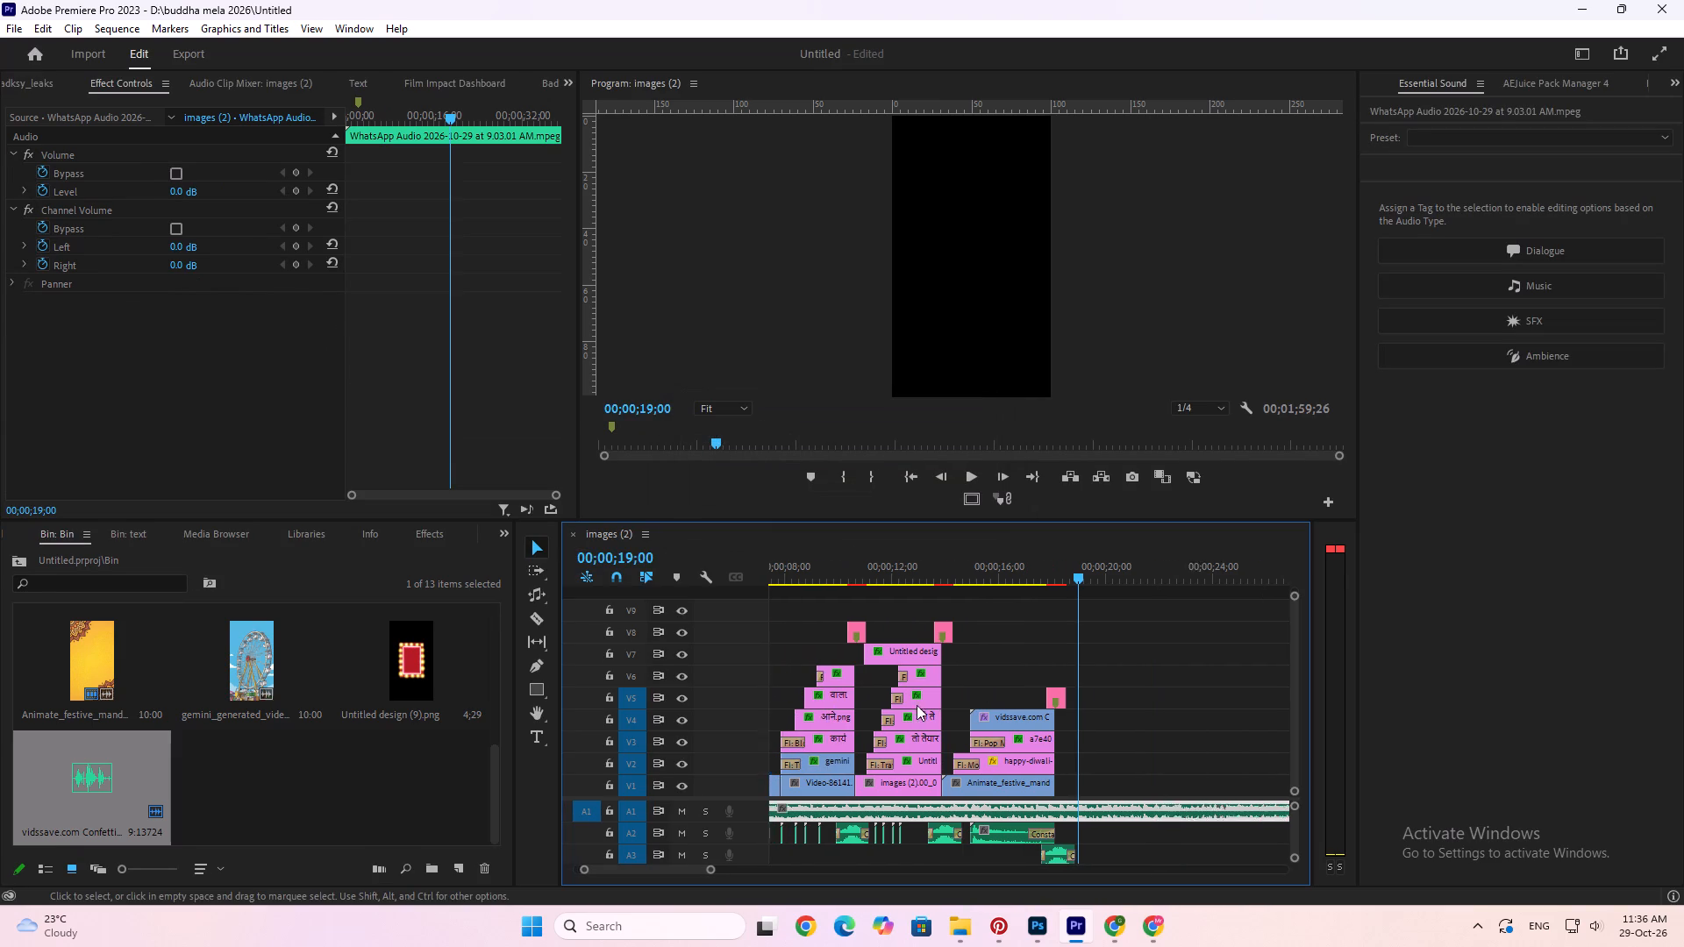
{"action": "scroll", "coordinate": [917, 705], "scroll_direction": "up", "scroll_amount": 8, "text": "alt"}
{"action": "scroll", "coordinate": [917, 705], "scroll_direction": "down", "scroll_amount": 6, "text": "alt"}
{"action": "scroll", "coordinate": [917, 705], "scroll_direction": "up", "scroll_amount": 5, "text": "alt"}
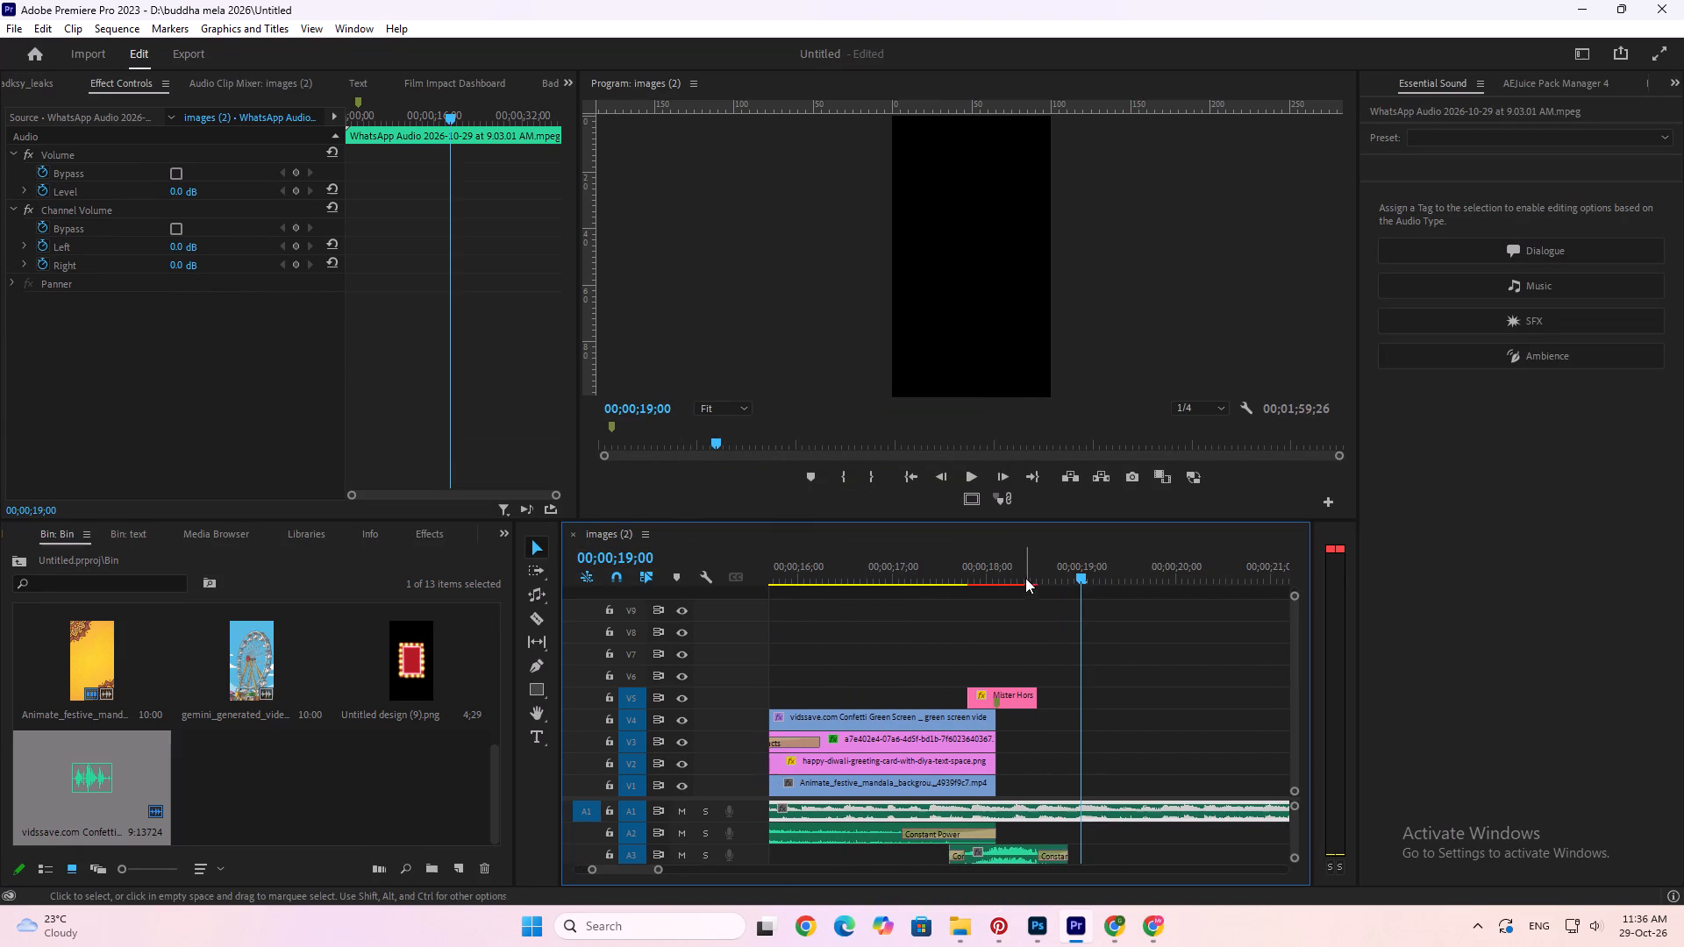
{"action": "left_click_drag", "start_coordinate": [1022, 577], "coordinate": [994, 561]}
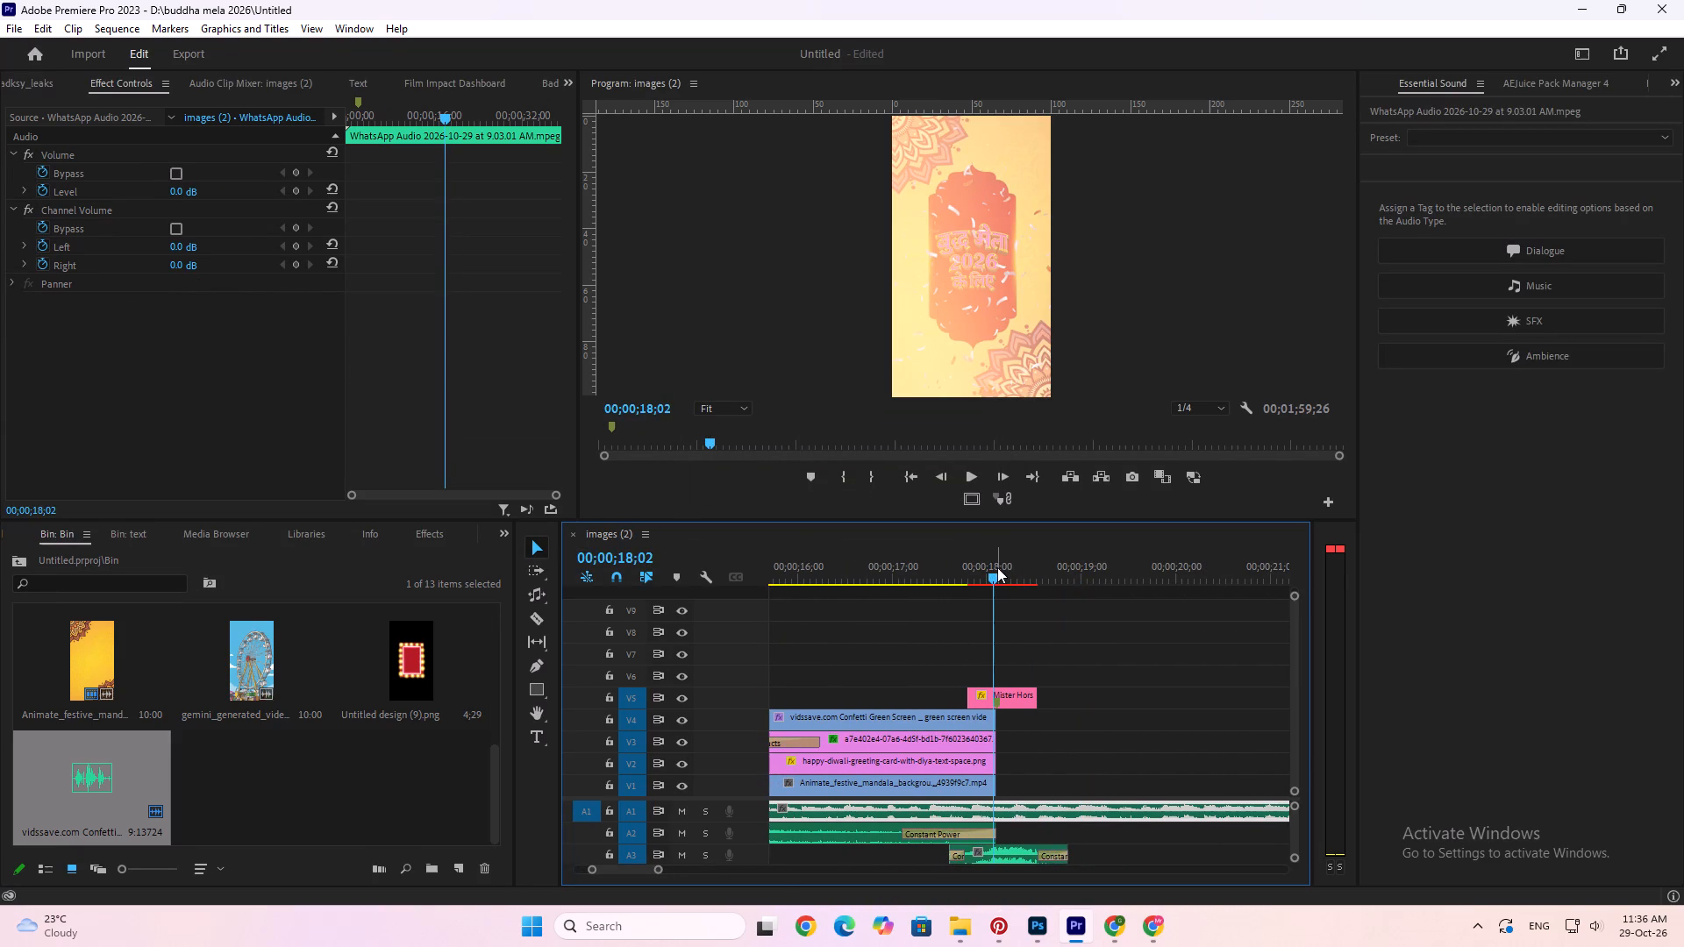
{"action": "key", "text": "Insert"}
{"action": "key", "text": "ctrl+s"}
{"action": "key", "text": "ctrl+s"}
Move the playhead to 00;00;14;27, just before the confetti clip, and open the Premiere Composer extension.
{"action": "left_click", "coordinate": [1044, 737]}
{"action": "scroll", "coordinate": [1043, 736], "scroll_direction": "down", "scroll_amount": 2}
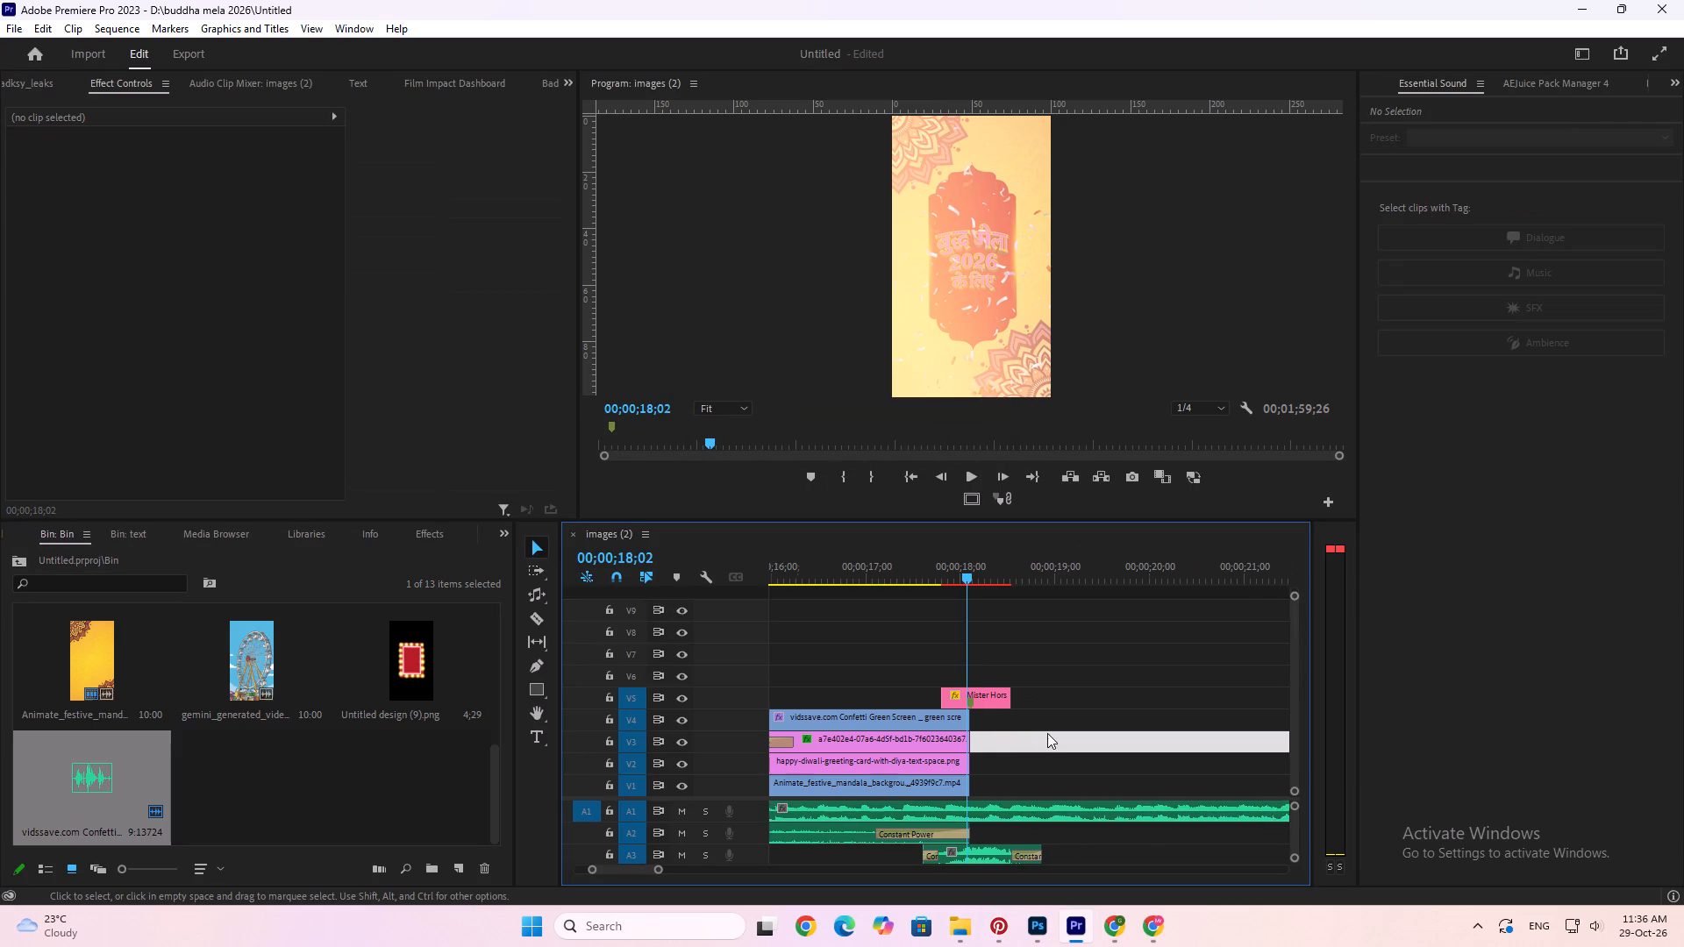
{"action": "scroll", "coordinate": [1047, 733], "scroll_direction": "down", "scroll_amount": 5}
{"action": "scroll", "coordinate": [1049, 732], "scroll_direction": "up", "scroll_amount": 6}
{"action": "left_click", "coordinate": [1013, 576]}
{"action": "scroll", "coordinate": [1013, 575], "scroll_direction": "up", "scroll_amount": 10, "text": "alt"}
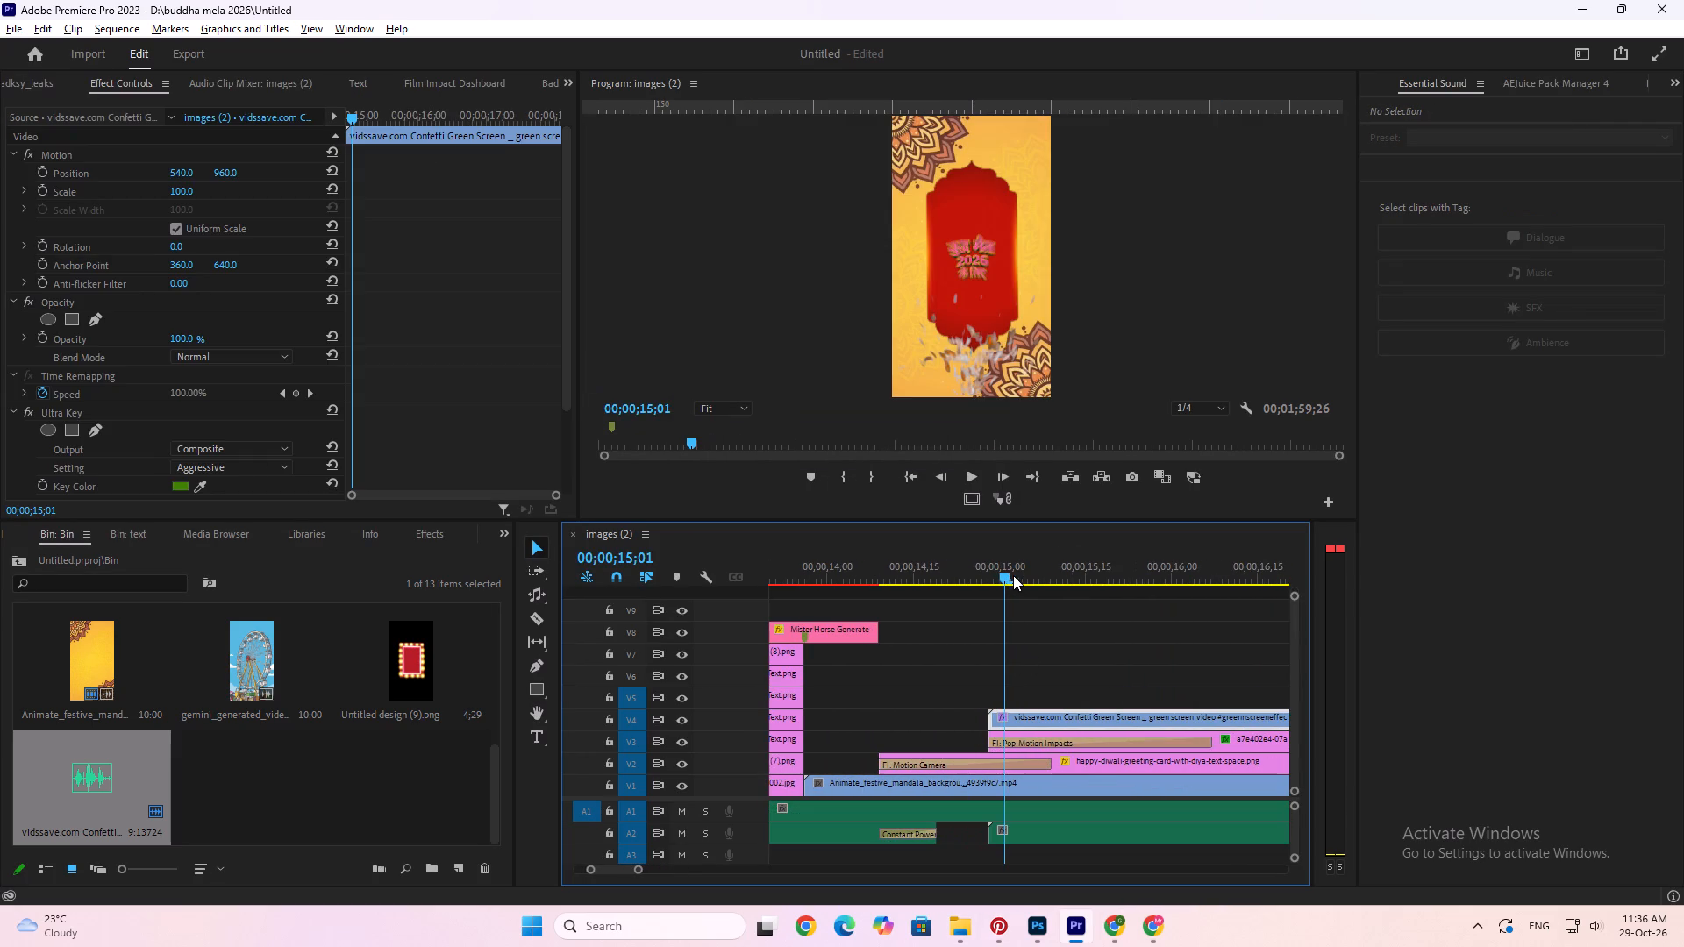
{"action": "left_click", "coordinate": [997, 567]}
{"action": "left_click", "coordinate": [983, 564]}
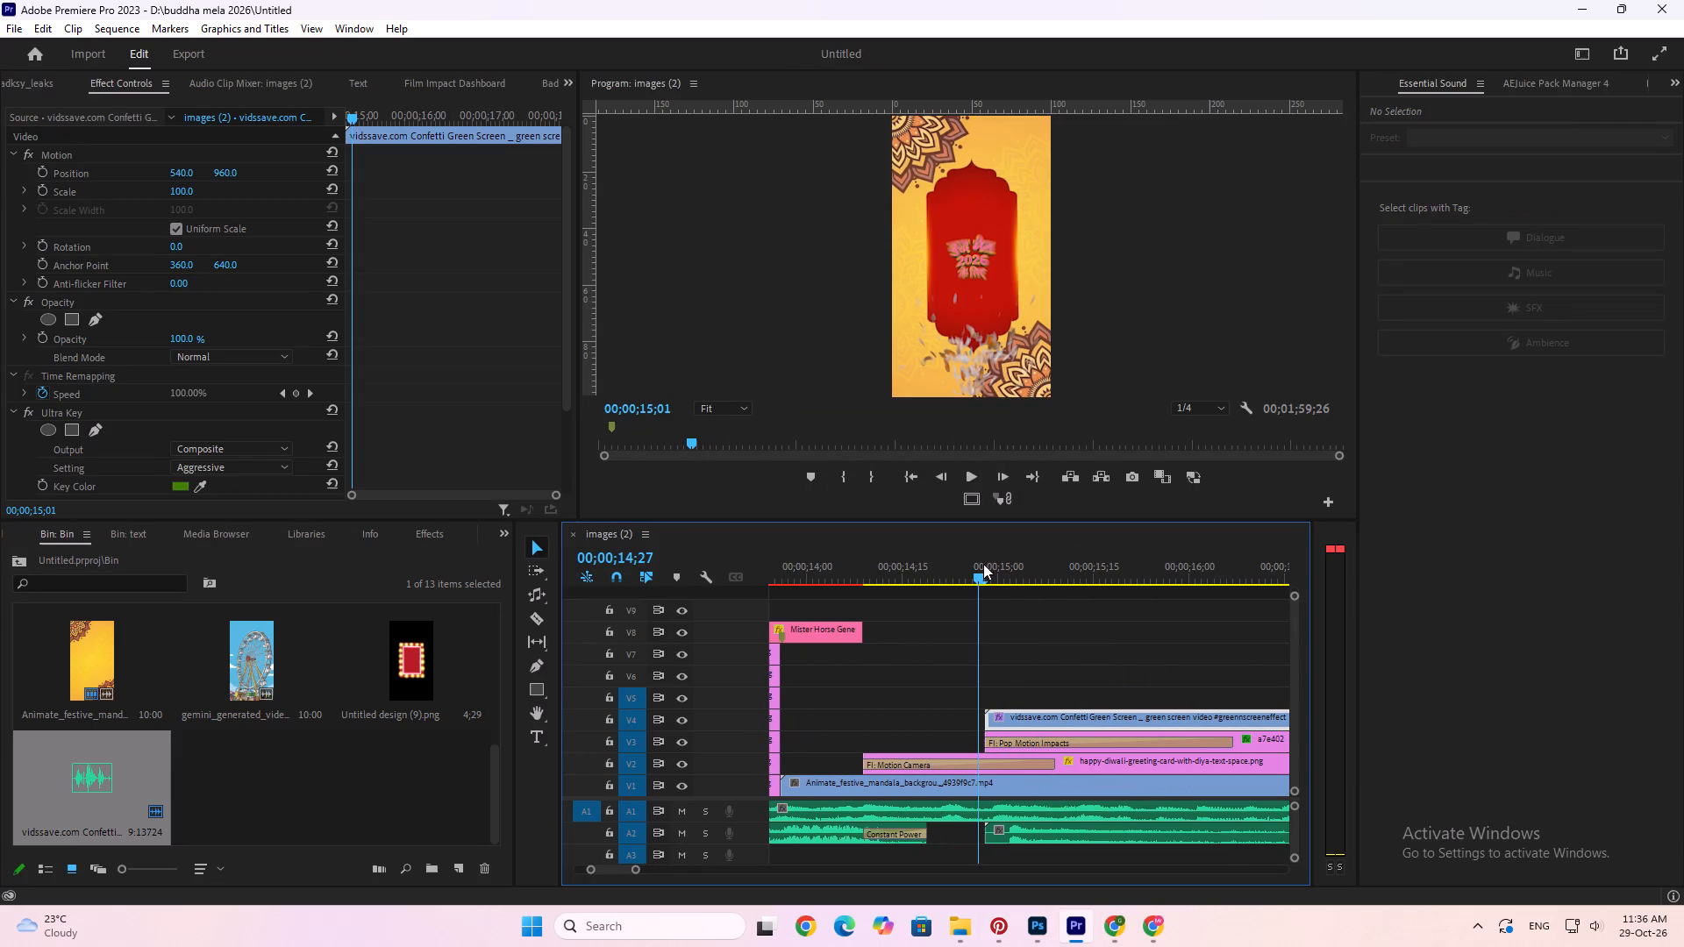
{"action": "left_click", "coordinate": [379, 20]}
{"action": "left_click", "coordinate": [375, 75]}
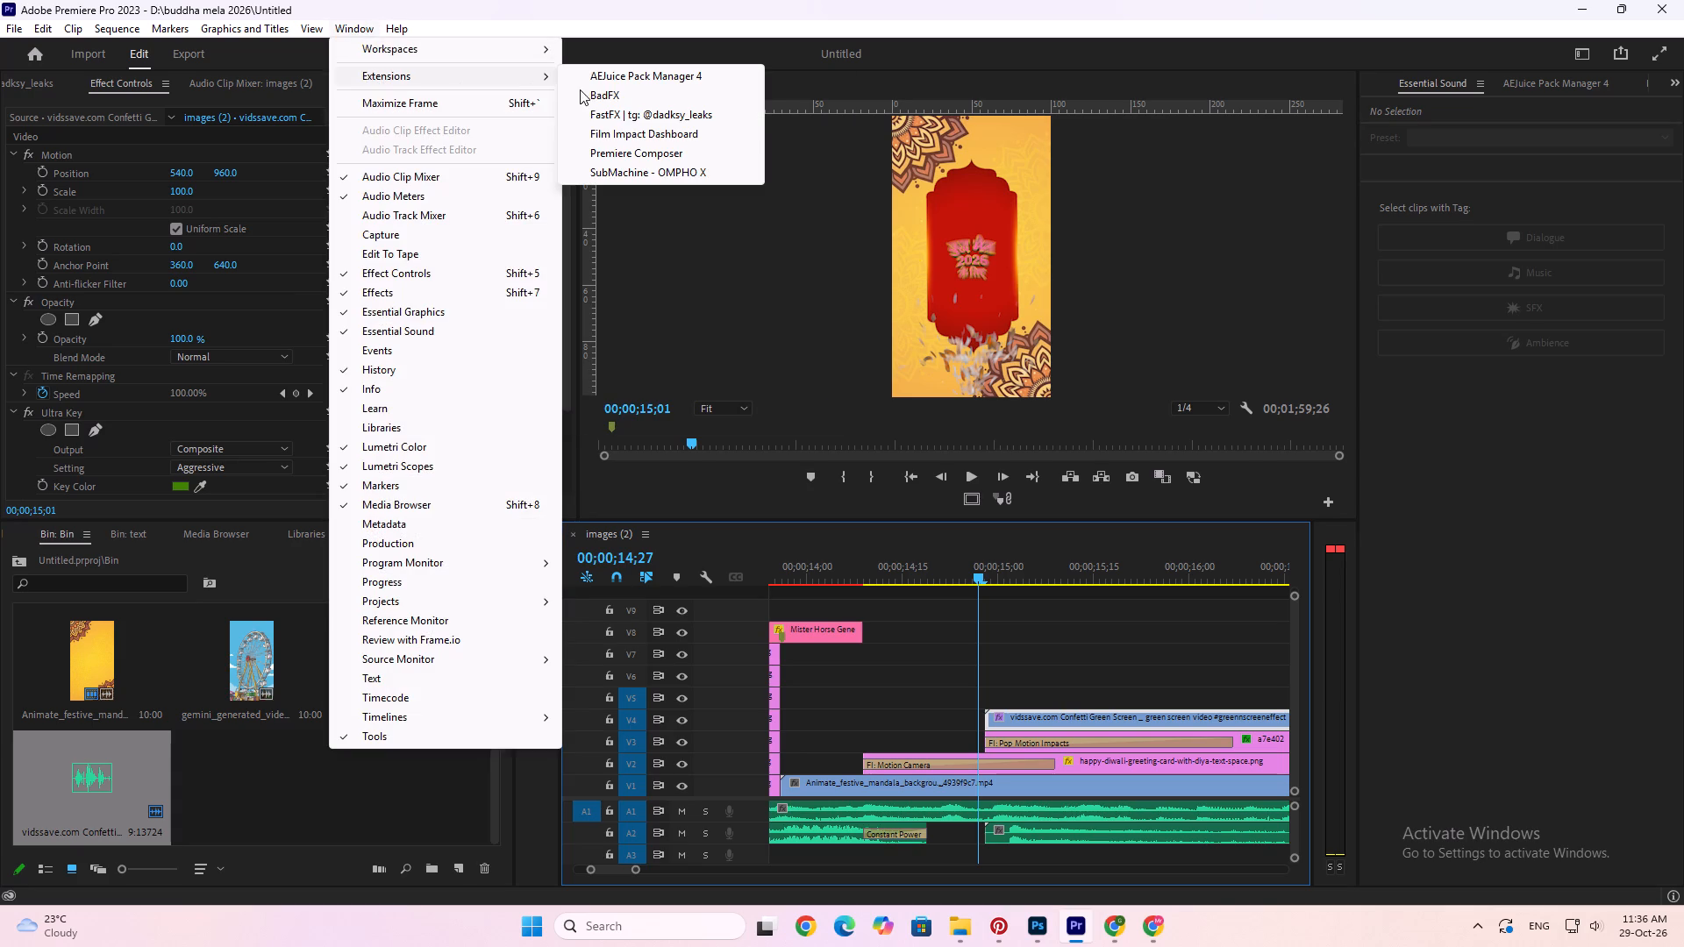
{"action": "left_click", "coordinate": [617, 132]}
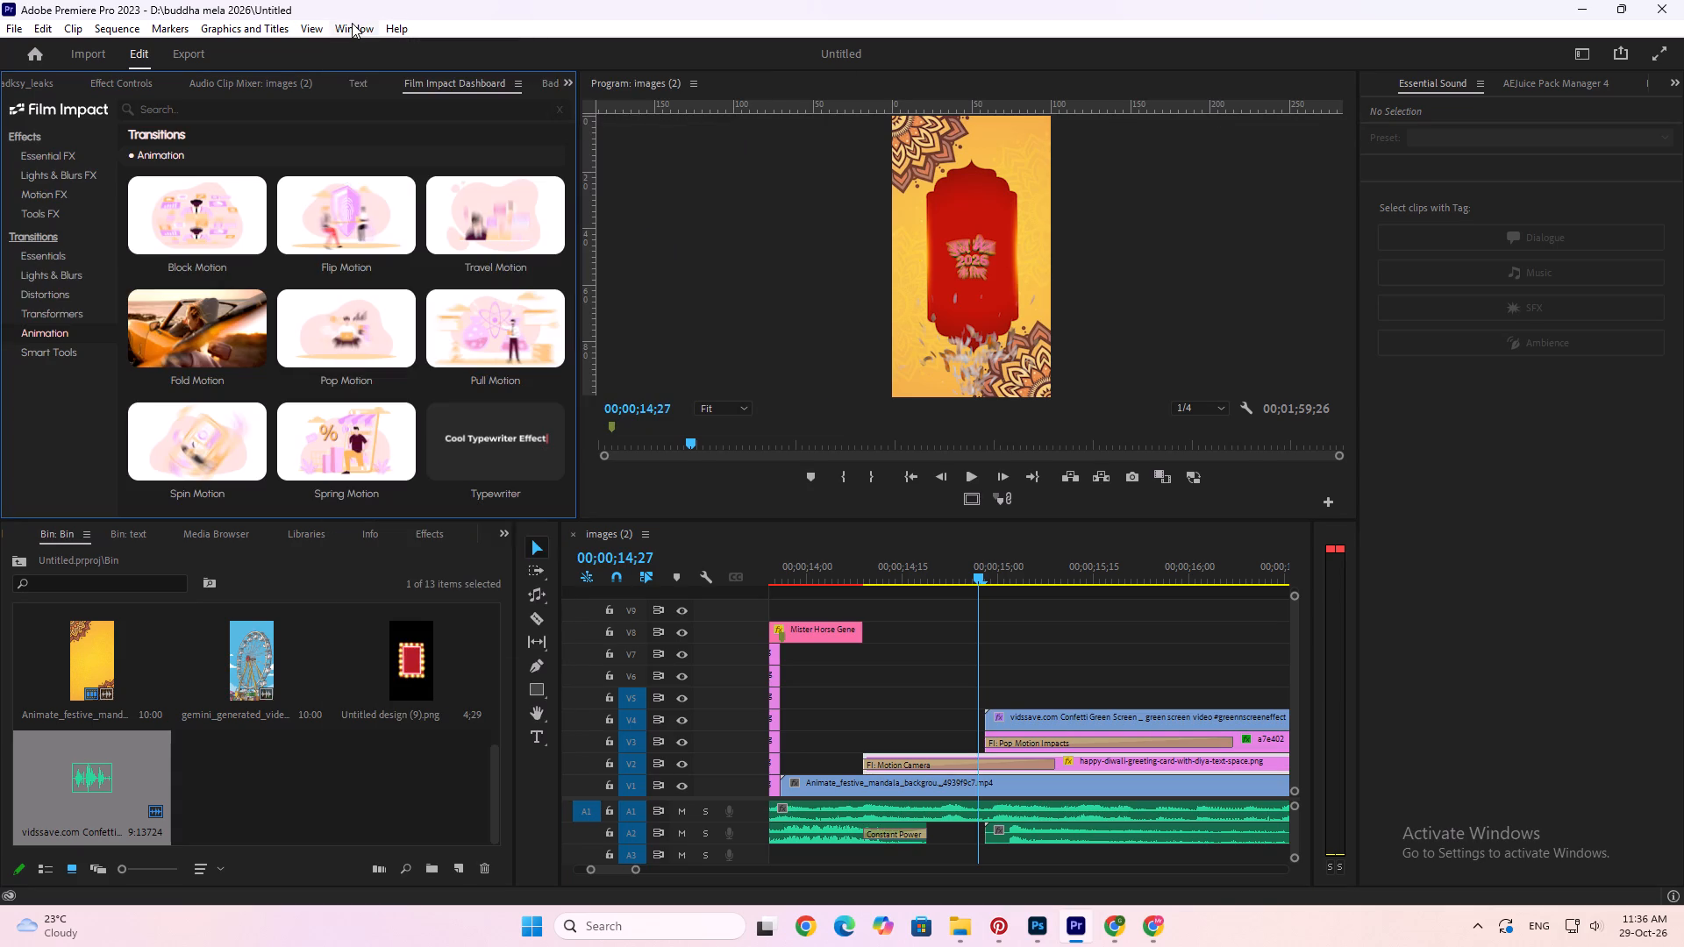
{"action": "left_click", "coordinate": [352, 23]}
{"action": "left_click", "coordinate": [623, 159]}
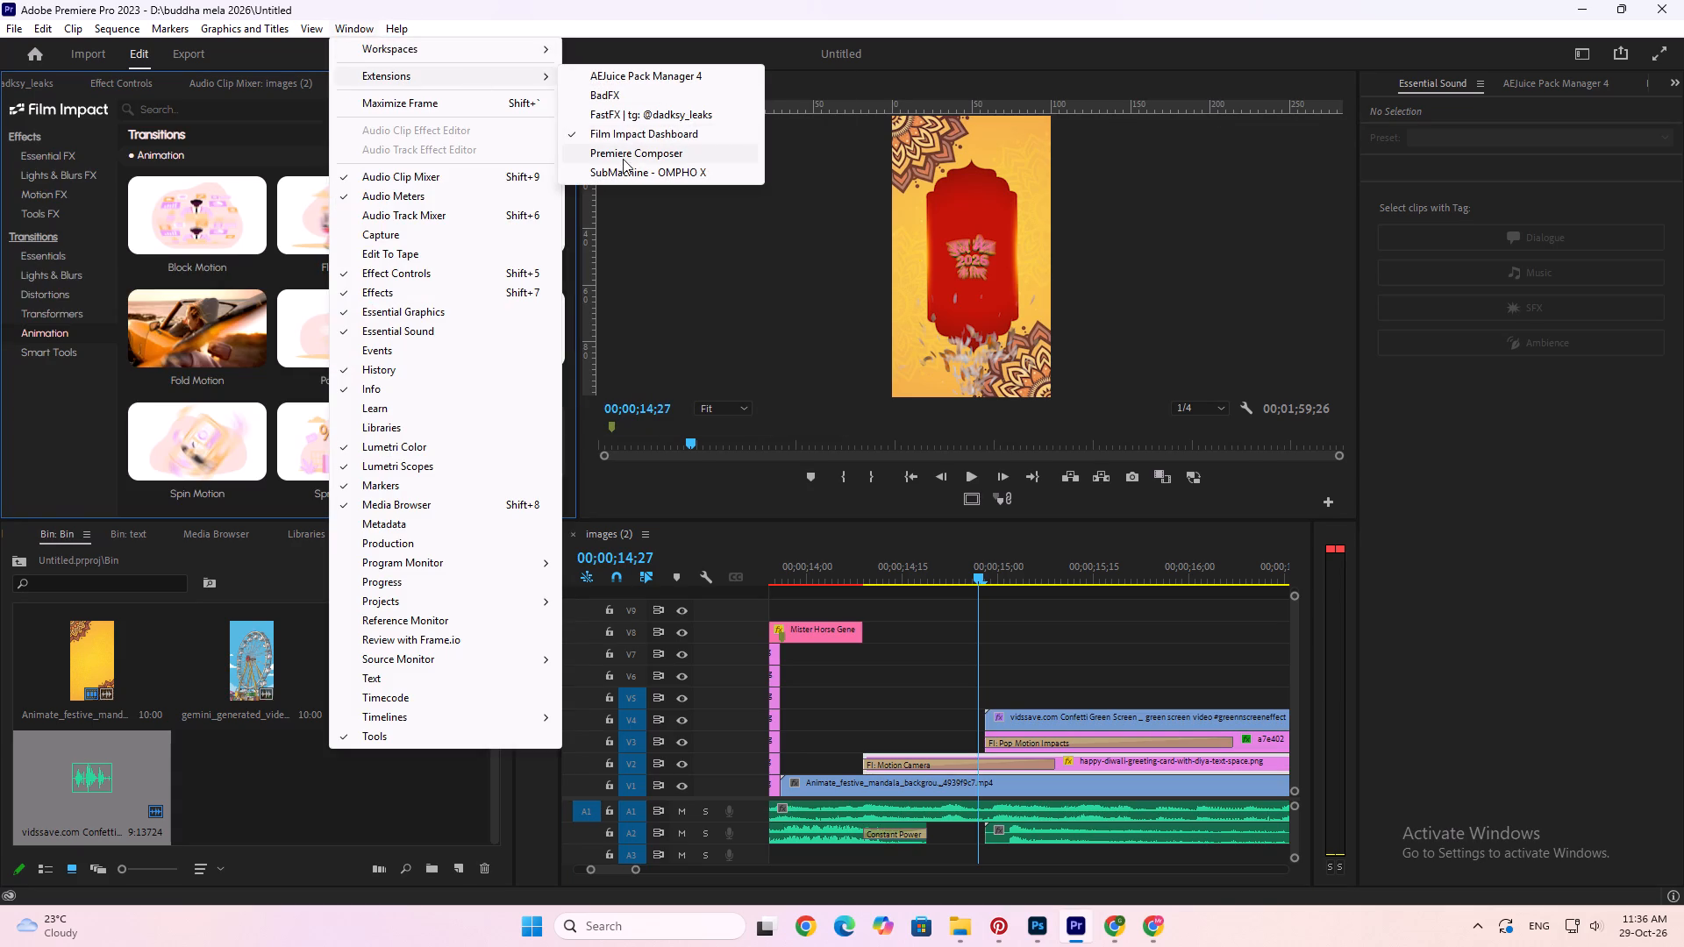
Audition the slide and swoosh sound effects in the Starter Pack library.
{"action": "scroll", "coordinate": [339, 296], "scroll_direction": "down", "scroll_amount": 6}
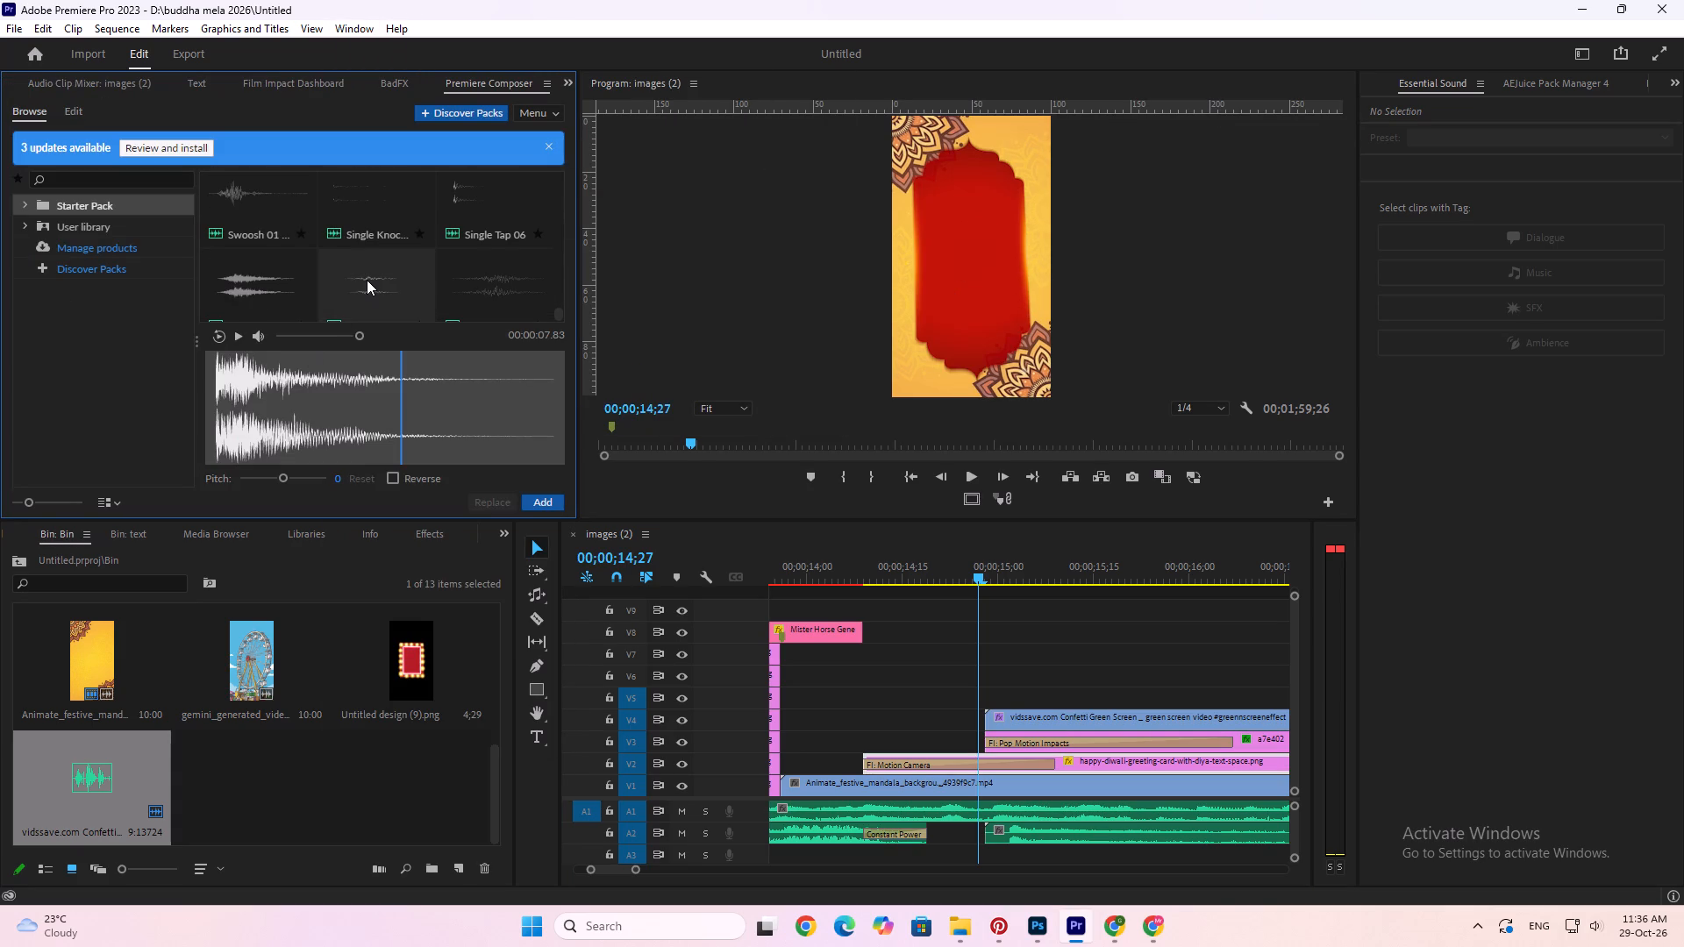
{"action": "left_click", "coordinate": [367, 280]}
{"action": "left_click", "coordinate": [264, 249]}
{"action": "left_click", "coordinate": [366, 254]}
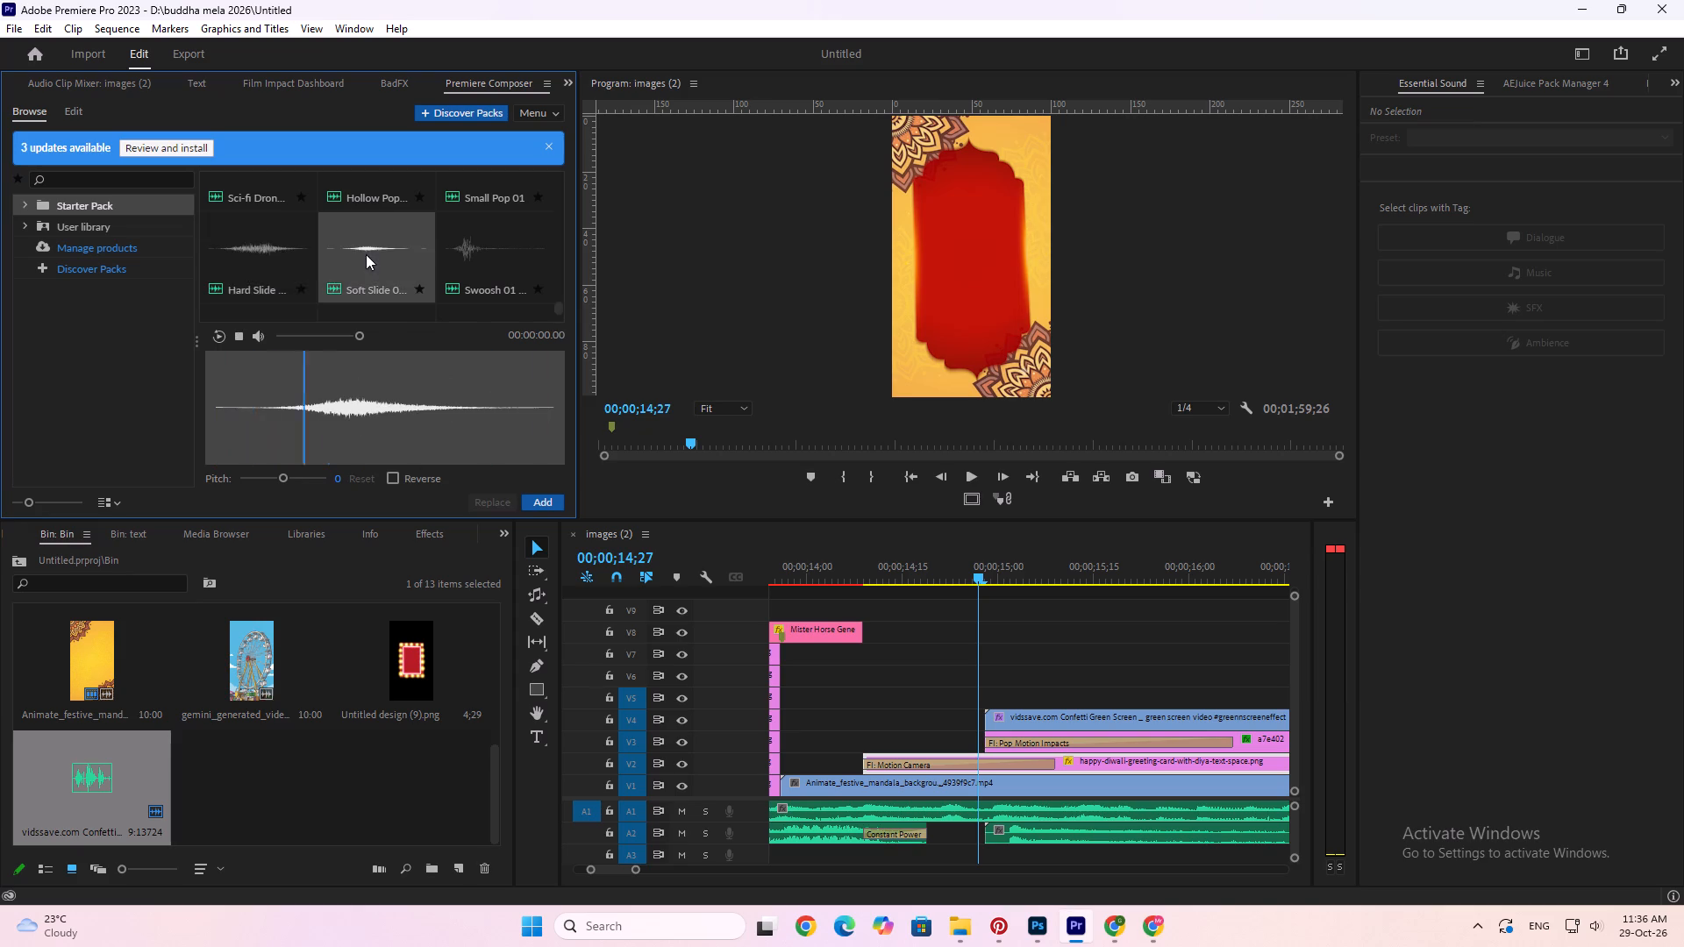
{"action": "scroll", "coordinate": [366, 254], "scroll_direction": "down", "scroll_amount": 11}
{"action": "scroll", "coordinate": [366, 254], "scroll_direction": "up", "scroll_amount": 11}
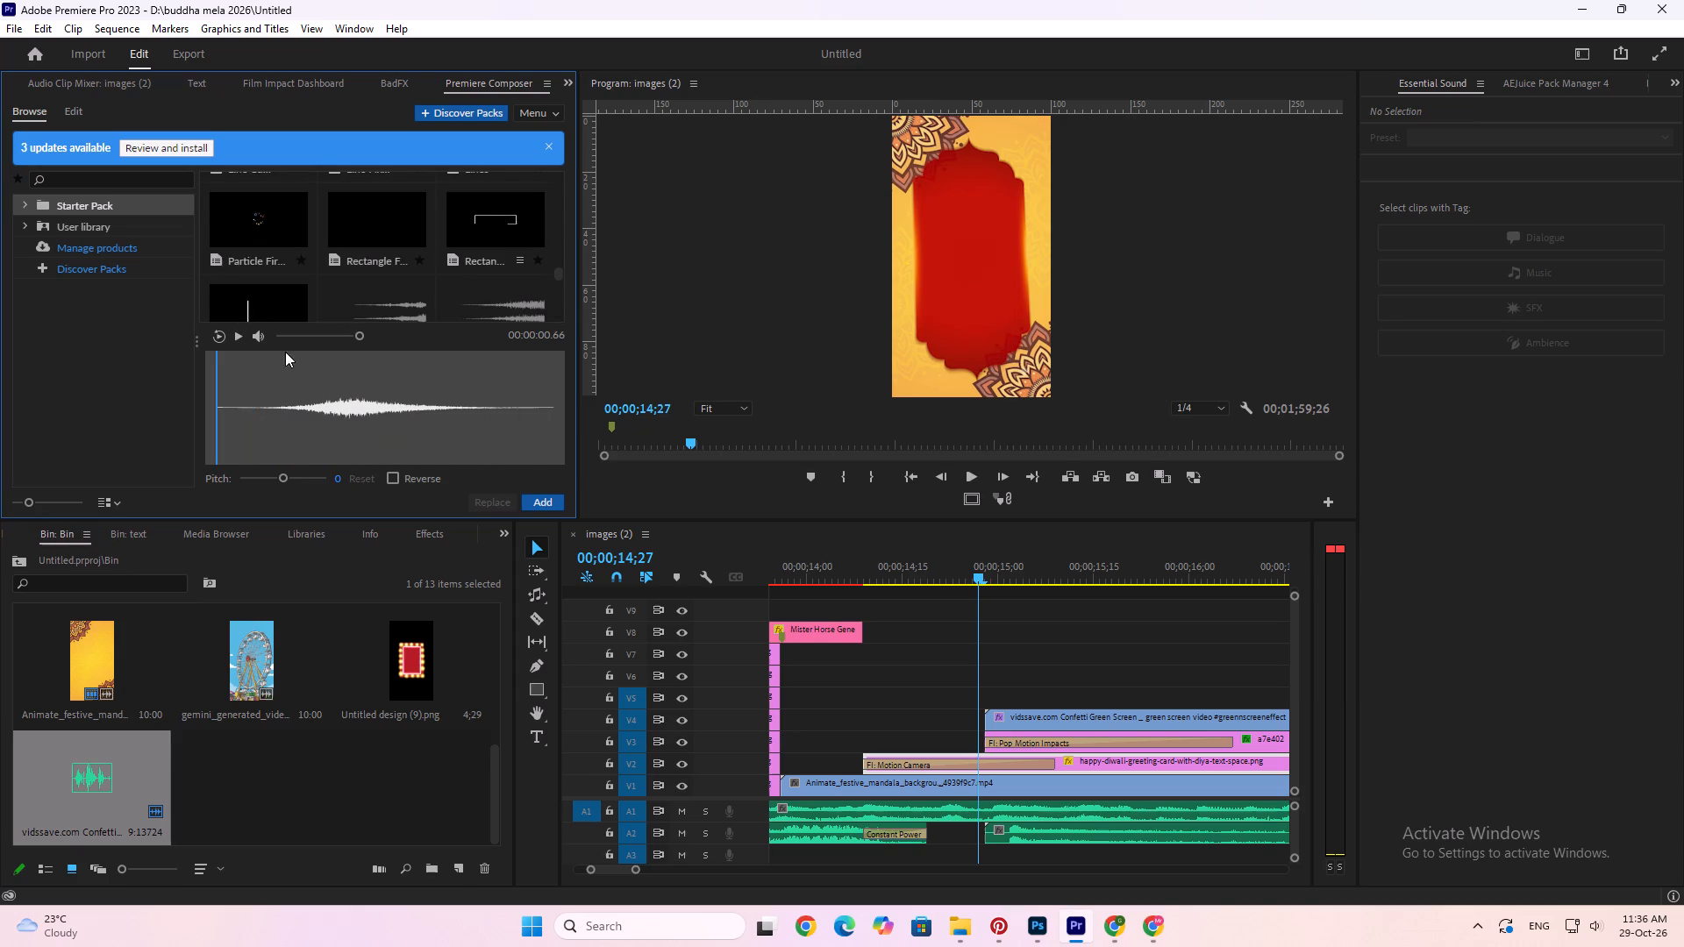
Audition the Starter Pack's Single UI, Sci-fi and Medium Cinematic sounds as candidates for the title scene.
{"action": "left_click", "coordinate": [198, 345]}
{"action": "left_click", "coordinate": [468, 269]}
{"action": "left_click", "coordinate": [478, 299]}
{"action": "scroll", "coordinate": [482, 302], "scroll_direction": "down", "scroll_amount": 3}
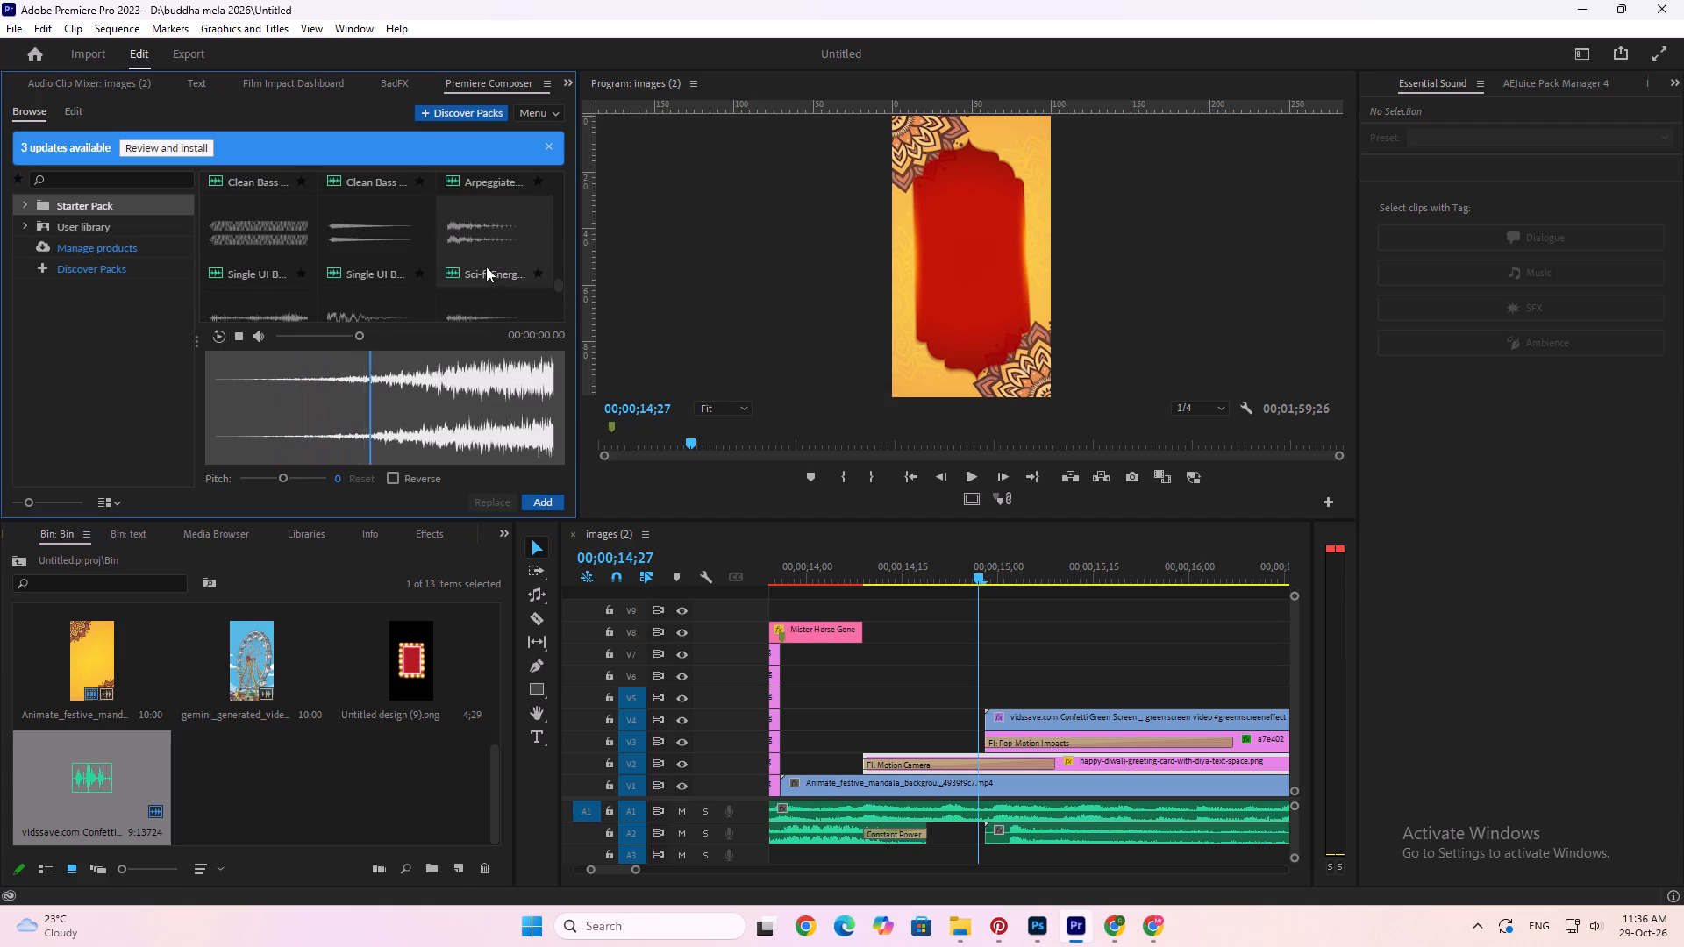
{"action": "left_click", "coordinate": [467, 243]}
{"action": "left_click", "coordinate": [405, 248]}
{"action": "left_click", "coordinate": [286, 236]}
{"action": "scroll", "coordinate": [286, 235], "scroll_direction": "down", "scroll_amount": 2}
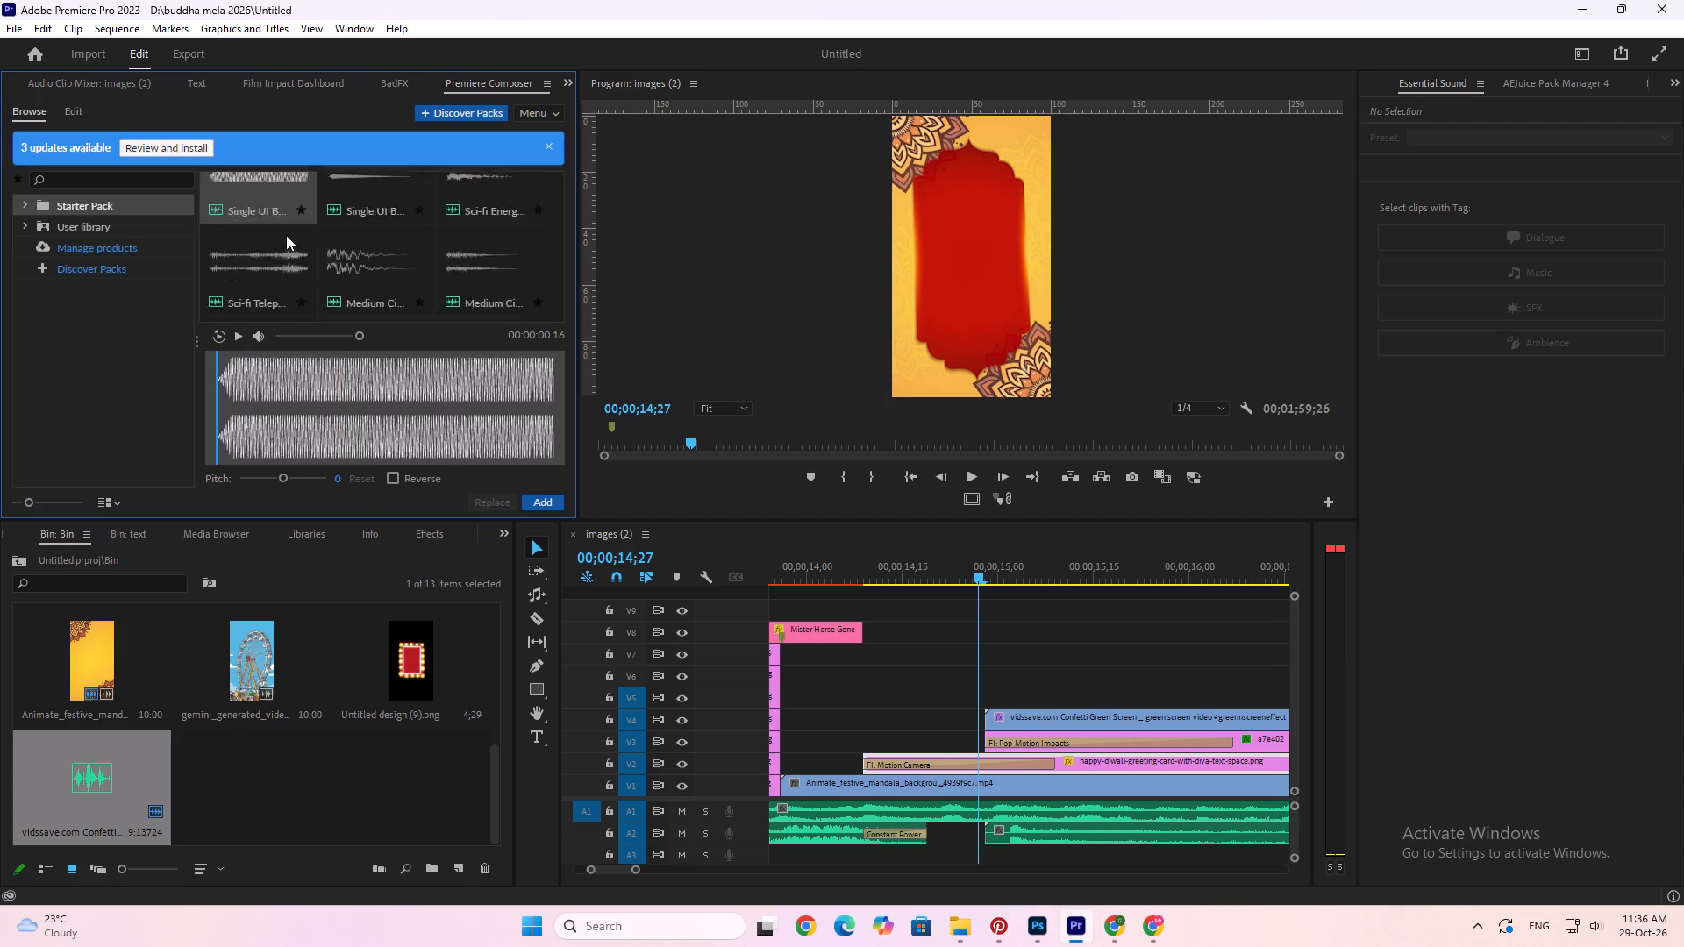
{"action": "left_click", "coordinate": [247, 236]}
{"action": "left_click", "coordinate": [367, 247]}
{"action": "scroll", "coordinate": [386, 253], "scroll_direction": "down", "scroll_amount": 2}
{"action": "left_click", "coordinate": [370, 243]}
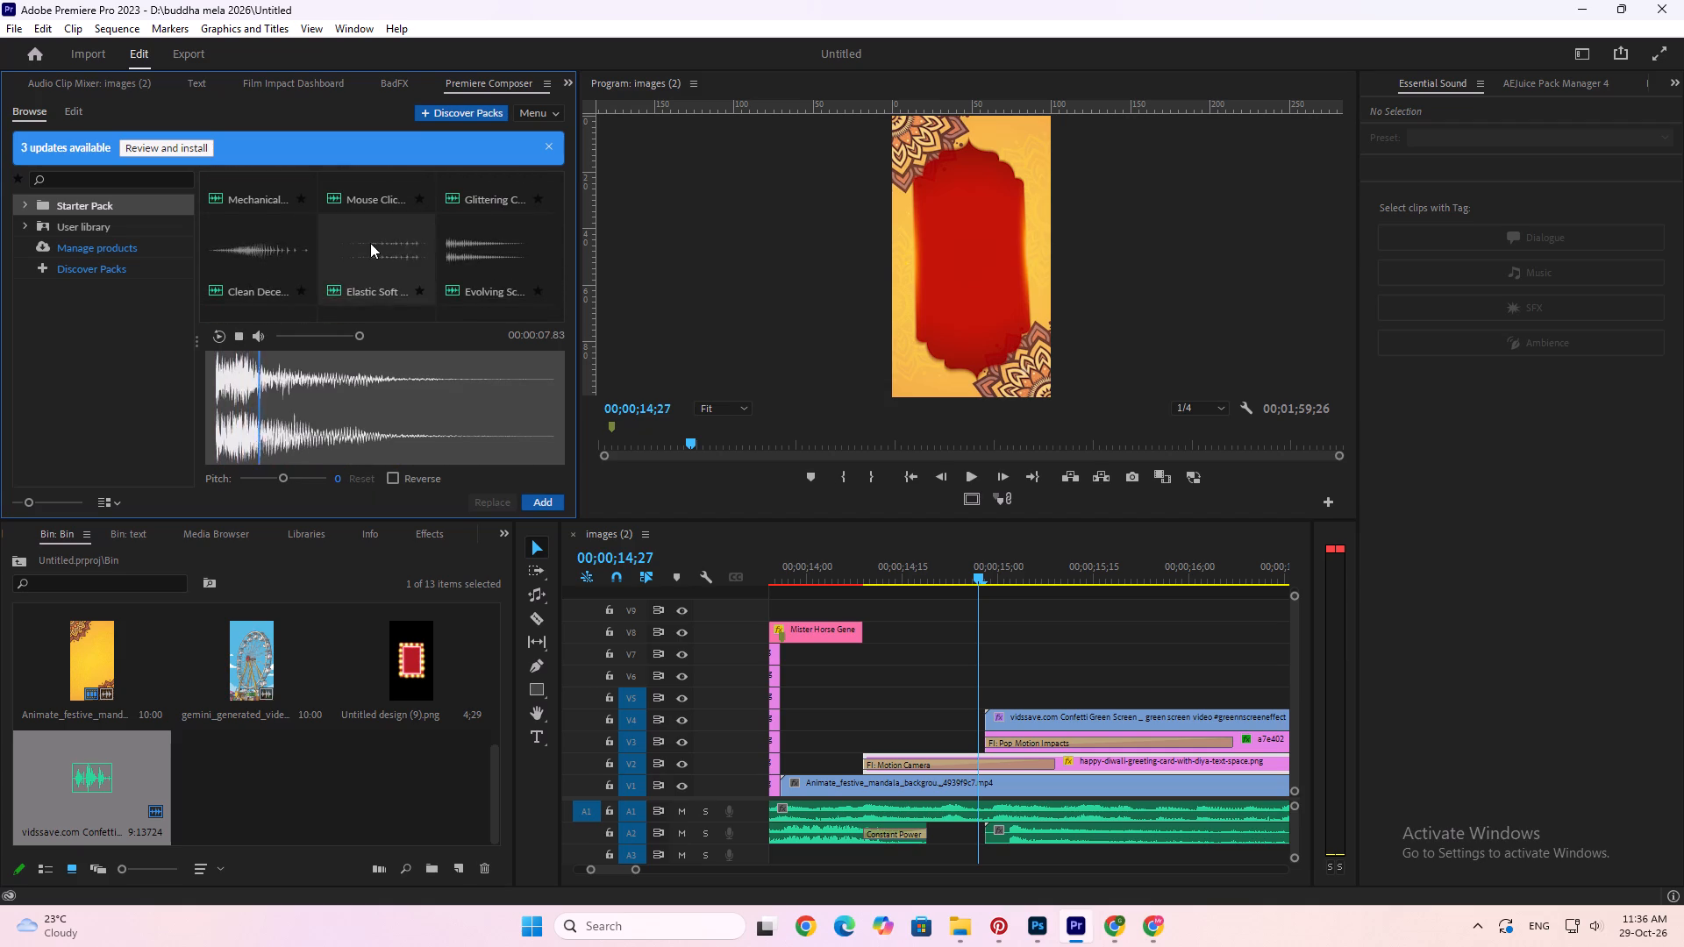
{"action": "scroll", "coordinate": [471, 233], "scroll_direction": "down", "scroll_amount": 8}
Compare the Swoosh 01, Soft Slide, Hard Slide, Small Pop 01 and Hollow Pop sounds.
{"action": "left_click", "coordinate": [490, 260]}
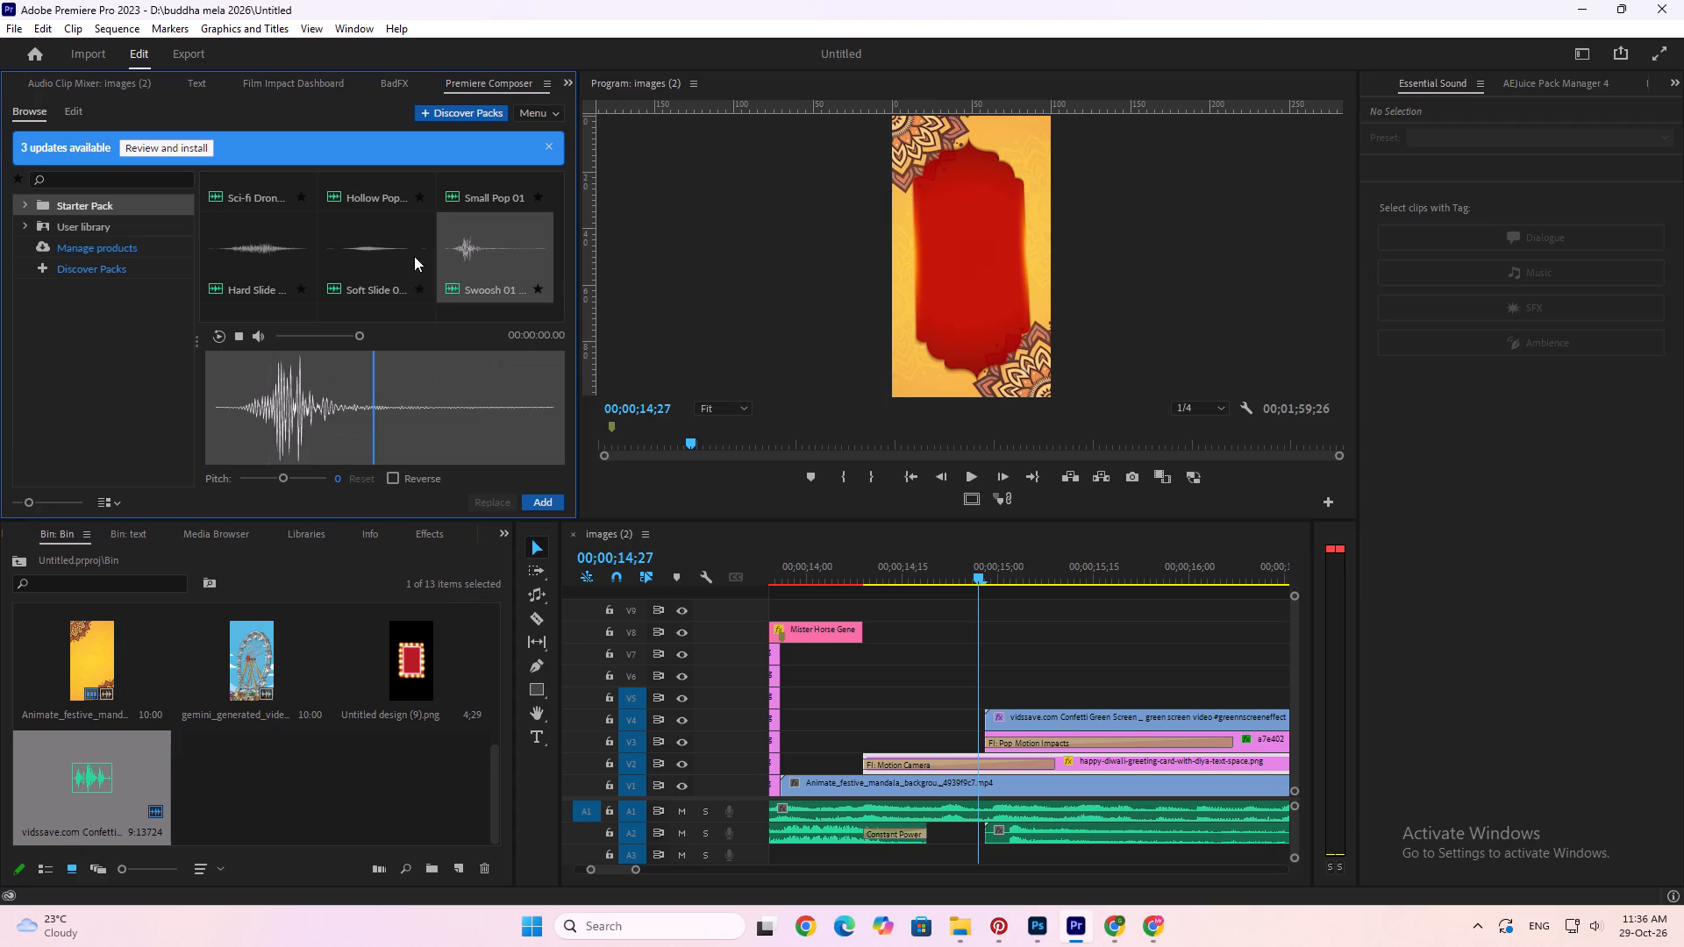
{"action": "left_click", "coordinate": [398, 256]}
{"action": "left_click", "coordinate": [254, 252]}
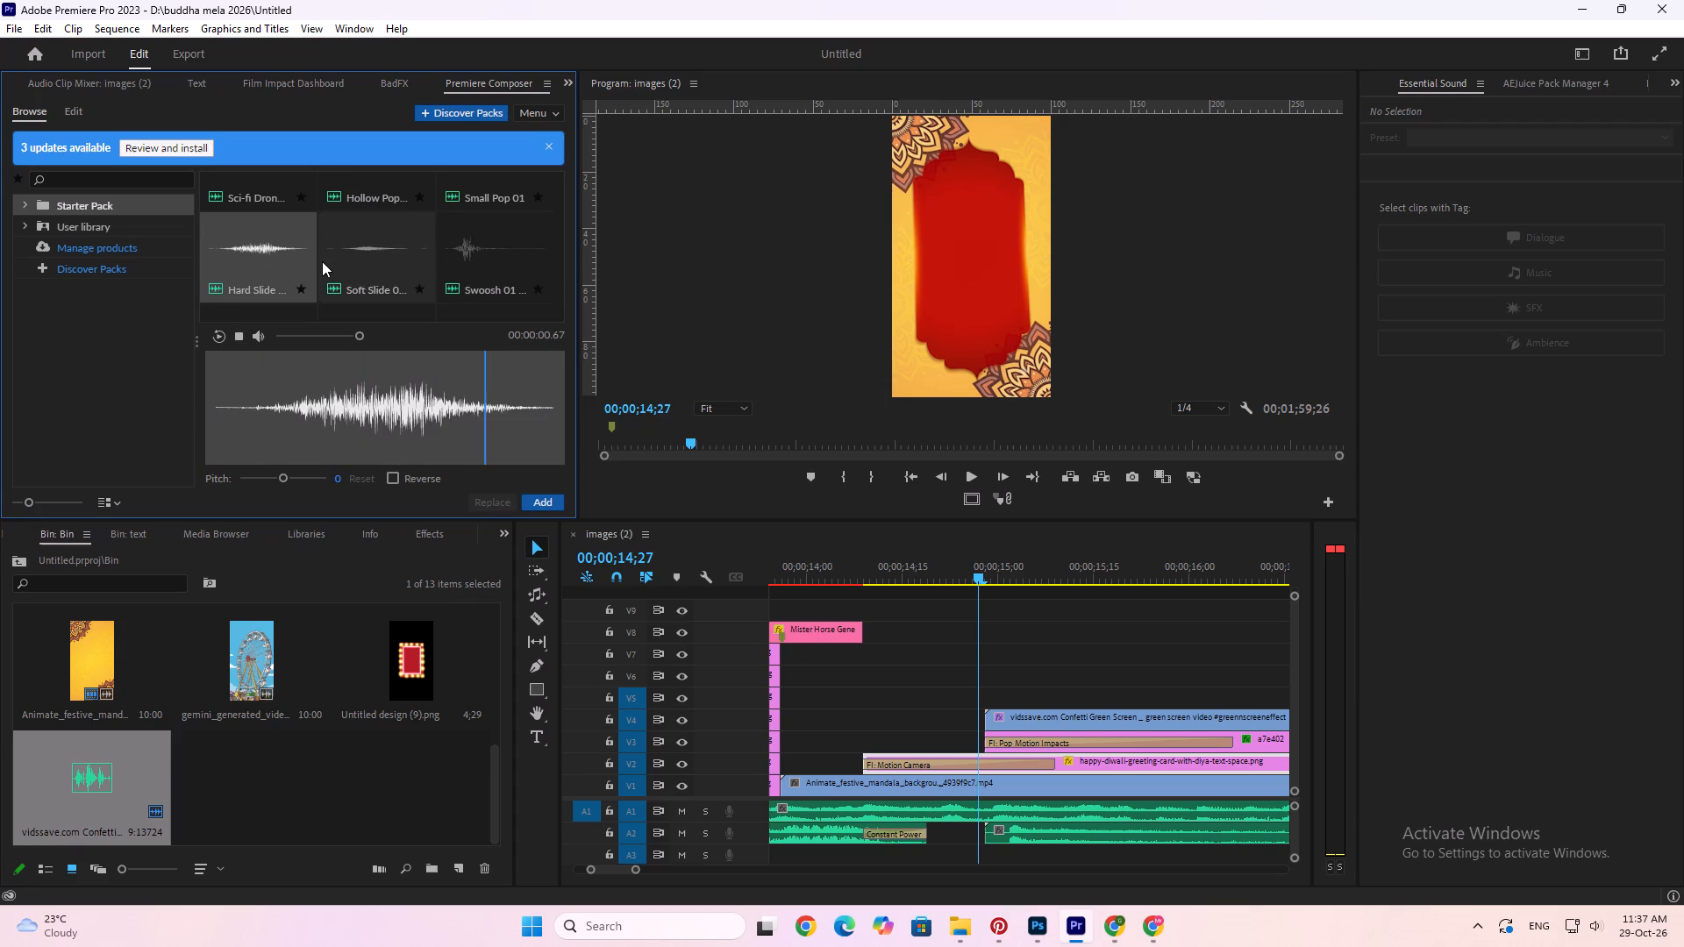
{"action": "scroll", "coordinate": [322, 261], "scroll_direction": "up", "scroll_amount": 1}
{"action": "left_click", "coordinate": [370, 254]}
{"action": "left_click", "coordinate": [289, 252]}
{"action": "left_click", "coordinate": [454, 233]}
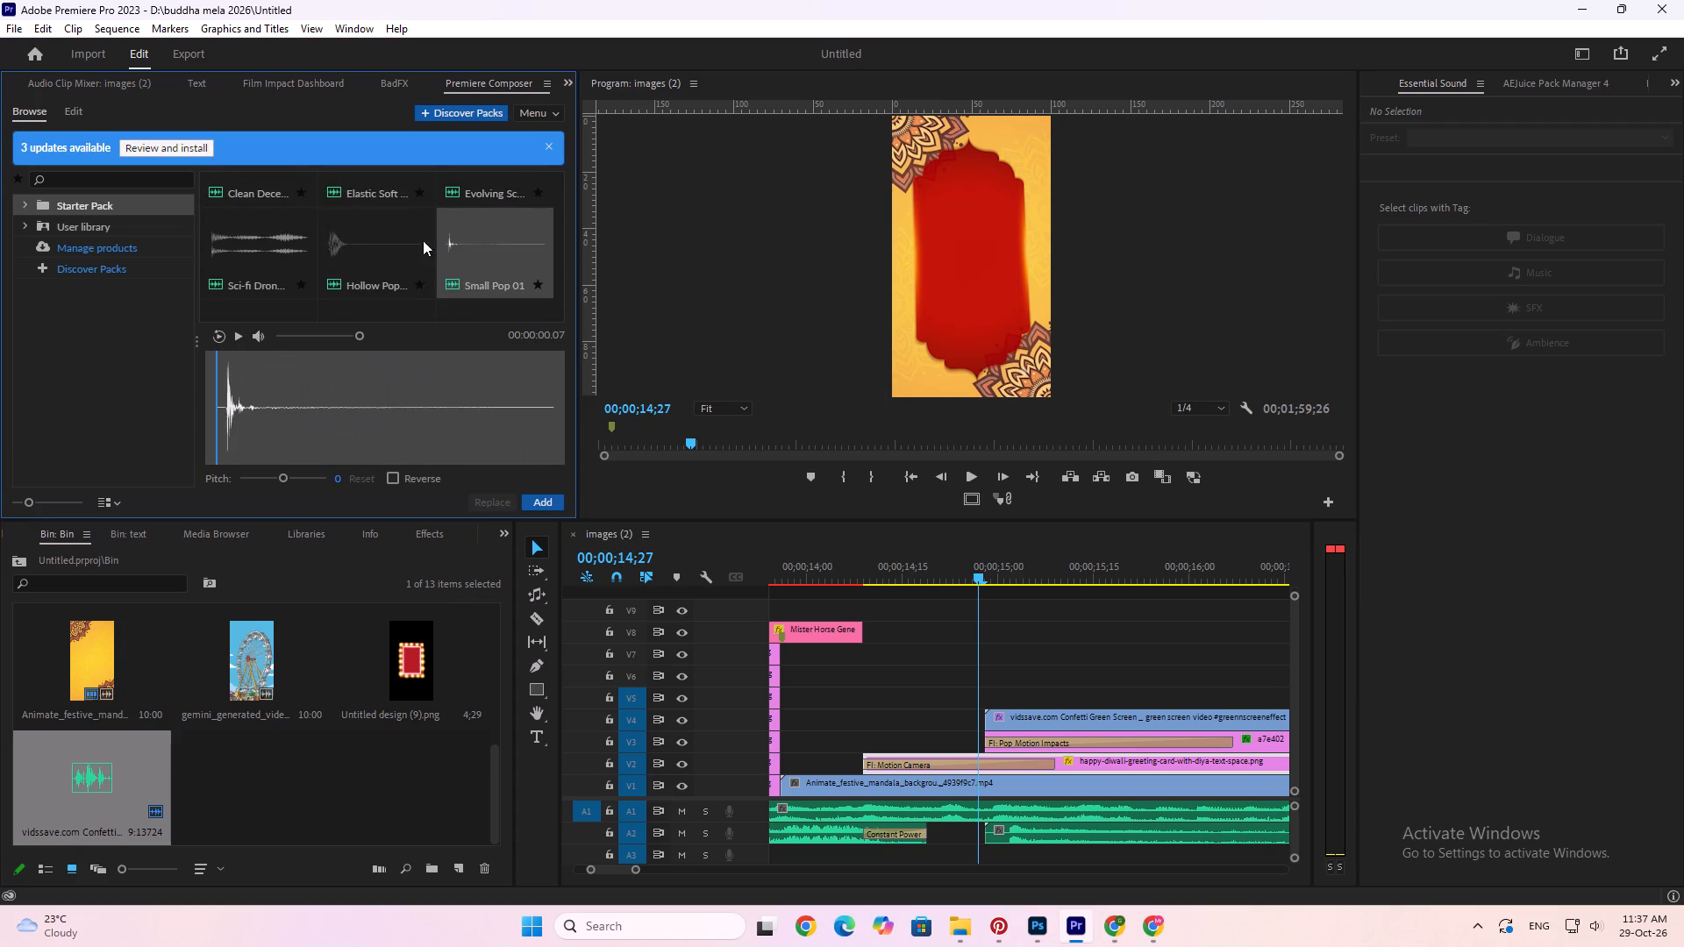
{"action": "left_click", "coordinate": [351, 246]}
Audition more Starter Pack sounds, including the Single Knock effect.
{"action": "scroll", "coordinate": [351, 246], "scroll_direction": "up", "scroll_amount": 2}
{"action": "scroll", "coordinate": [485, 262], "scroll_direction": "down", "scroll_amount": 1}
{"action": "left_click", "coordinate": [482, 232]}
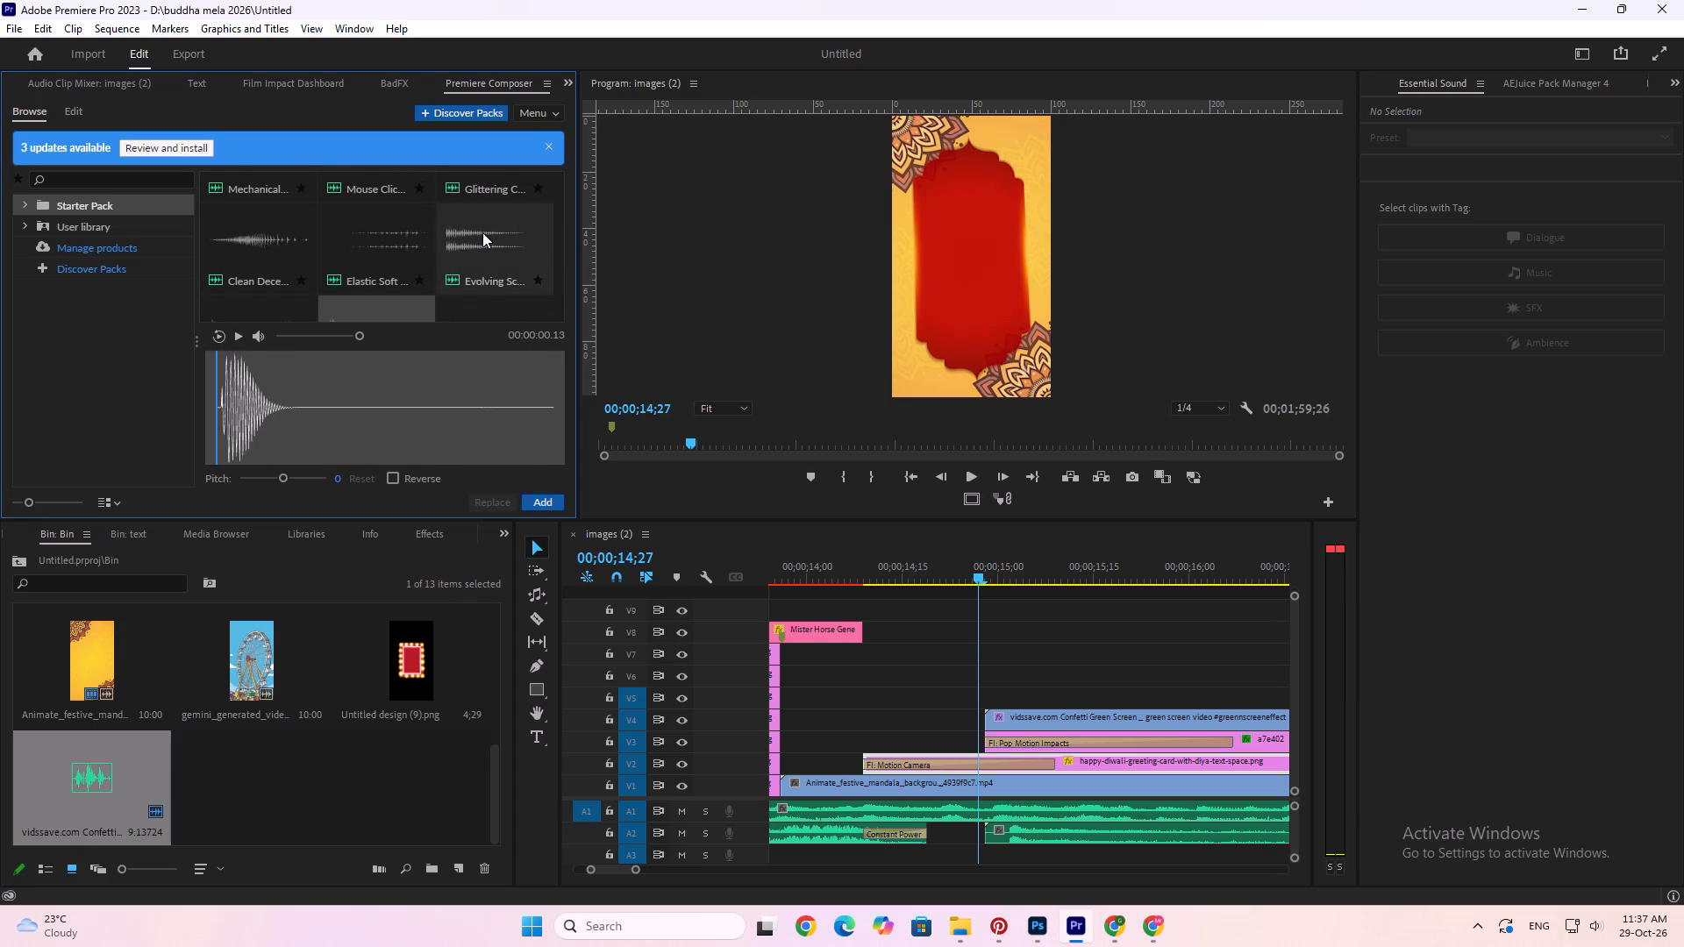
{"action": "scroll", "coordinate": [480, 238], "scroll_direction": "down", "scroll_amount": 1}
{"action": "left_click", "coordinate": [371, 210]}
{"action": "left_click", "coordinate": [376, 241]}
{"action": "scroll", "coordinate": [378, 243], "scroll_direction": "down", "scroll_amount": 1}
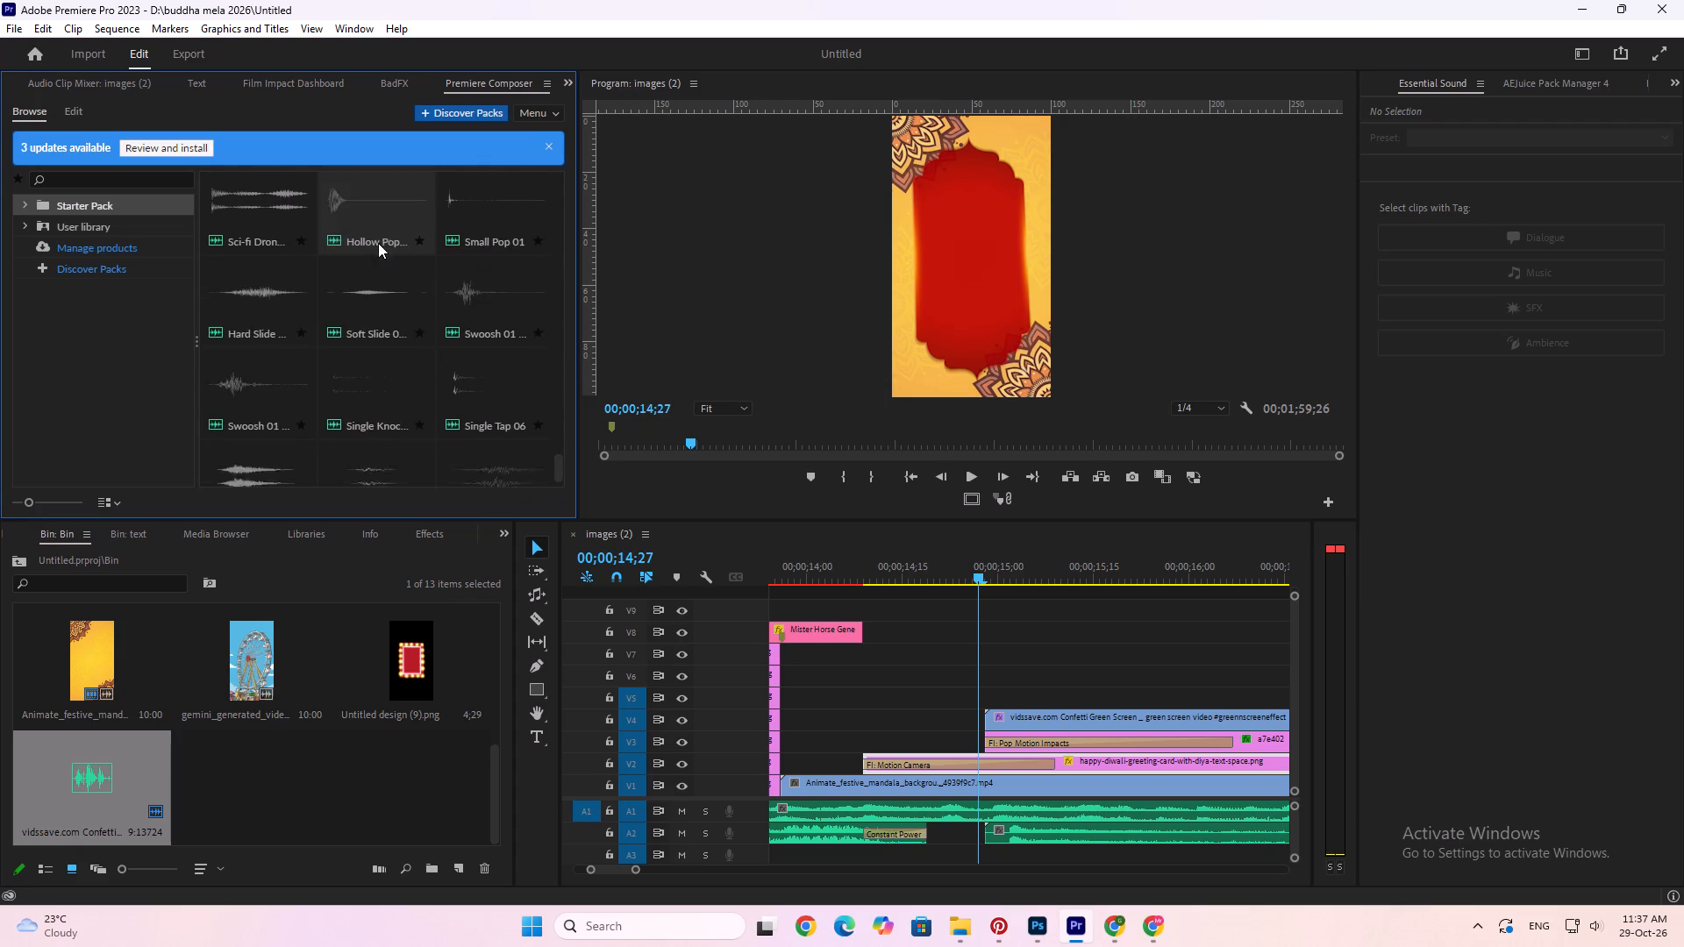
{"action": "left_click", "coordinate": [375, 229]}
{"action": "left_click", "coordinate": [376, 250]}
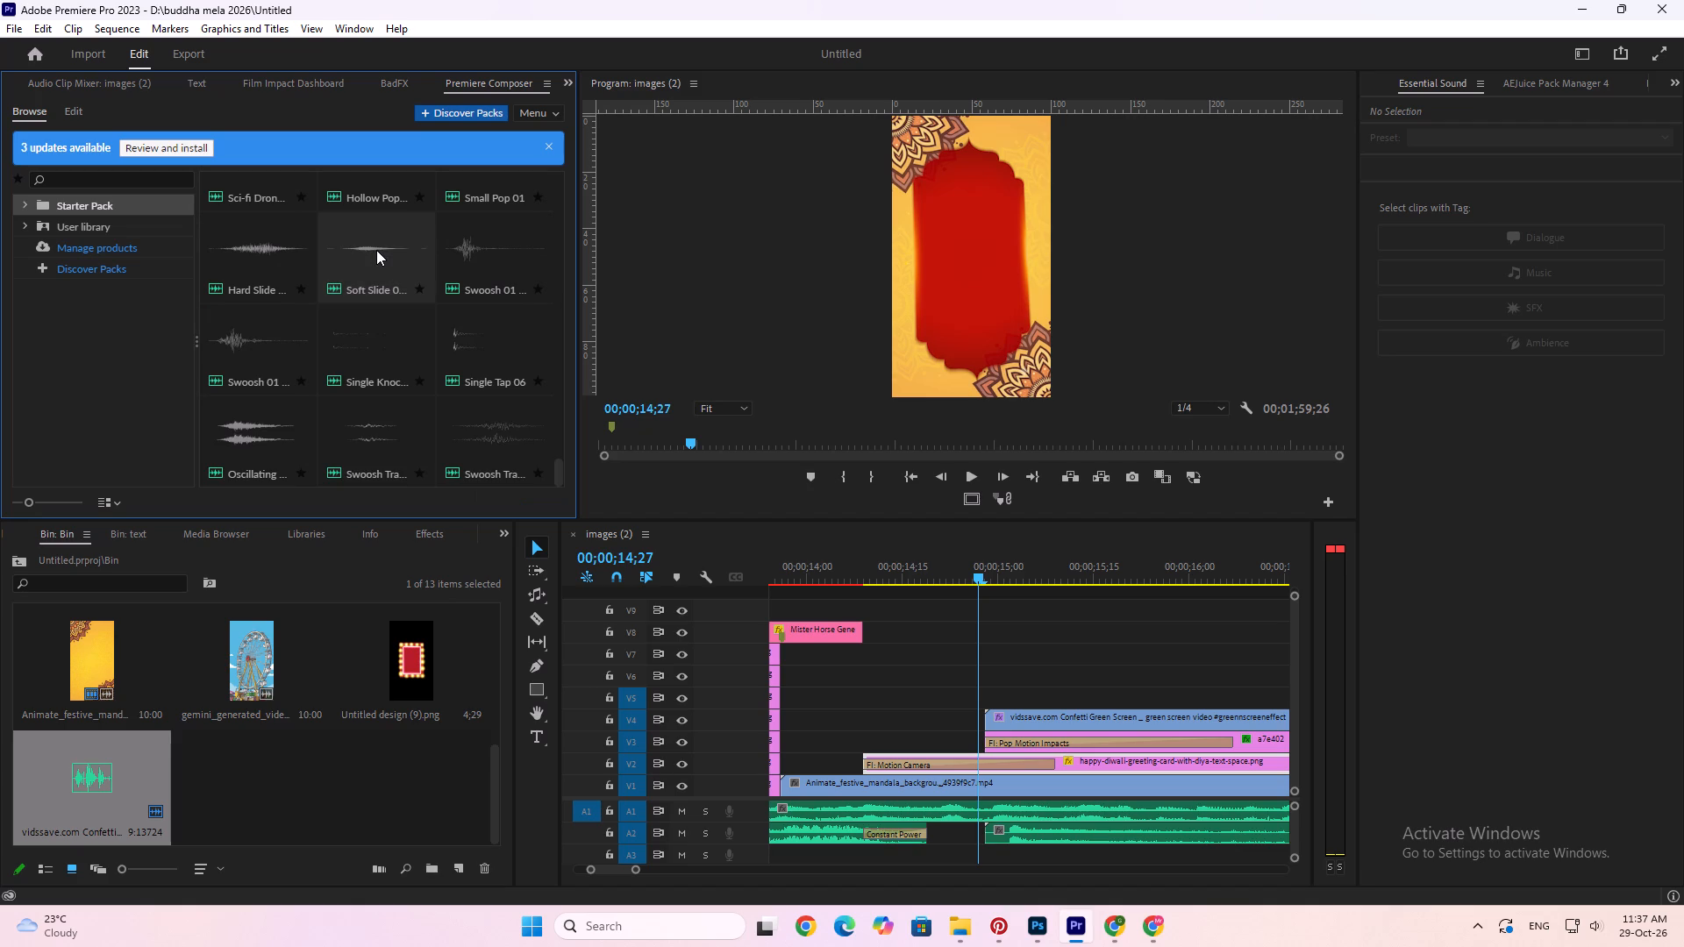
{"action": "scroll", "coordinate": [376, 250], "scroll_direction": "down", "scroll_amount": 1}
{"action": "left_click", "coordinate": [383, 341]}
{"action": "scroll", "coordinate": [383, 341], "scroll_direction": "down", "scroll_amount": 1}
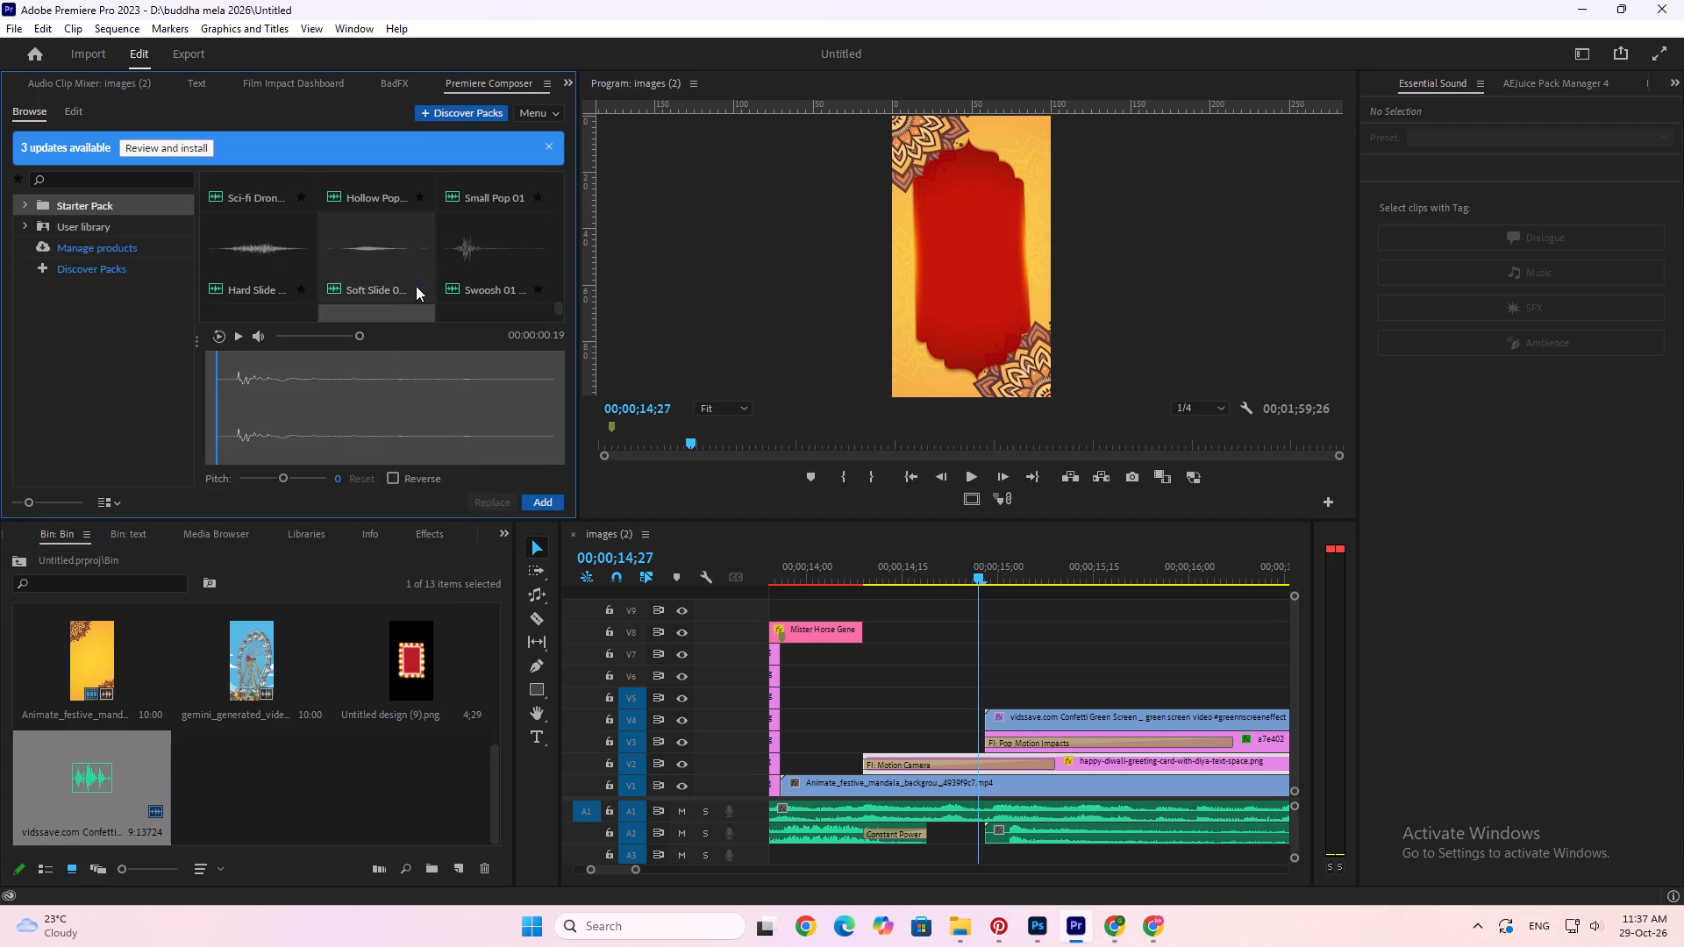
Add the Swoosh 01 sound effect to the sequence on A3 at 00;00;14;27.
{"action": "left_click", "coordinate": [478, 267]}
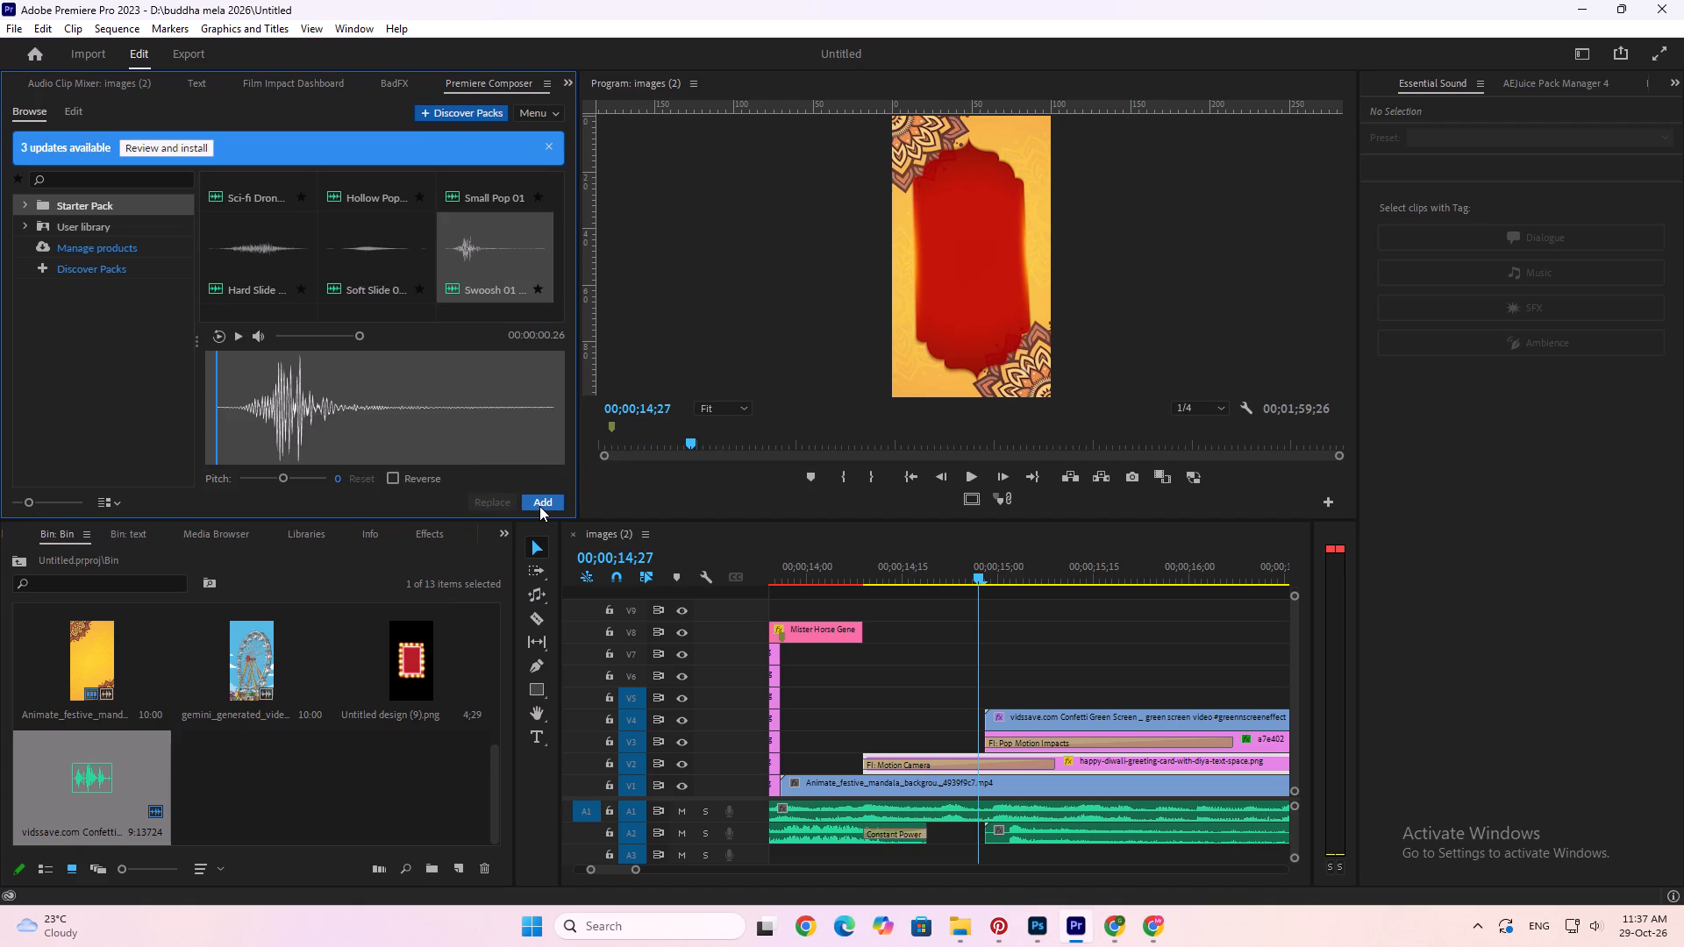
{"action": "left_click", "coordinate": [539, 506]}
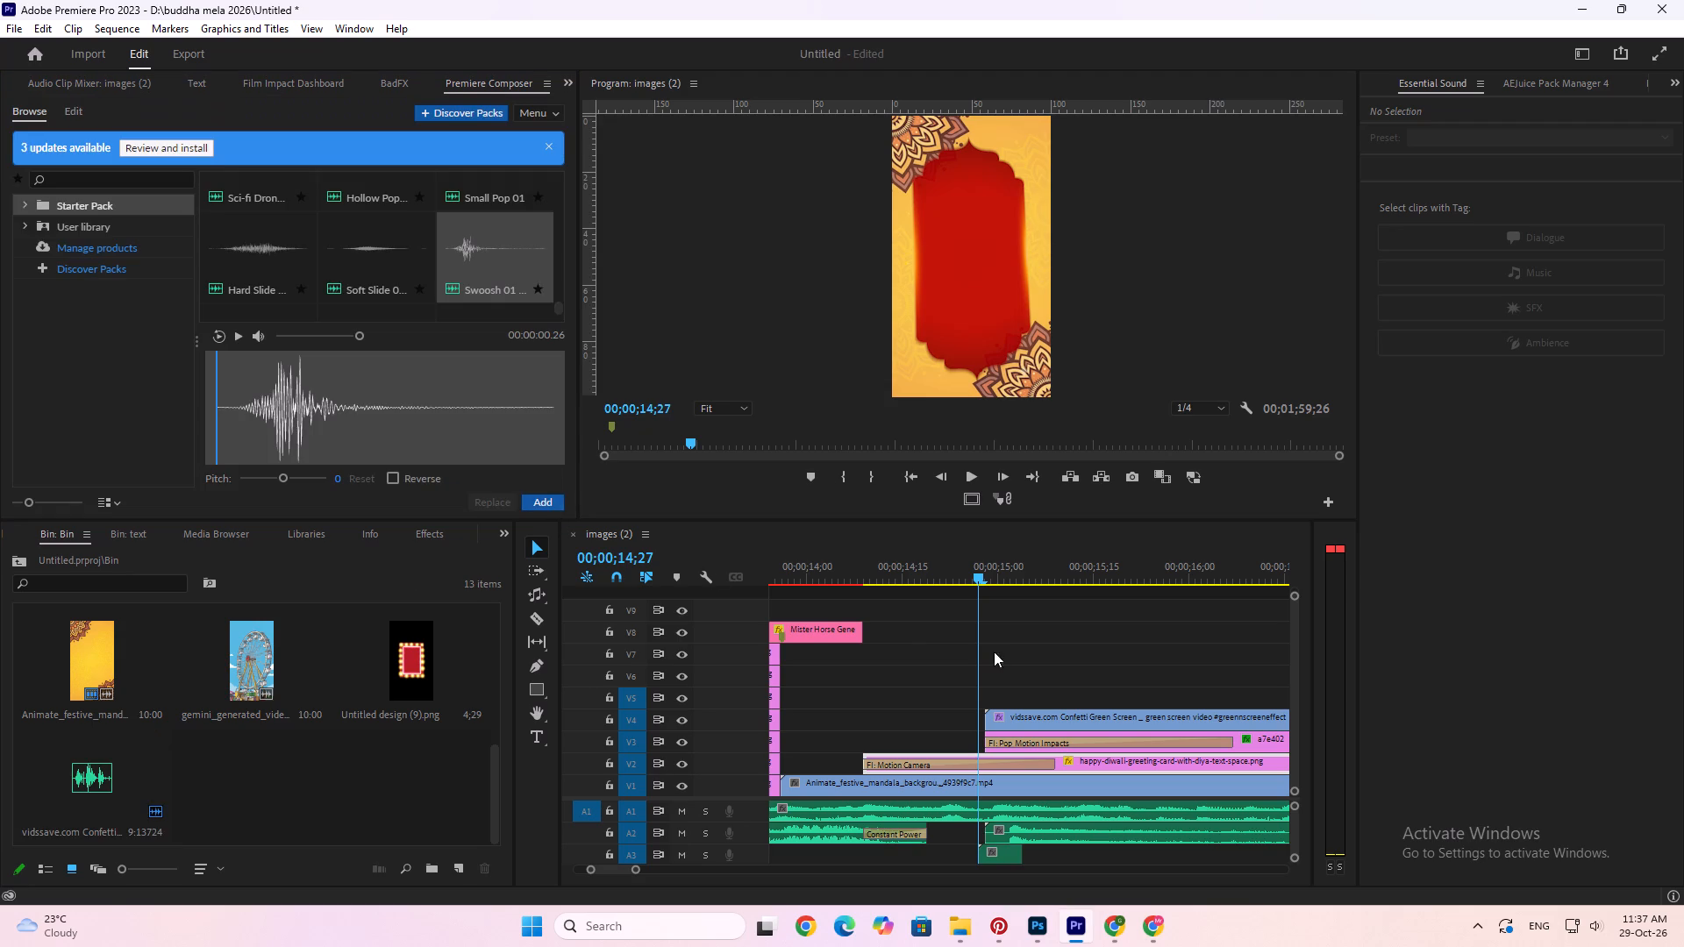
Shift the Swoosh 01 clip on A3 two frames later to start at 00;00;14;29, and play back the title reveal.
{"action": "scroll", "coordinate": [1022, 661], "scroll_direction": "up", "scroll_amount": 7, "text": "alt"}
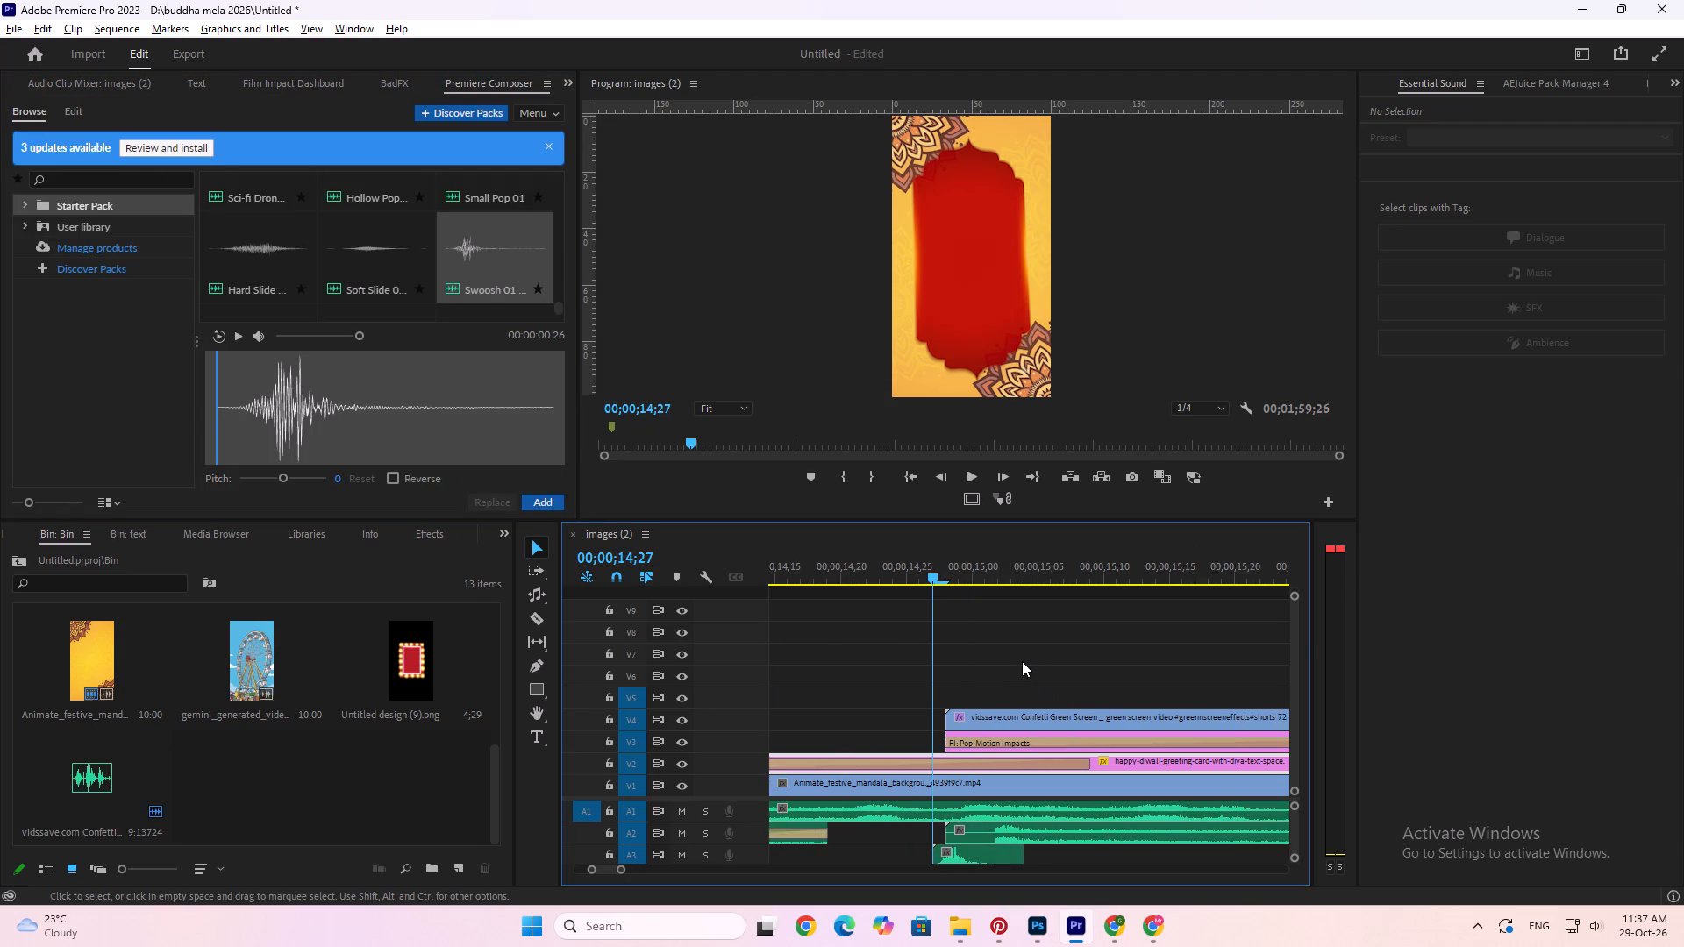
{"action": "scroll", "coordinate": [1022, 661], "scroll_direction": "up", "scroll_amount": 3, "text": "alt"}
{"action": "left_click", "coordinate": [944, 854]}
{"action": "left_click", "coordinate": [943, 858]}
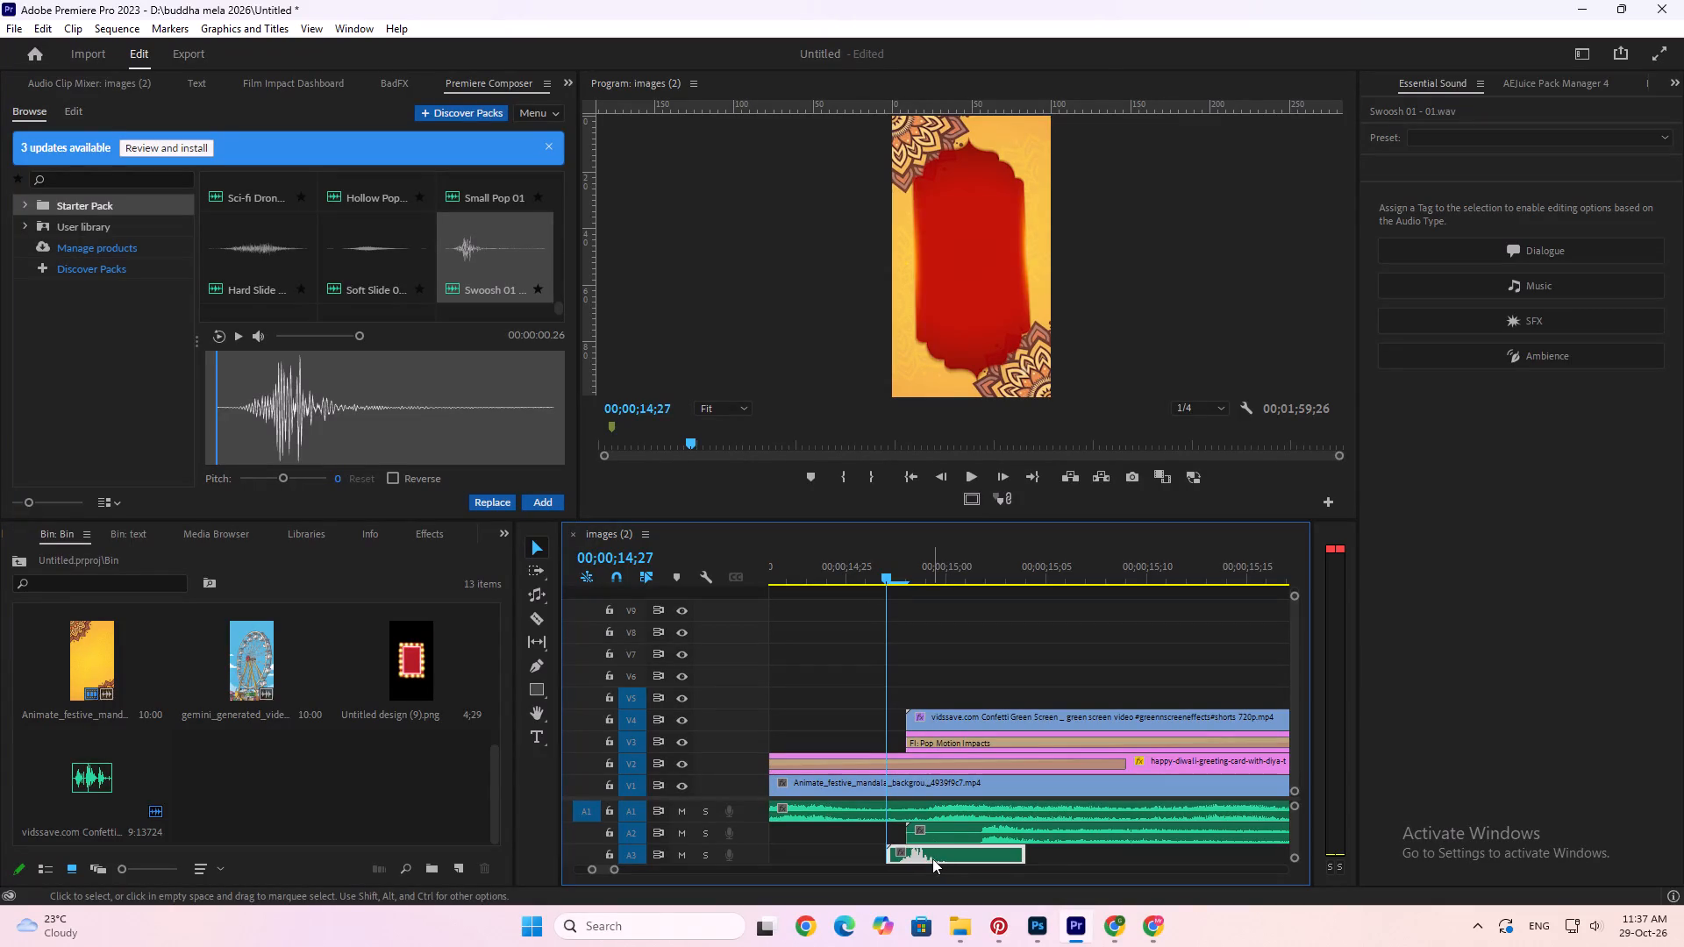
{"action": "left_click_drag", "start_coordinate": [940, 856], "coordinate": [974, 856]}
{"action": "key", "text": "space"}
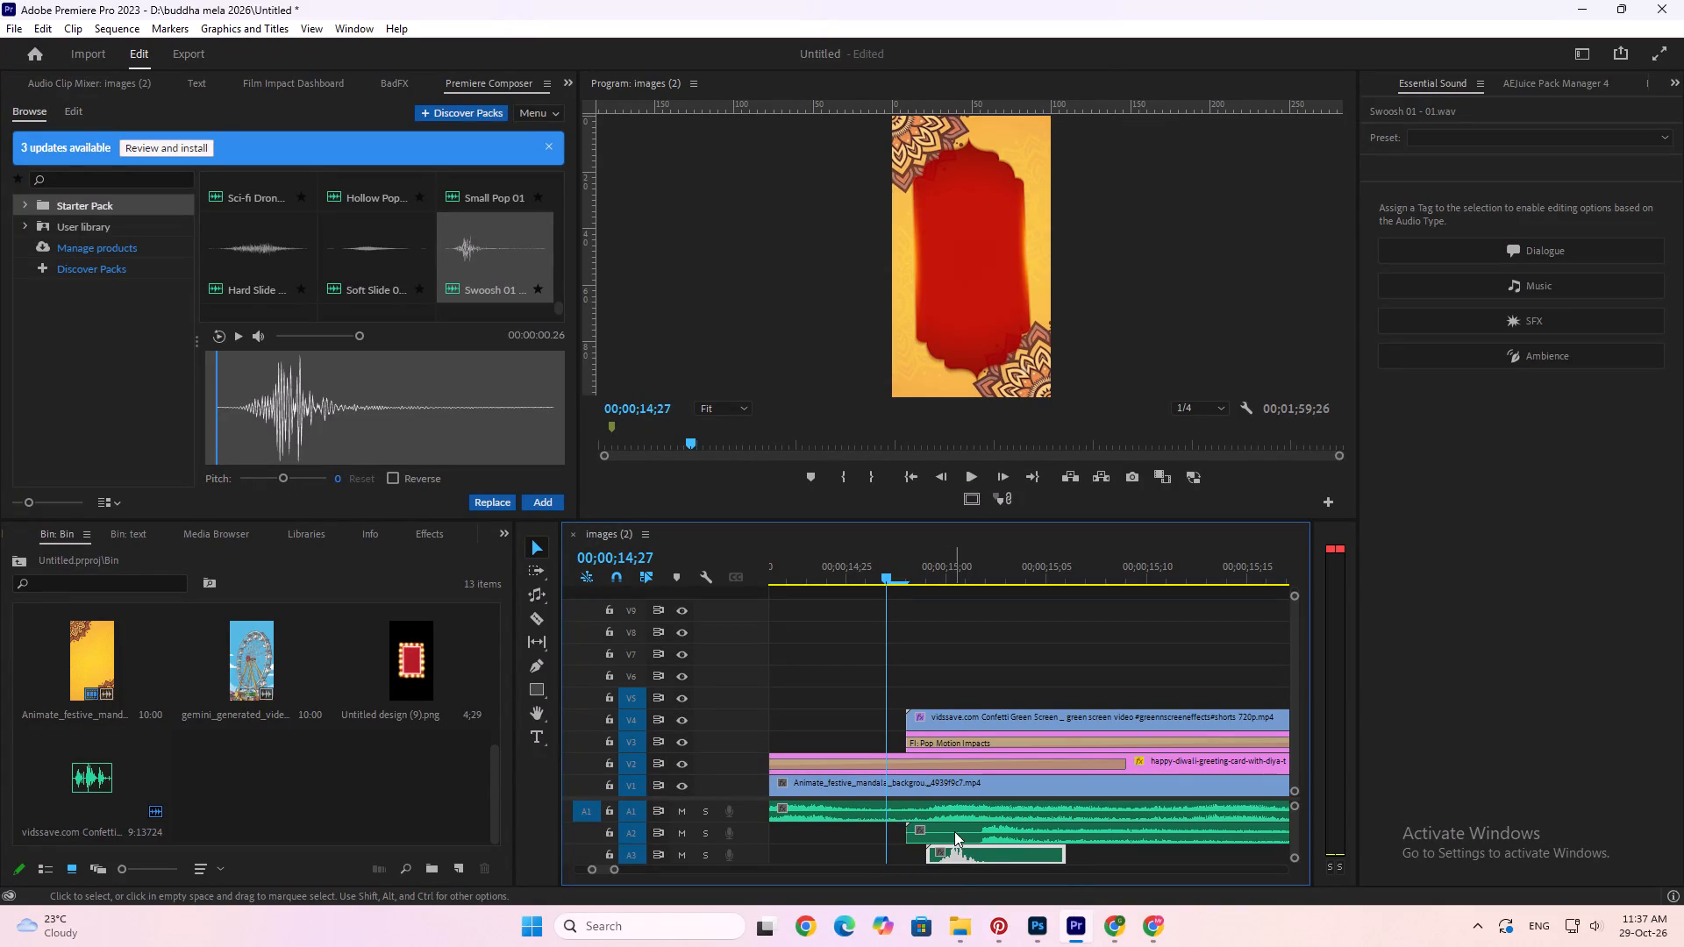
{"action": "scroll", "coordinate": [951, 821], "scroll_direction": "down", "scroll_amount": 18, "text": "alt"}
{"action": "key", "text": "space"}
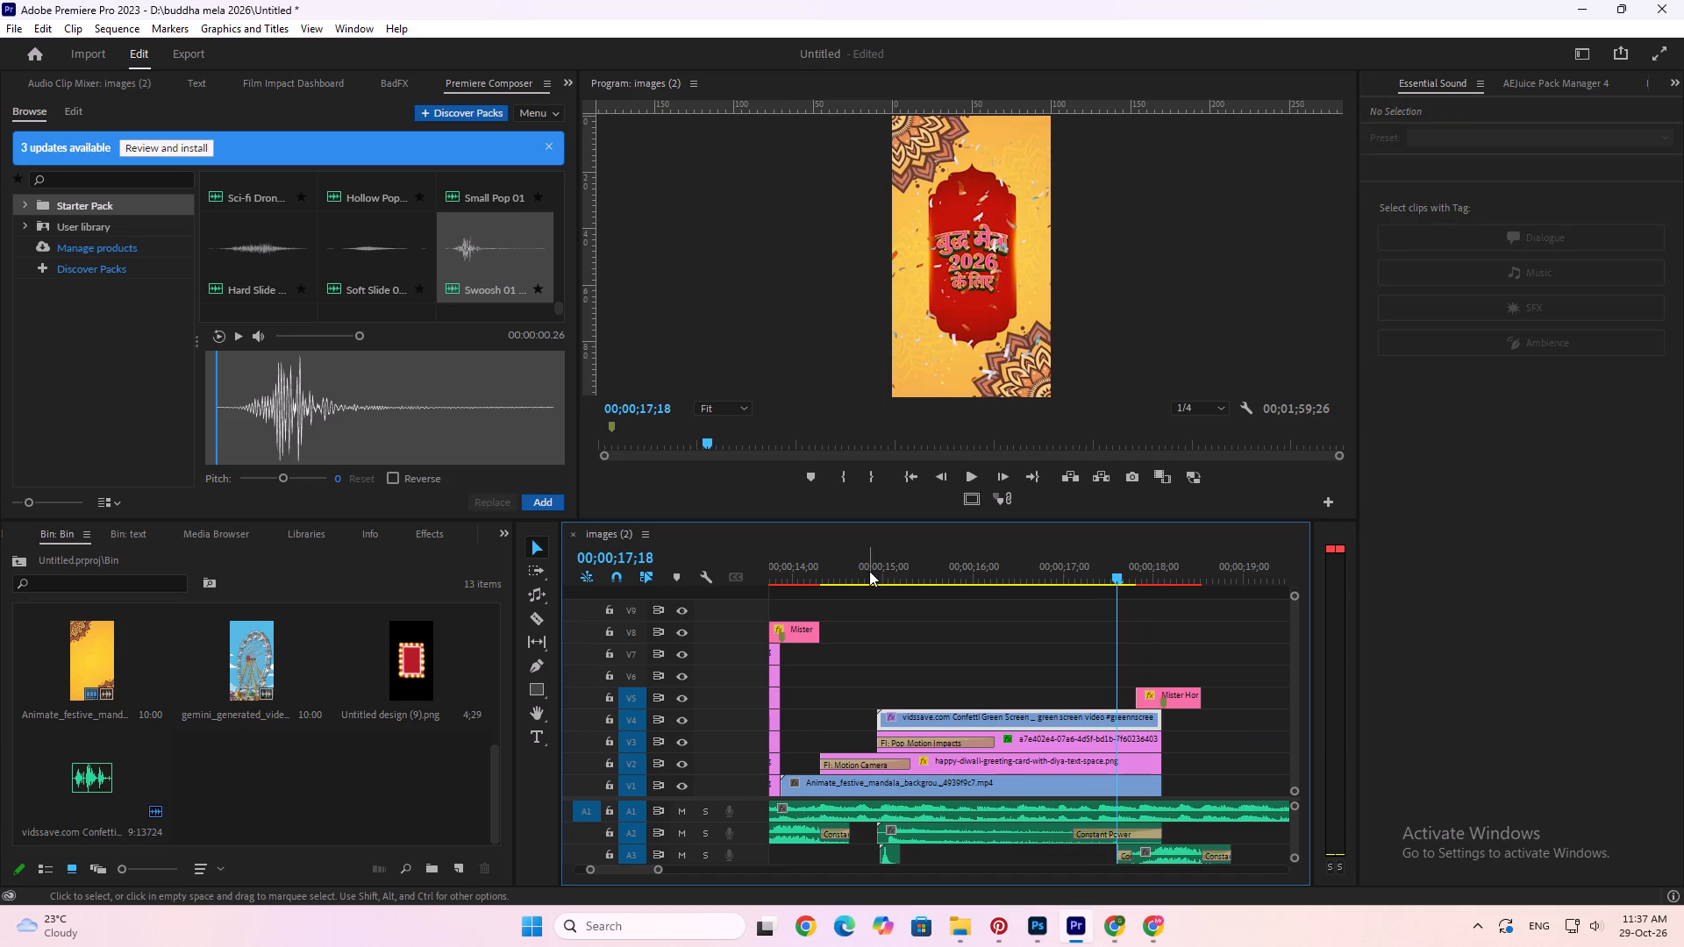
{"action": "left_click", "coordinate": [868, 571]}
{"action": "key", "text": "space"}
{"action": "key", "text": "space"}
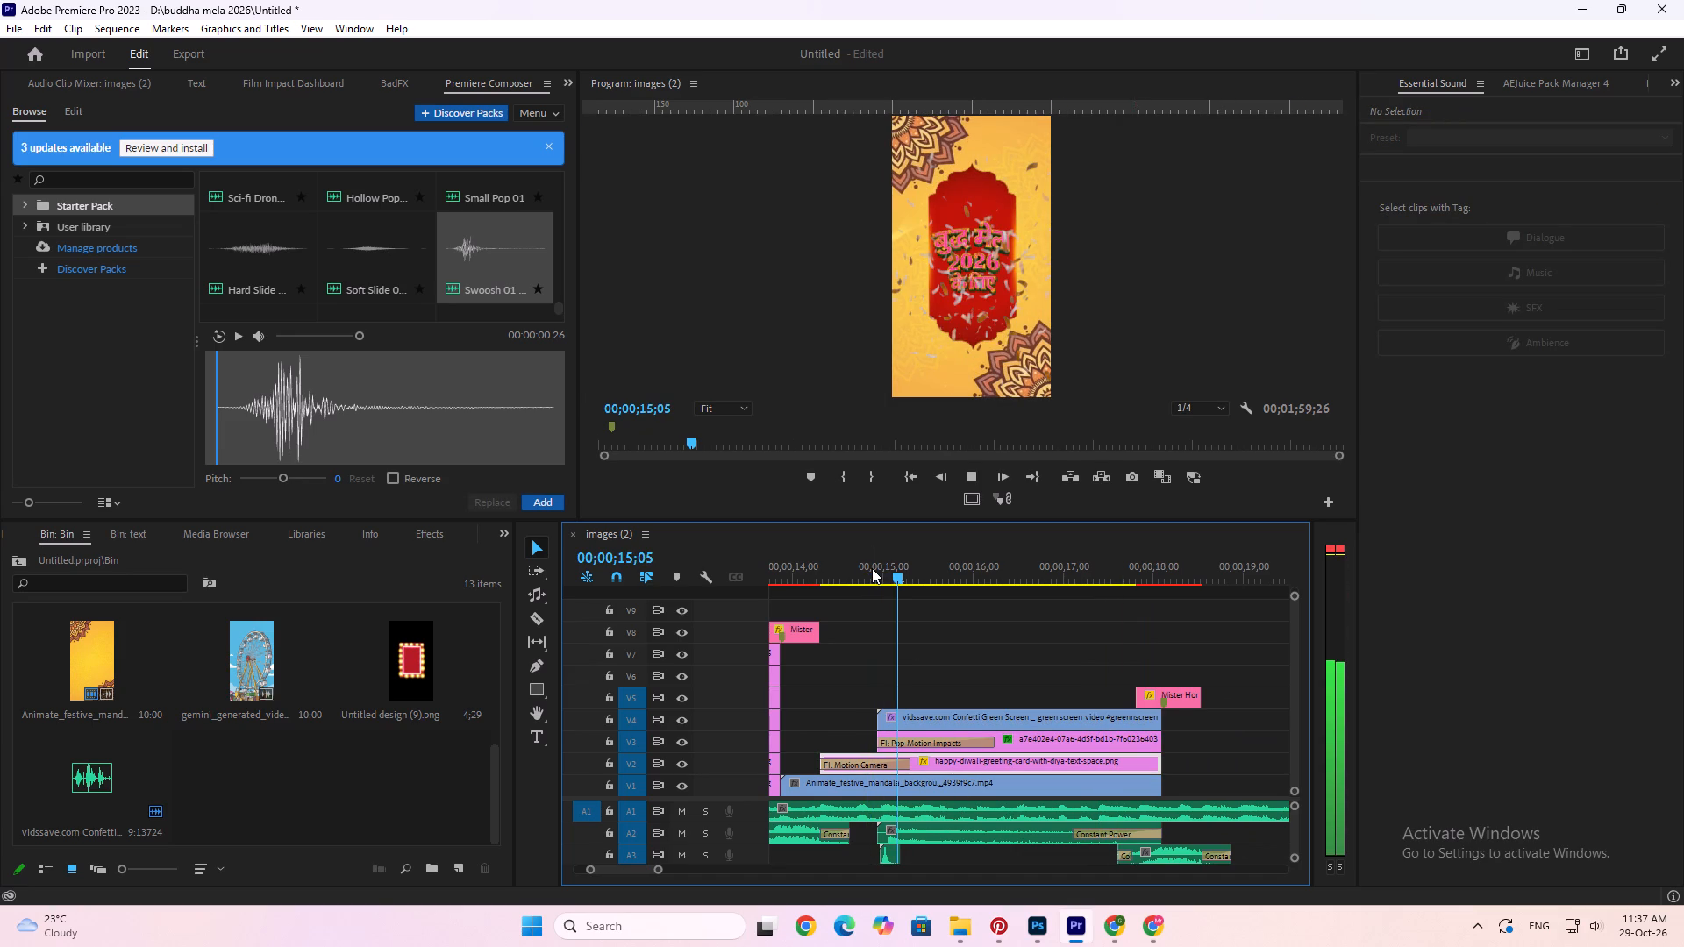
{"action": "key", "text": "space"}
{"action": "left_click", "coordinate": [872, 568]}
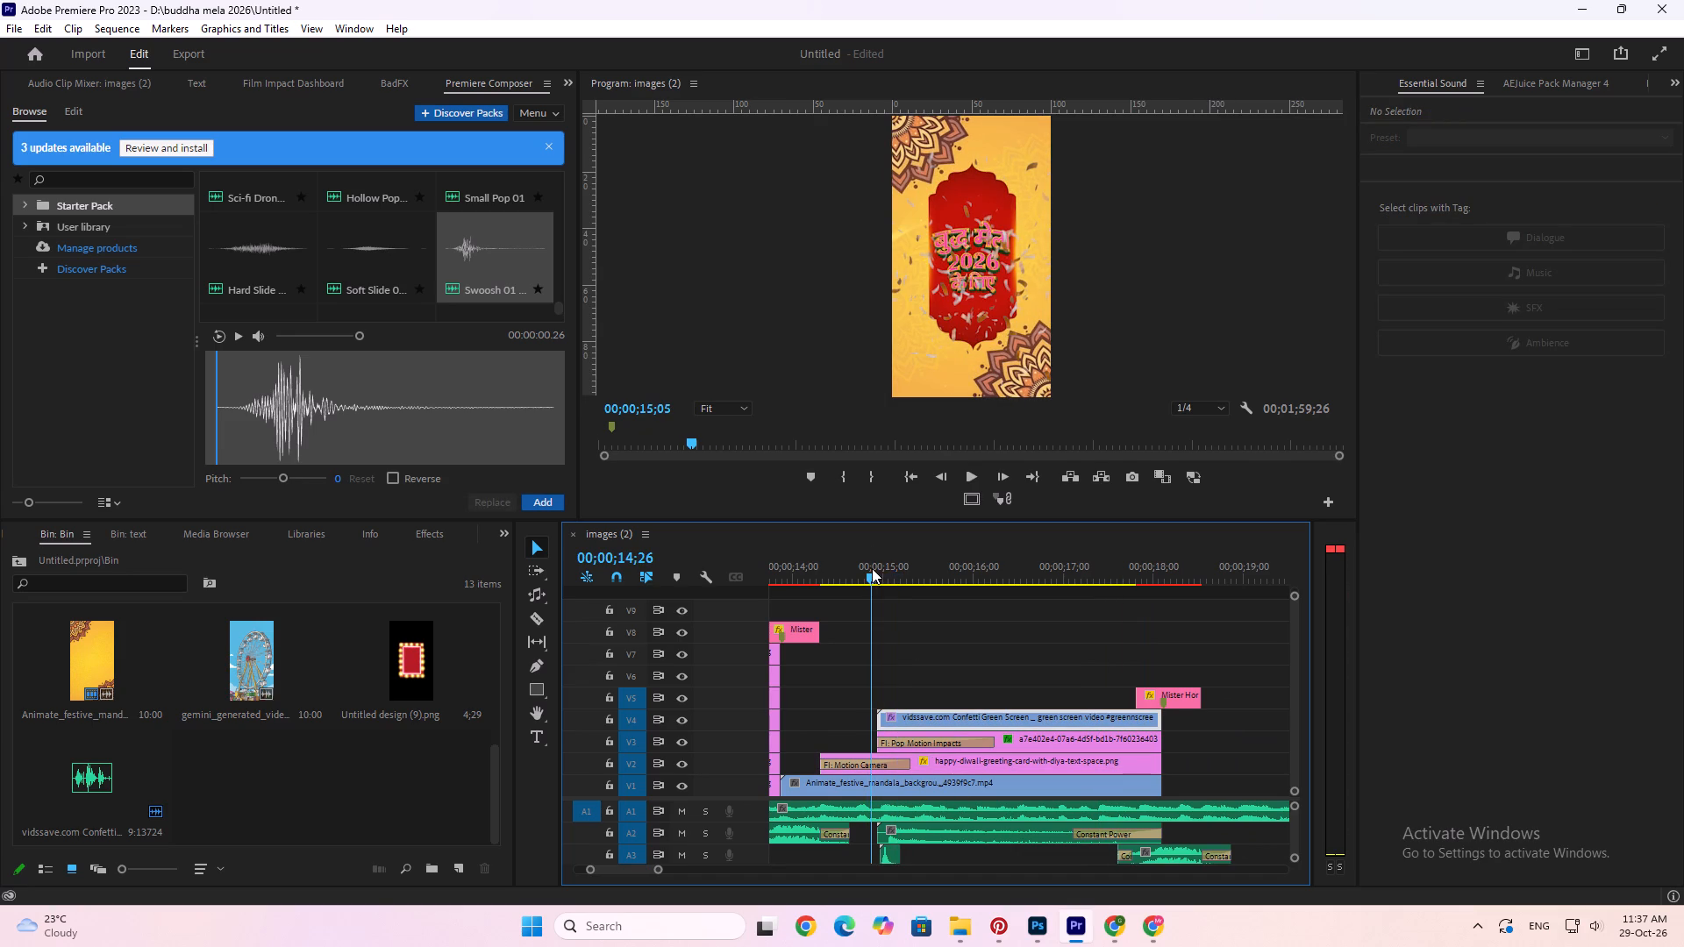
Save the project.
{"action": "key", "text": "ctrl+s"}
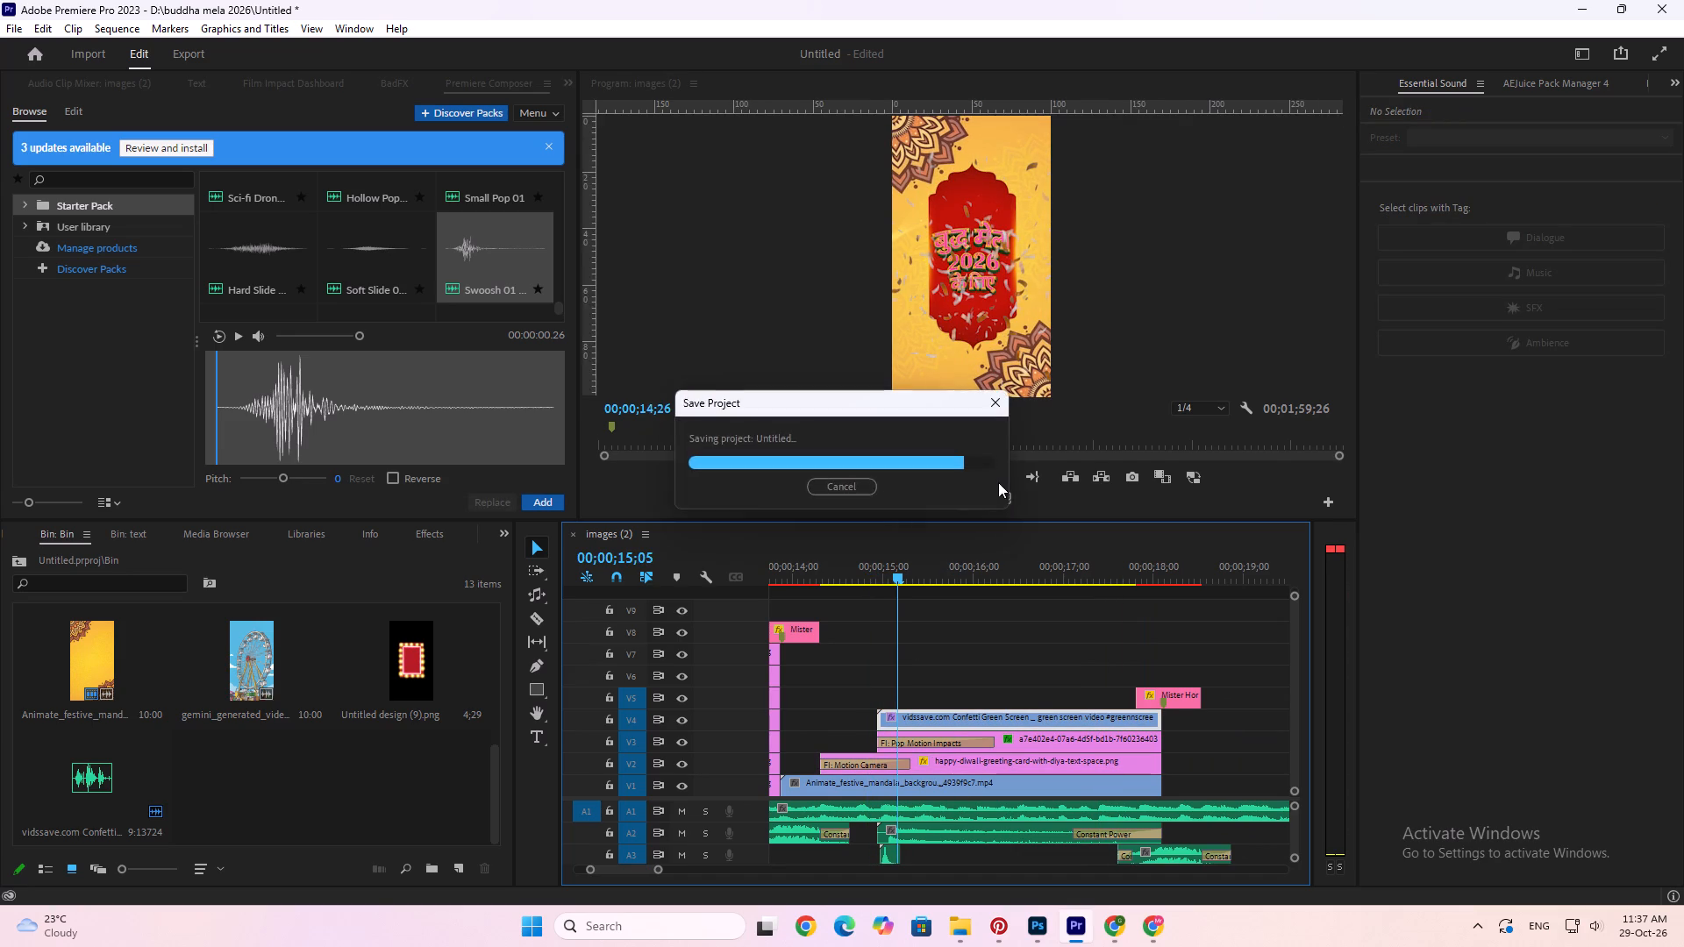
Play back the title scene from 00;00;14;26 to check the swoosh against the confetti pop.
{"action": "left_click", "coordinate": [966, 471]}
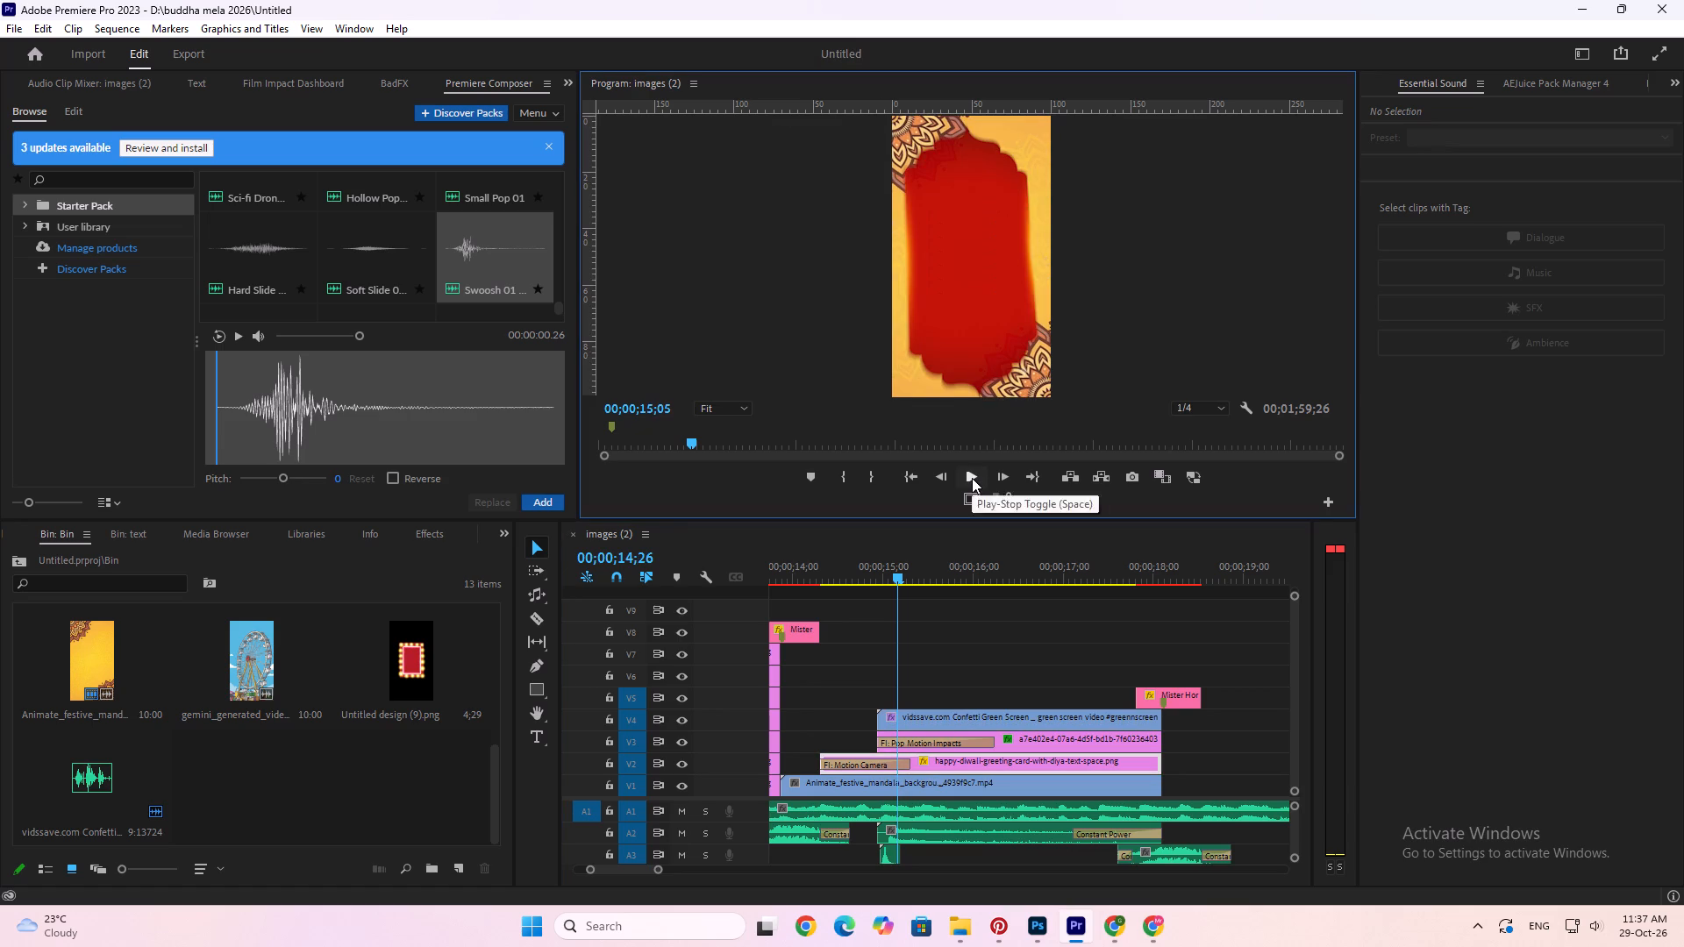
{"action": "left_click", "coordinate": [972, 478]}
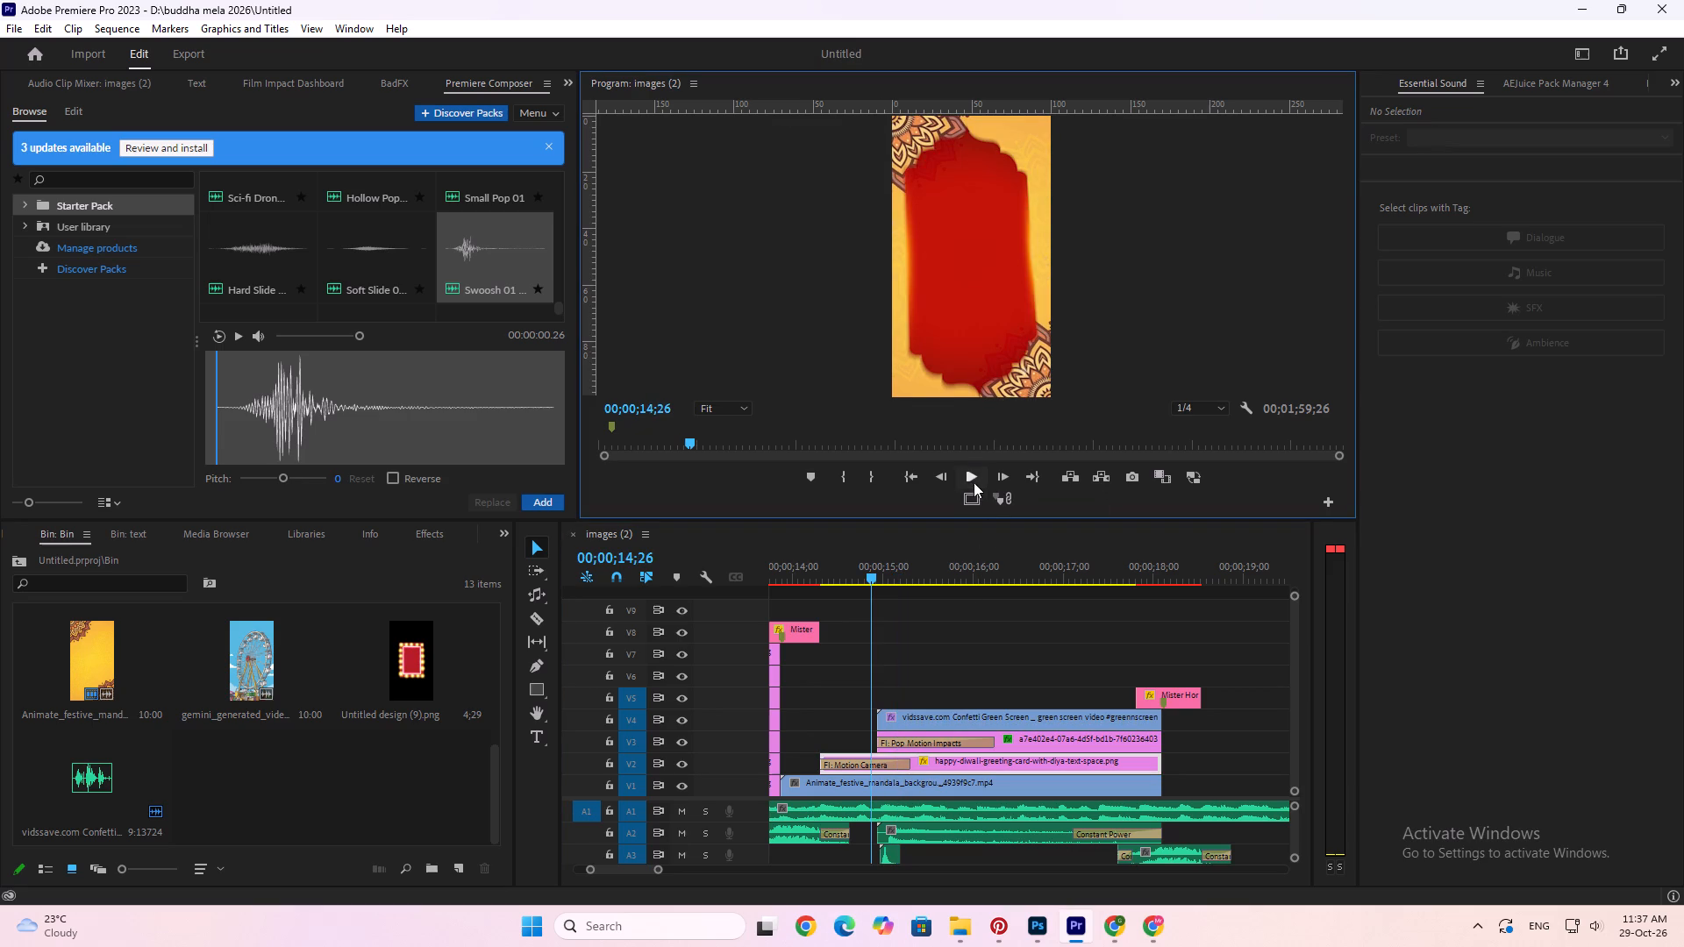
{"action": "left_click", "coordinate": [971, 480]}
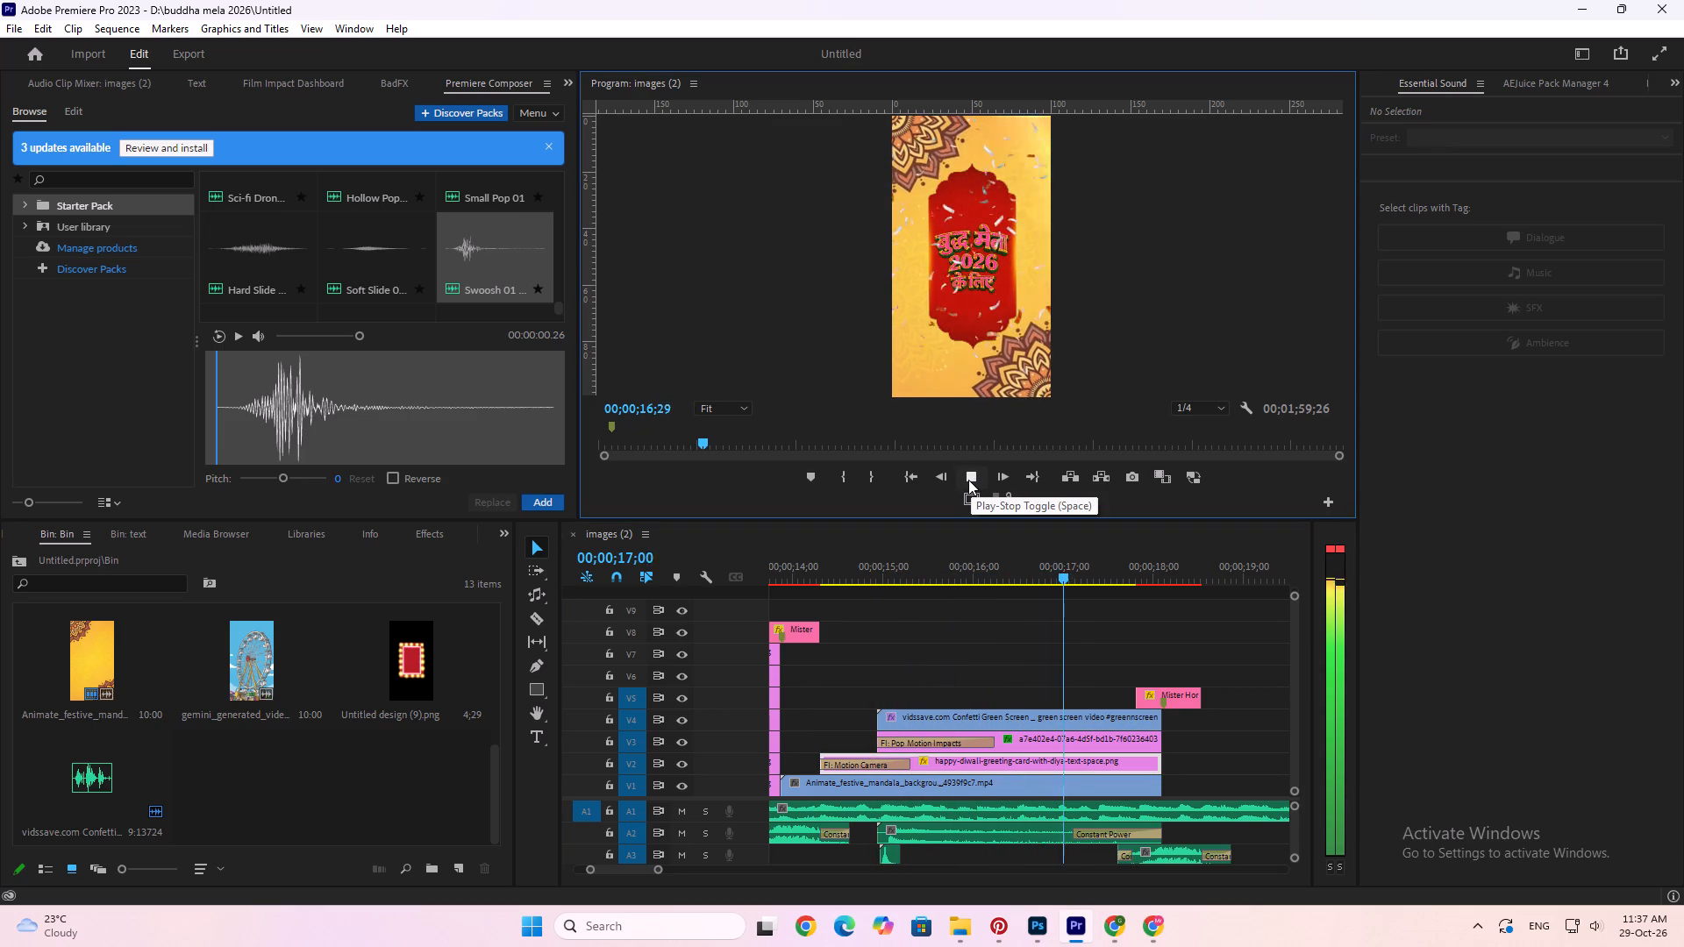
{"action": "key", "text": "space"}
Save the project again.
{"action": "key", "text": "ctrl+s"}
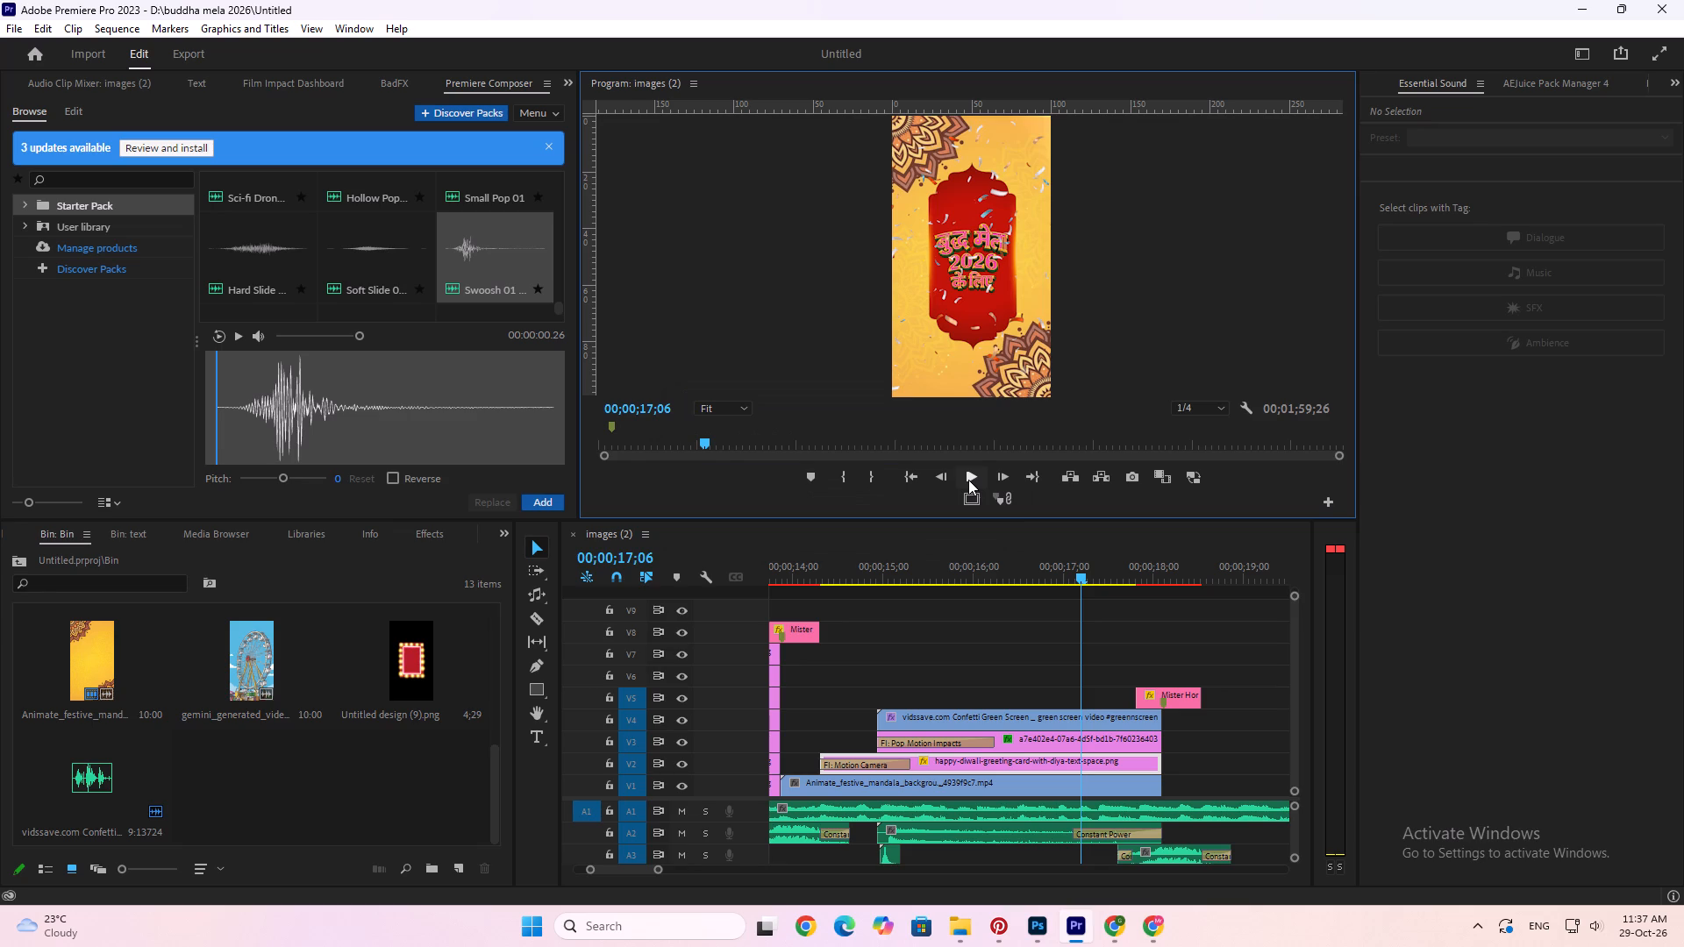
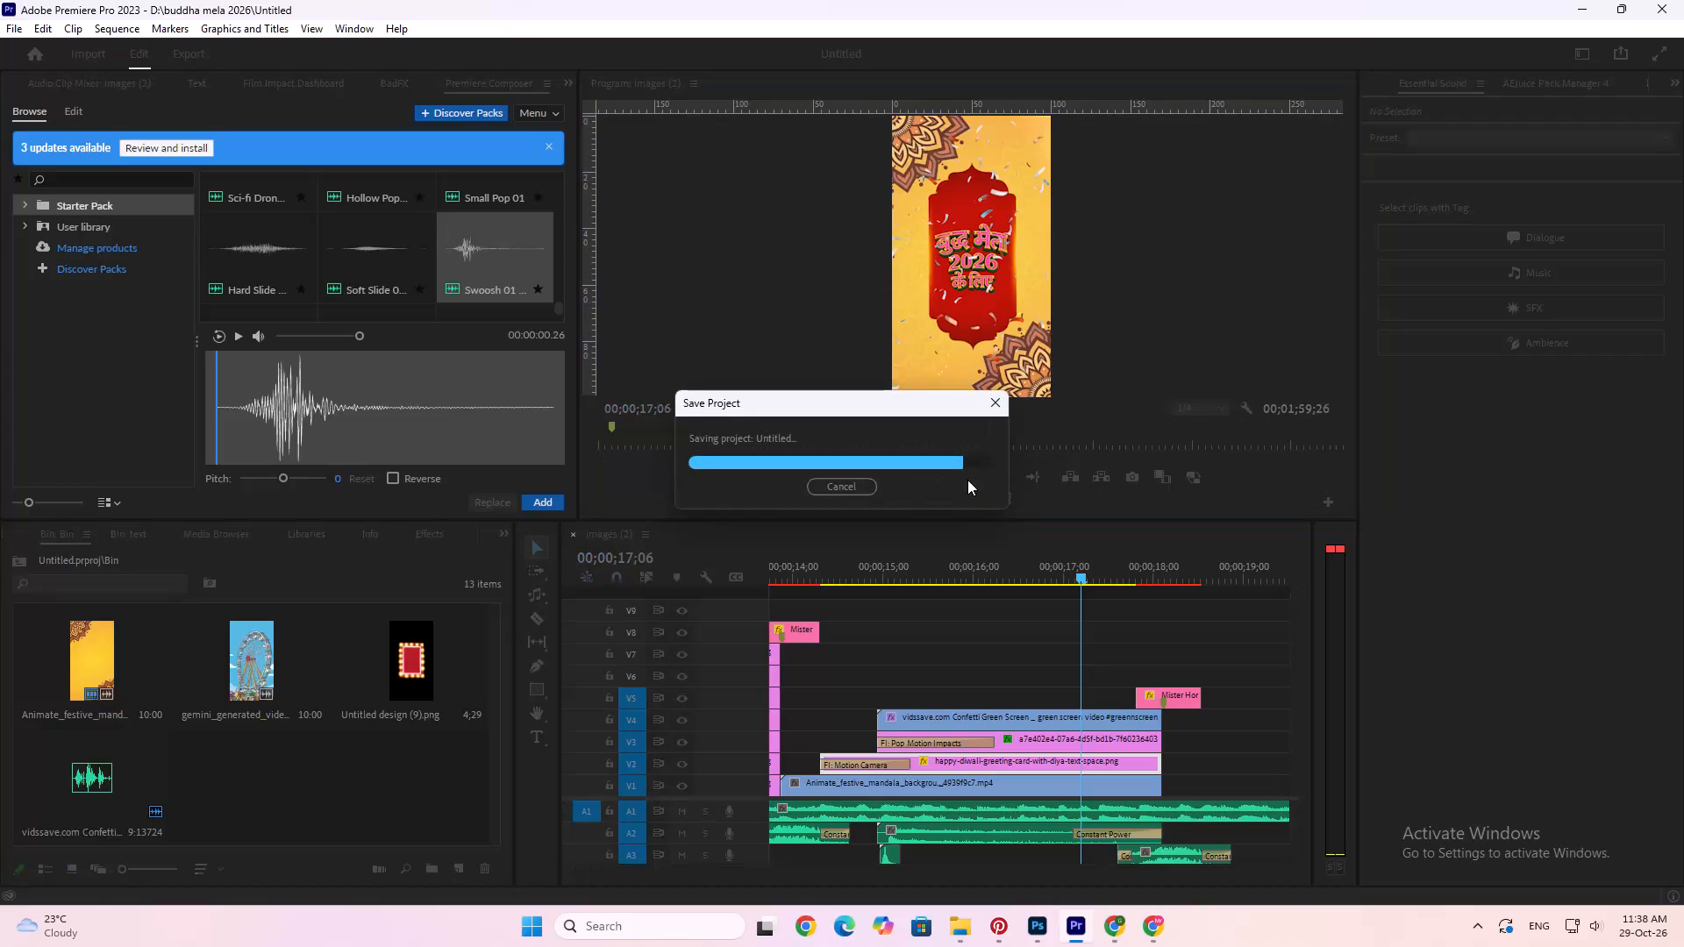
Save the project once more.
{"action": "key", "text": "ctrl+s"}
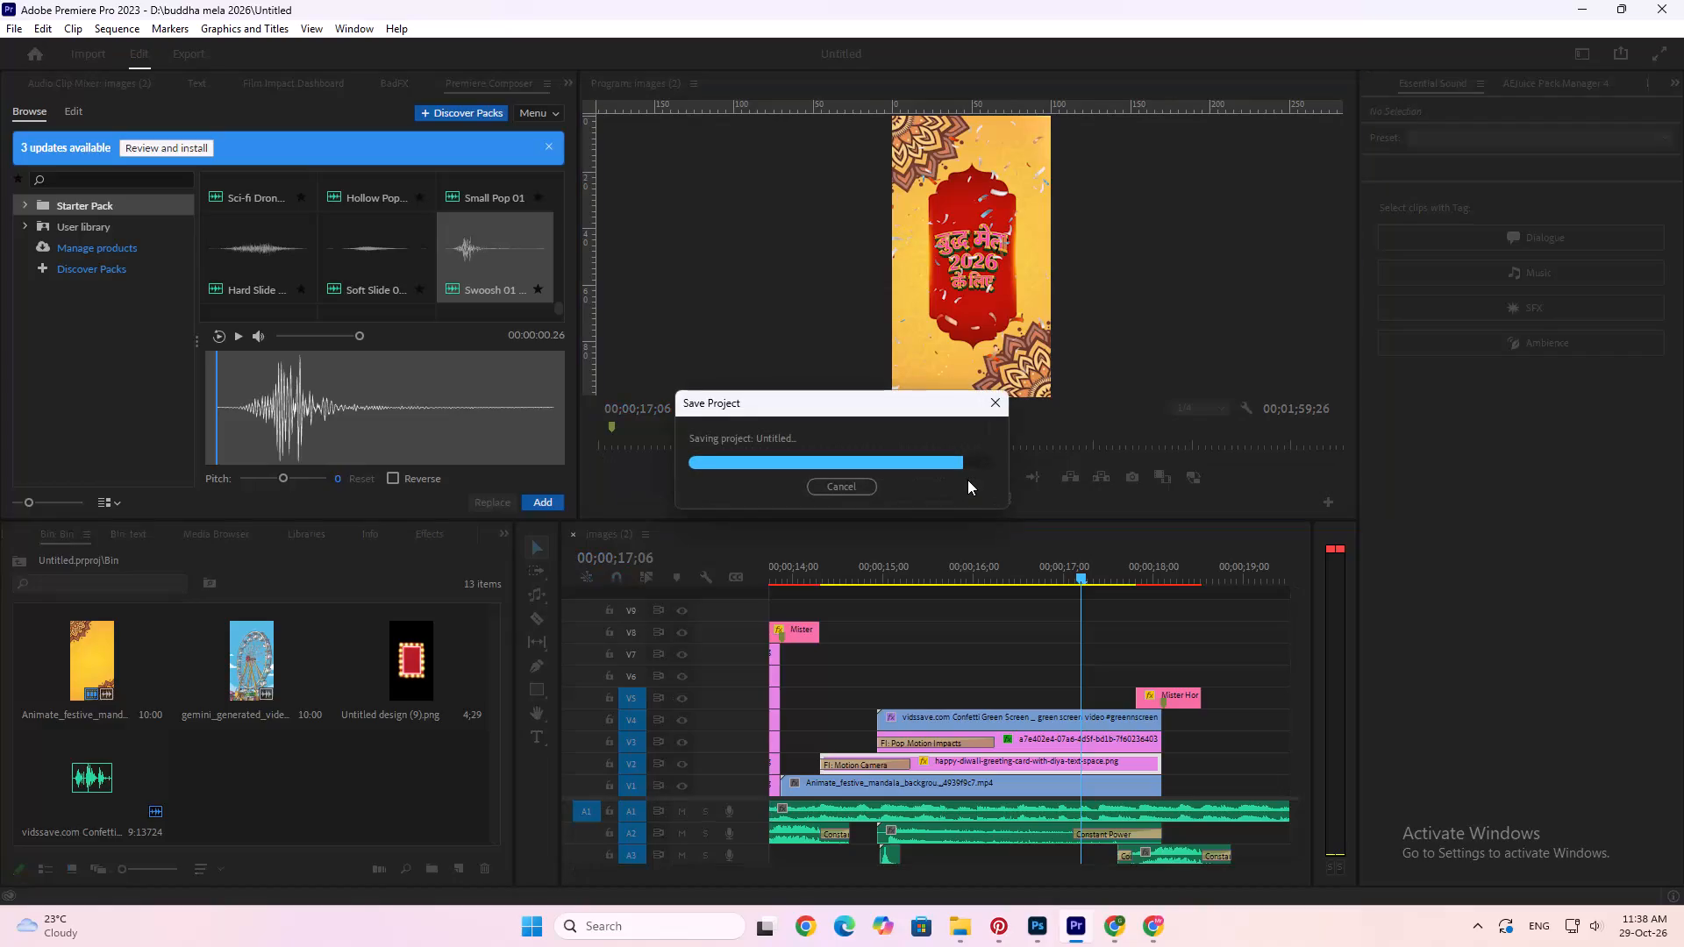